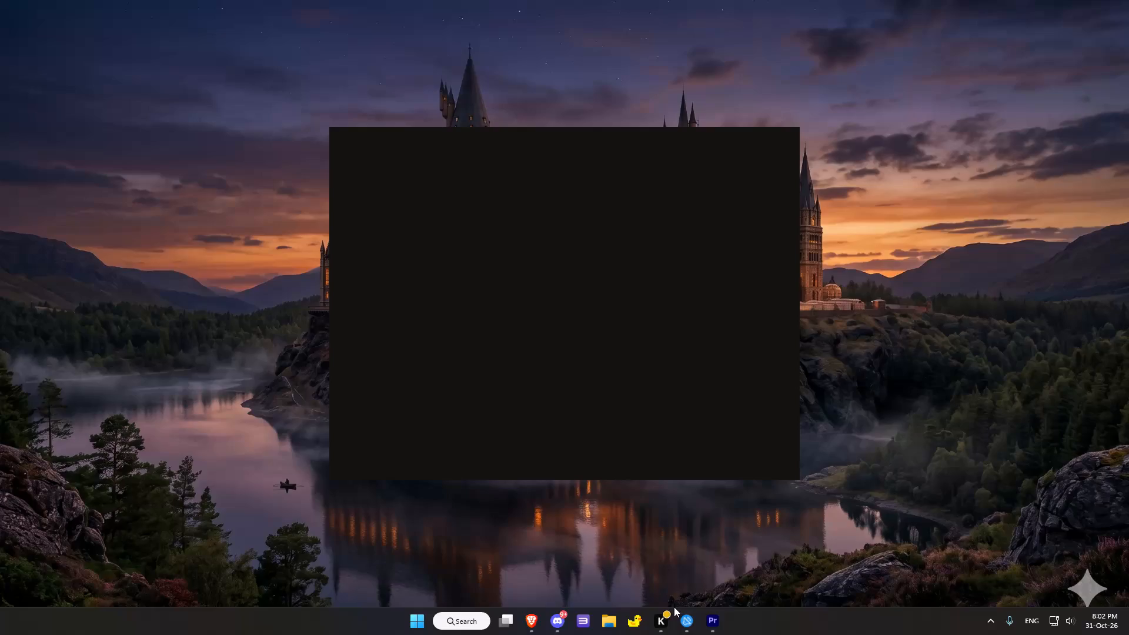
Switch to Premiere Pro and look through the graded image clips back to the start of the sequence.
{"action": "left_click", "coordinate": [710, 631]}
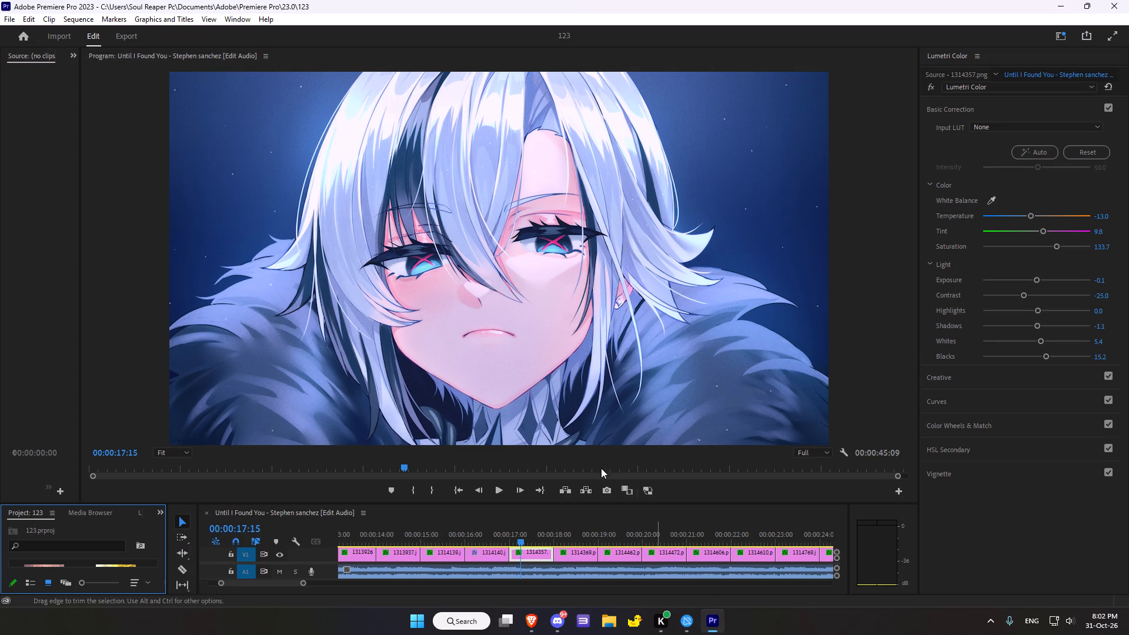
{"action": "scroll", "coordinate": [509, 532], "scroll_direction": "up", "scroll_amount": 15}
{"action": "left_click_drag", "start_coordinate": [677, 545], "coordinate": [639, 546]}
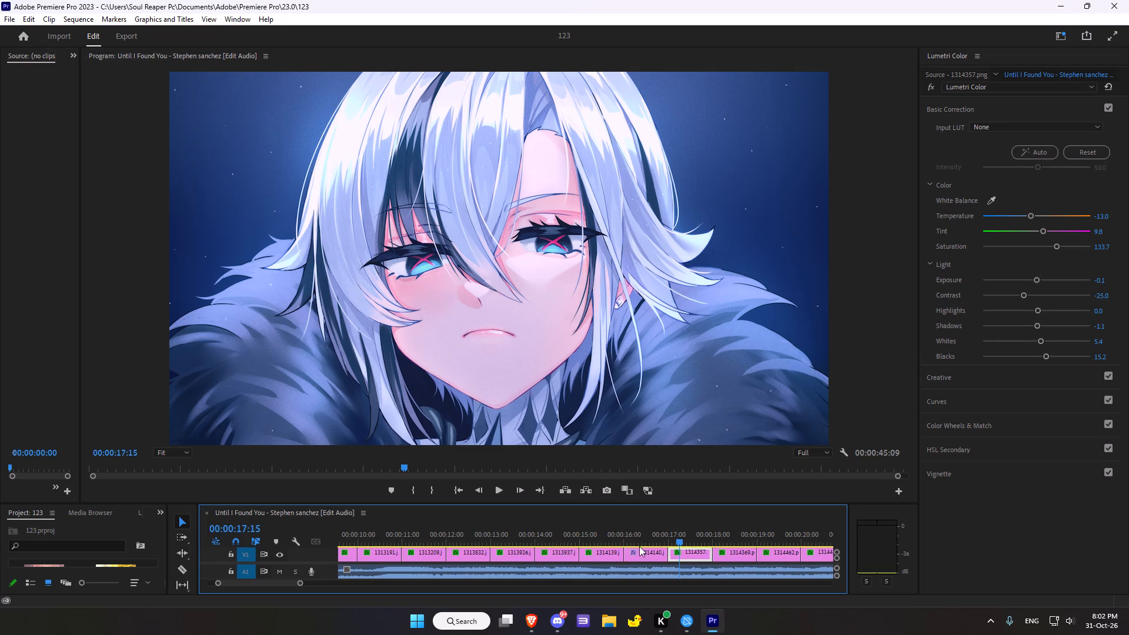
{"action": "left_click_drag", "start_coordinate": [639, 546], "coordinate": [178, 552]}
{"action": "scroll", "coordinate": [425, 464], "scroll_direction": "up", "scroll_amount": 14}
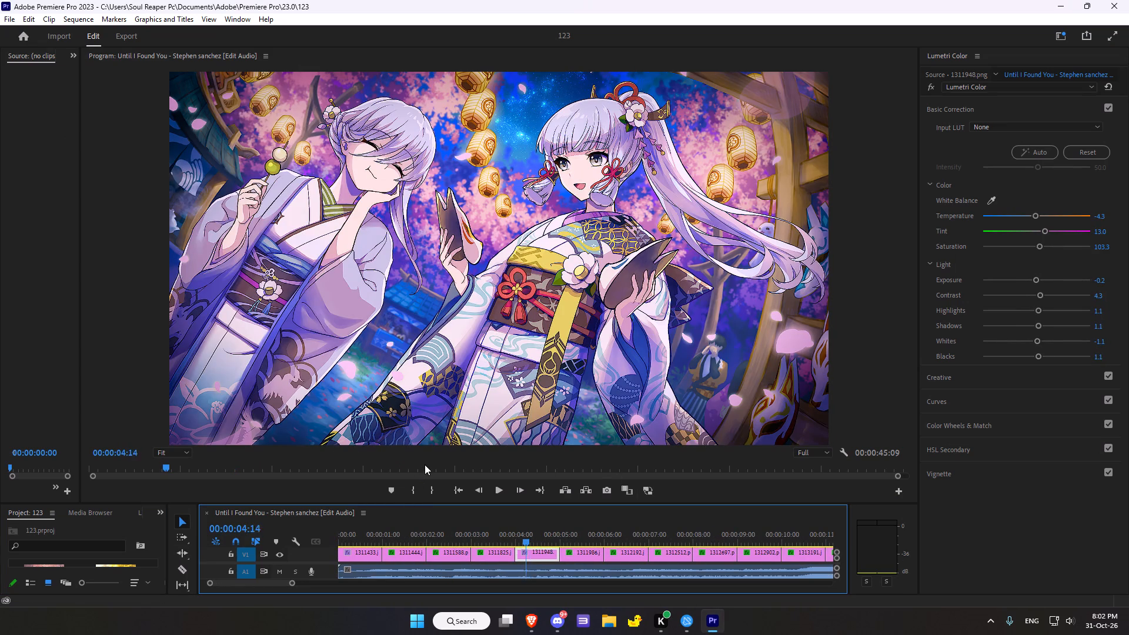
{"action": "scroll", "coordinate": [425, 464], "scroll_direction": "up", "scroll_amount": 20}
{"action": "scroll", "coordinate": [425, 464], "scroll_direction": "up", "scroll_amount": 20}
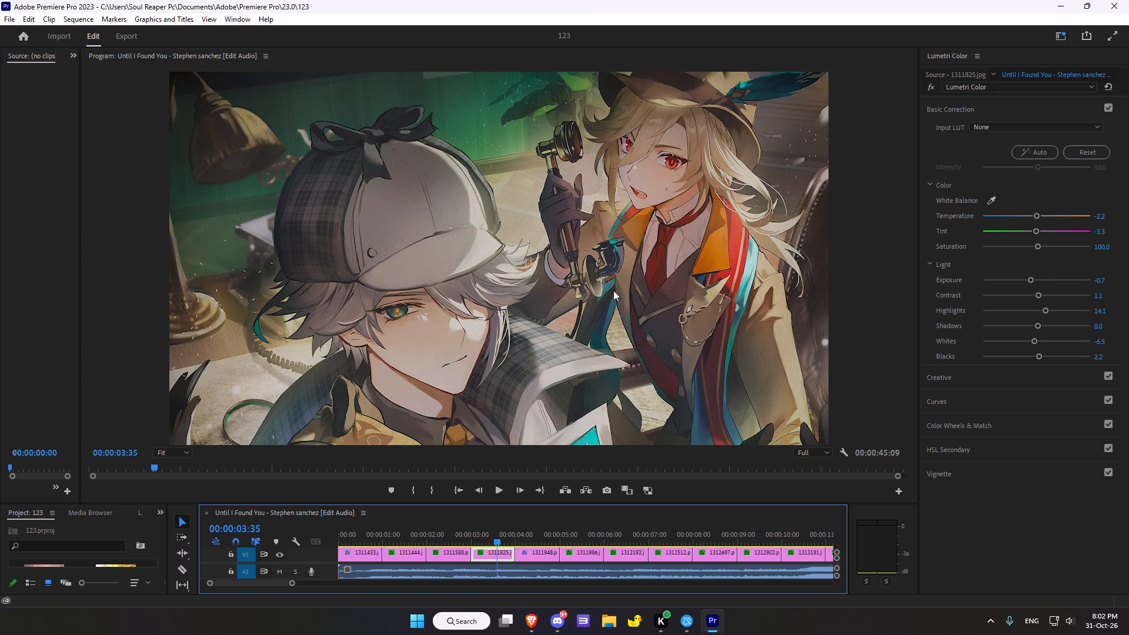
{"action": "scroll", "coordinate": [624, 547], "scroll_direction": "up", "scroll_amount": 11}
{"action": "scroll", "coordinate": [634, 464], "scroll_direction": "up", "scroll_amount": 6}
{"action": "scroll", "coordinate": [388, 483], "scroll_direction": "up", "scroll_amount": 3}
{"action": "left_click_drag", "start_coordinate": [457, 454], "coordinate": [69, 453]}
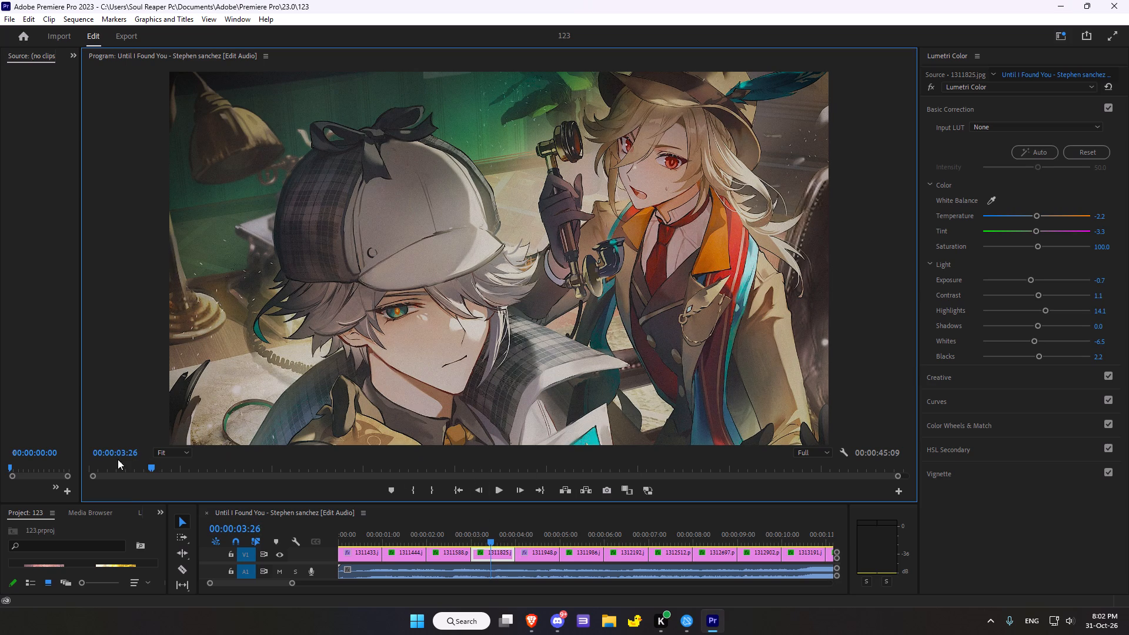
{"action": "left_click_drag", "start_coordinate": [153, 467], "coordinate": [64, 472]}
{"action": "key", "text": "Return"}
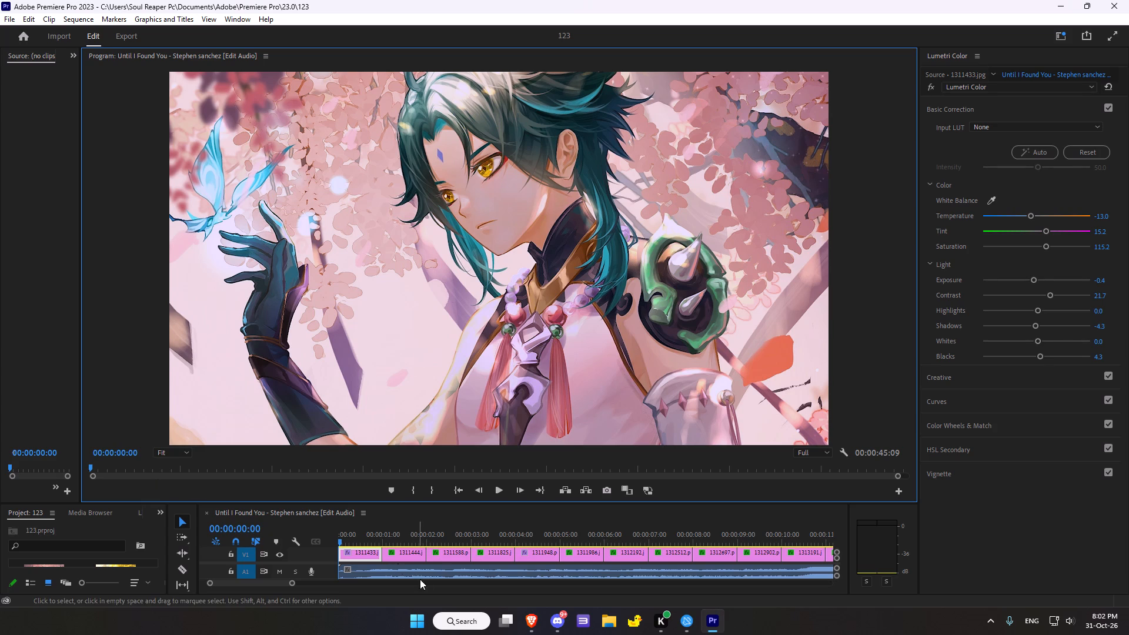
At 00:00:00:28, compare the first clip, 1311433.jpg, with and without its Lumetri Color effect.
{"action": "left_click", "coordinate": [360, 534]}
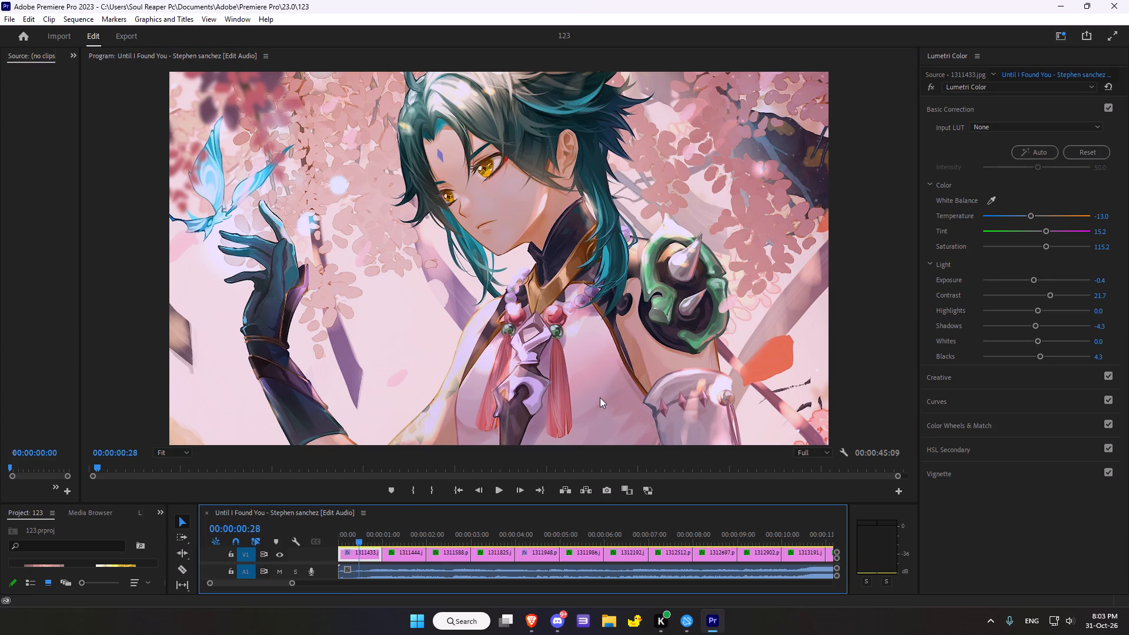
{"action": "left_click", "coordinate": [930, 84]}
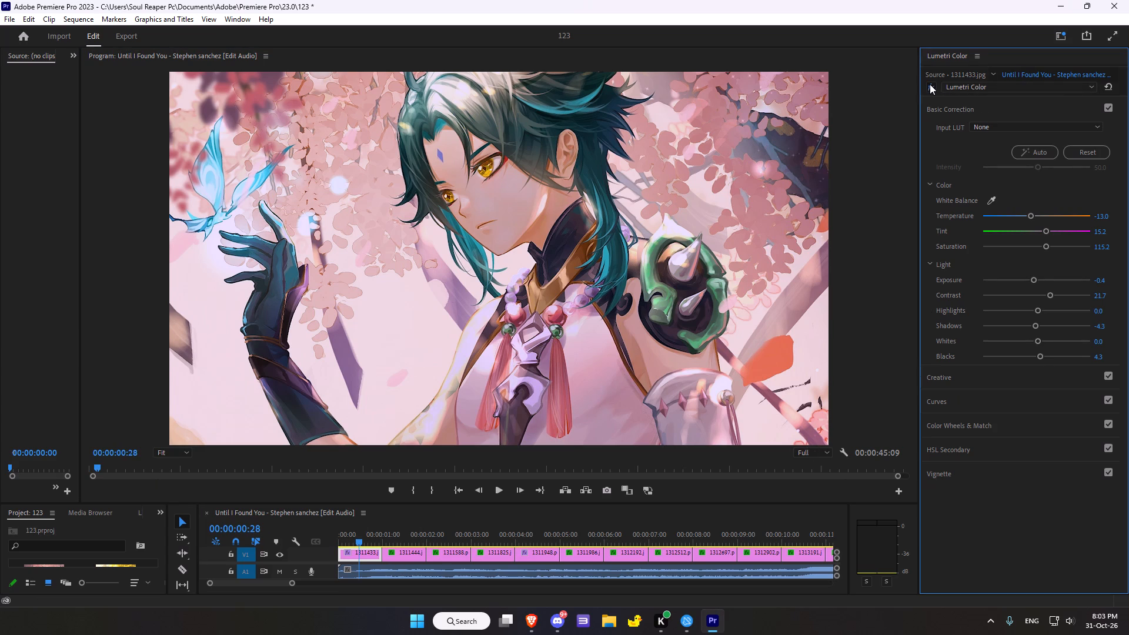
{"action": "left_click", "coordinate": [928, 84]}
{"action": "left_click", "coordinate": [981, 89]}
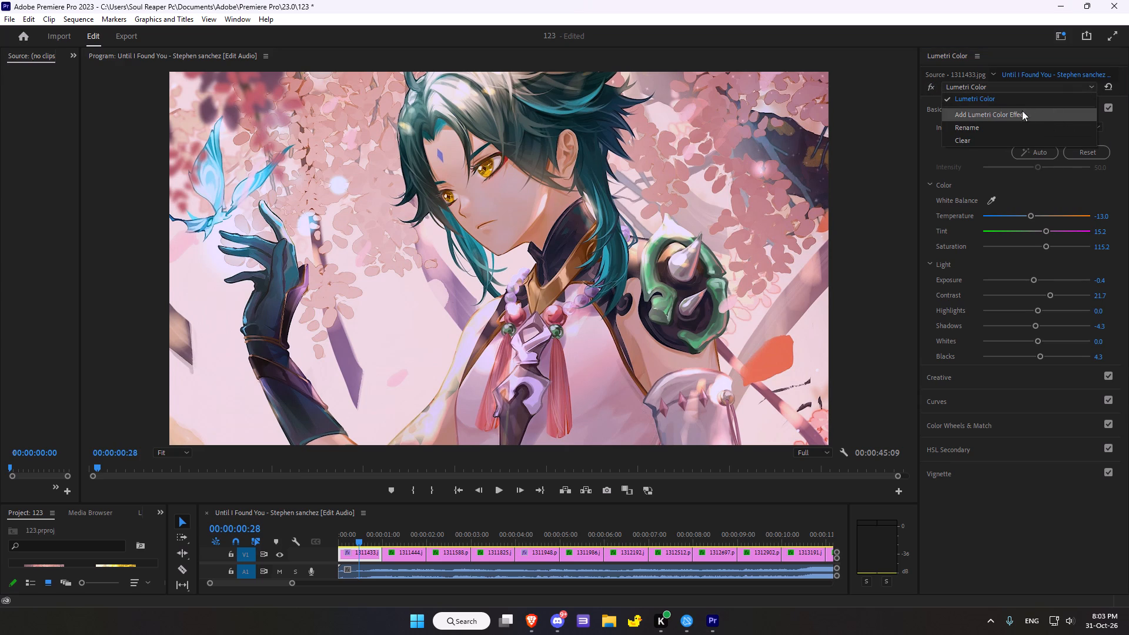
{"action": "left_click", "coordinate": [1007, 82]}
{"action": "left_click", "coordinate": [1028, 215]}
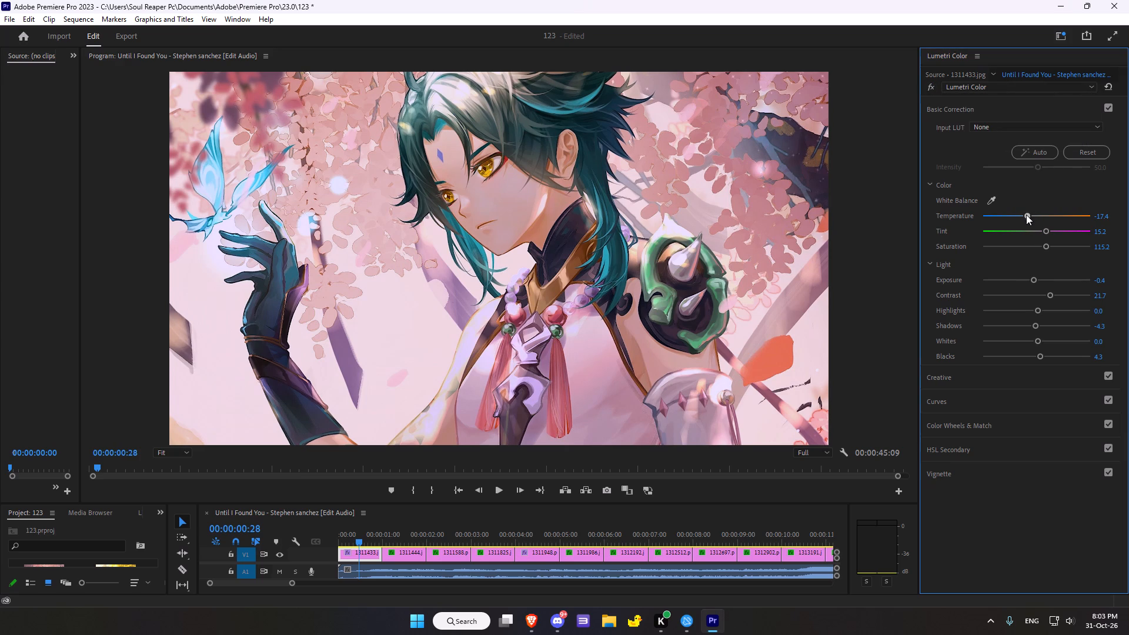
Reset the entire Lumetri Color effect on the first clip, 1311433.jpg.
{"action": "left_click", "coordinate": [1108, 82]}
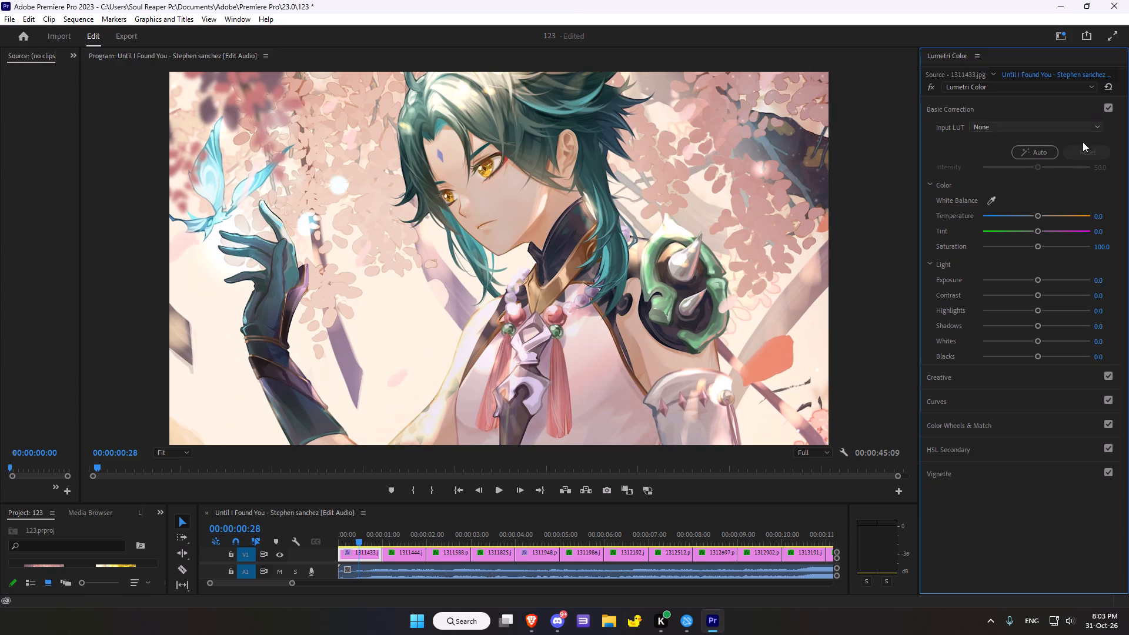
Set the first clip's basic colour correction to Temperature -7.6, Tint 3.3 and Saturation 90.2.
{"action": "left_click_drag", "start_coordinate": [1036, 216], "coordinate": [1025, 212]}
{"action": "left_click", "coordinate": [1028, 215]}
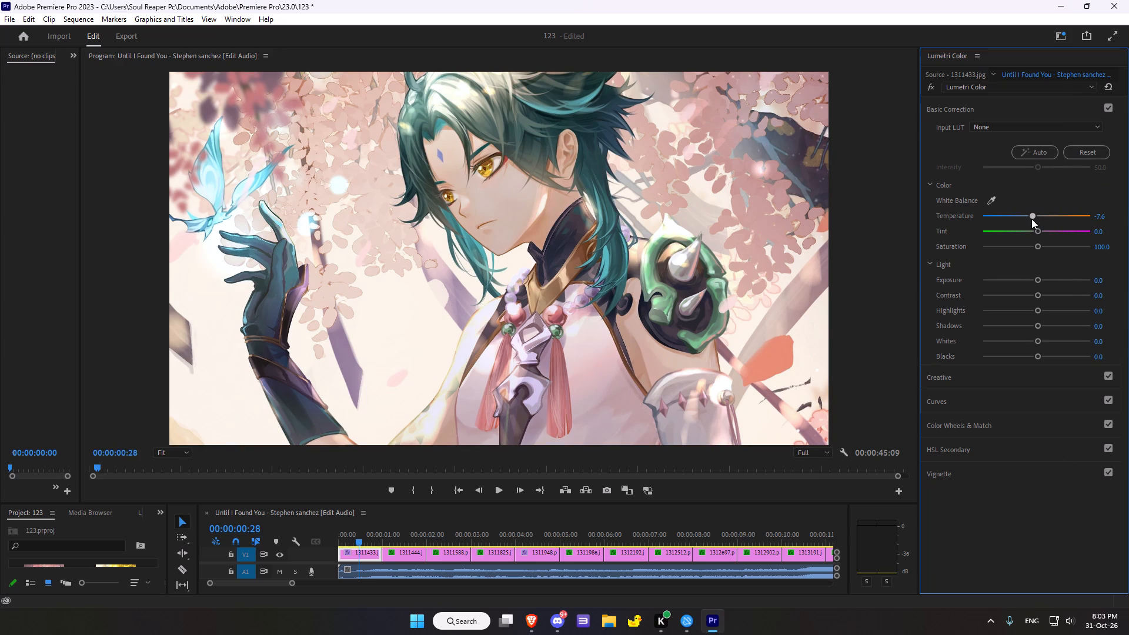
{"action": "left_click", "coordinate": [1034, 230]}
{"action": "left_click_drag", "start_coordinate": [1040, 246], "coordinate": [1030, 248]}
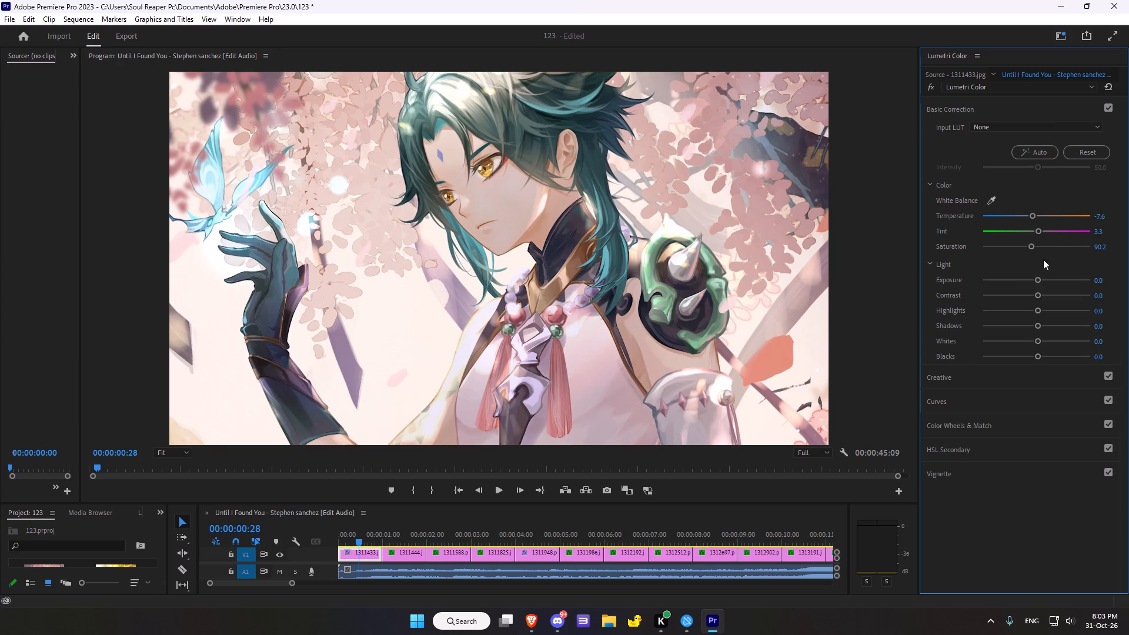
Set the first clip's light correction to Exposure -0.4, Contrast -15.2, Highlights -19.6 and Whites -5.4.
{"action": "left_click", "coordinate": [1035, 281]}
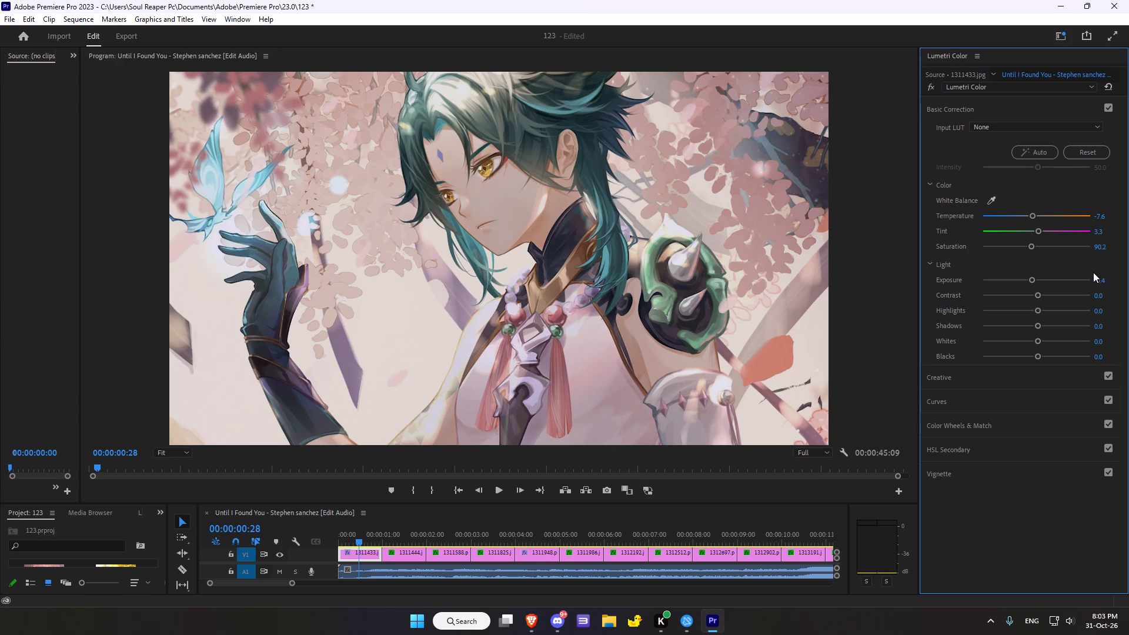
{"action": "scroll", "coordinate": [1051, 229], "scroll_direction": "down", "scroll_amount": 2}
{"action": "left_click_drag", "start_coordinate": [1036, 294], "coordinate": [1033, 299]}
{"action": "left_click_drag", "start_coordinate": [1033, 299], "coordinate": [1027, 295]}
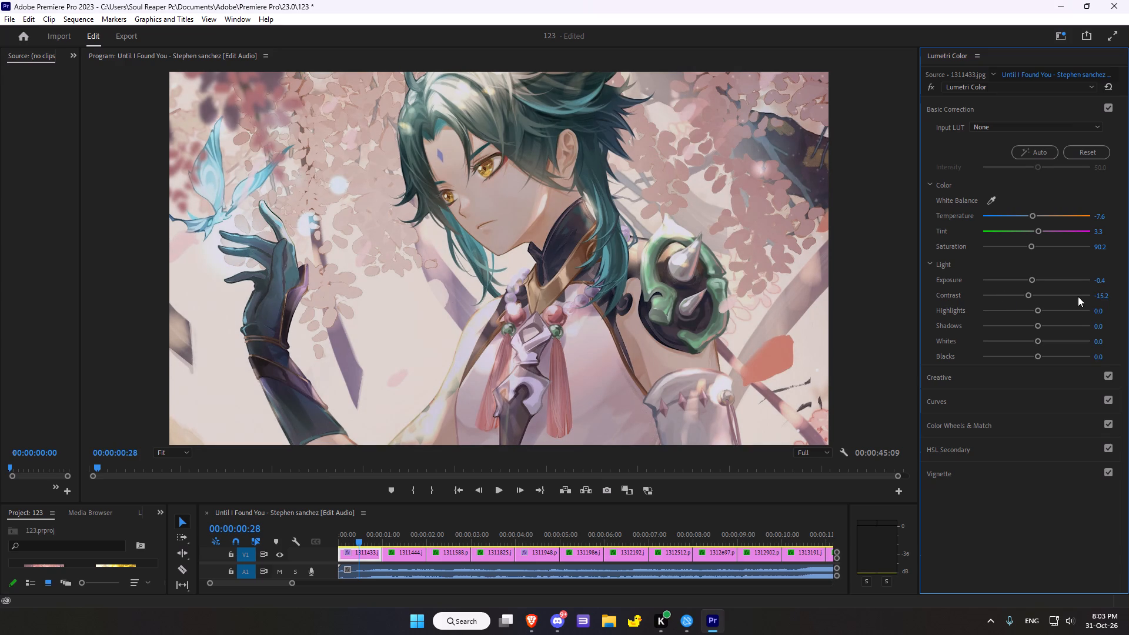
{"action": "left_click_drag", "start_coordinate": [1038, 311], "coordinate": [1018, 308]}
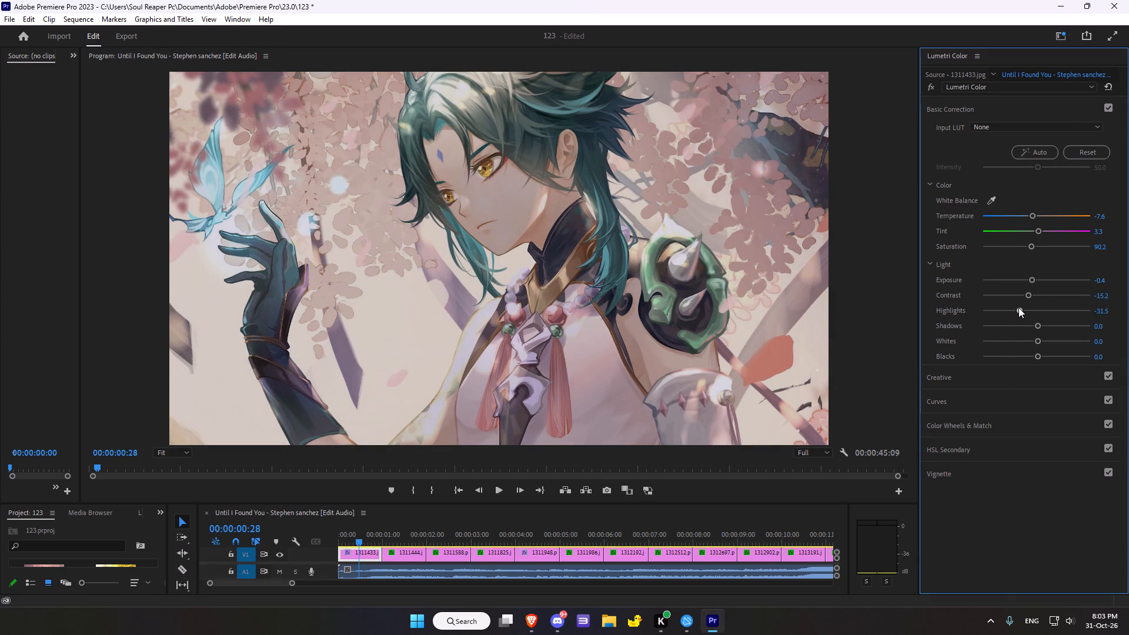
{"action": "left_click_drag", "start_coordinate": [1018, 308], "coordinate": [1025, 310]}
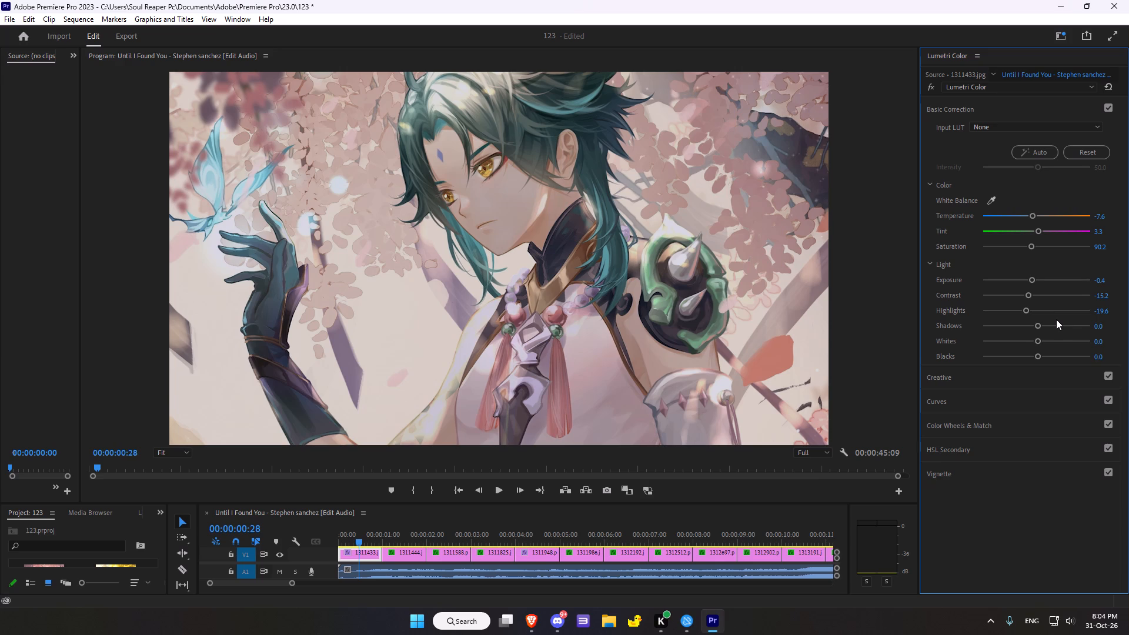
{"action": "left_click_drag", "start_coordinate": [1037, 345], "coordinate": [1035, 337]}
{"action": "left_click_drag", "start_coordinate": [1035, 337], "coordinate": [1033, 338]}
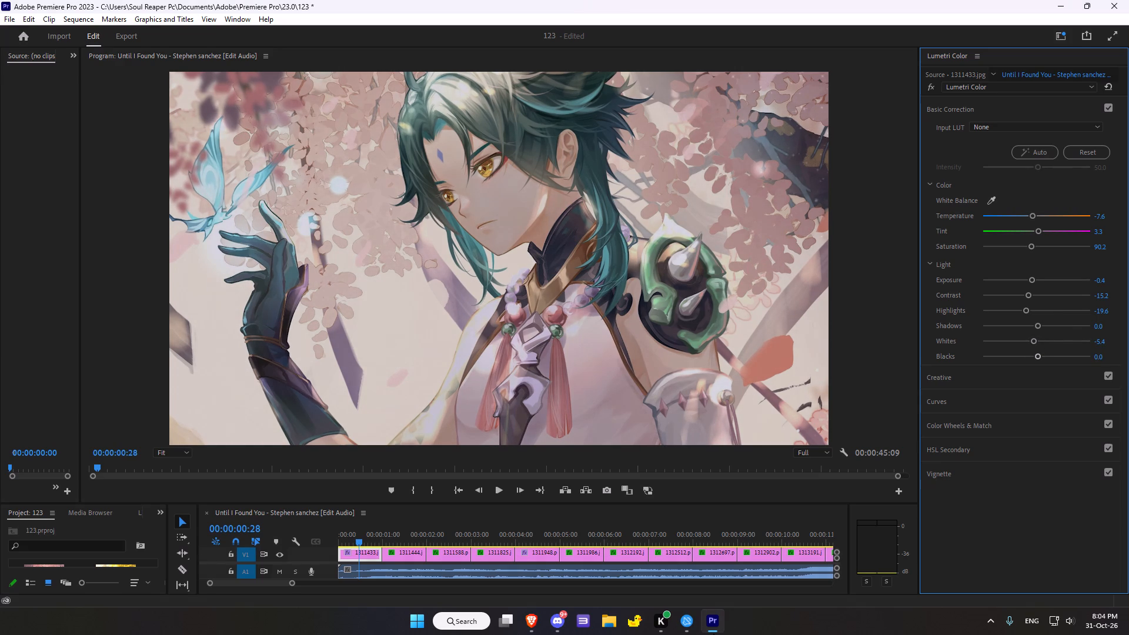
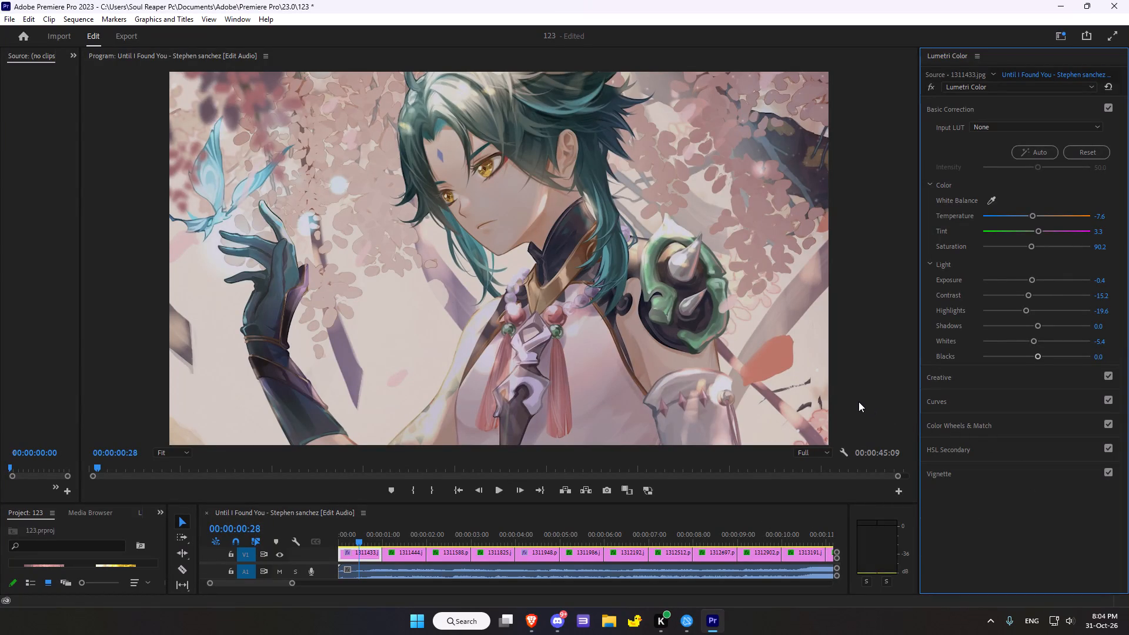
In the first clip's Creative adjustments, shift the Shadow Tint very slightly from neutral towards yellow-orange.
{"action": "scroll", "coordinate": [1007, 336], "scroll_direction": "down", "scroll_amount": 1}
{"action": "scroll", "coordinate": [1054, 335], "scroll_direction": "down", "scroll_amount": 3}
{"action": "left_click", "coordinate": [936, 385]}
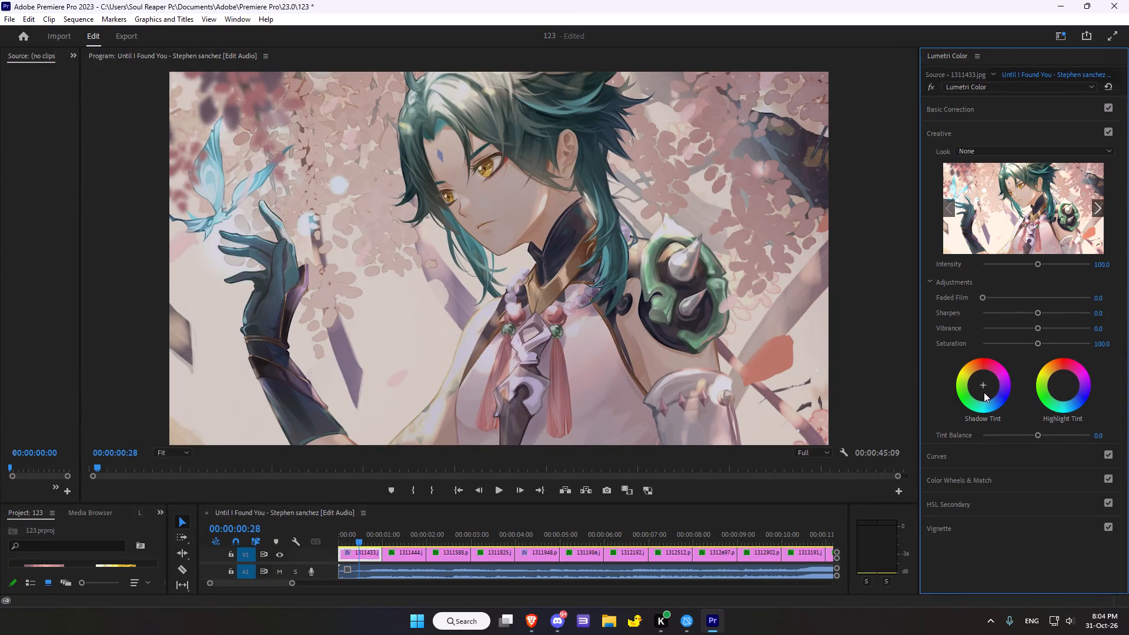
{"action": "left_click_drag", "start_coordinate": [985, 385], "coordinate": [951, 352]}
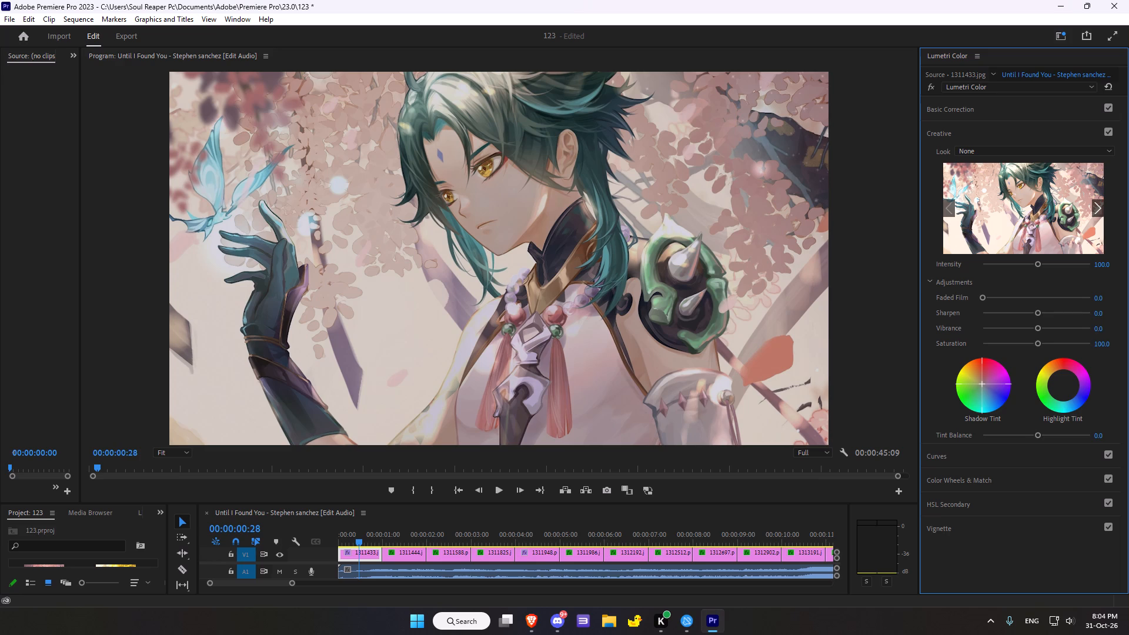
{"action": "left_click_drag", "start_coordinate": [951, 352], "coordinate": [954, 350]}
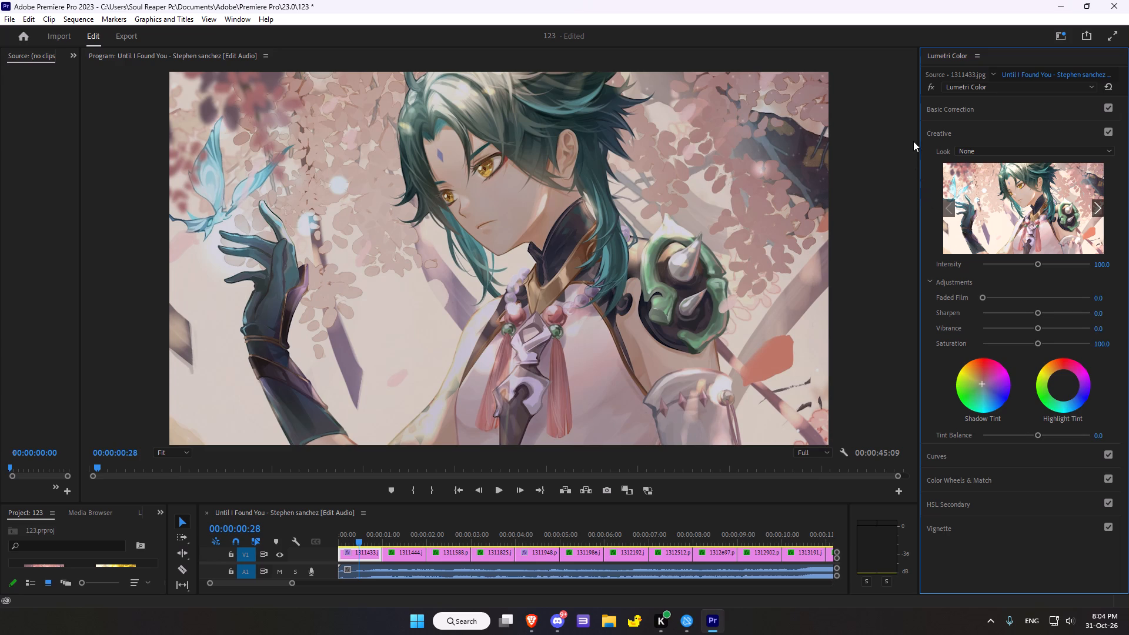
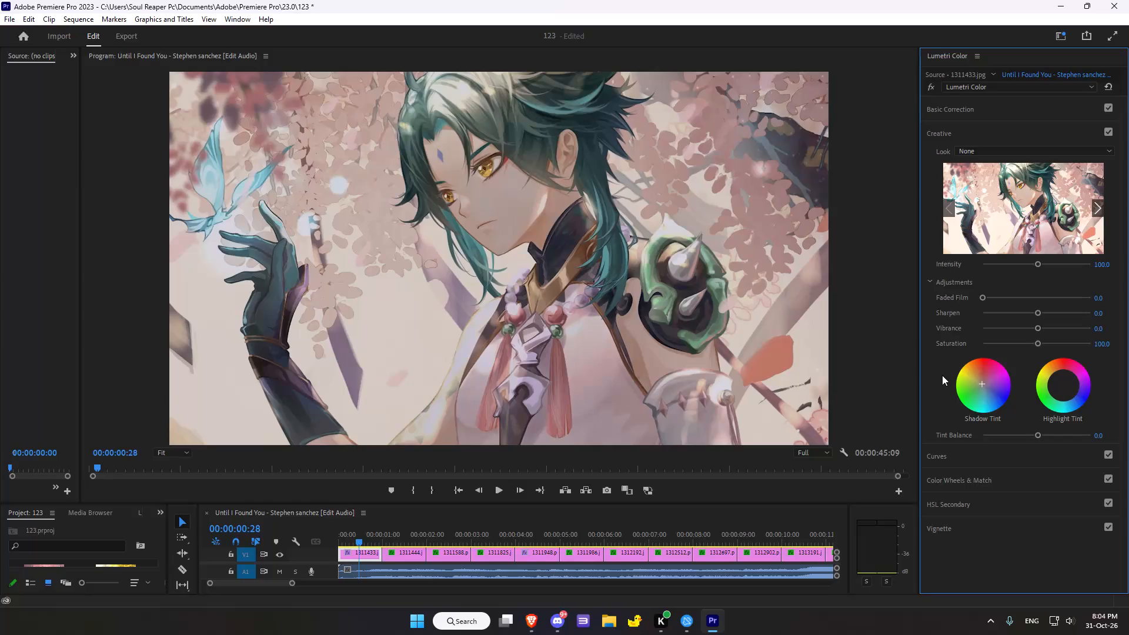
In the first clip's Creative adjustments, shift the Highlight Tint very slightly from neutral towards orange.
{"action": "left_click", "coordinate": [942, 375]}
{"action": "left_click_drag", "start_coordinate": [1063, 384], "coordinate": [976, 278]}
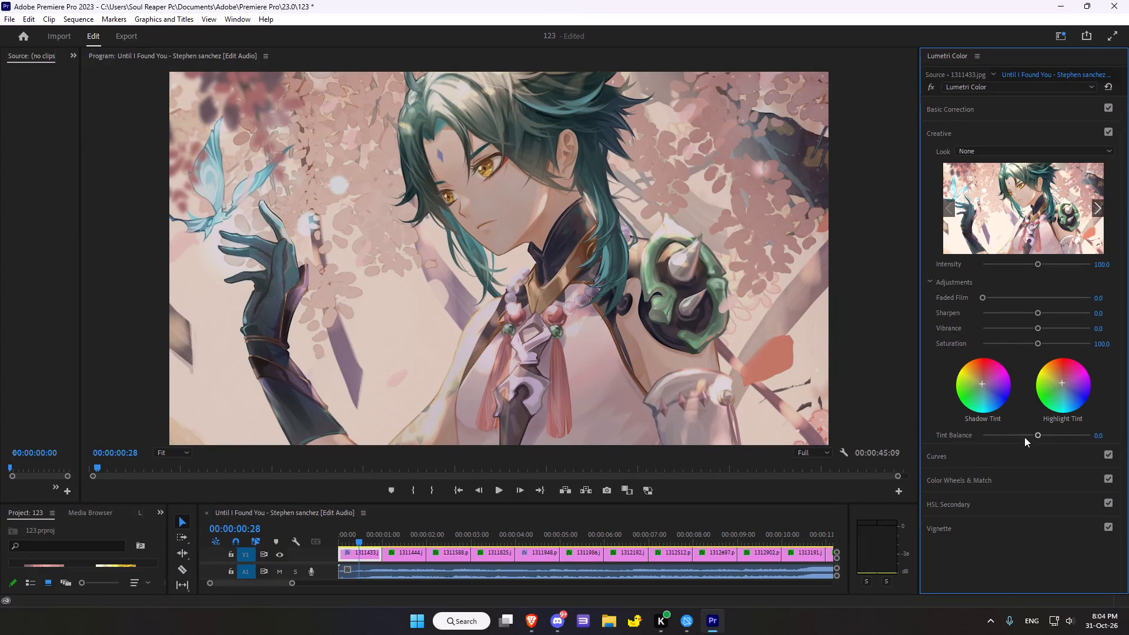
In the Curves section, add a midpoint to the white RGB curve and pull it slightly below the diagonal to darken the midtones.
{"action": "left_click", "coordinate": [957, 456]}
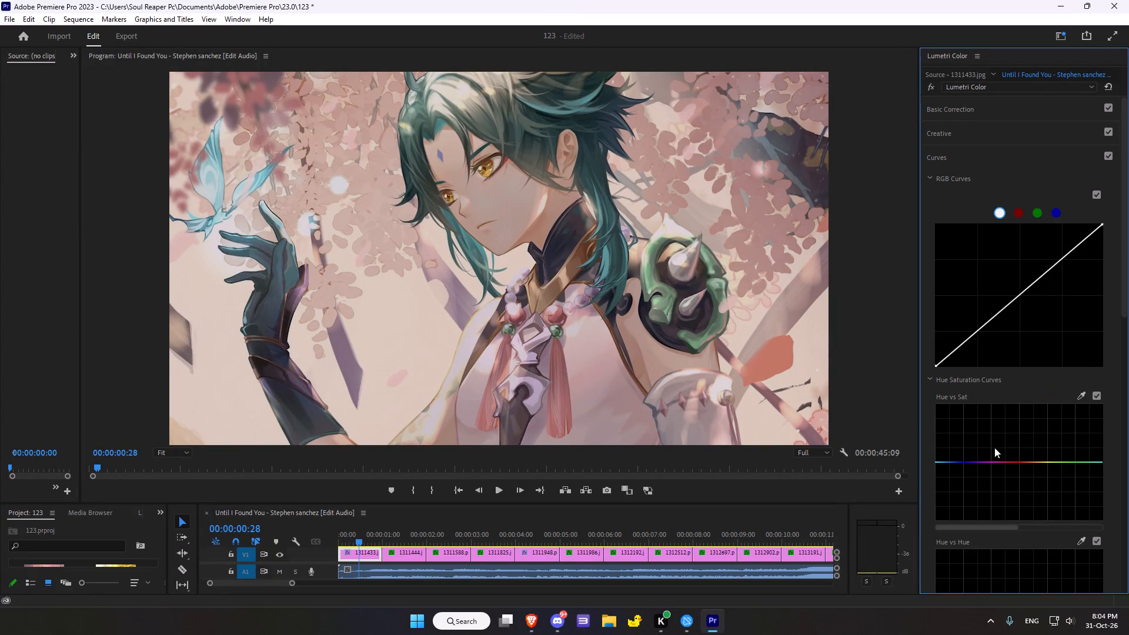
{"action": "left_click", "coordinate": [1018, 297]}
{"action": "left_click", "coordinate": [1018, 297]}
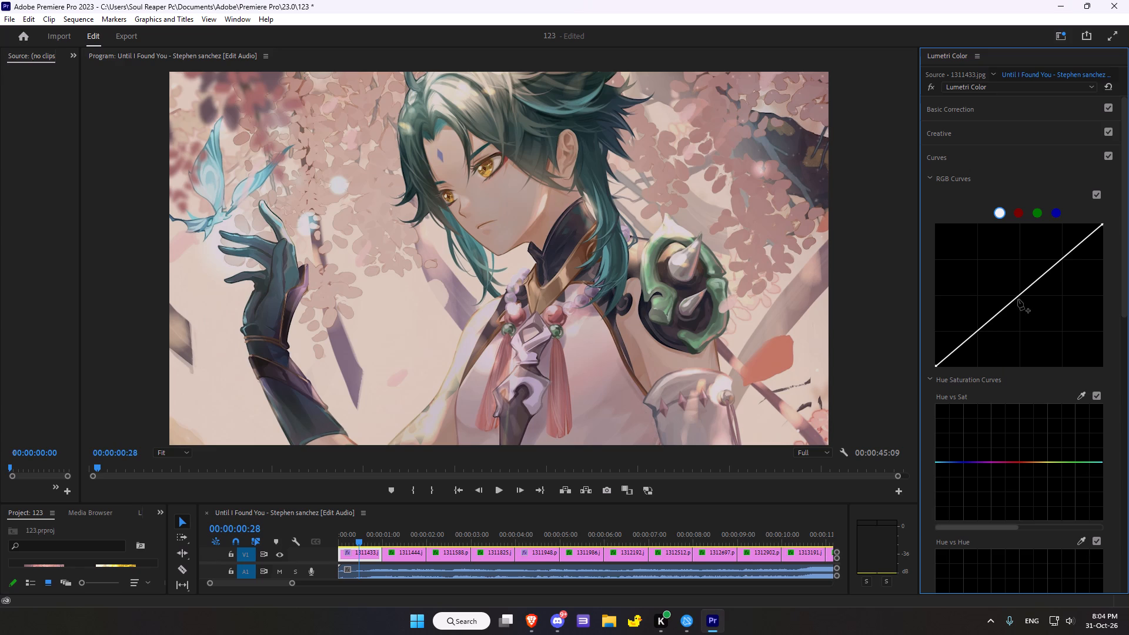
{"action": "left_click", "coordinate": [1016, 296]}
{"action": "left_click", "coordinate": [1016, 298]}
{"action": "left_click_drag", "start_coordinate": [1016, 298], "coordinate": [1017, 301]}
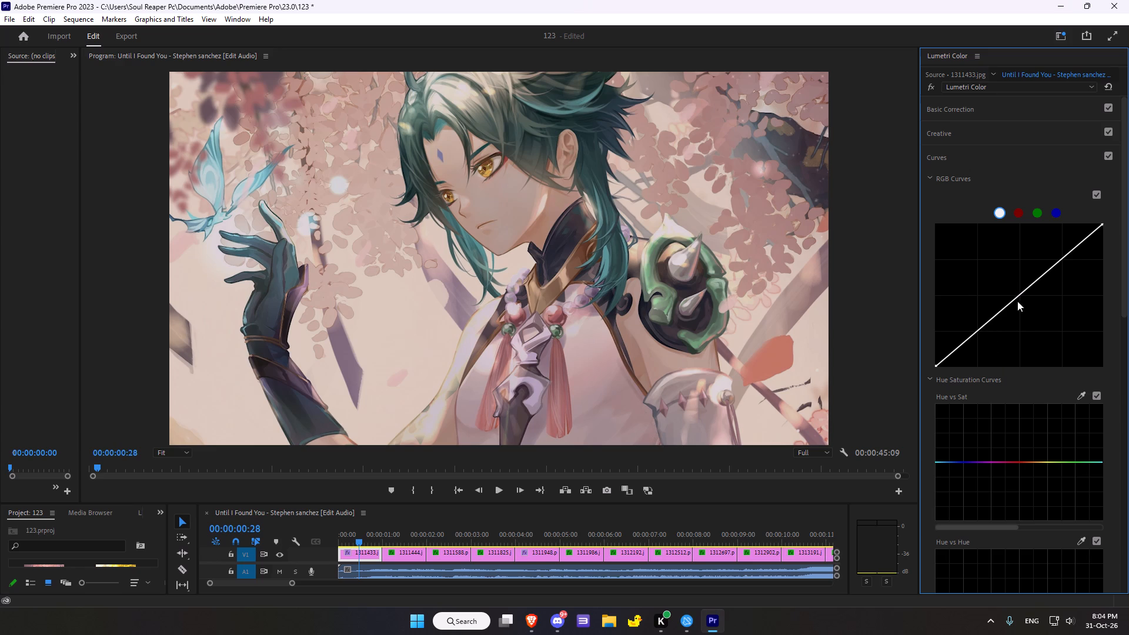
{"action": "left_click_drag", "start_coordinate": [1017, 301], "coordinate": [1018, 303]}
{"action": "left_click", "coordinate": [1015, 297]}
{"action": "left_click", "coordinate": [1017, 298]}
{"action": "left_click", "coordinate": [1019, 299]}
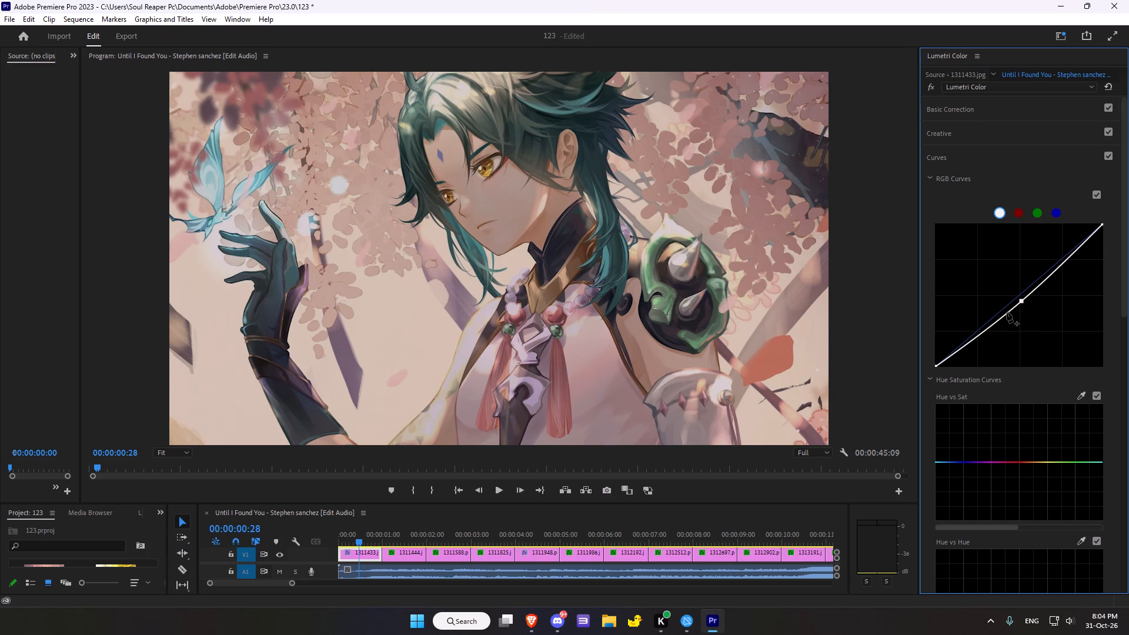
On the Hue vs Sat curve, sample the orange-red petal beside the shoulder and raise the red centre point slightly to boost its saturation.
{"action": "scroll", "coordinate": [1038, 285], "scroll_direction": "down", "scroll_amount": 1}
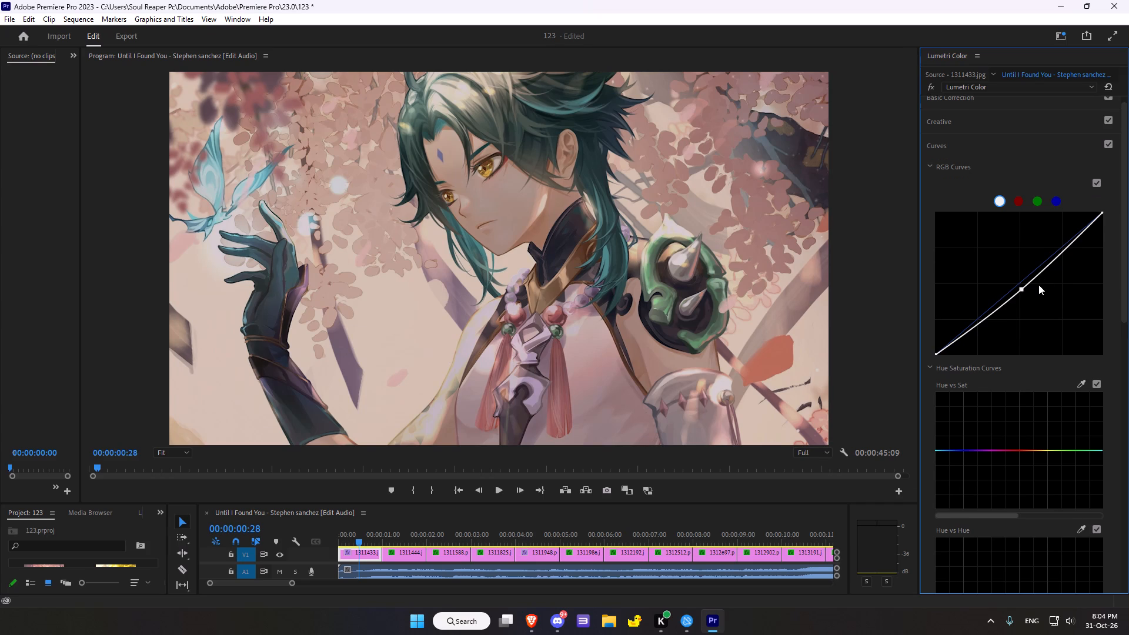
{"action": "scroll", "coordinate": [1038, 285], "scroll_direction": "down", "scroll_amount": 2}
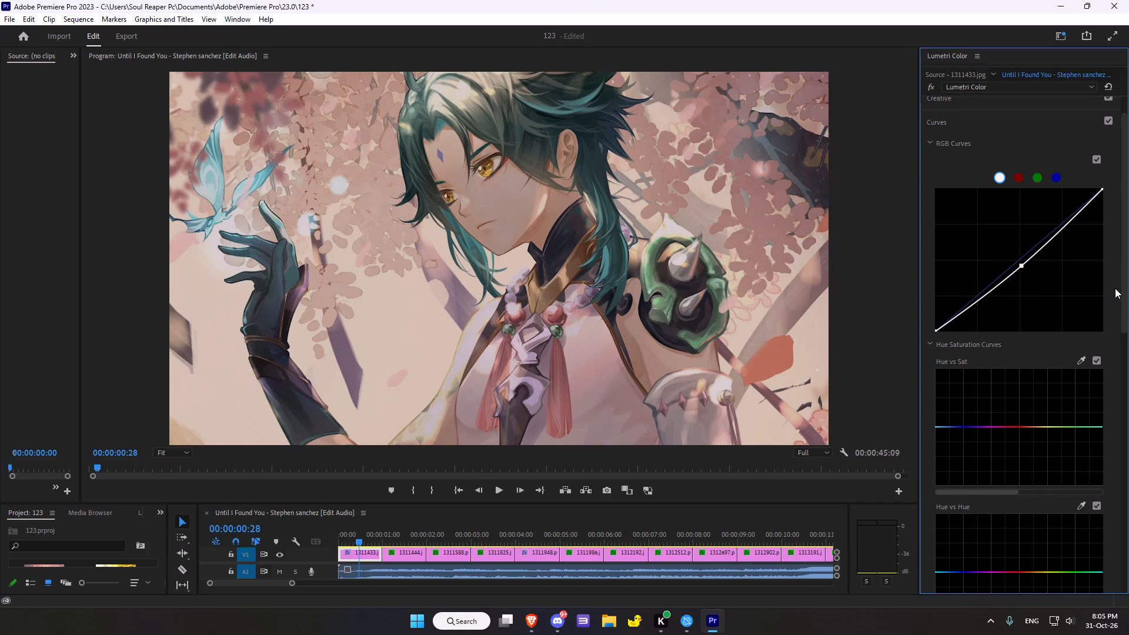
{"action": "scroll", "coordinate": [1040, 273], "scroll_direction": "down", "scroll_amount": 5}
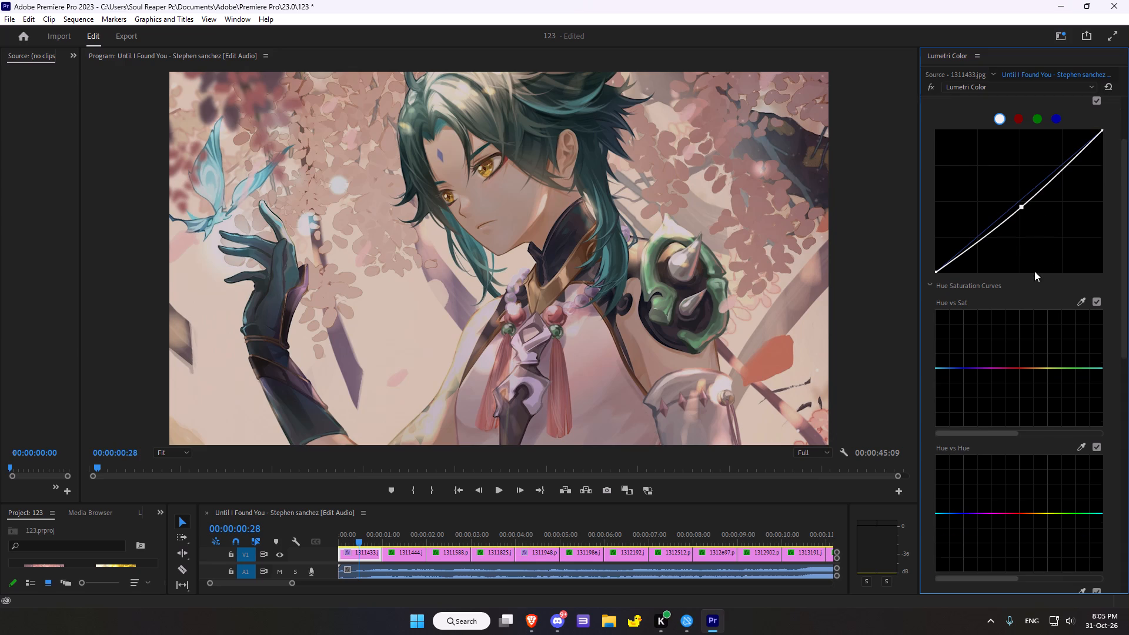
{"action": "left_click", "coordinate": [1083, 303]}
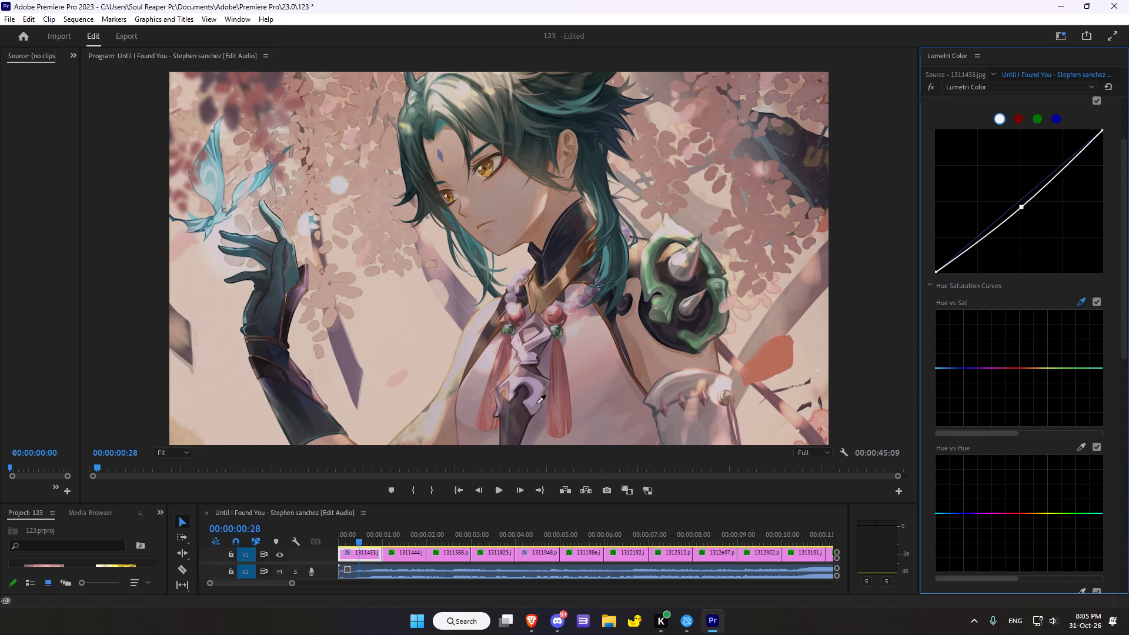
{"action": "left_click", "coordinate": [769, 360]}
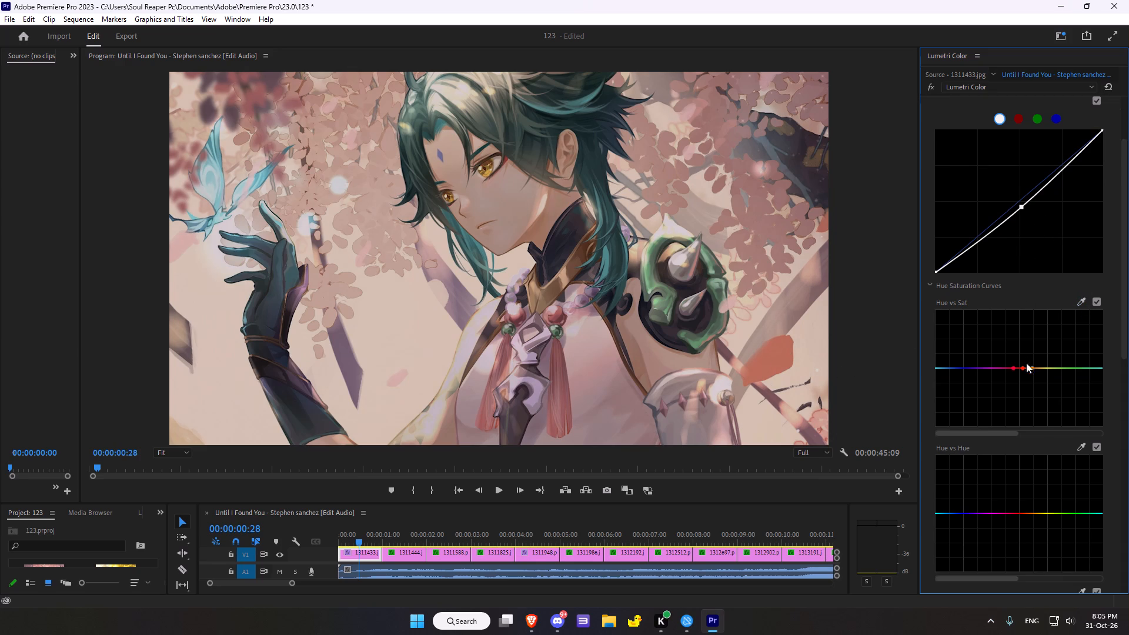
{"action": "left_click_drag", "start_coordinate": [1022, 369], "coordinate": [1026, 358]}
{"action": "left_click_drag", "start_coordinate": [1026, 358], "coordinate": [1021, 359]}
On the Hue vs Hue curve, sample the green shoulder armour and raise the centre green point slightly, keeping it between its two neighbouring points.
{"action": "scroll", "coordinate": [1031, 369], "scroll_direction": "down", "scroll_amount": 1}
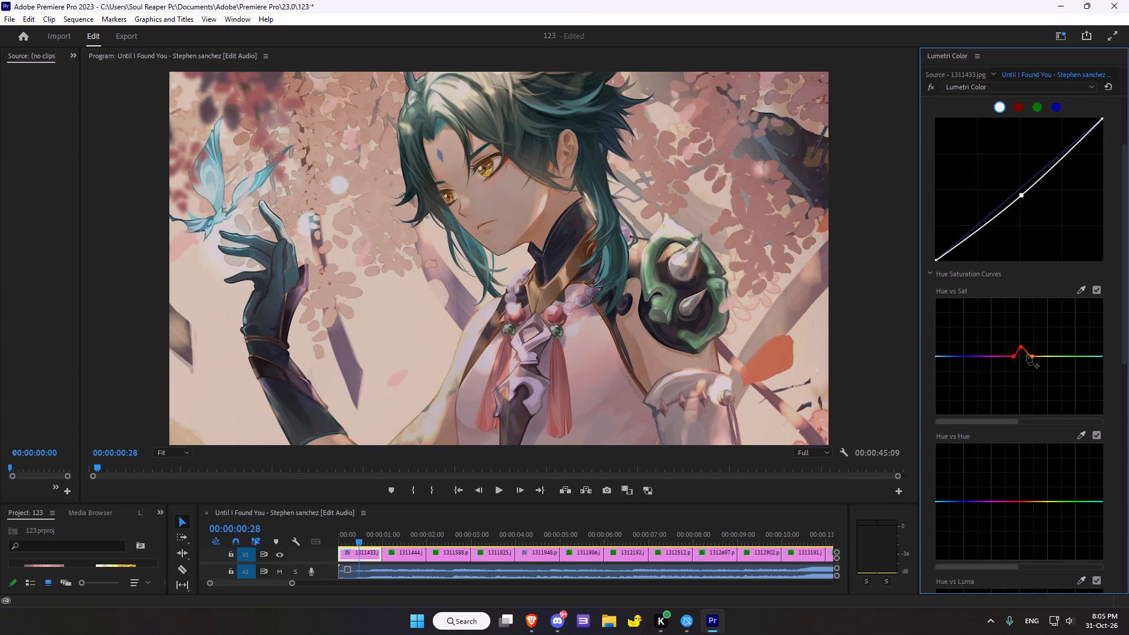
{"action": "scroll", "coordinate": [1027, 355], "scroll_direction": "down", "scroll_amount": 4}
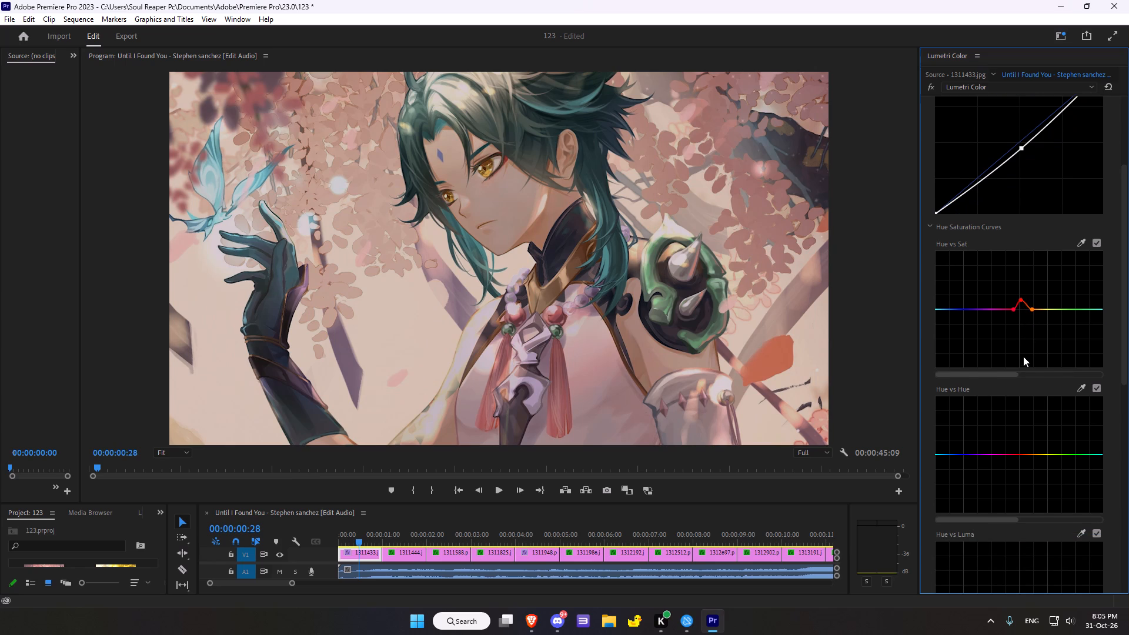
{"action": "scroll", "coordinate": [1022, 357], "scroll_direction": "down", "scroll_amount": 2}
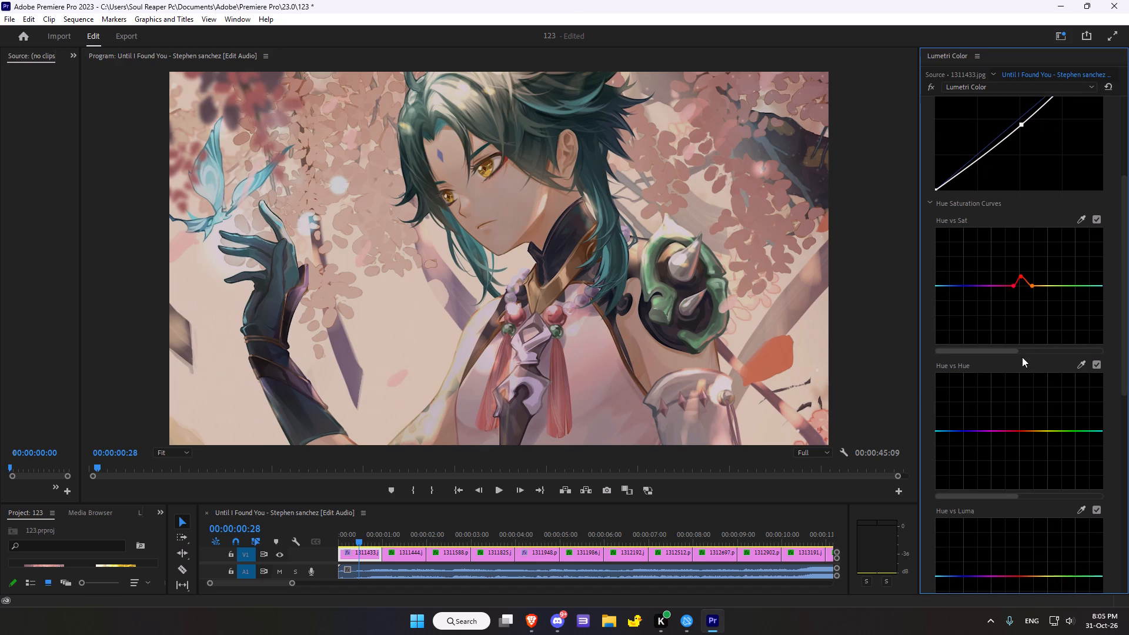
{"action": "left_click", "coordinate": [1078, 362]}
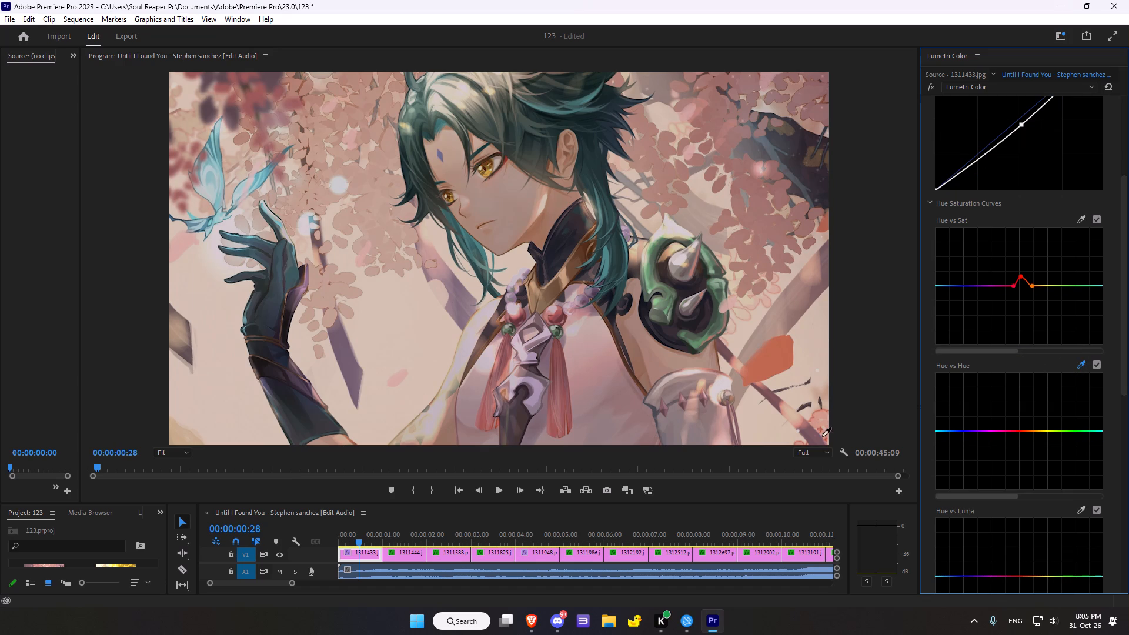
{"action": "left_click", "coordinate": [649, 280]}
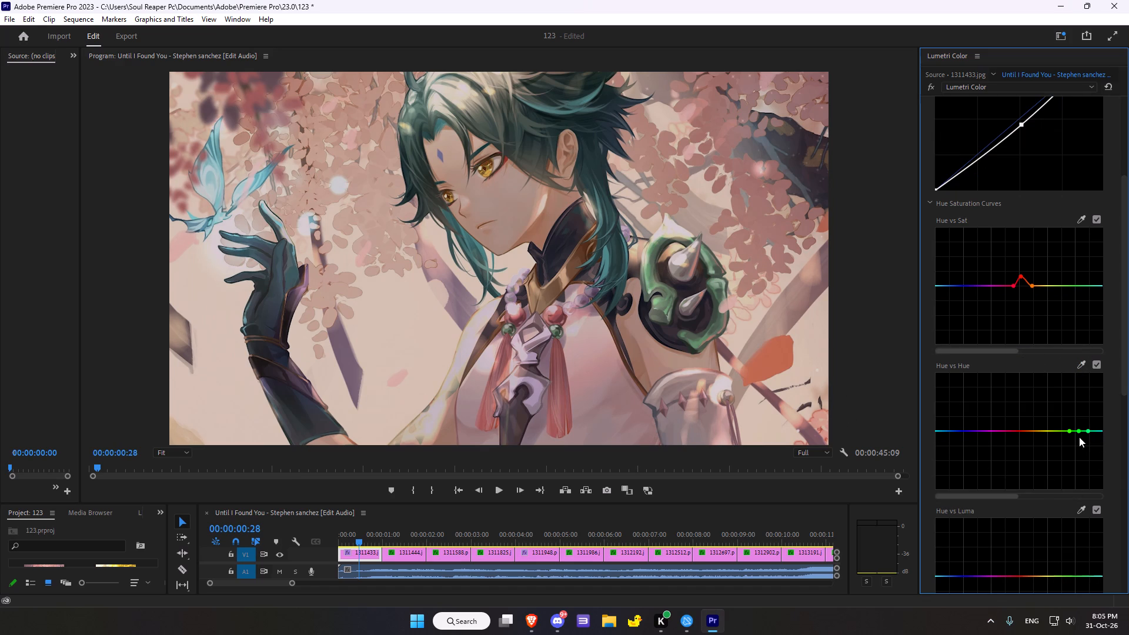
{"action": "left_click_drag", "start_coordinate": [1078, 432], "coordinate": [1078, 426]}
{"action": "left_click_drag", "start_coordinate": [1078, 426], "coordinate": [1076, 410]}
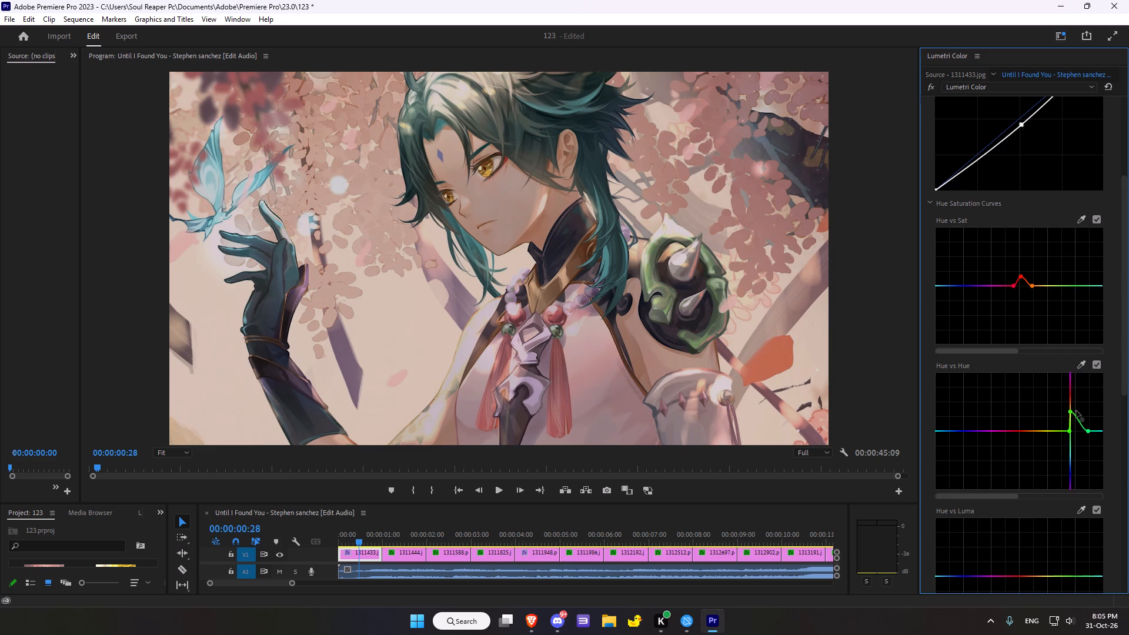
{"action": "left_click_drag", "start_coordinate": [1076, 410], "coordinate": [1065, 420]}
{"action": "left_click_drag", "start_coordinate": [1065, 420], "coordinate": [1081, 419]}
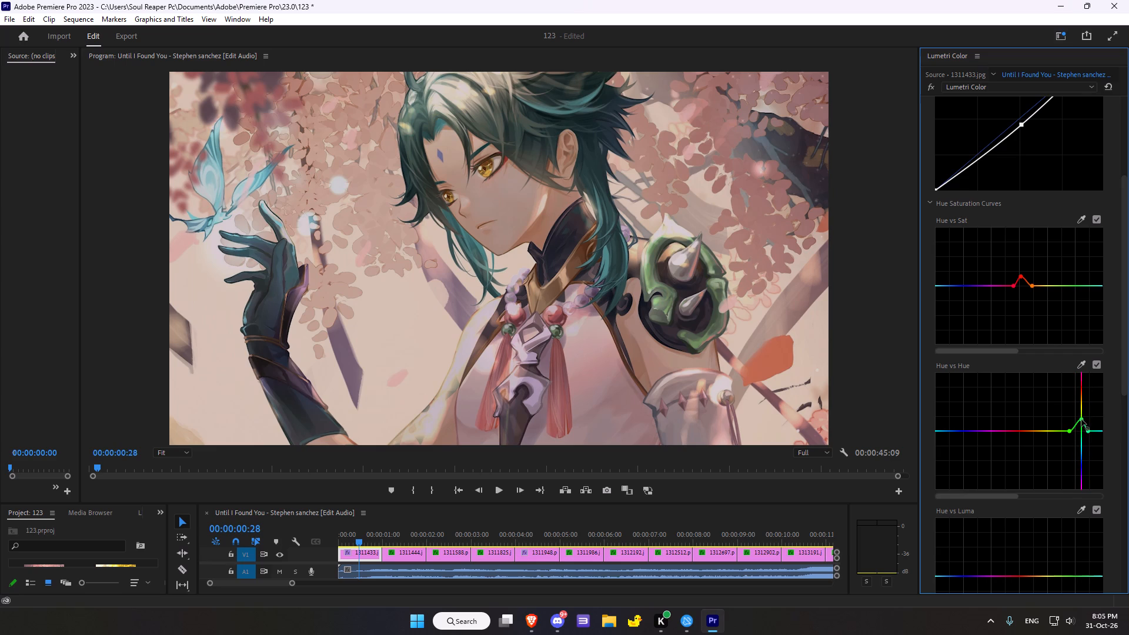
{"action": "left_click_drag", "start_coordinate": [1081, 419], "coordinate": [1080, 419]}
On the Hue vs Luma curve, sample the orange-red petal and raise the red centre point slightly to brighten the reds.
{"action": "scroll", "coordinate": [1034, 325], "scroll_direction": "down", "scroll_amount": 2}
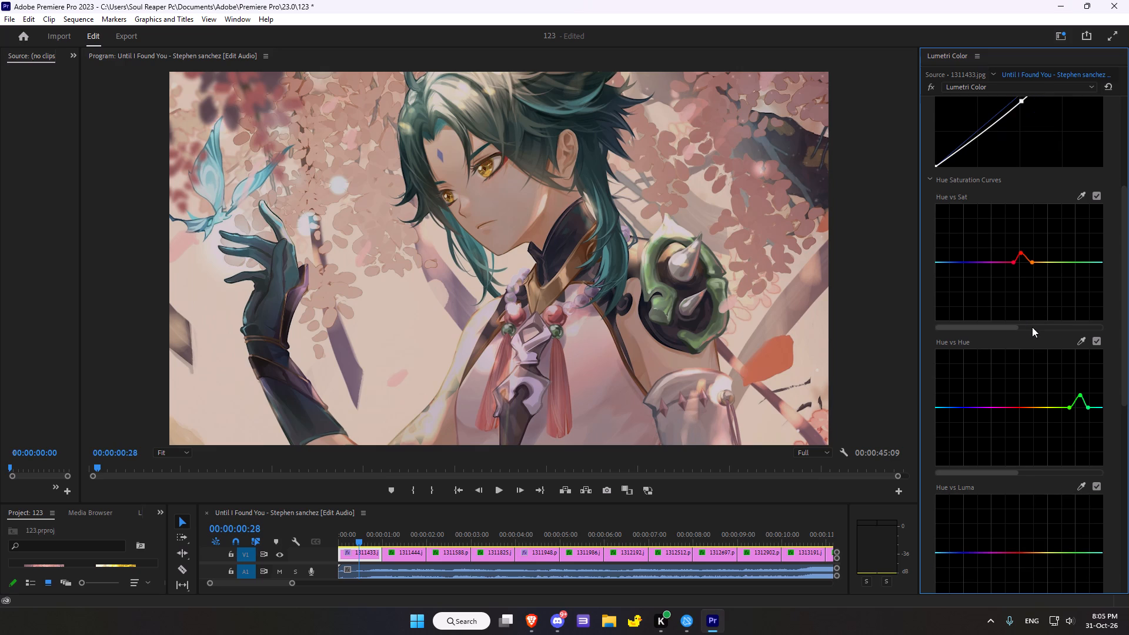
{"action": "scroll", "coordinate": [1031, 327], "scroll_direction": "down", "scroll_amount": 3}
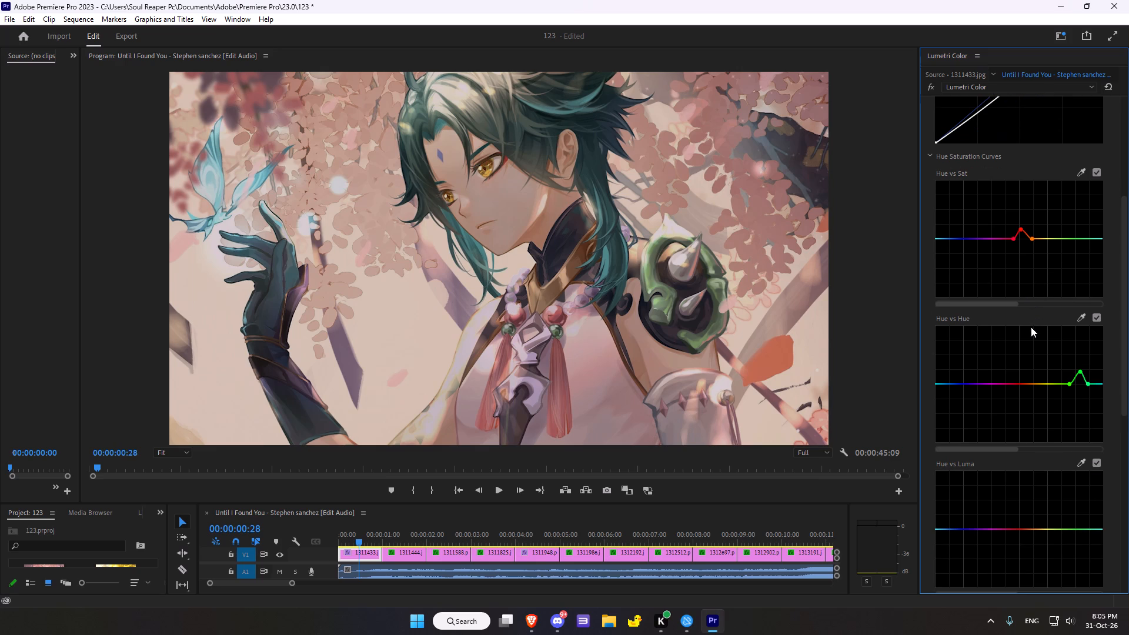
{"action": "scroll", "coordinate": [1029, 328], "scroll_direction": "down", "scroll_amount": 5}
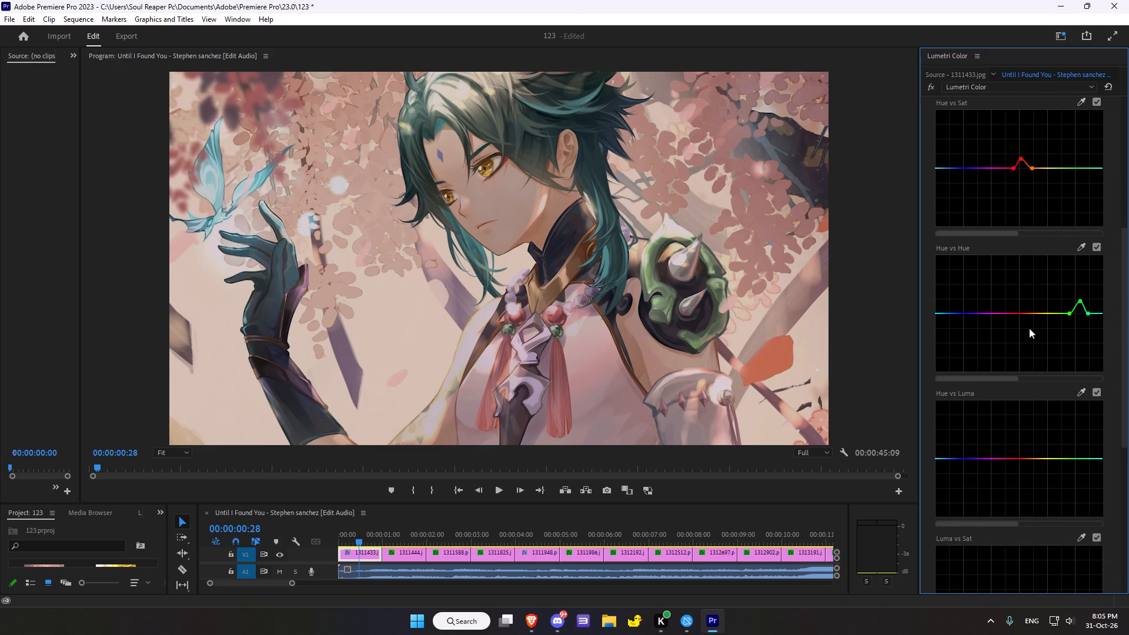
{"action": "scroll", "coordinate": [1029, 328], "scroll_direction": "down", "scroll_amount": 1}
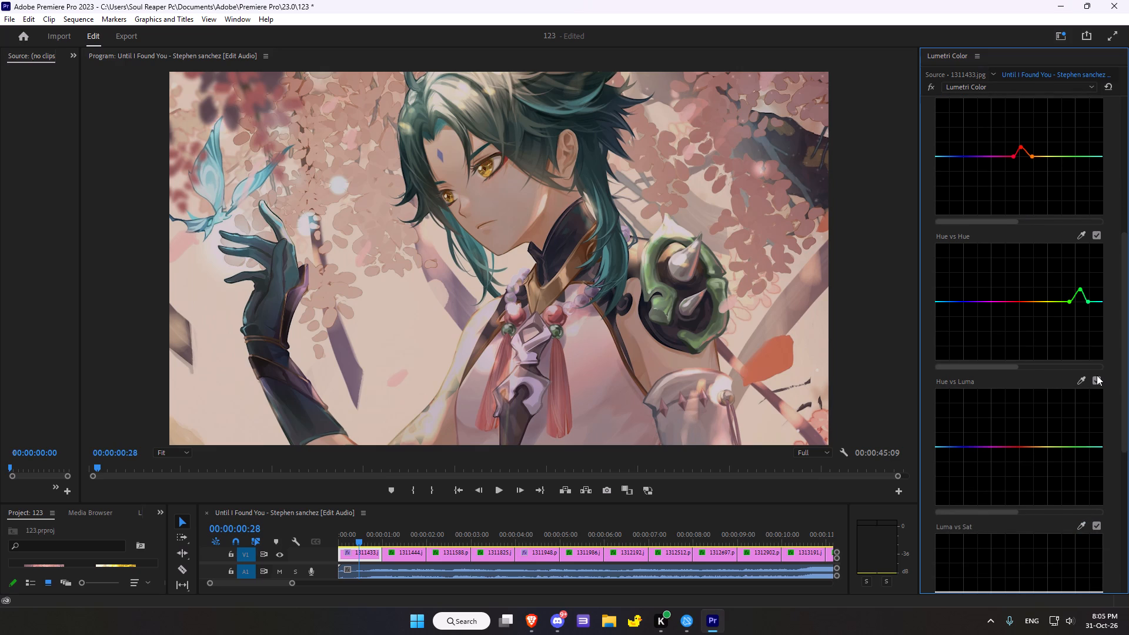
{"action": "scroll", "coordinate": [984, 339], "scroll_direction": "down", "scroll_amount": 2}
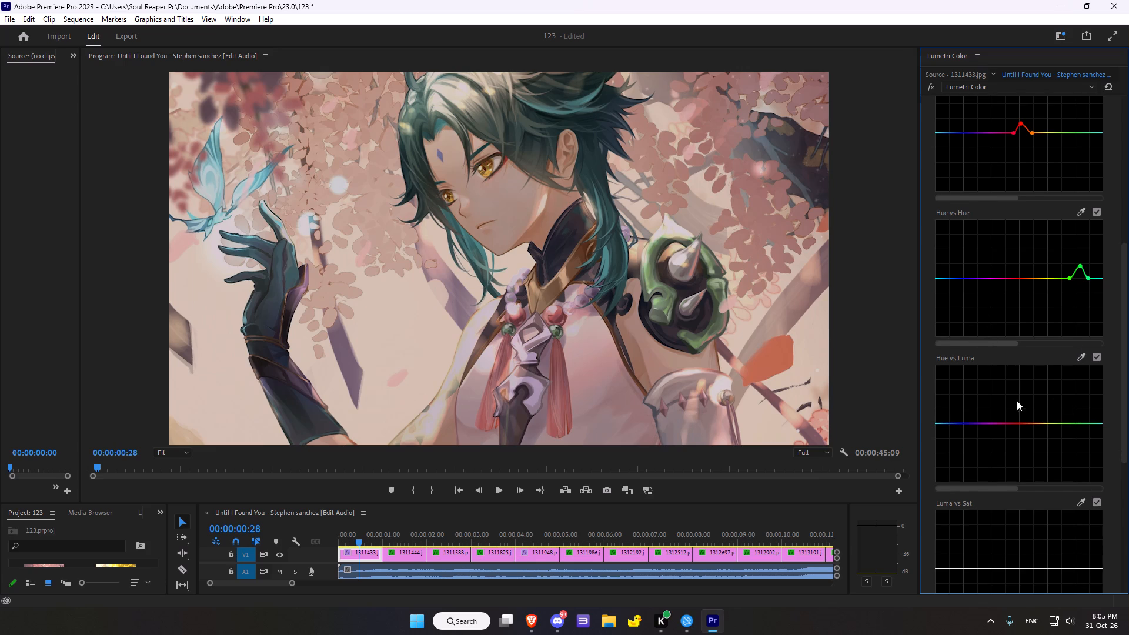
{"action": "scroll", "coordinate": [1088, 311], "scroll_direction": "down", "scroll_amount": 2}
{"action": "left_click", "coordinate": [1079, 336]}
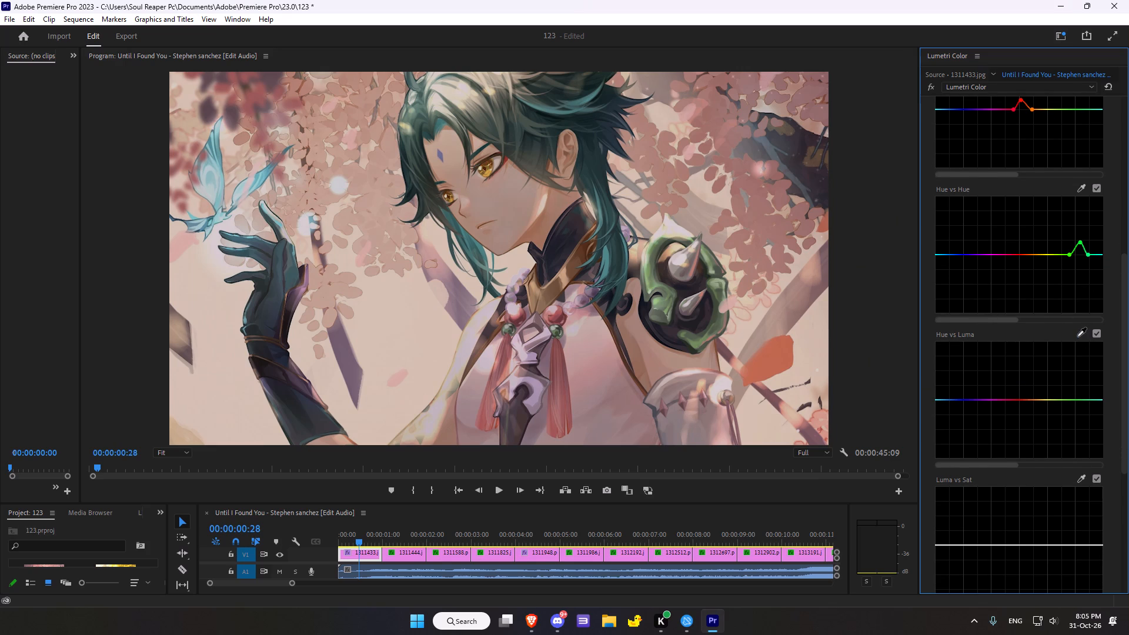
{"action": "left_click", "coordinate": [774, 360]}
{"action": "left_click_drag", "start_coordinate": [1022, 403], "coordinate": [1022, 400]}
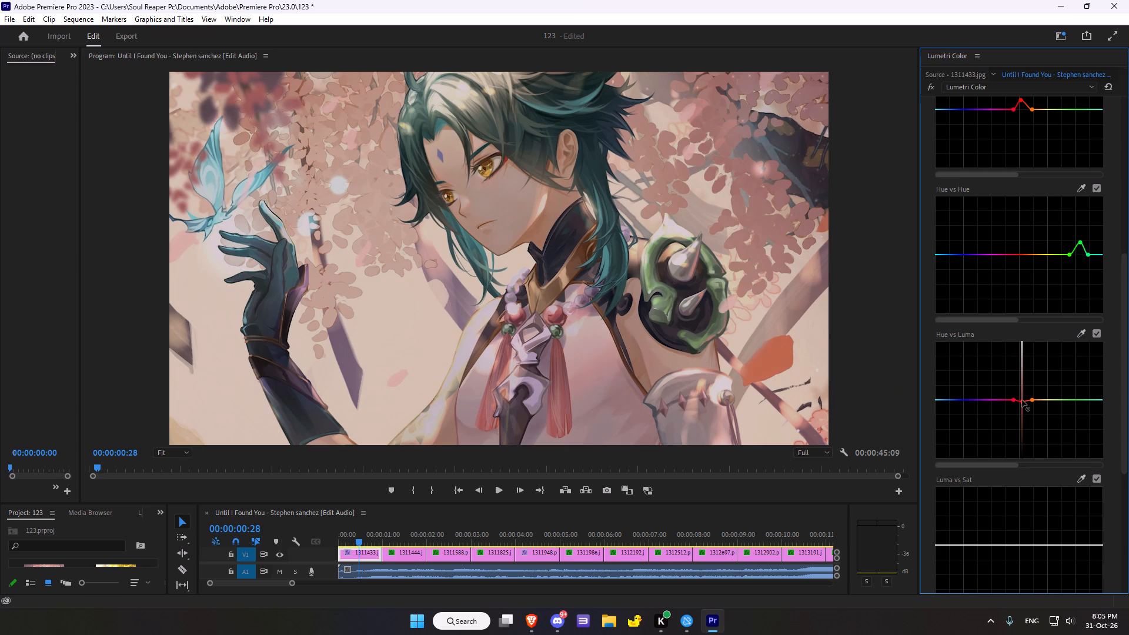
{"action": "left_click_drag", "start_coordinate": [1022, 400], "coordinate": [1021, 393]}
On the Luma vs Sat curve, sample the orange-red petal and raise the centre point slightly, keeping it between its neighbouring points.
{"action": "scroll", "coordinate": [1018, 392], "scroll_direction": "down", "scroll_amount": 1}
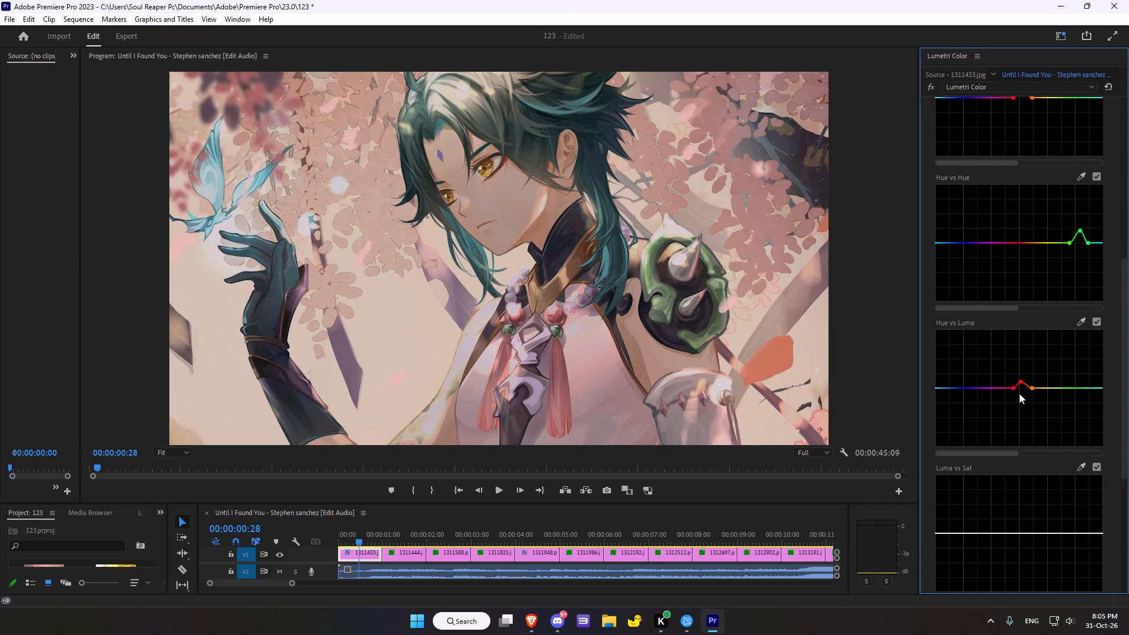
{"action": "scroll", "coordinate": [1046, 372], "scroll_direction": "down", "scroll_amount": 1}
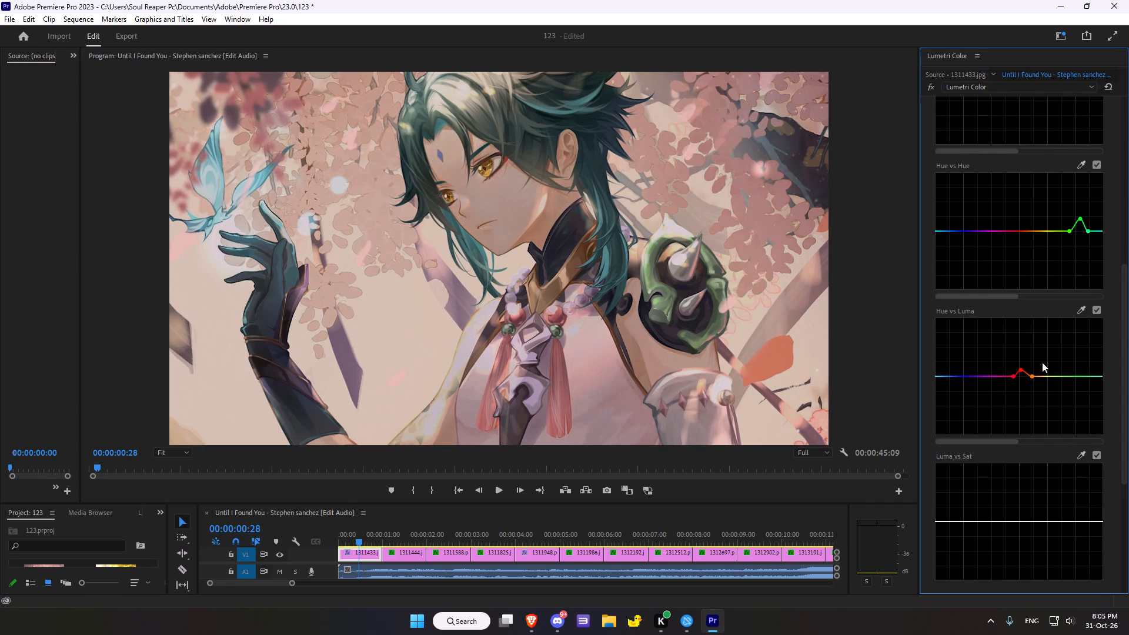
{"action": "scroll", "coordinate": [1042, 362], "scroll_direction": "down", "scroll_amount": 3}
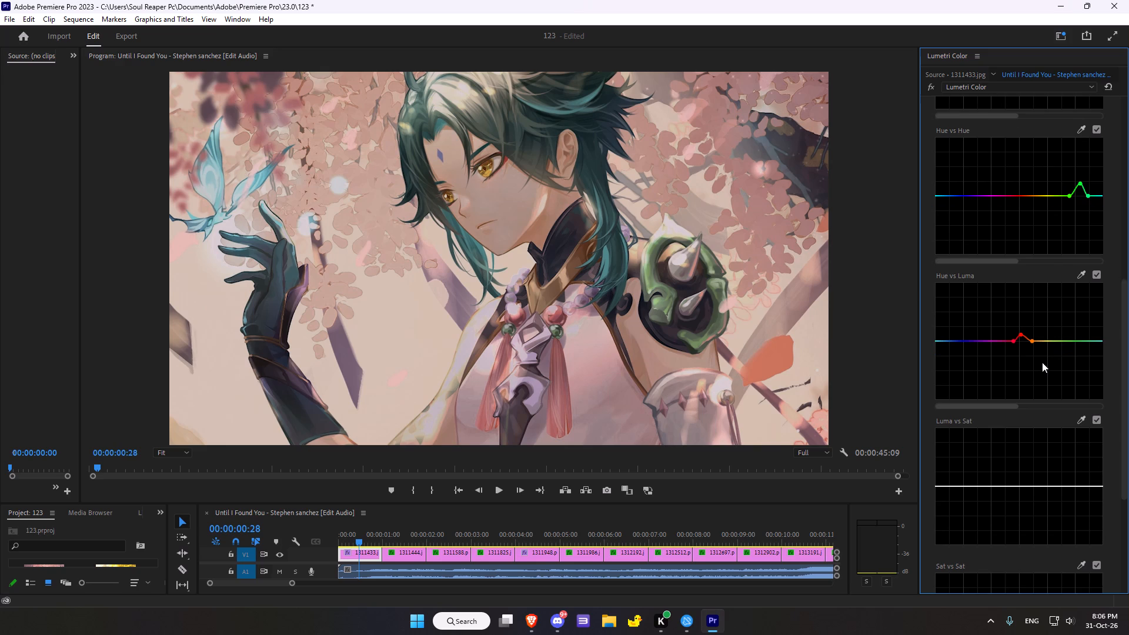
{"action": "scroll", "coordinate": [1042, 362], "scroll_direction": "up", "scroll_amount": 1}
{"action": "scroll", "coordinate": [1041, 362], "scroll_direction": "down", "scroll_amount": 3}
{"action": "left_click", "coordinate": [1077, 399]}
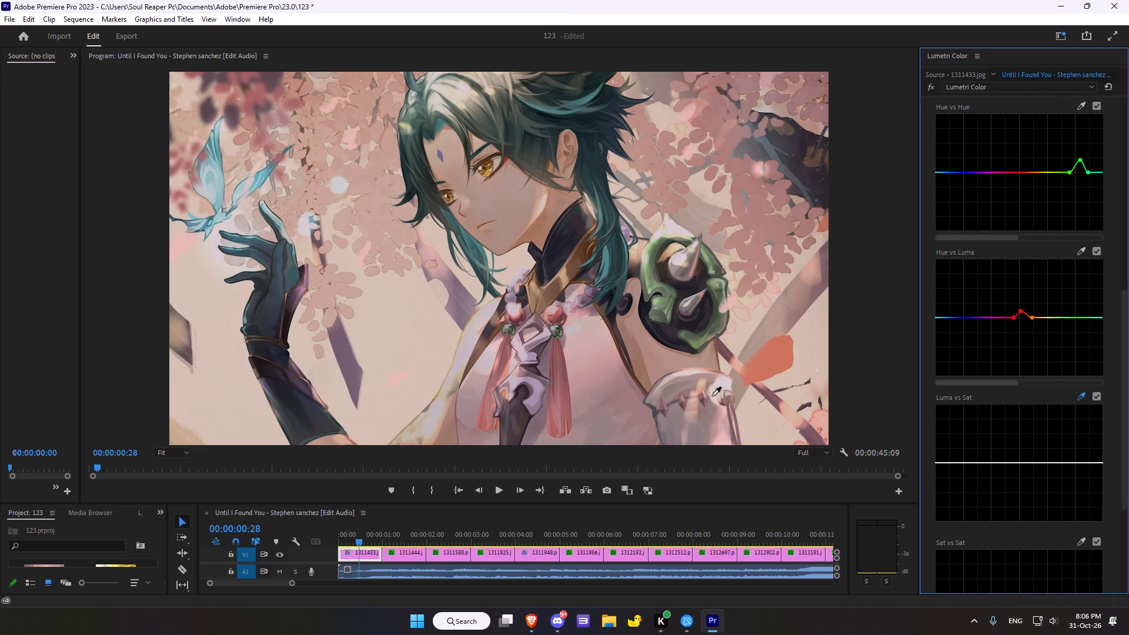
{"action": "left_click", "coordinate": [758, 368]}
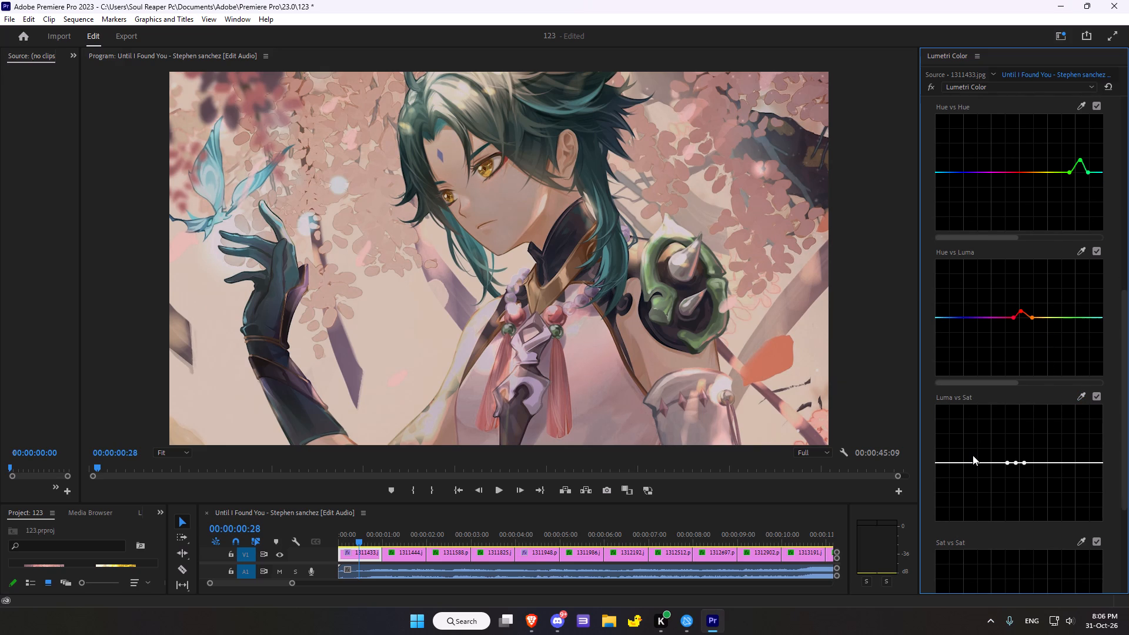
{"action": "scroll", "coordinate": [972, 455], "scroll_direction": "down", "scroll_amount": 1}
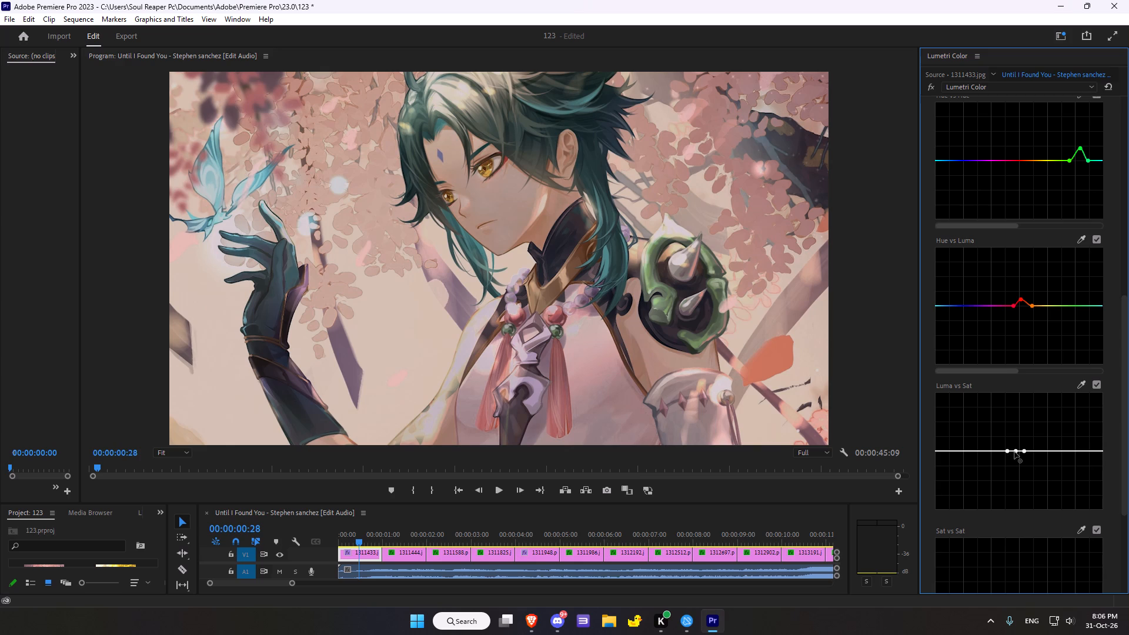
{"action": "left_click_drag", "start_coordinate": [1014, 452], "coordinate": [1021, 436]}
{"action": "left_click_drag", "start_coordinate": [1021, 436], "coordinate": [1013, 432]}
On the Sat vs Sat curve, sample the pink-red tassel on the chest and raise the centre point slightly between its two neighbours.
{"action": "scroll", "coordinate": [1031, 417], "scroll_direction": "down", "scroll_amount": 7}
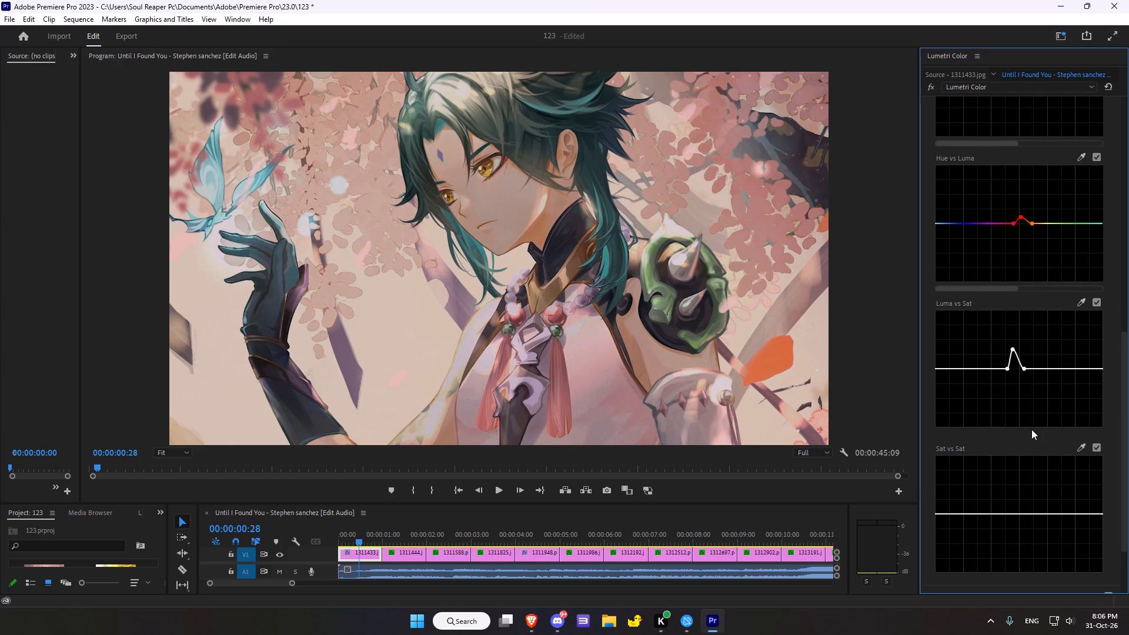
{"action": "left_click", "coordinate": [1082, 451]}
{"action": "scroll", "coordinate": [1004, 435], "scroll_direction": "down", "scroll_amount": 2}
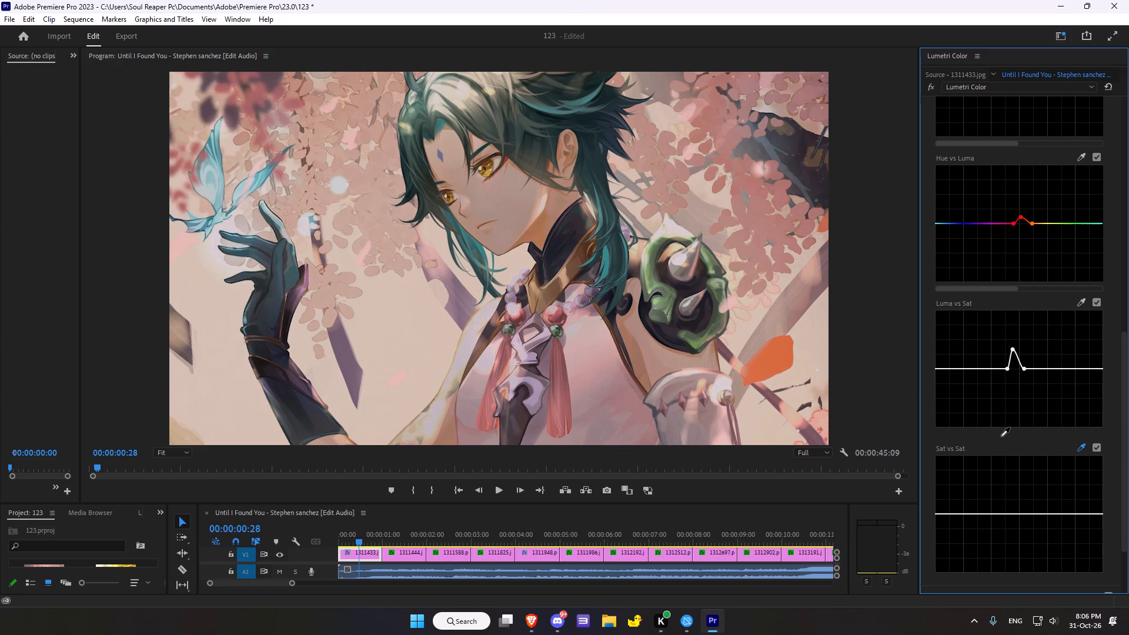
{"action": "scroll", "coordinate": [1001, 436], "scroll_direction": "down", "scroll_amount": 6}
{"action": "left_click", "coordinate": [559, 396]}
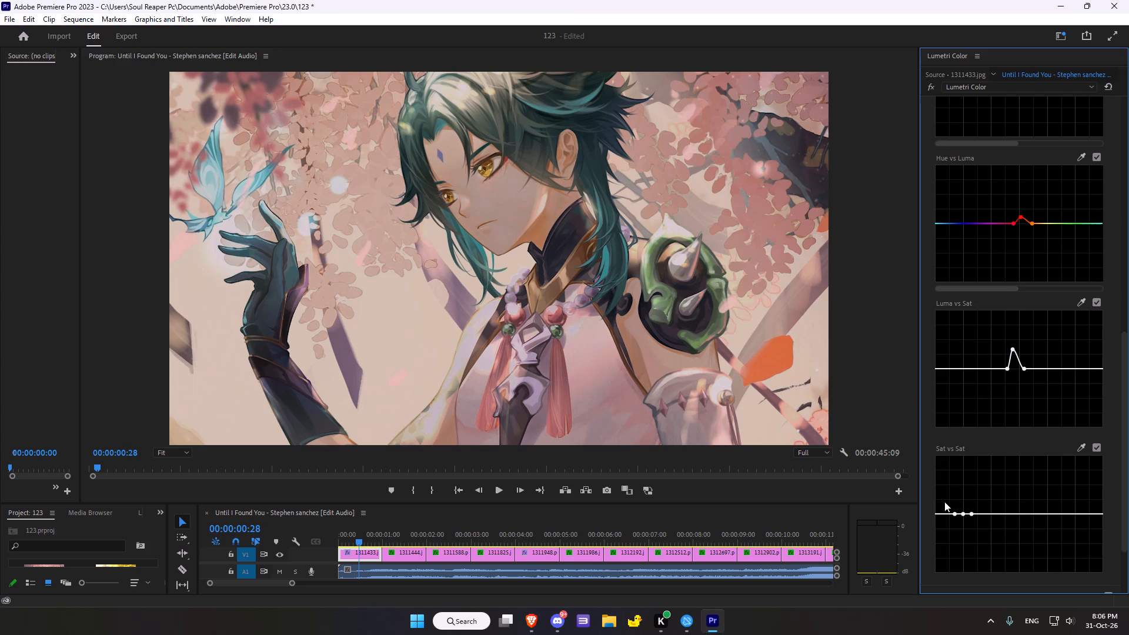
{"action": "left_click_drag", "start_coordinate": [963, 514], "coordinate": [957, 500]}
{"action": "left_click_drag", "start_coordinate": [957, 500], "coordinate": [963, 503]}
In Color Wheels & Match, shift the midtones slightly towards magenta-red, the shadows slightly towards red and the highlights slightly towards magenta.
{"action": "scroll", "coordinate": [1004, 457], "scroll_direction": "down", "scroll_amount": 3}
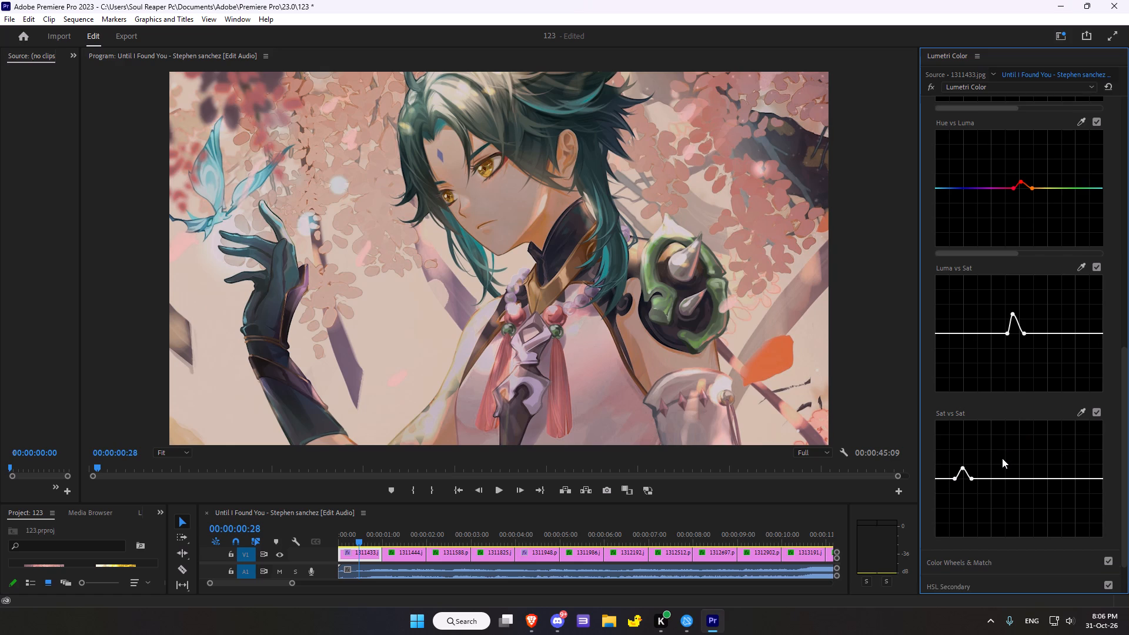
{"action": "scroll", "coordinate": [1002, 458], "scroll_direction": "down", "scroll_amount": 3}
{"action": "left_click", "coordinate": [972, 526]}
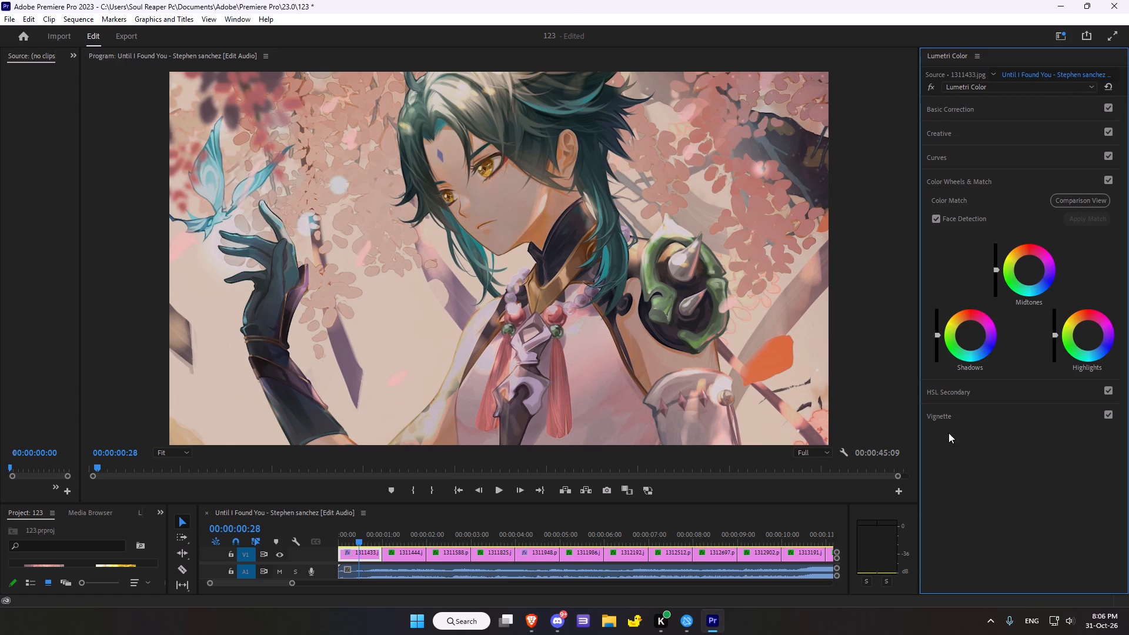
{"action": "left_click_drag", "start_coordinate": [1028, 269], "coordinate": [1027, 275]}
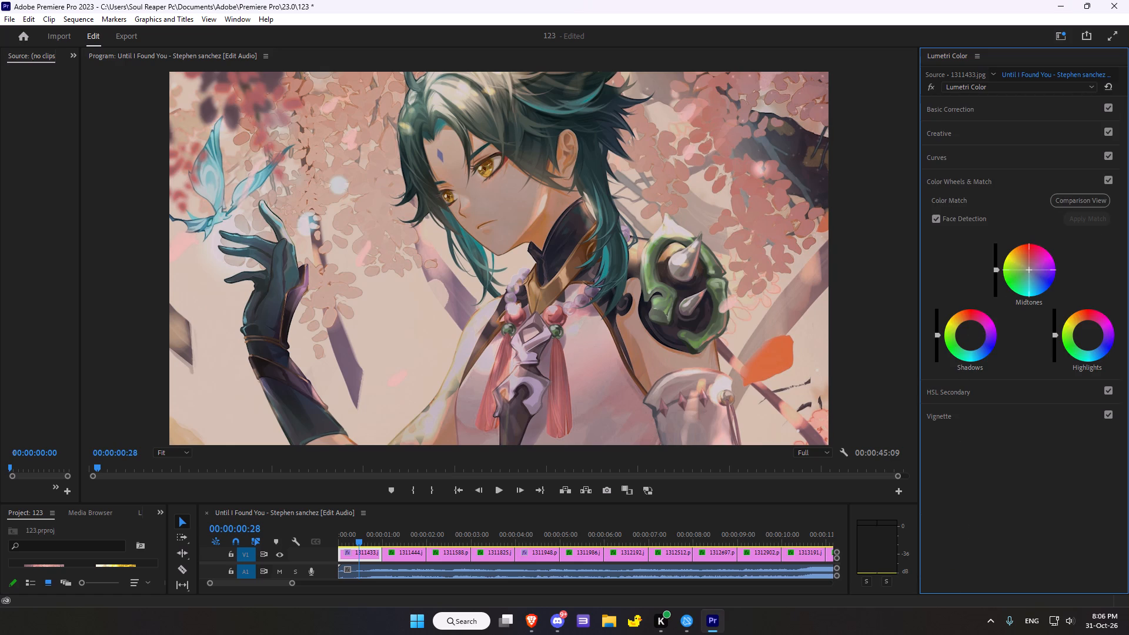
{"action": "left_click_drag", "start_coordinate": [1027, 275], "coordinate": [1040, 260]}
{"action": "left_click_drag", "start_coordinate": [969, 333], "coordinate": [943, 309]}
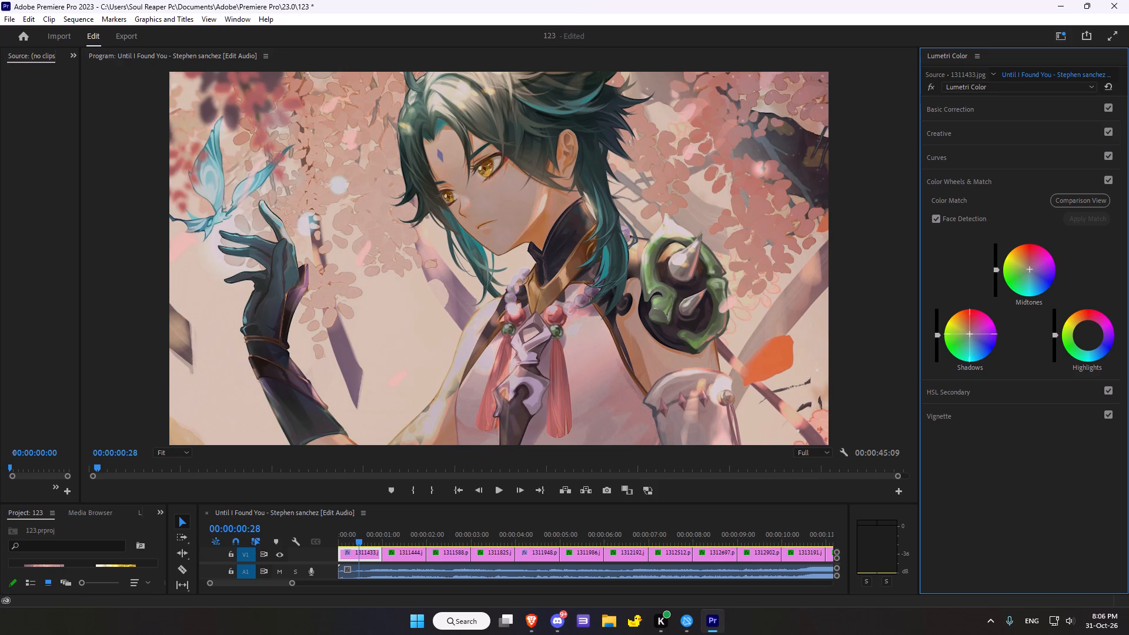
{"action": "left_click_drag", "start_coordinate": [943, 309], "coordinate": [964, 305]}
{"action": "left_click_drag", "start_coordinate": [1087, 333], "coordinate": [1114, 311]}
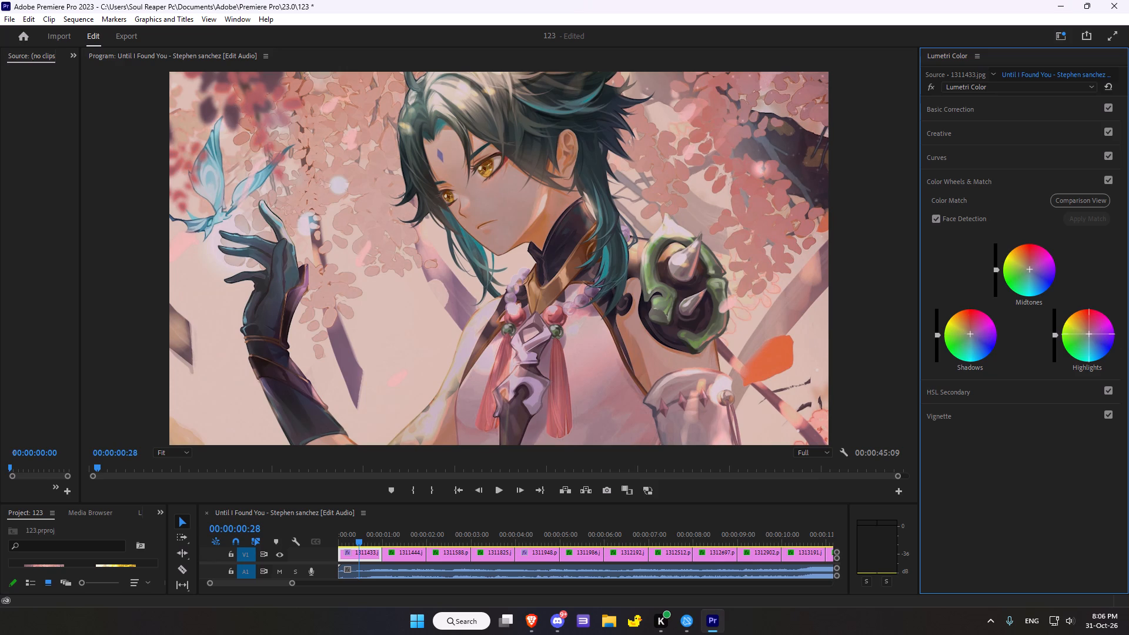
{"action": "left_click_drag", "start_coordinate": [1114, 311], "coordinate": [1120, 306]}
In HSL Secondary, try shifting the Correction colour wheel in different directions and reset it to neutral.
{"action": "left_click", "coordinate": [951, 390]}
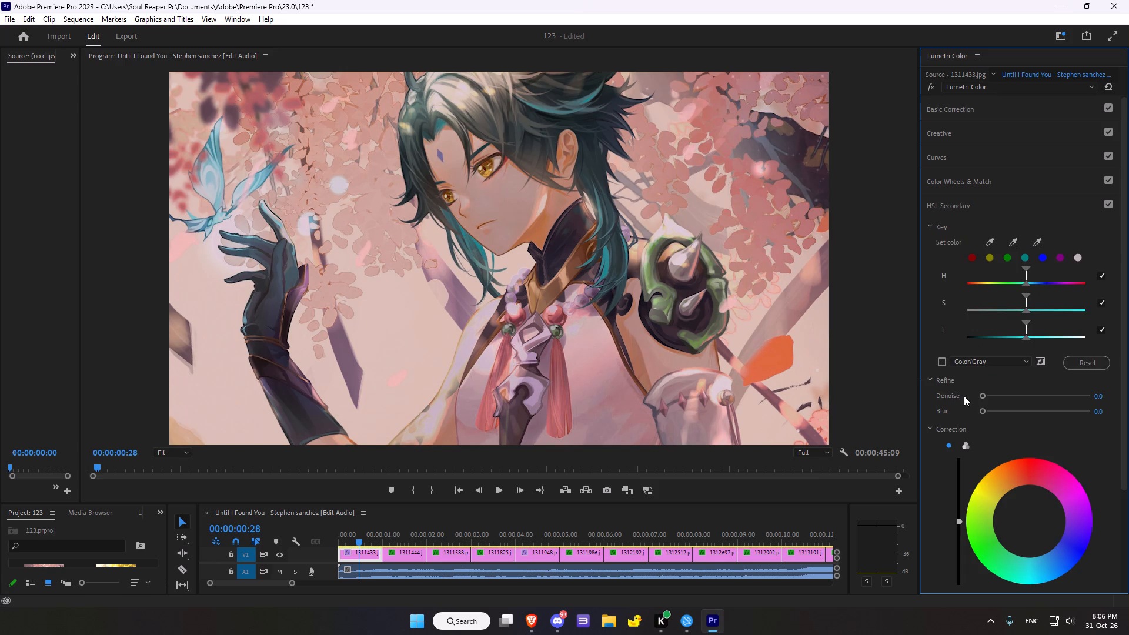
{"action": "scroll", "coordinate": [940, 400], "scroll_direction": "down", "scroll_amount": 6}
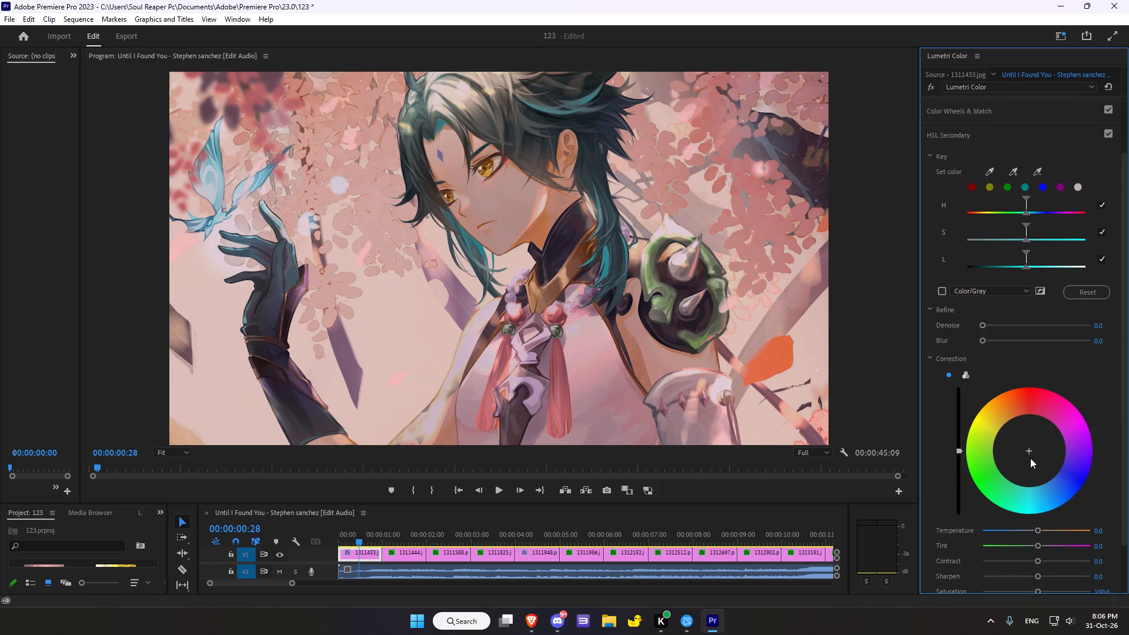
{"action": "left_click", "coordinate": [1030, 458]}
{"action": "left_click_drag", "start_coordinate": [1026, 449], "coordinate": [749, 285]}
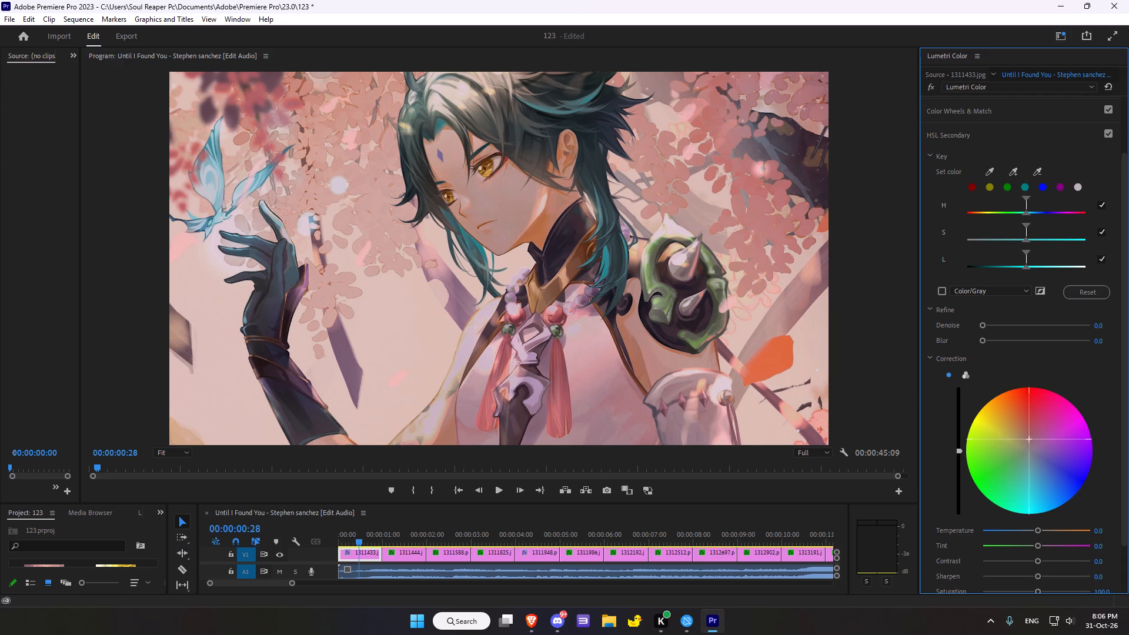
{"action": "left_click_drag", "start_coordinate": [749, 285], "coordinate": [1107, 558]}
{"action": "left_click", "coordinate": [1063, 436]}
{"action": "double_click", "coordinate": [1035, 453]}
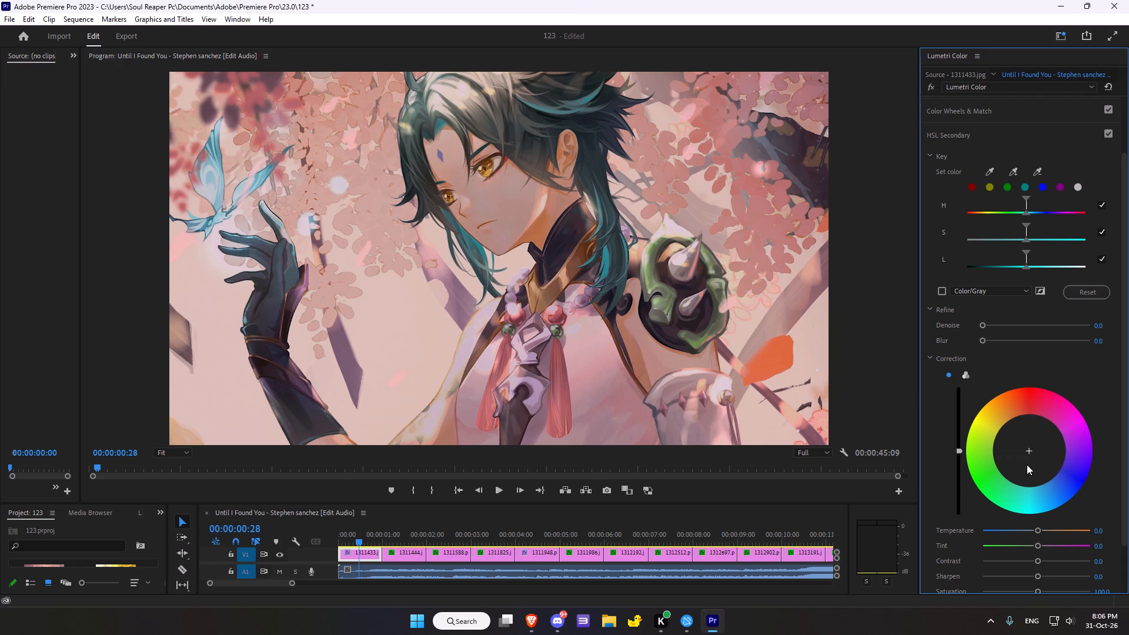
Under HSL Secondary's Correction, set Temperature to 12.0, Tint to -20.7 and Contrast to -8.7, lower Sharpen slightly and nudge Saturation.
{"action": "scroll", "coordinate": [1025, 464], "scroll_direction": "down", "scroll_amount": 2}
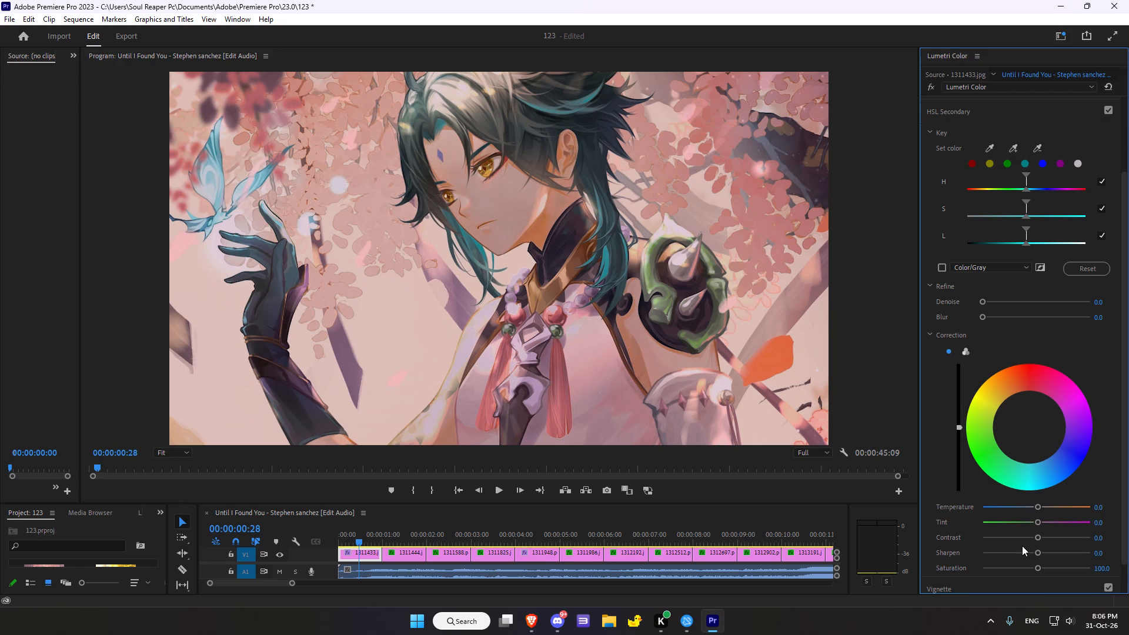
{"action": "left_click", "coordinate": [1038, 508]}
{"action": "left_click_drag", "start_coordinate": [1040, 526], "coordinate": [1024, 530]}
{"action": "scroll", "coordinate": [1040, 543], "scroll_direction": "up", "scroll_amount": 2}
{"action": "scroll", "coordinate": [1040, 540], "scroll_direction": "down", "scroll_amount": 3}
{"action": "left_click_drag", "start_coordinate": [1038, 524], "coordinate": [1037, 524]}
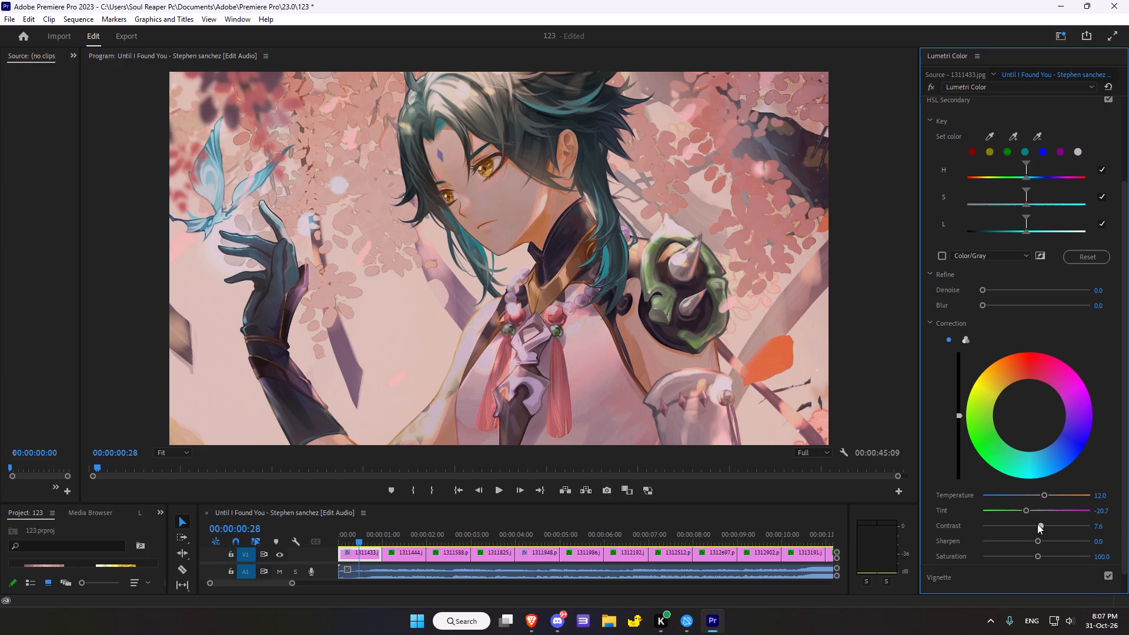
{"action": "left_click_drag", "start_coordinate": [1037, 524], "coordinate": [1031, 529]}
{"action": "left_click_drag", "start_coordinate": [1040, 542], "coordinate": [1036, 540]}
{"action": "left_click_drag", "start_coordinate": [1036, 540], "coordinate": [1033, 541]}
{"action": "left_click", "coordinate": [1044, 560]}
{"action": "left_click_drag", "start_coordinate": [1043, 558], "coordinate": [1035, 557]}
Add a dark vignette to the clip with Amount -2.0, Midpoint 15.2, Roundness 4.3 and Feather 27.2.
{"action": "left_click", "coordinate": [949, 575]}
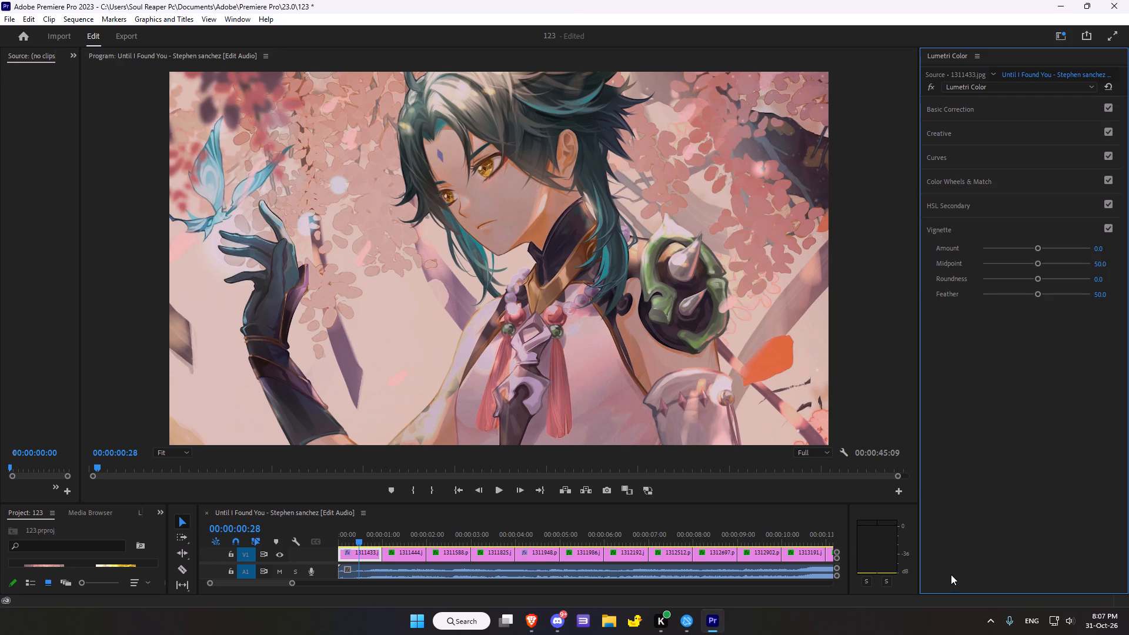
{"action": "scroll", "coordinate": [951, 543], "scroll_direction": "down", "scroll_amount": 5}
{"action": "scroll", "coordinate": [940, 526], "scroll_direction": "up", "scroll_amount": 6}
{"action": "scroll", "coordinate": [890, 484], "scroll_direction": "up", "scroll_amount": 2}
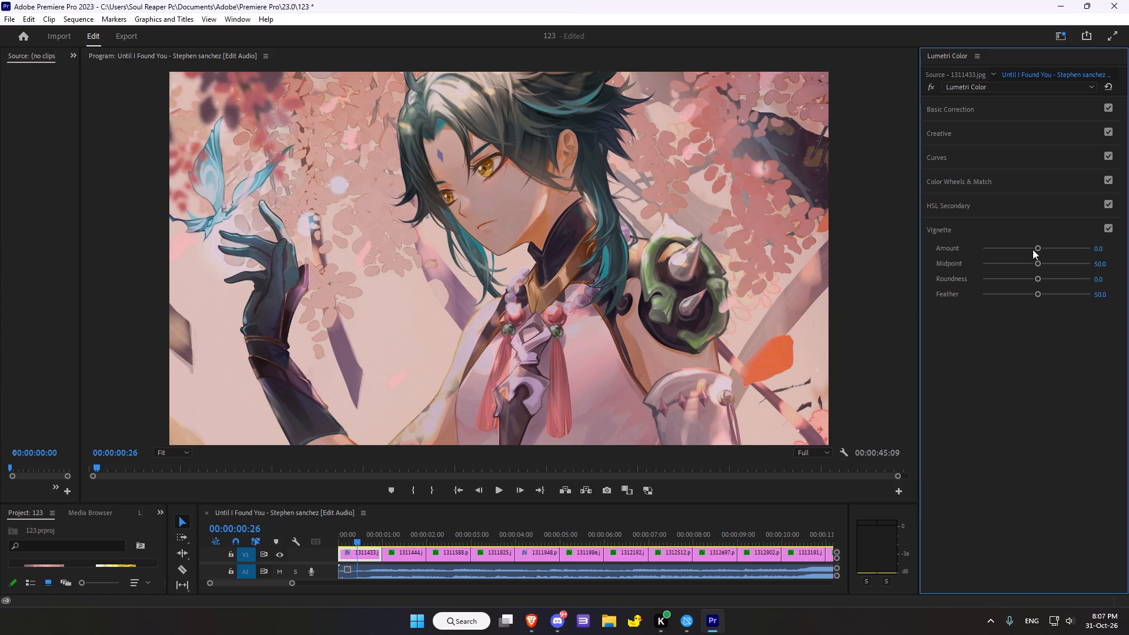
{"action": "left_click_drag", "start_coordinate": [1033, 249], "coordinate": [999, 258]}
{"action": "left_click_drag", "start_coordinate": [1034, 263], "coordinate": [998, 269]}
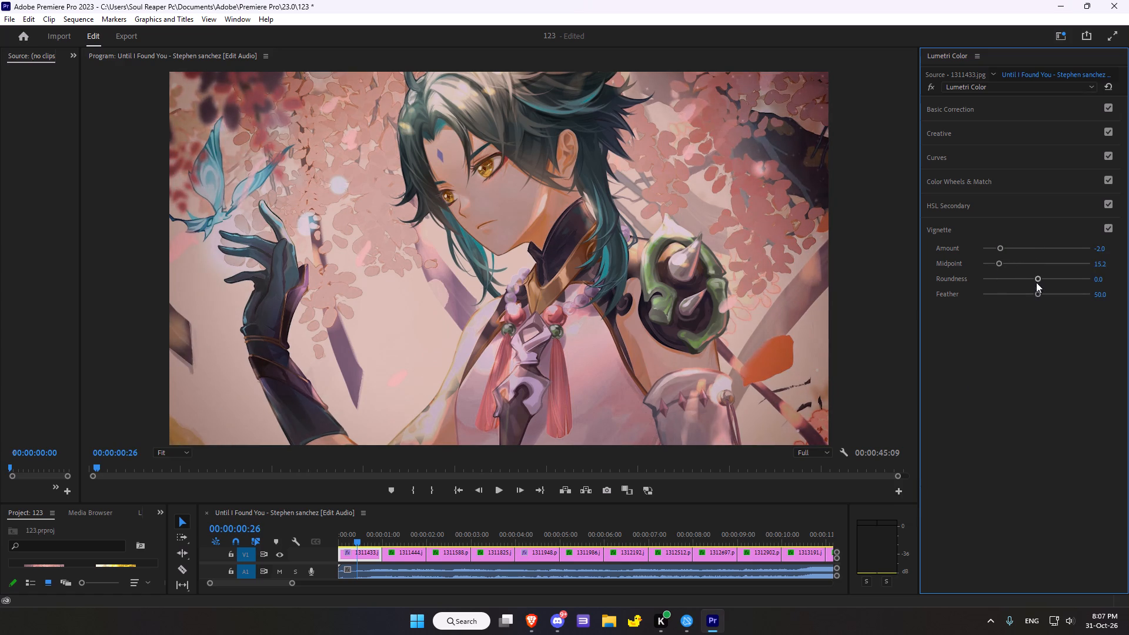
{"action": "left_click", "coordinate": [1036, 282]}
{"action": "left_click_drag", "start_coordinate": [1040, 298], "coordinate": [1011, 302]}
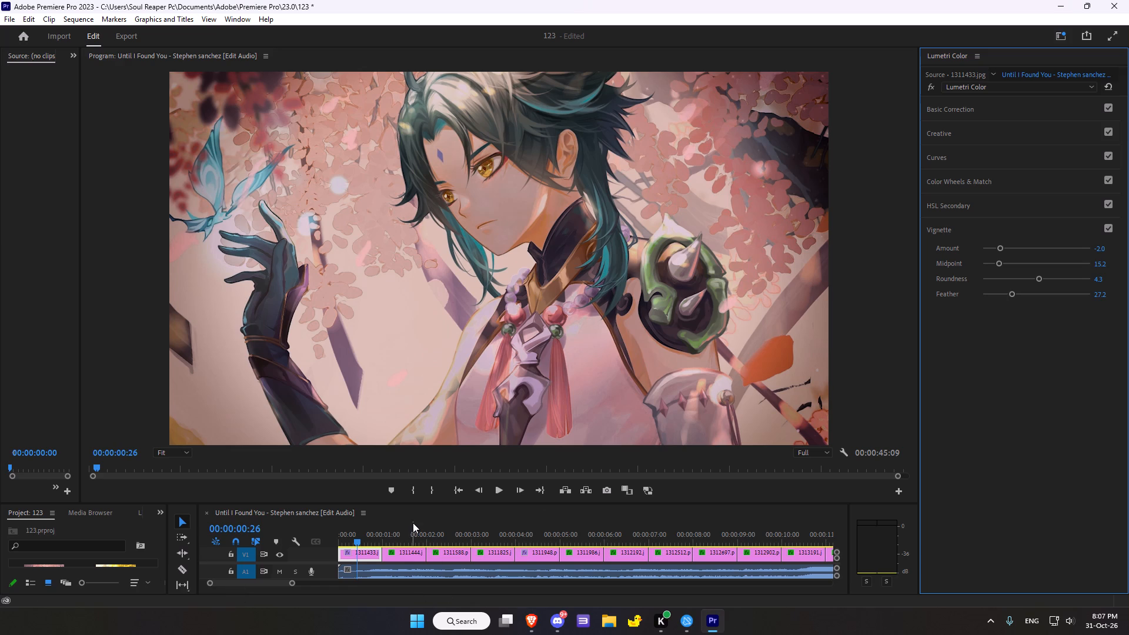
Play the sequence to review the graded first clip and stop on the second clip, 1311444.jpg.
{"action": "scroll", "coordinate": [413, 524], "scroll_direction": "down", "scroll_amount": 2}
{"action": "scroll", "coordinate": [413, 524], "scroll_direction": "up", "scroll_amount": 3}
{"action": "scroll", "coordinate": [389, 459], "scroll_direction": "down", "scroll_amount": 6}
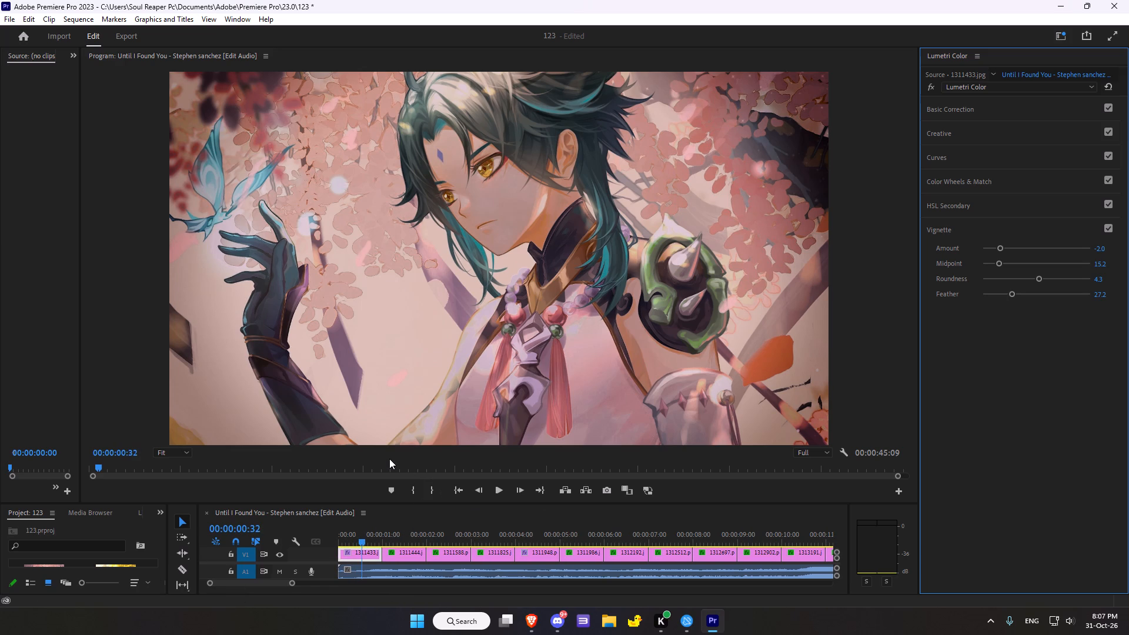
{"action": "scroll", "coordinate": [389, 459], "scroll_direction": "down", "scroll_amount": 13}
{"action": "scroll", "coordinate": [389, 458], "scroll_direction": "down", "scroll_amount": 11}
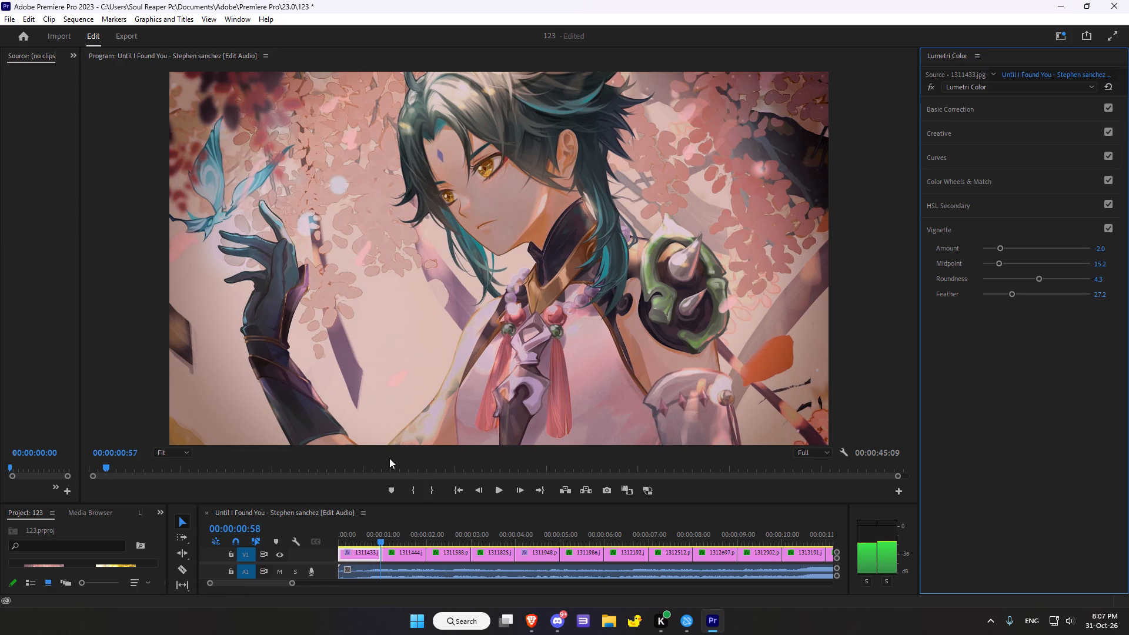
{"action": "scroll", "coordinate": [389, 458], "scroll_direction": "down", "scroll_amount": 15}
{"action": "scroll", "coordinate": [389, 458], "scroll_direction": "down", "scroll_amount": 12}
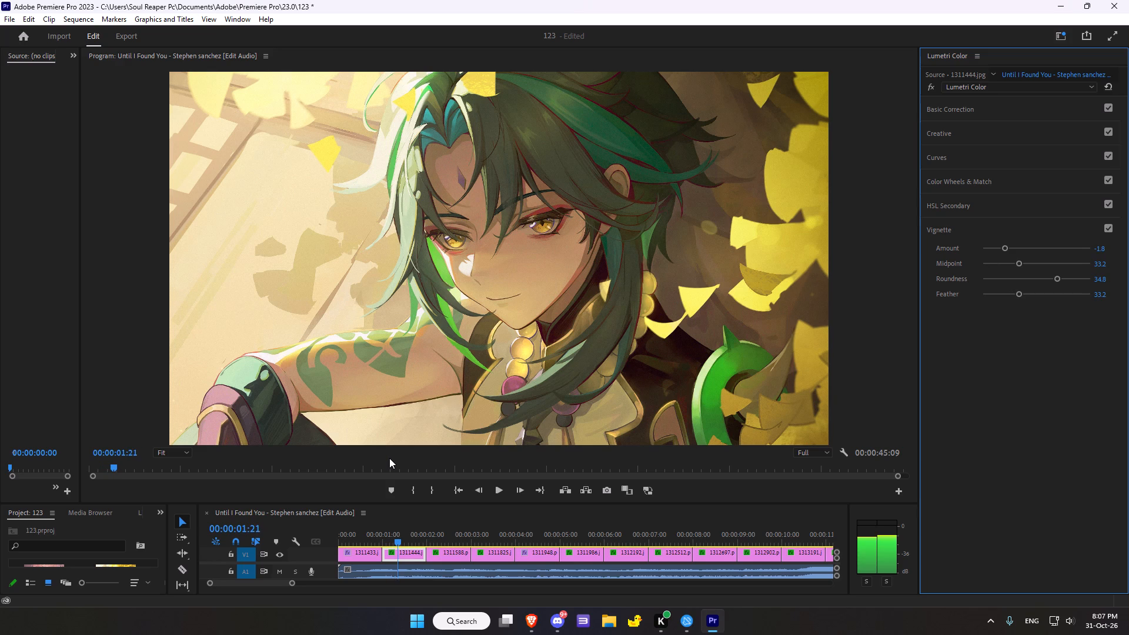
{"action": "scroll", "coordinate": [389, 458], "scroll_direction": "down", "scroll_amount": 10}
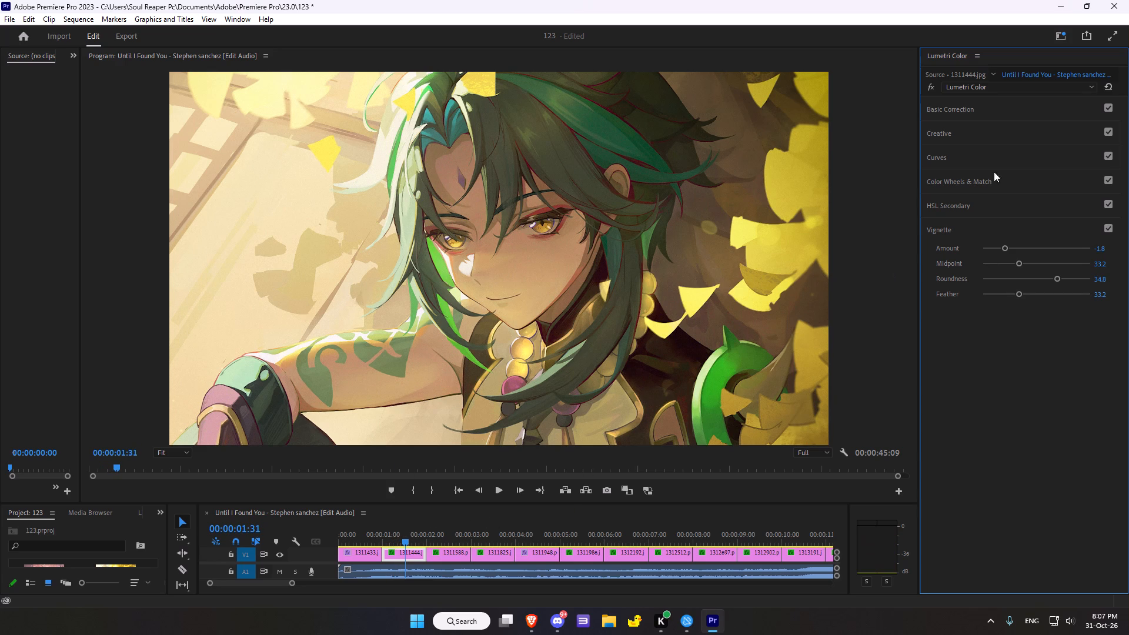
Reset the Lumetri Color effect on the second clip, 1311444.jpg, trying a slightly cooler Temperature and resetting again.
{"action": "left_click", "coordinate": [960, 112]}
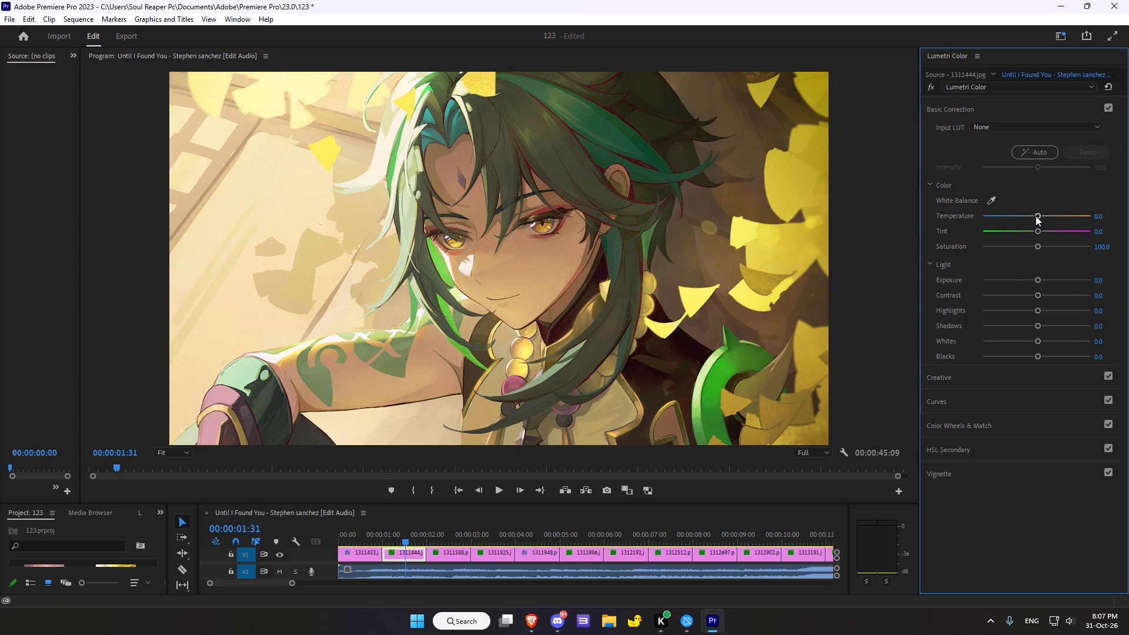
{"action": "left_click", "coordinate": [928, 82]}
{"action": "left_click", "coordinate": [928, 82]}
{"action": "left_click", "coordinate": [1111, 85]}
{"action": "left_click_drag", "start_coordinate": [1035, 213], "coordinate": [1022, 216]}
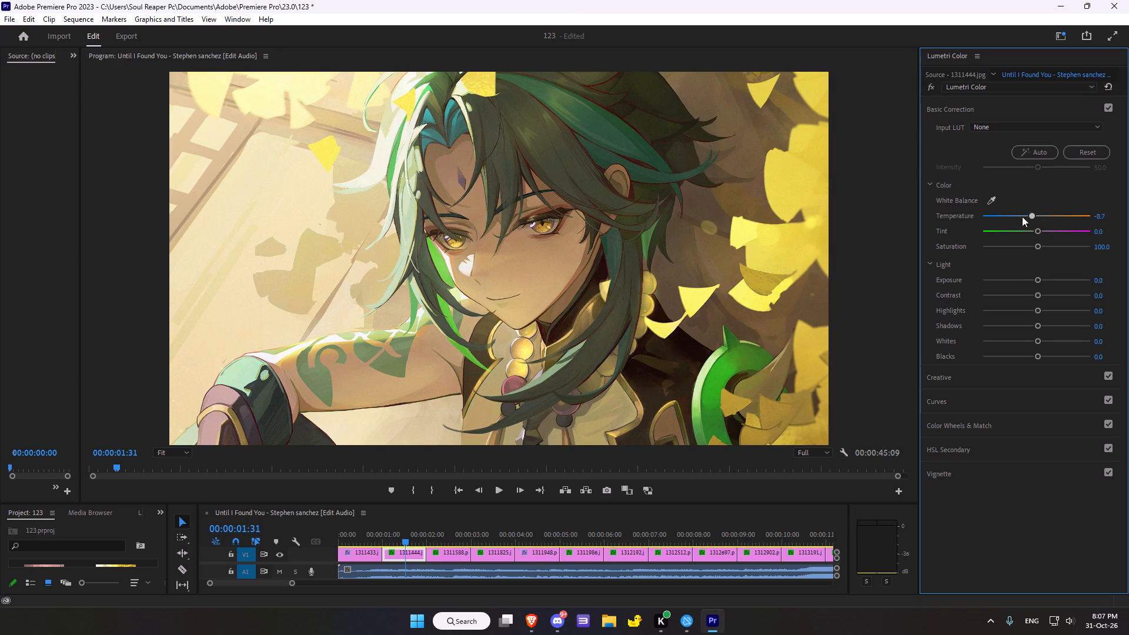
{"action": "left_click_drag", "start_coordinate": [1022, 216], "coordinate": [1023, 215]}
{"action": "double_click", "coordinate": [1105, 90]}
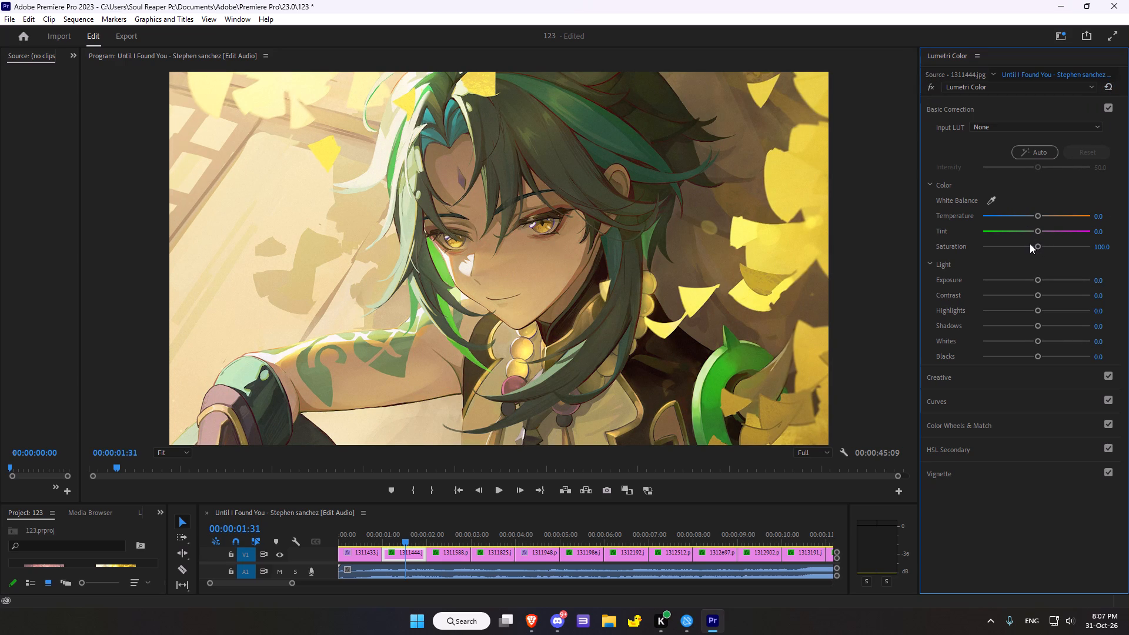
In Basic Correction's Color settings for the second clip, set Temperature to -37.0, Tint to 6.5 and Saturation to 104.3.
{"action": "left_click_drag", "start_coordinate": [1038, 217], "coordinate": [1016, 218]}
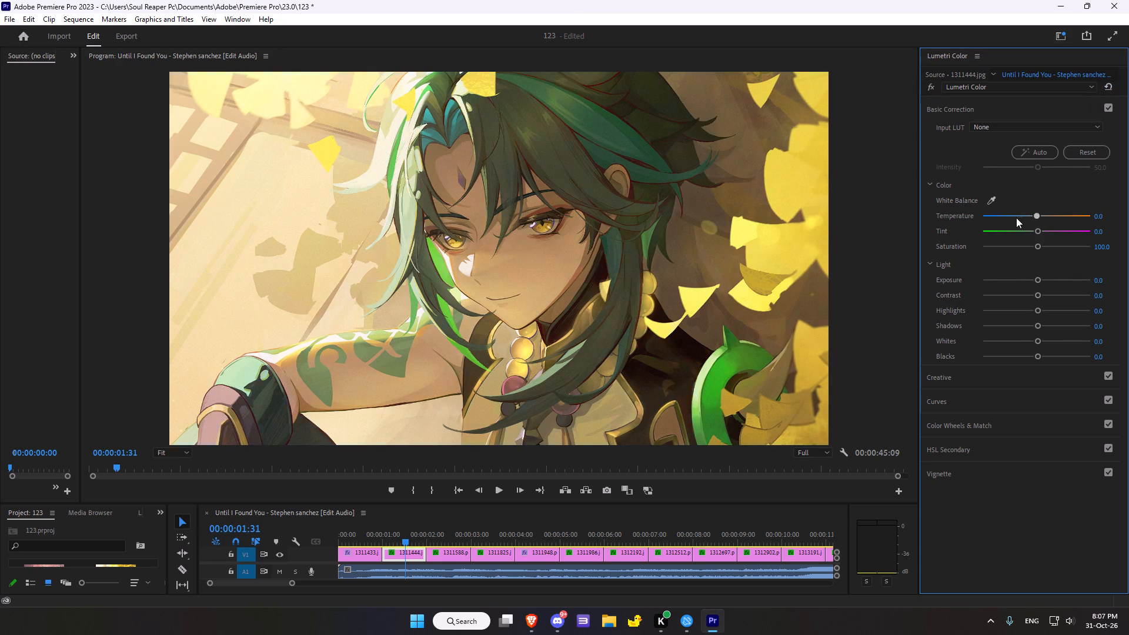
{"action": "left_click_drag", "start_coordinate": [1016, 218], "coordinate": [1016, 213]}
{"action": "left_click", "coordinate": [1039, 230]}
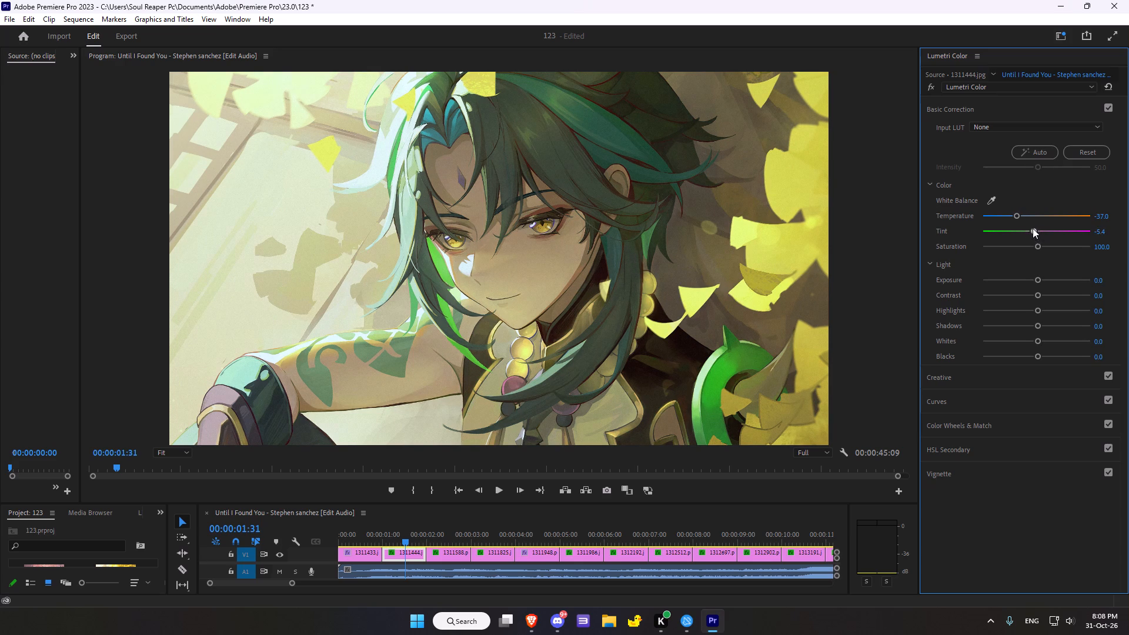
{"action": "left_click_drag", "start_coordinate": [1035, 245], "coordinate": [1026, 245]}
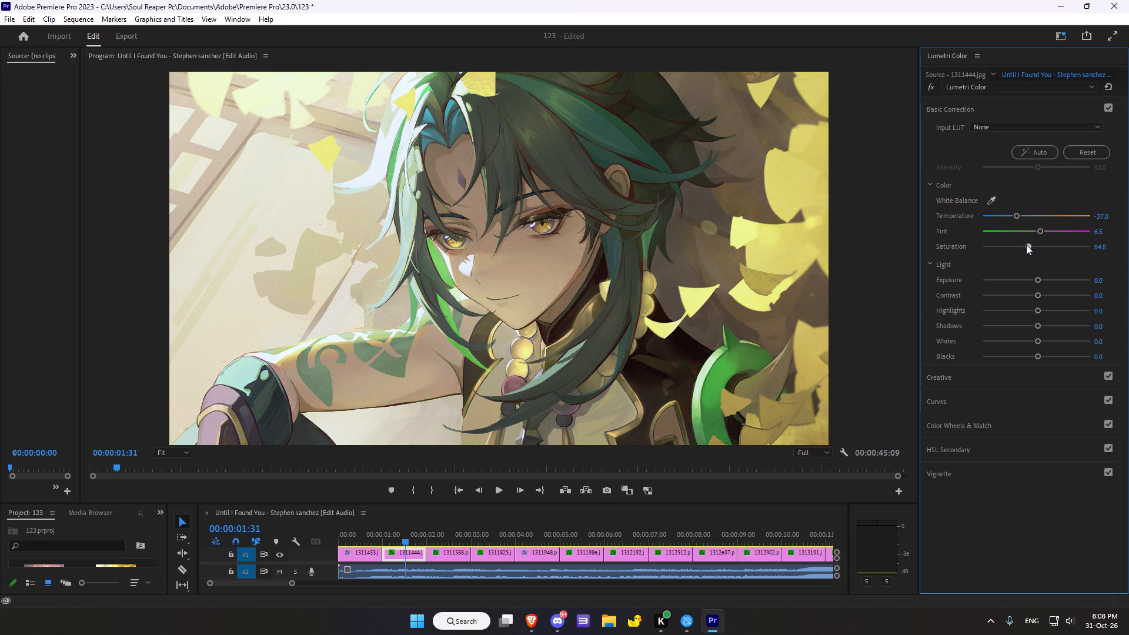
{"action": "left_click_drag", "start_coordinate": [1026, 245], "coordinate": [1027, 244]}
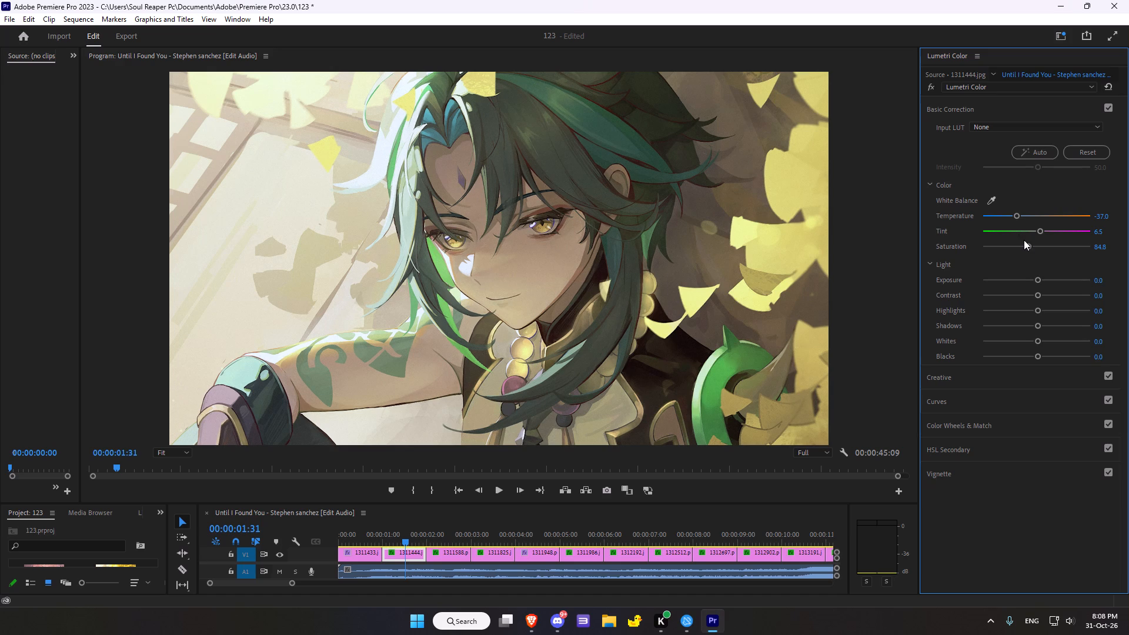
{"action": "scroll", "coordinate": [1038, 287], "scroll_direction": "down", "scroll_amount": 3}
{"action": "left_click_drag", "start_coordinate": [1031, 245], "coordinate": [1028, 235]}
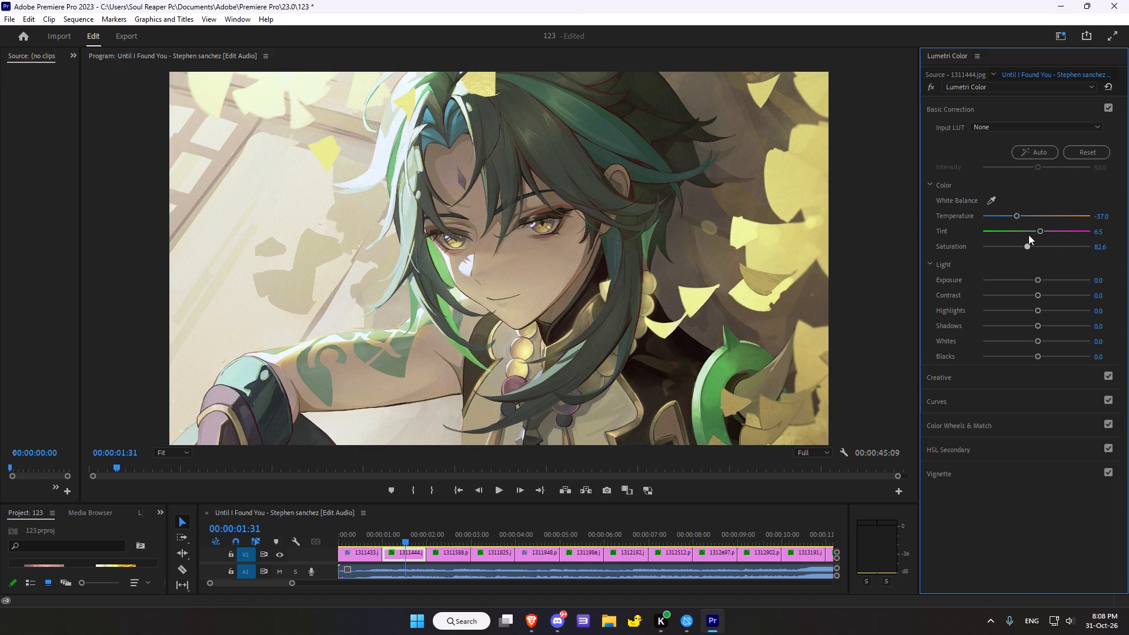
{"action": "left_click_drag", "start_coordinate": [1028, 235], "coordinate": [1038, 232]}
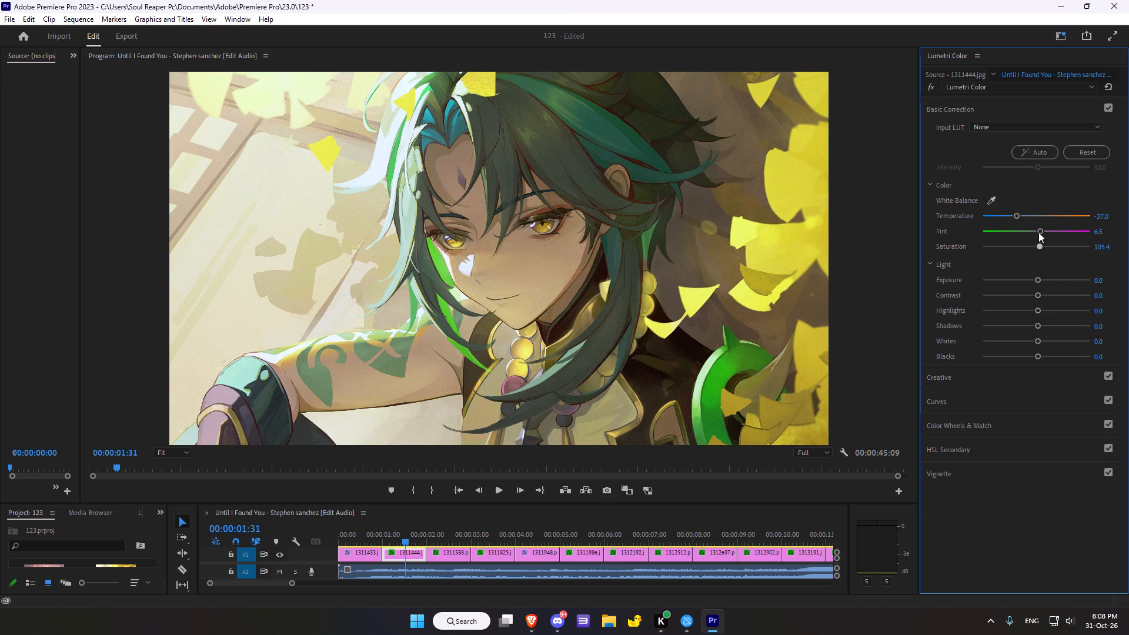
{"action": "left_click_drag", "start_coordinate": [1038, 232], "coordinate": [1038, 232]}
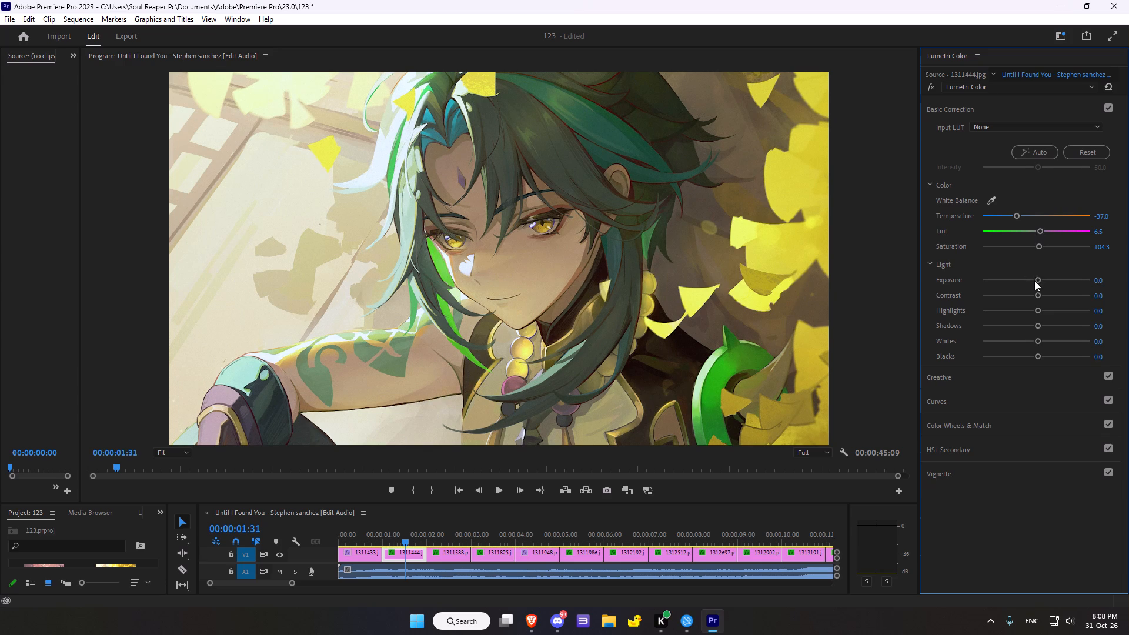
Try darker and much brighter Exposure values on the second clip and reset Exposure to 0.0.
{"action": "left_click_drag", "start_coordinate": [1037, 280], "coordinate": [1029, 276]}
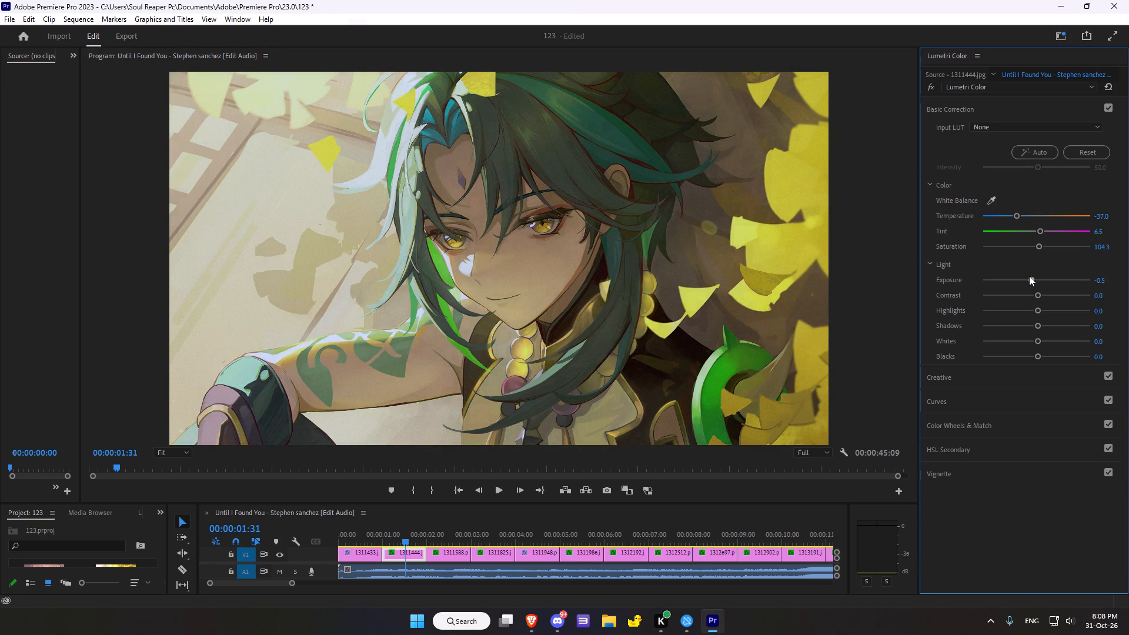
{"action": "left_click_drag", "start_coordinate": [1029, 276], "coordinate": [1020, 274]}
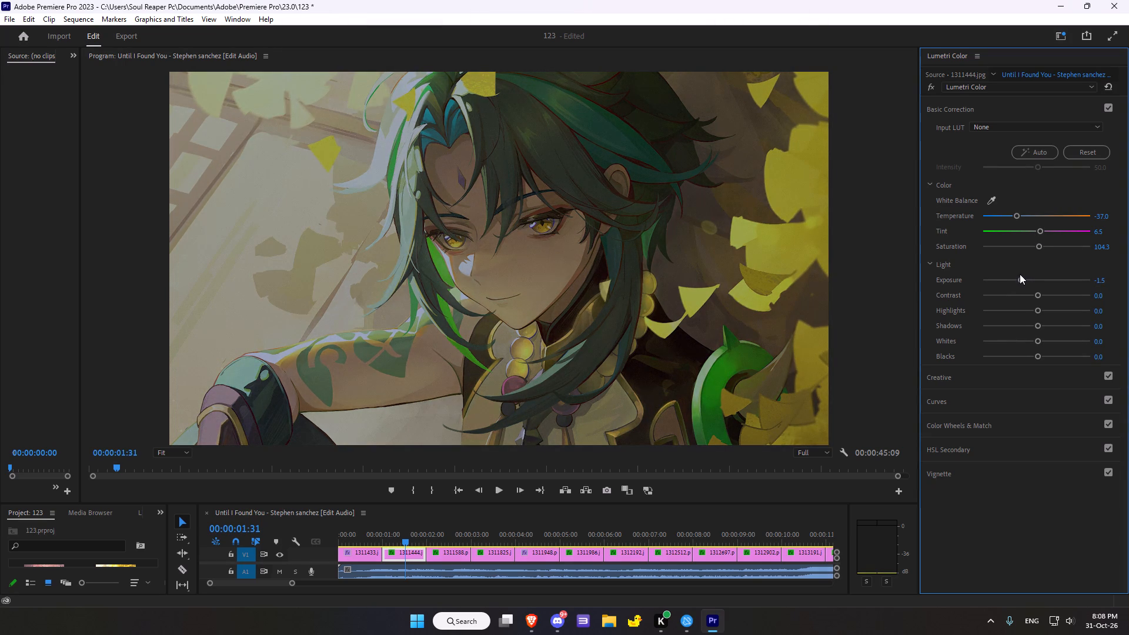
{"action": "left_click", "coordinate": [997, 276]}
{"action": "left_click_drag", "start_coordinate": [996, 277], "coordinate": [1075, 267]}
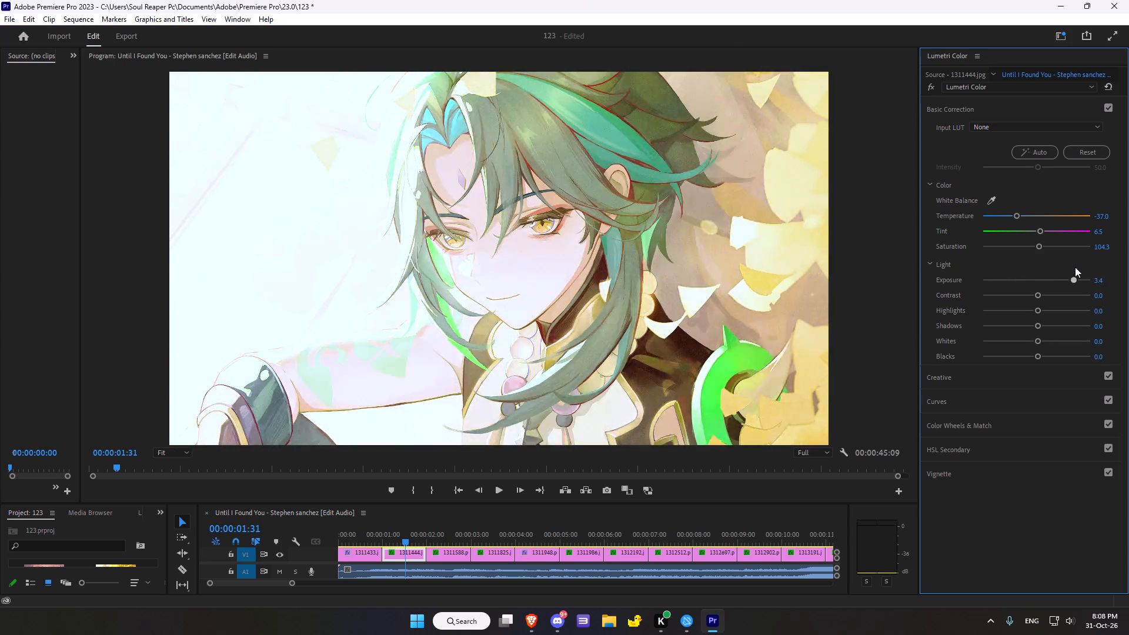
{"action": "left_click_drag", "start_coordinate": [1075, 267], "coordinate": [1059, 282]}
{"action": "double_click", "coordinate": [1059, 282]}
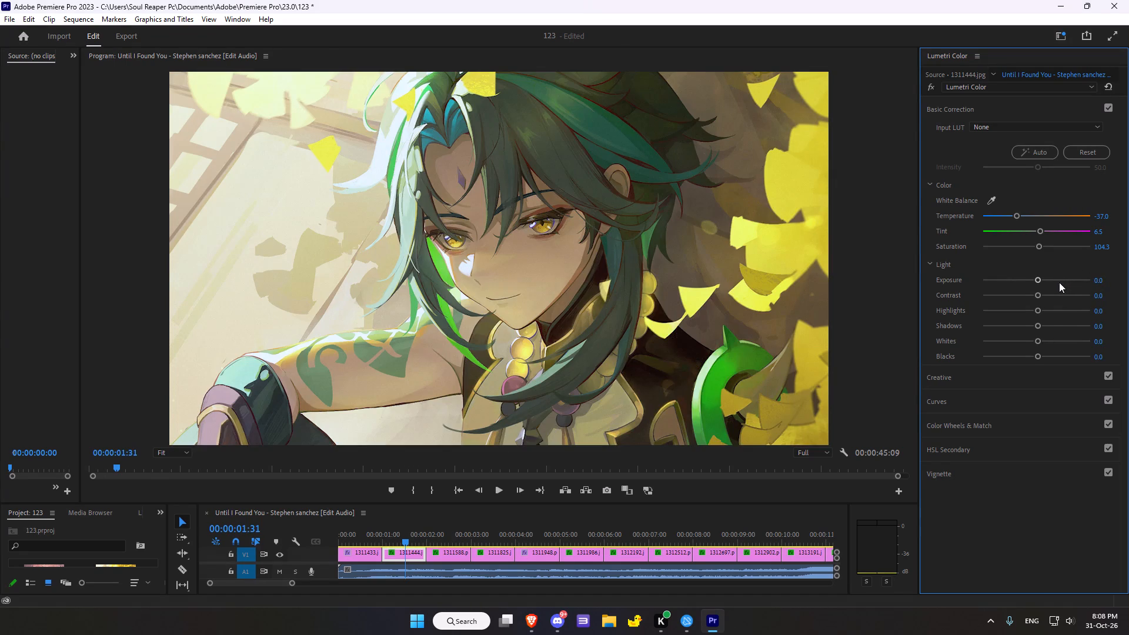
In Basic Correction's Light settings, set Exposure to -0.8, Contrast to 23.9, Highlights to -12.0, Shadows to -7.6, Whites to -28.3 and Blacks to 28.3.
{"action": "left_click_drag", "start_coordinate": [1037, 279], "coordinate": [1033, 281]}
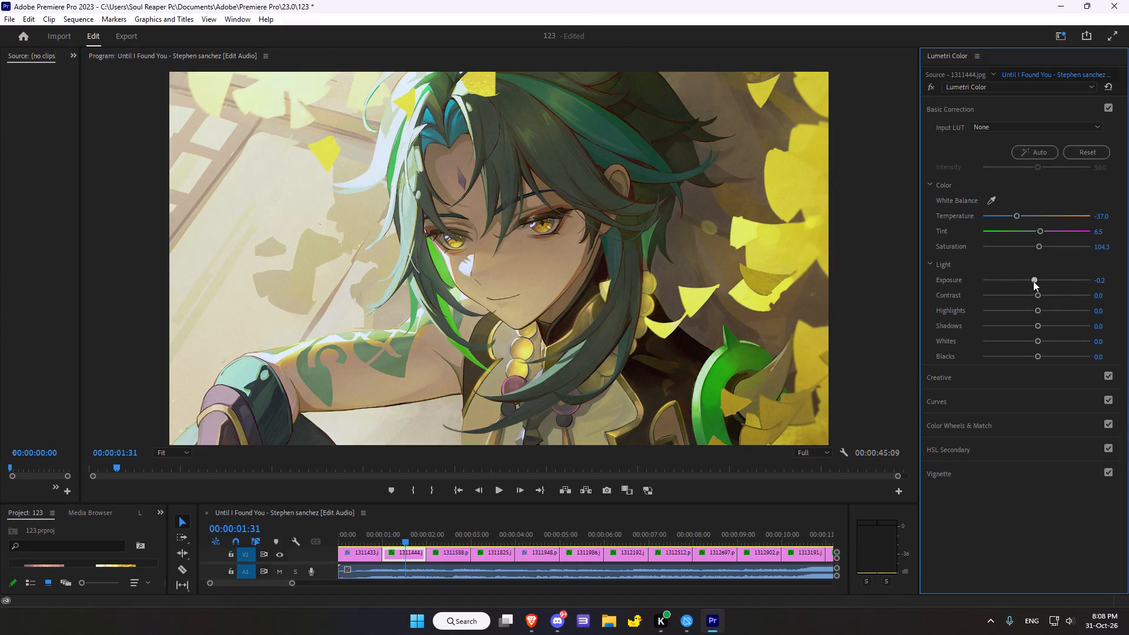
{"action": "left_click_drag", "start_coordinate": [1033, 281], "coordinate": [1027, 286]}
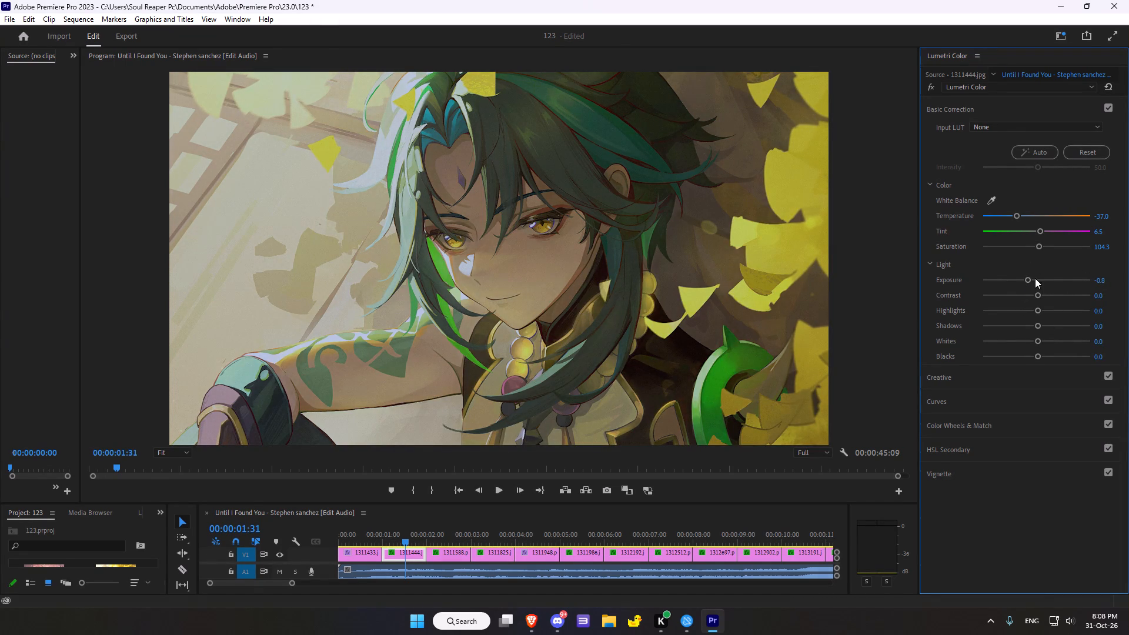
{"action": "left_click_drag", "start_coordinate": [1040, 296], "coordinate": [1053, 290]}
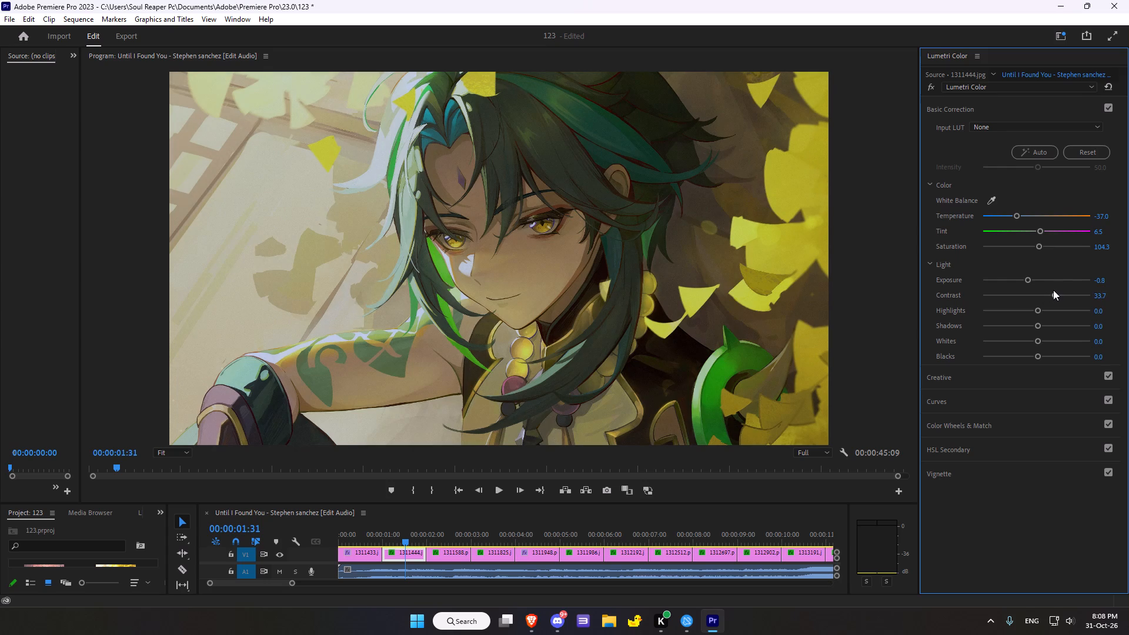
{"action": "left_click_drag", "start_coordinate": [1053, 290], "coordinate": [1048, 290]}
{"action": "scroll", "coordinate": [1041, 306], "scroll_direction": "down", "scroll_amount": 1}
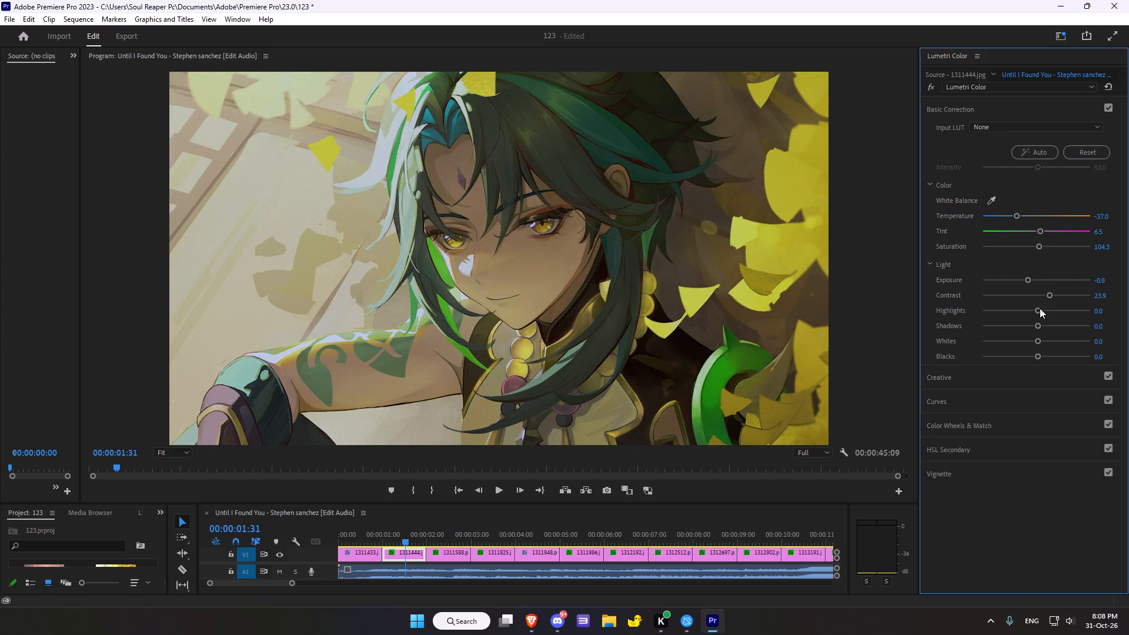
{"action": "scroll", "coordinate": [1039, 310], "scroll_direction": "down", "scroll_amount": 1}
{"action": "left_click_drag", "start_coordinate": [1037, 312], "coordinate": [1019, 310]}
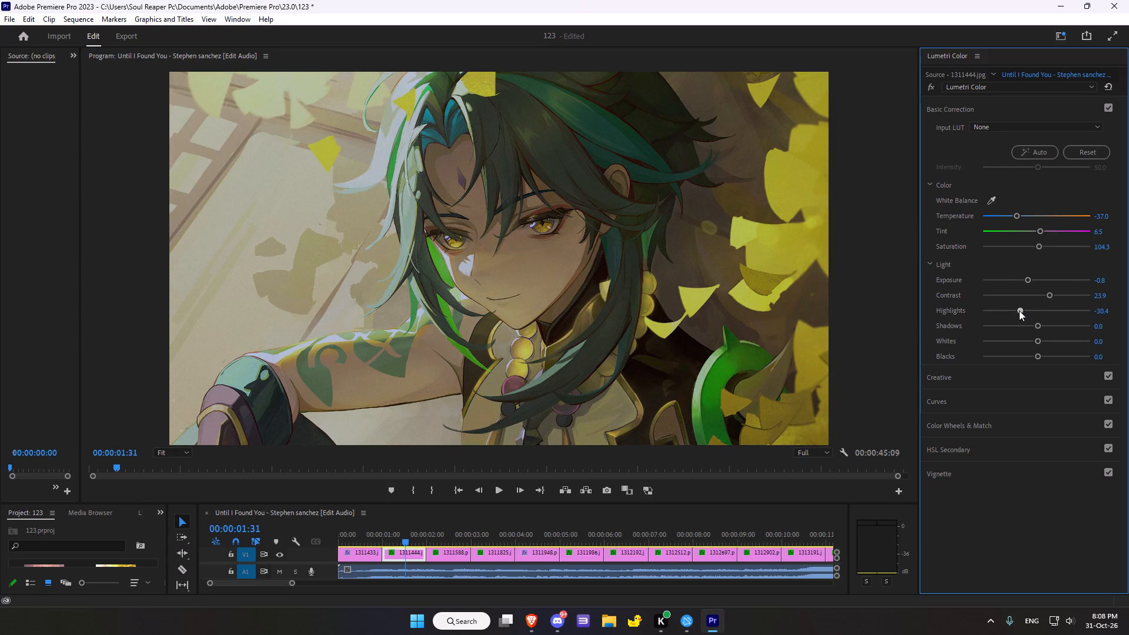
{"action": "left_click_drag", "start_coordinate": [1019, 310], "coordinate": [1029, 311]}
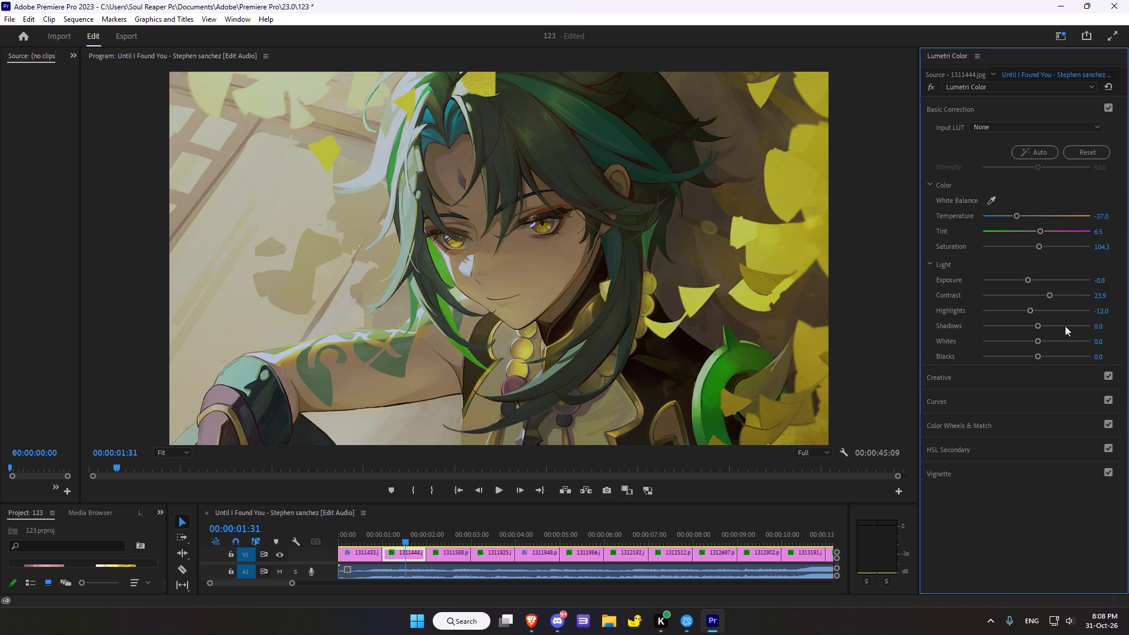
{"action": "left_click_drag", "start_coordinate": [1039, 327], "coordinate": [1031, 320]}
{"action": "left_click_drag", "start_coordinate": [1035, 339], "coordinate": [1020, 343]}
{"action": "left_click_drag", "start_coordinate": [1037, 355], "coordinate": [1051, 352]}
In the Creative adjustments for the second clip, set Sharpen to 60.9, Vibrance to -16.3 and Saturation to 108.7.
{"action": "scroll", "coordinate": [1047, 352], "scroll_direction": "down", "scroll_amount": 1}
{"action": "left_click", "coordinate": [976, 367]}
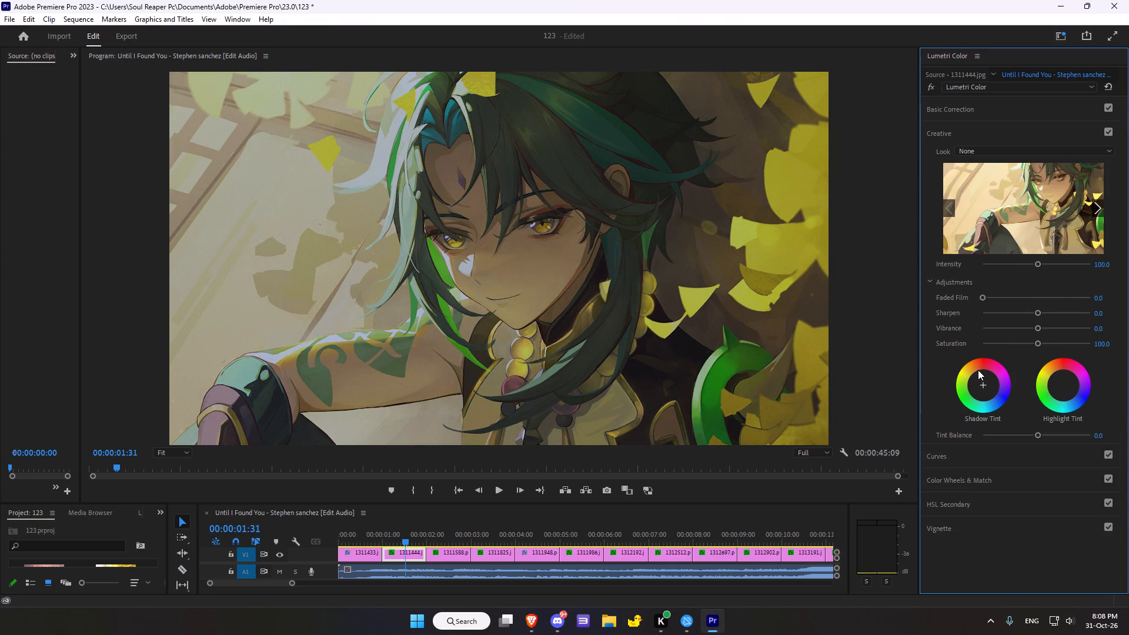
{"action": "scroll", "coordinate": [970, 335], "scroll_direction": "down", "scroll_amount": 5}
{"action": "left_click_drag", "start_coordinate": [1040, 315], "coordinate": [1041, 315]}
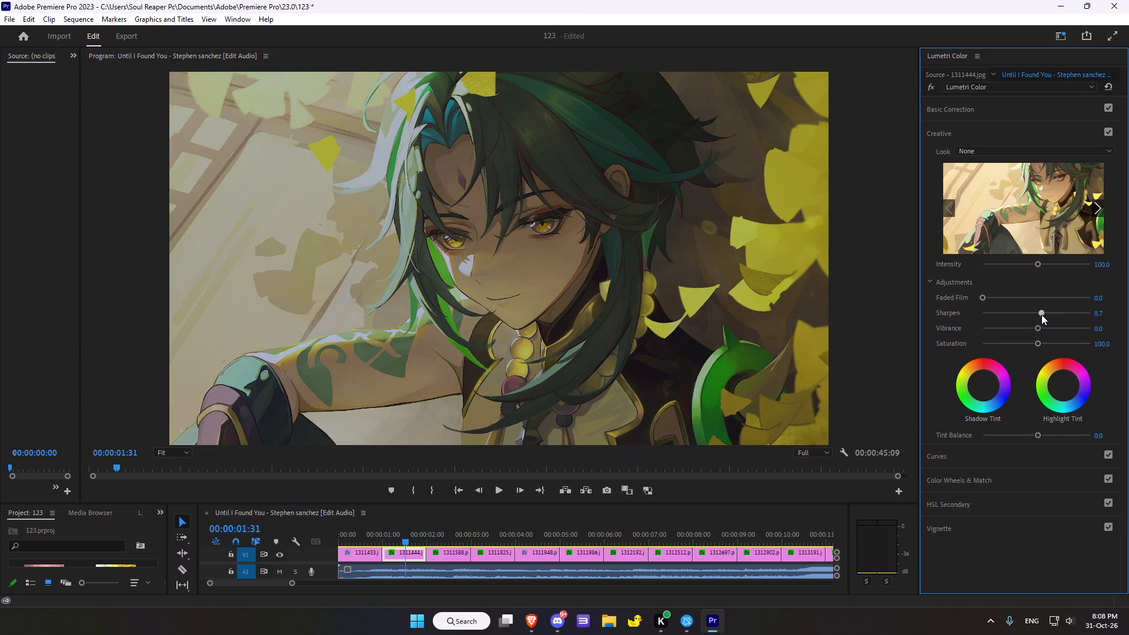
{"action": "left_click_drag", "start_coordinate": [1041, 315], "coordinate": [1057, 313]}
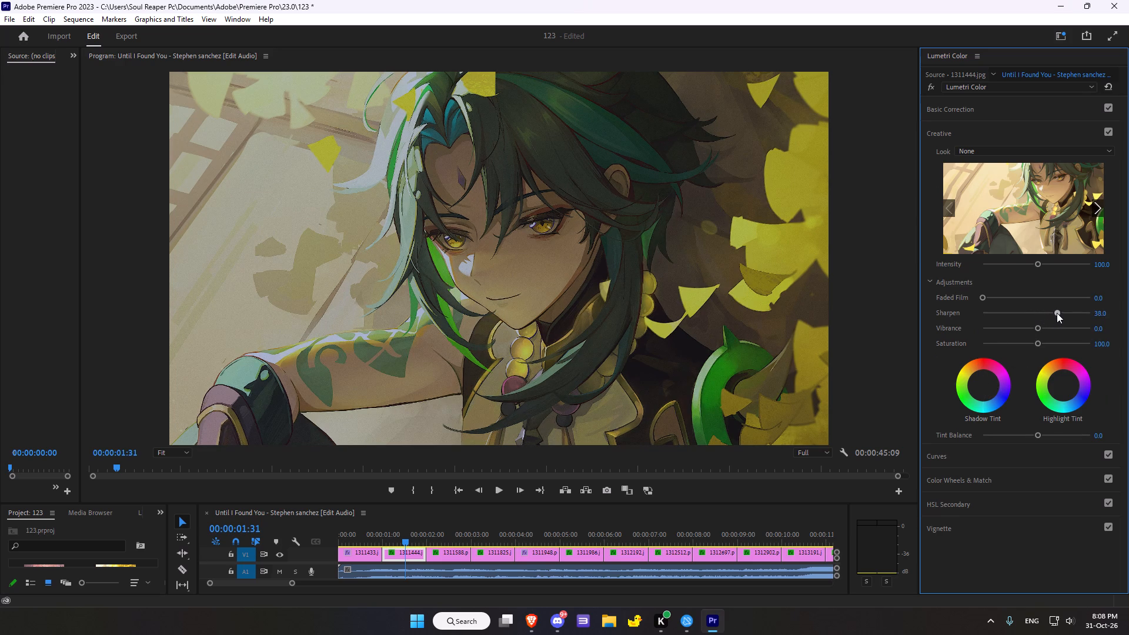
{"action": "left_click_drag", "start_coordinate": [1057, 313], "coordinate": [1068, 308]}
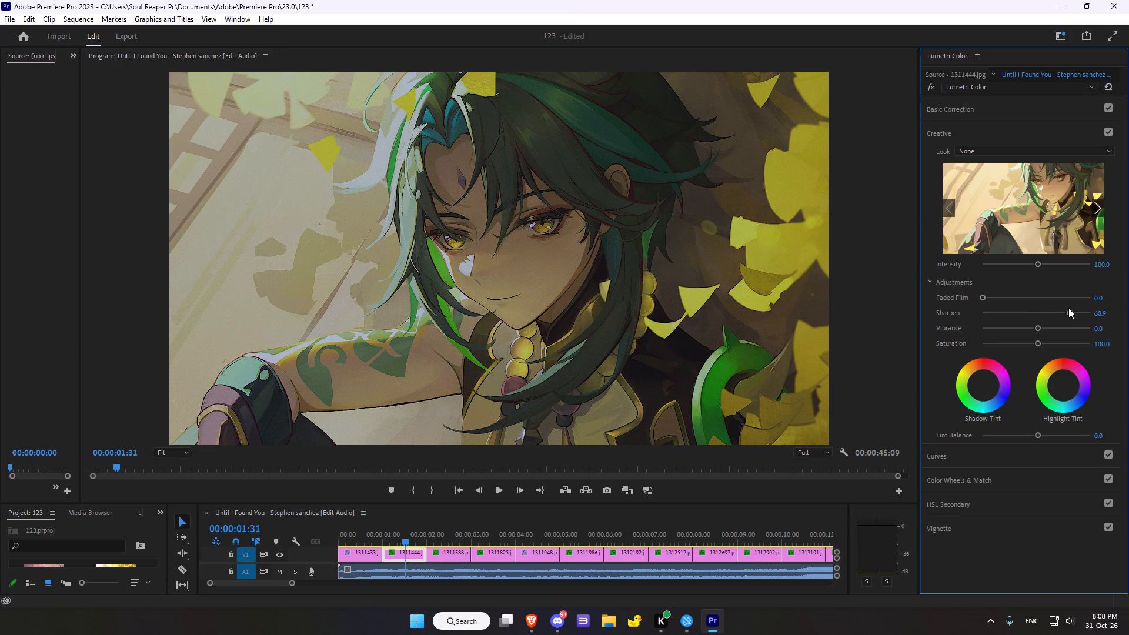
{"action": "scroll", "coordinate": [1037, 338], "scroll_direction": "down", "scroll_amount": 1}
{"action": "left_click_drag", "start_coordinate": [1036, 327], "coordinate": [1003, 330]}
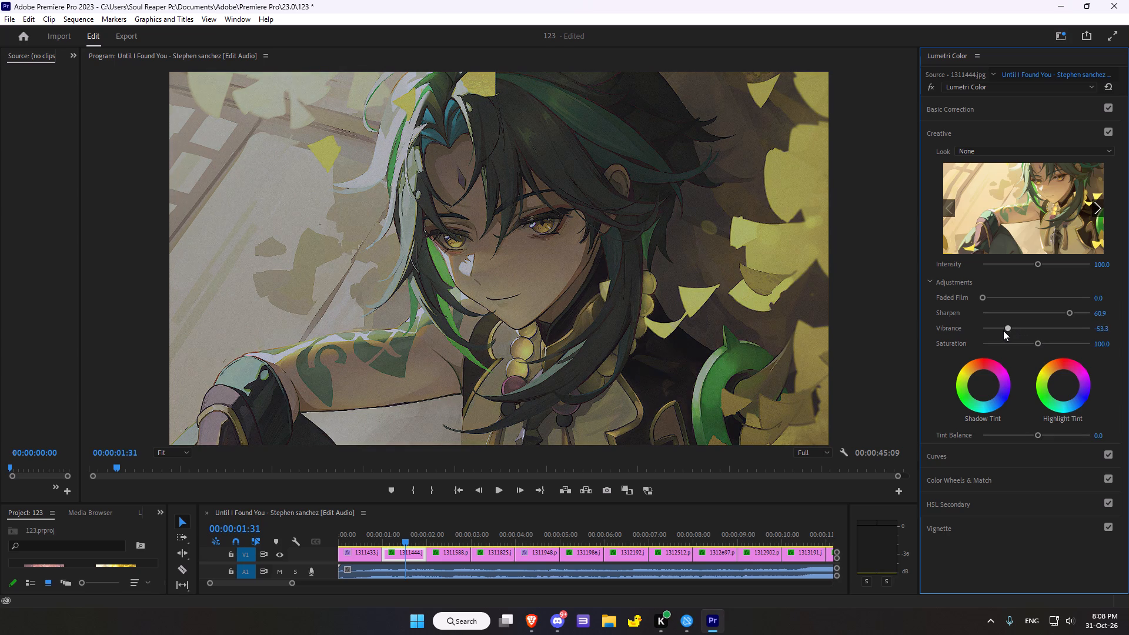
{"action": "left_click_drag", "start_coordinate": [1003, 330], "coordinate": [1002, 330]}
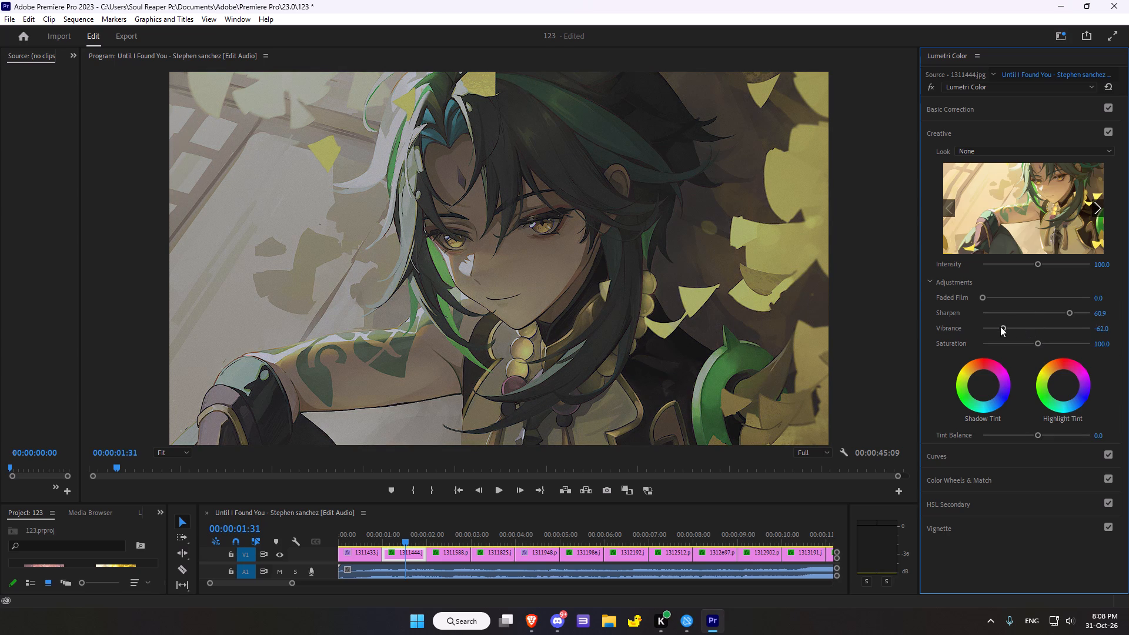
{"action": "left_click_drag", "start_coordinate": [1003, 326], "coordinate": [1027, 324]}
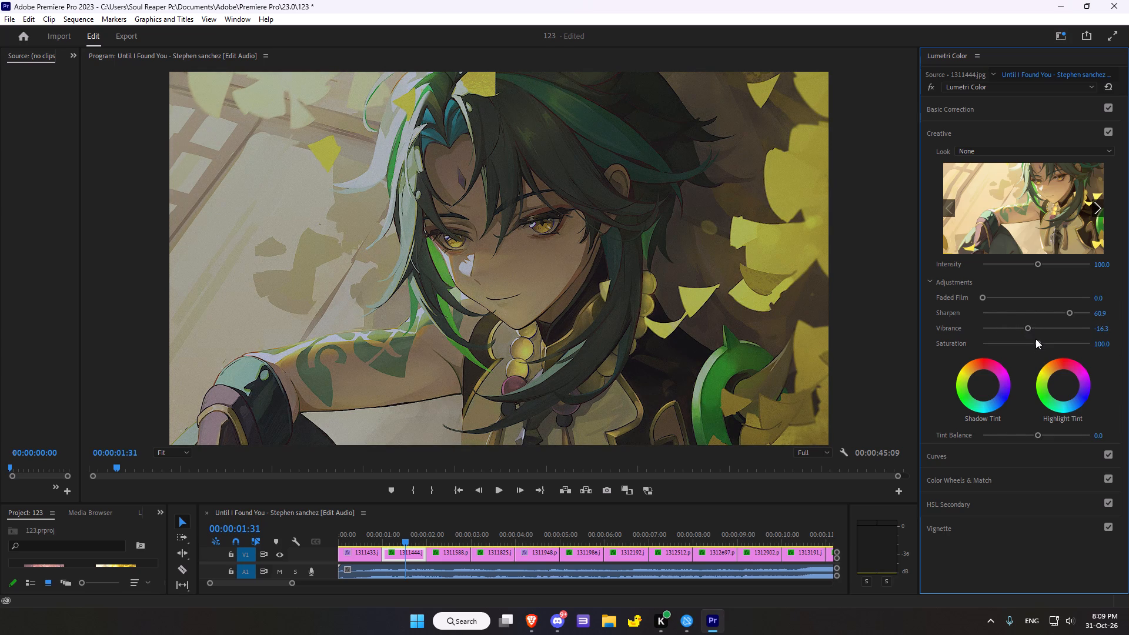
{"action": "left_click_drag", "start_coordinate": [1041, 341], "coordinate": [1039, 335]}
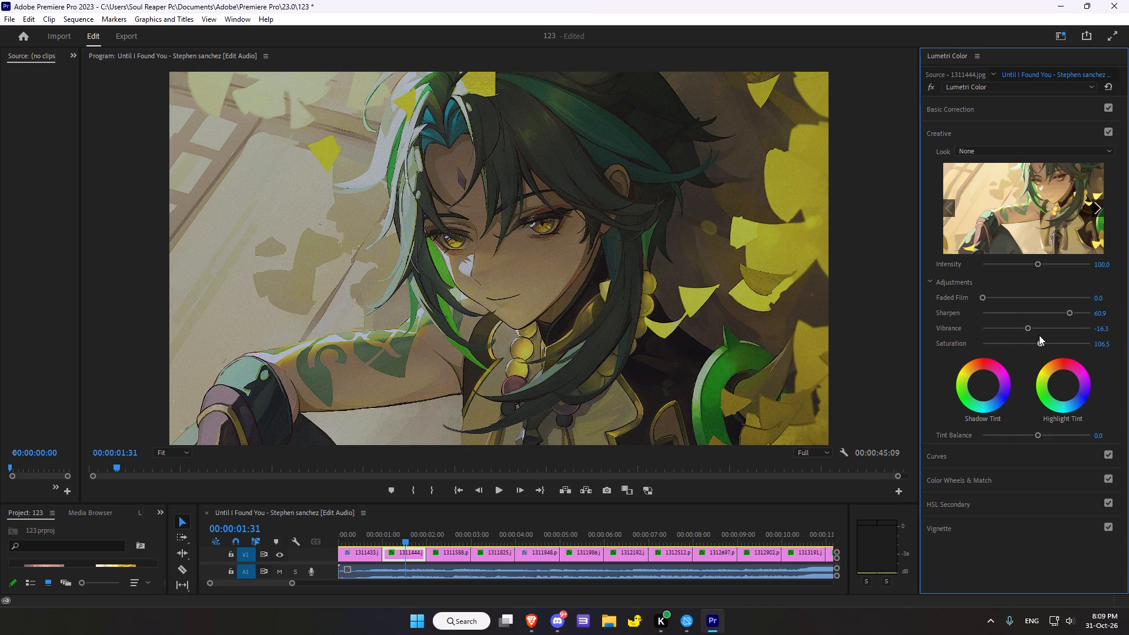
{"action": "left_click_drag", "start_coordinate": [1039, 335], "coordinate": [1040, 335]}
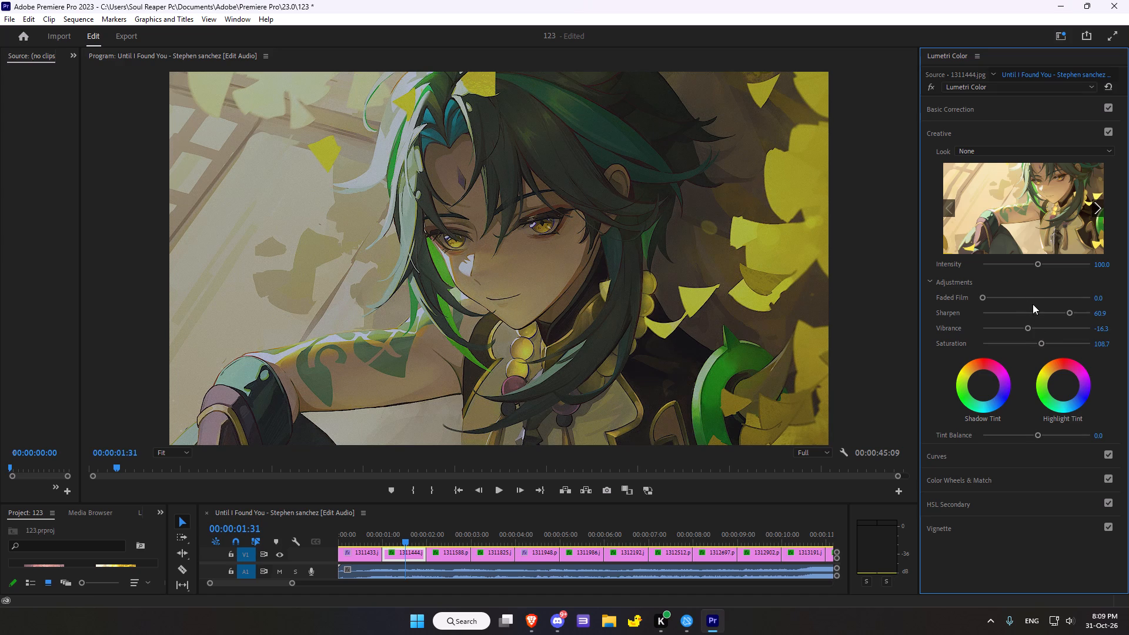
Add a midpoint to the white RGB curve and pull it slightly below the diagonal to darken the midtones.
{"action": "scroll", "coordinate": [1033, 304], "scroll_direction": "down", "scroll_amount": 1}
{"action": "left_click", "coordinate": [963, 457]}
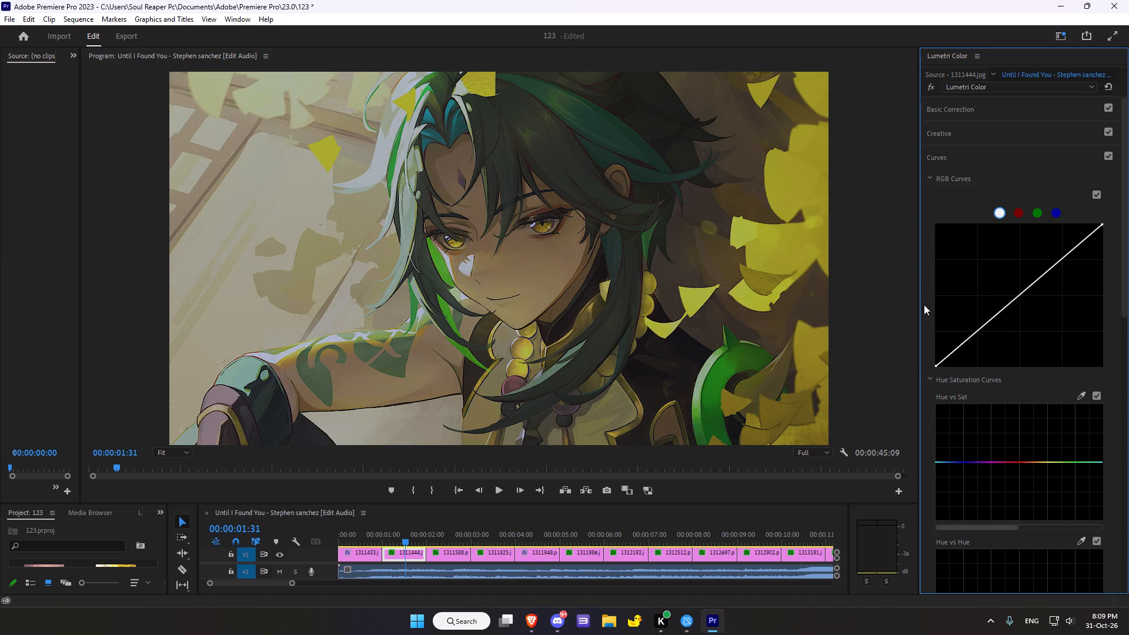
{"action": "left_click", "coordinate": [1018, 298]}
{"action": "left_click_drag", "start_coordinate": [1018, 298], "coordinate": [1020, 300]}
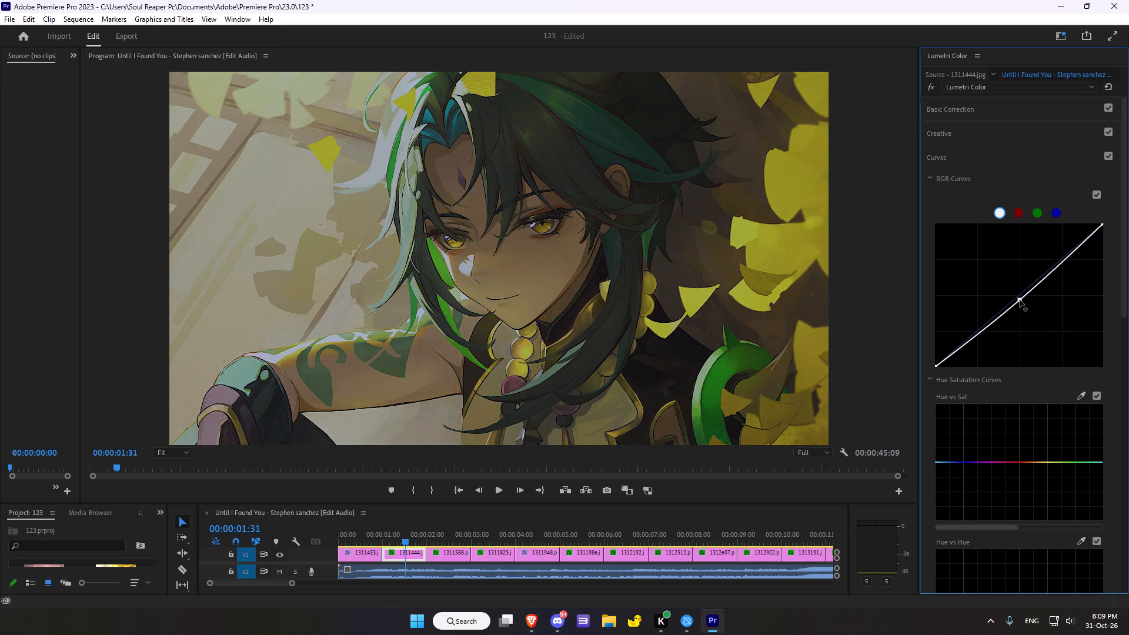
{"action": "left_click_drag", "start_coordinate": [1020, 300], "coordinate": [1027, 296]}
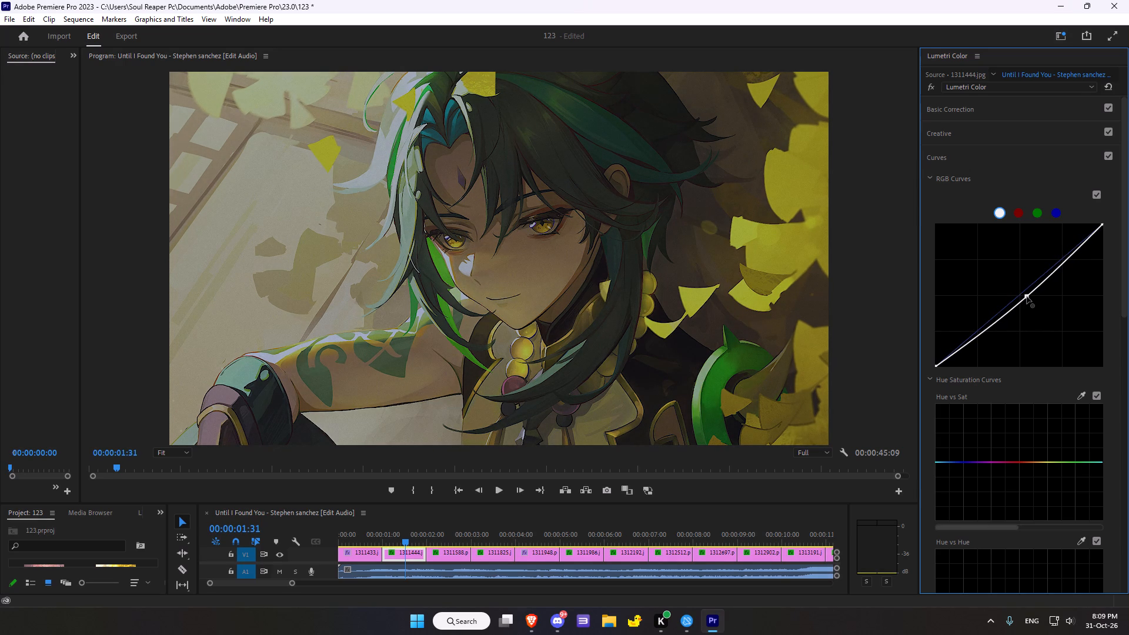
{"action": "left_click_drag", "start_coordinate": [1027, 296], "coordinate": [1027, 296]}
Sample the character's dark green hair for the Hue vs Sat curve and raise the middle green point to boost its saturation.
{"action": "scroll", "coordinate": [998, 383], "scroll_direction": "down", "scroll_amount": 2}
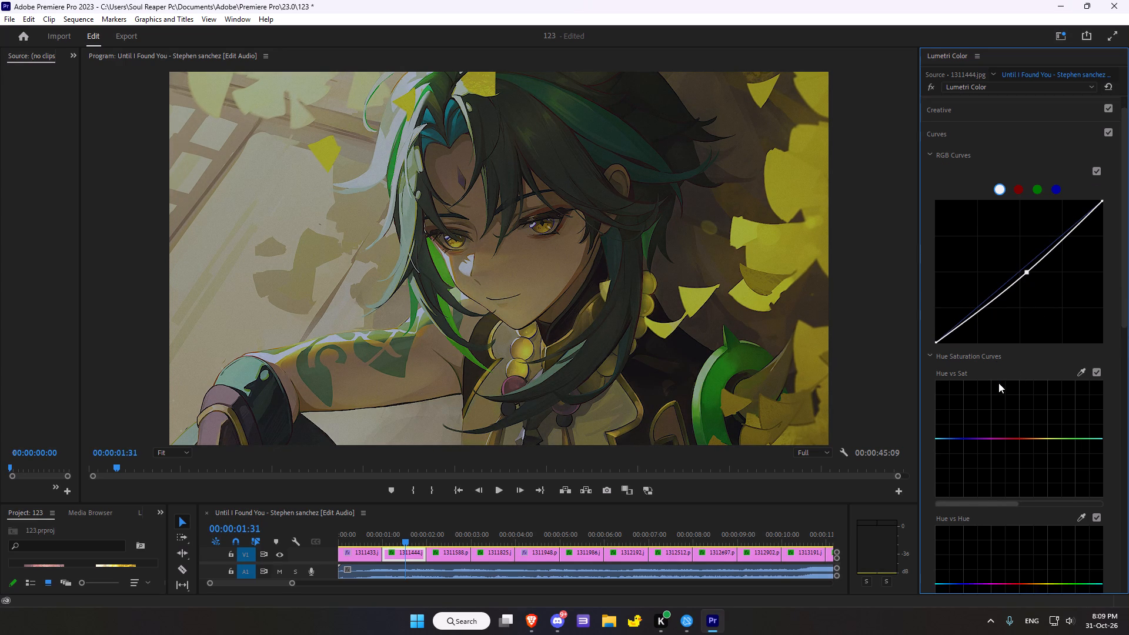
{"action": "scroll", "coordinate": [998, 383], "scroll_direction": "down", "scroll_amount": 2}
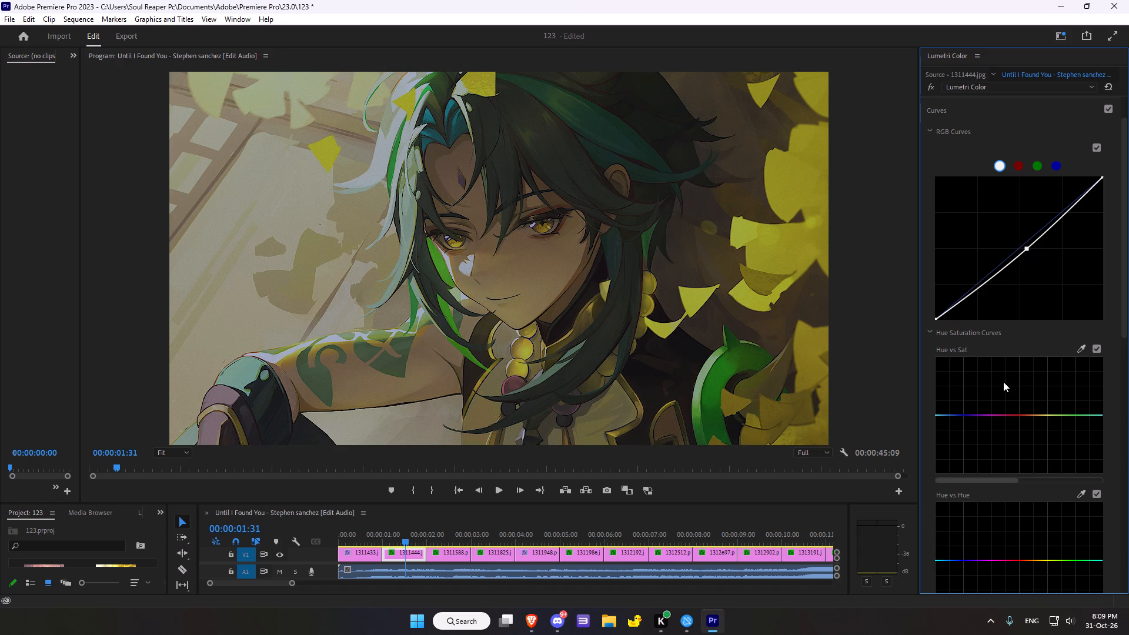
{"action": "scroll", "coordinate": [1003, 382], "scroll_direction": "down", "scroll_amount": 2}
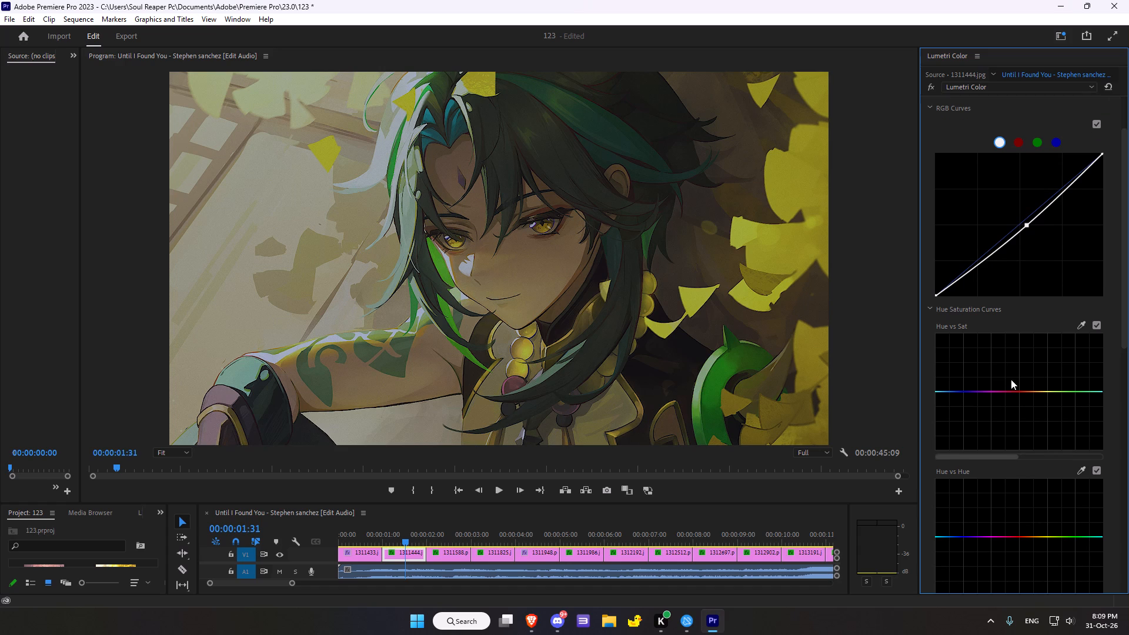
{"action": "scroll", "coordinate": [1027, 353], "scroll_direction": "down", "scroll_amount": 1}
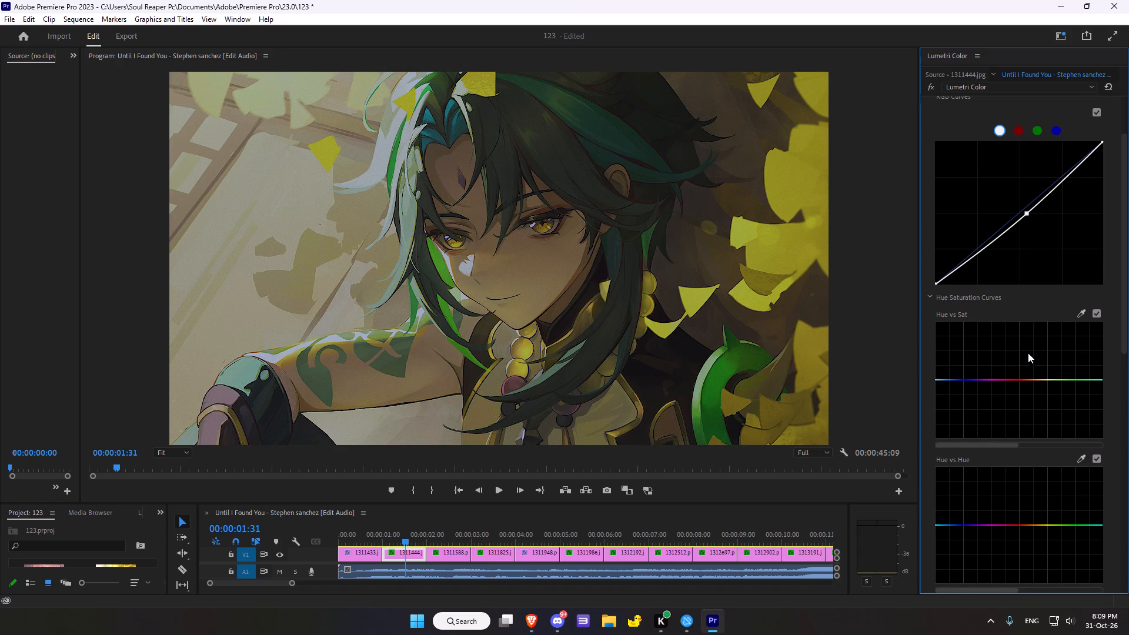
{"action": "scroll", "coordinate": [1028, 353], "scroll_direction": "down", "scroll_amount": 4}
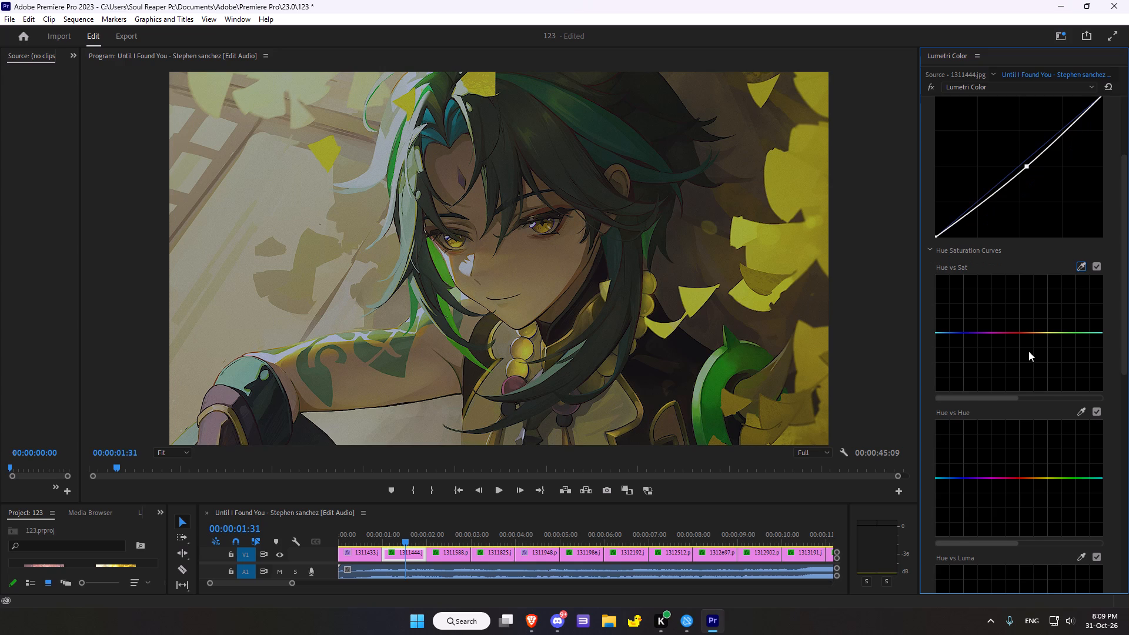
{"action": "scroll", "coordinate": [1028, 351], "scroll_direction": "down", "scroll_amount": 2}
{"action": "scroll", "coordinate": [1028, 351], "scroll_direction": "up", "scroll_amount": 3}
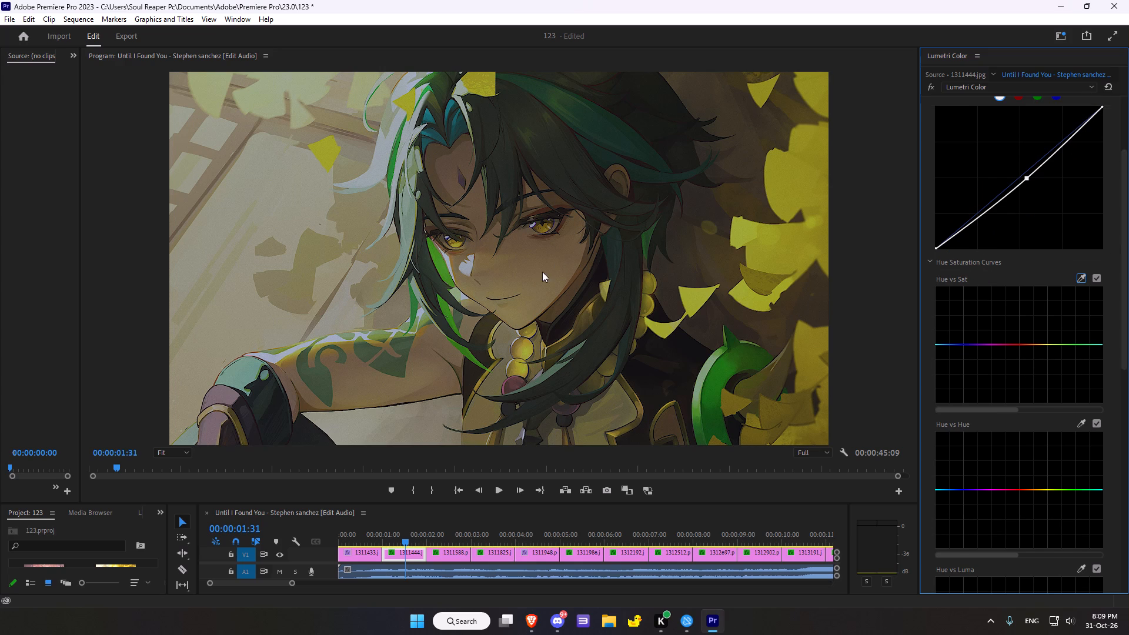
{"action": "left_click", "coordinate": [1078, 280]}
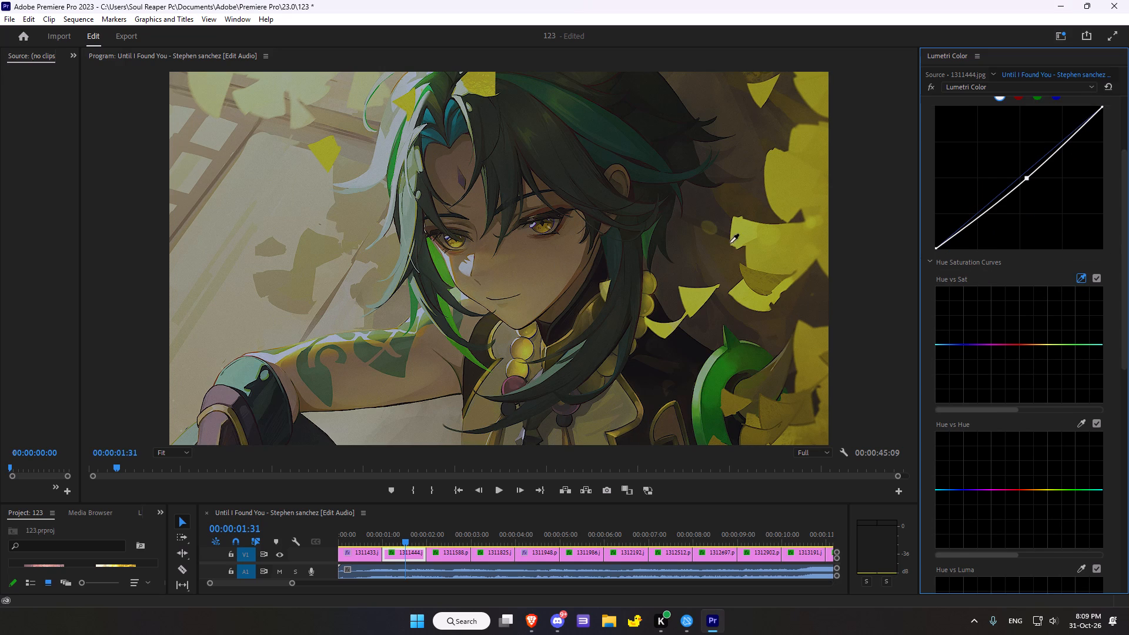
{"action": "left_click", "coordinate": [603, 132]}
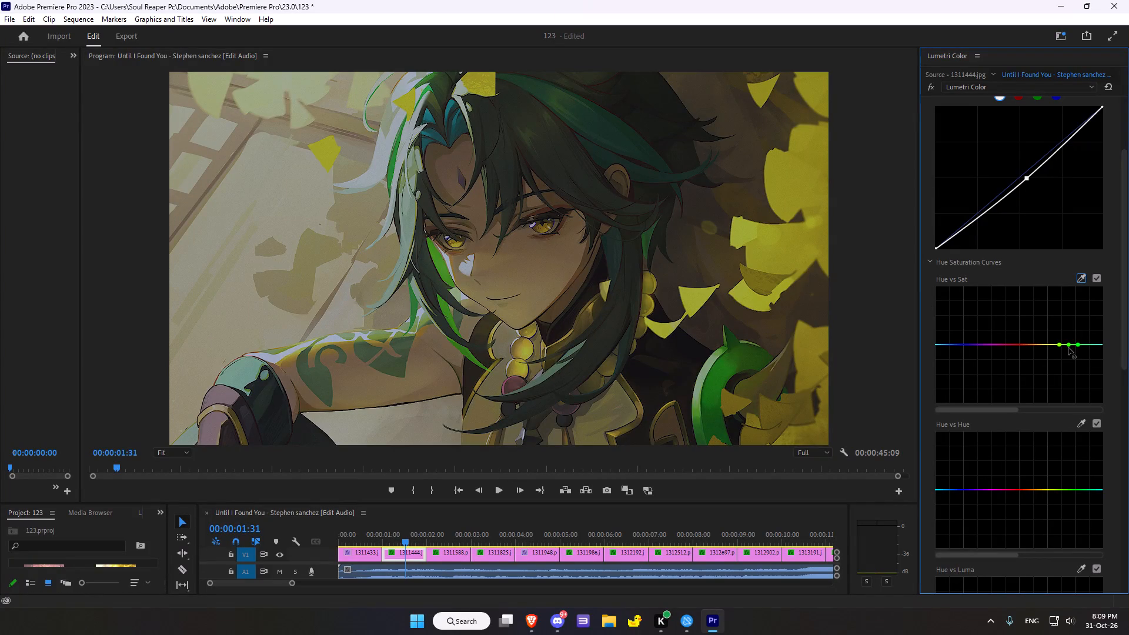
{"action": "left_click_drag", "start_coordinate": [1068, 344], "coordinate": [1067, 325]}
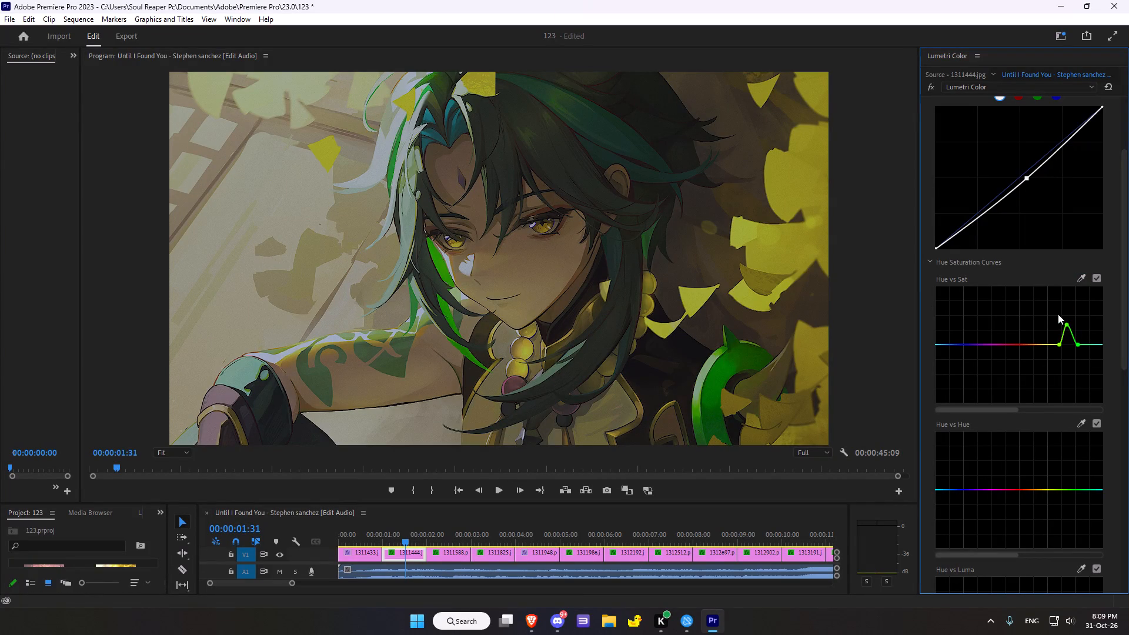
Sample the purple necklace bead for the Hue vs Hue curve and raise the middle orange point slightly above the line.
{"action": "scroll", "coordinate": [1046, 306], "scroll_direction": "down", "scroll_amount": 2}
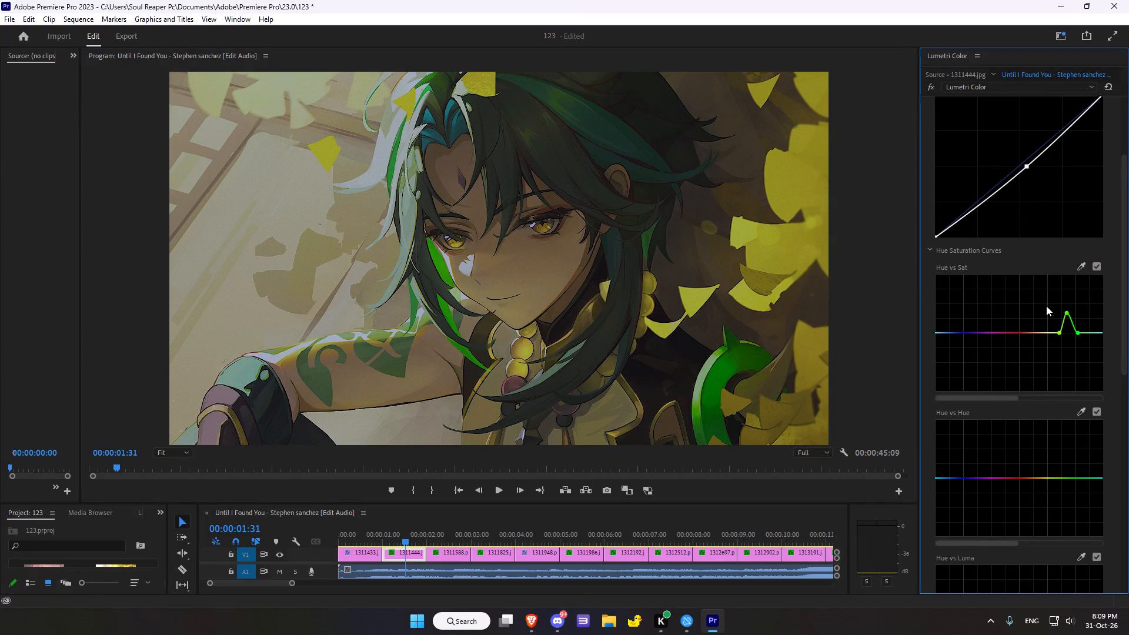
{"action": "scroll", "coordinate": [1046, 306], "scroll_direction": "down", "scroll_amount": 4}
{"action": "left_click", "coordinate": [1080, 357]}
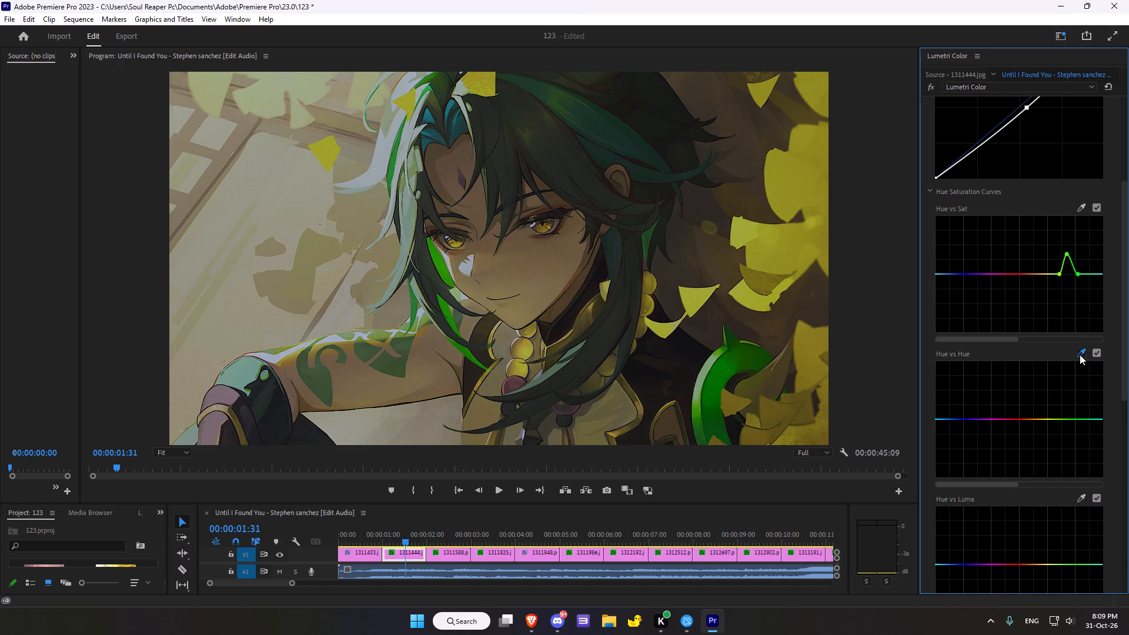
{"action": "left_click", "coordinate": [1080, 355]}
{"action": "left_click", "coordinate": [517, 381]}
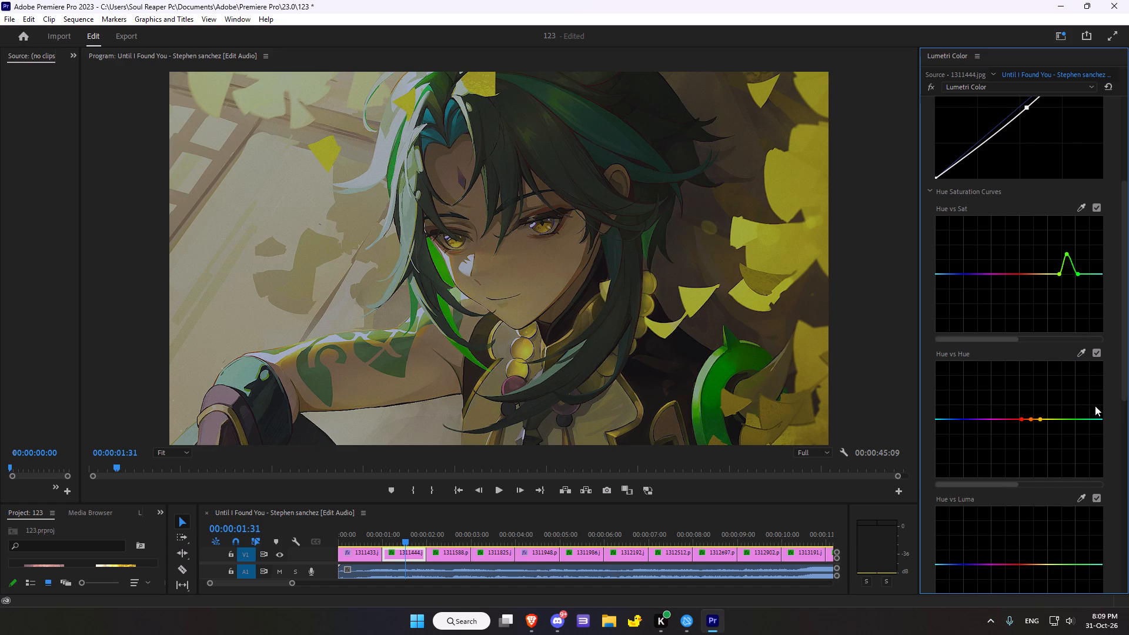
{"action": "left_click_drag", "start_coordinate": [1031, 418], "coordinate": [1036, 407]}
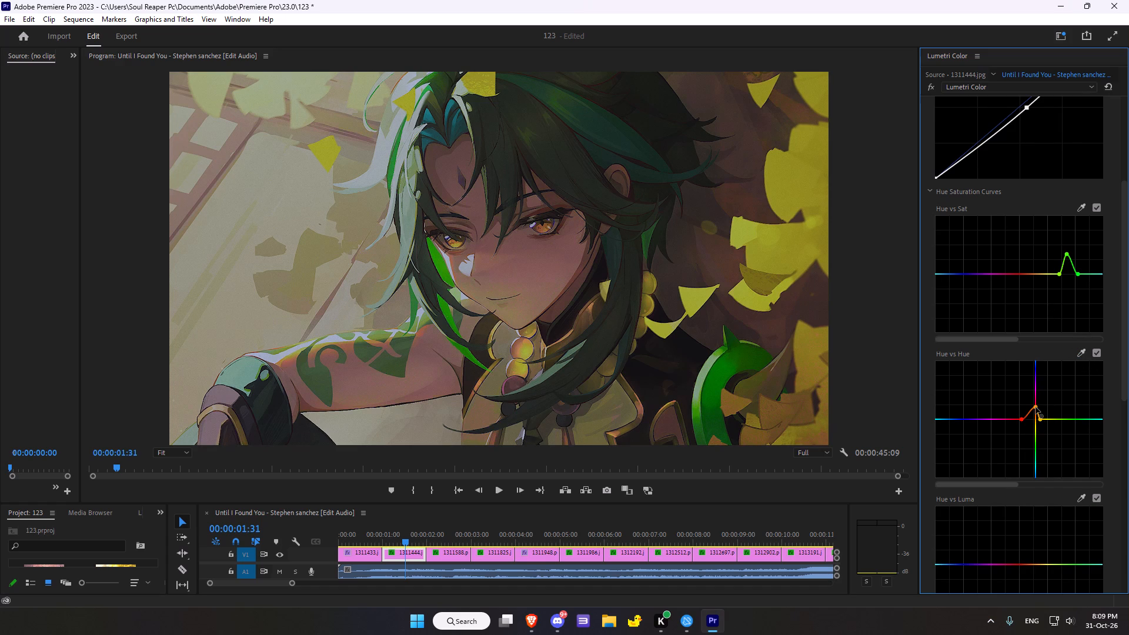
{"action": "left_click_drag", "start_coordinate": [1036, 407], "coordinate": [1027, 406]}
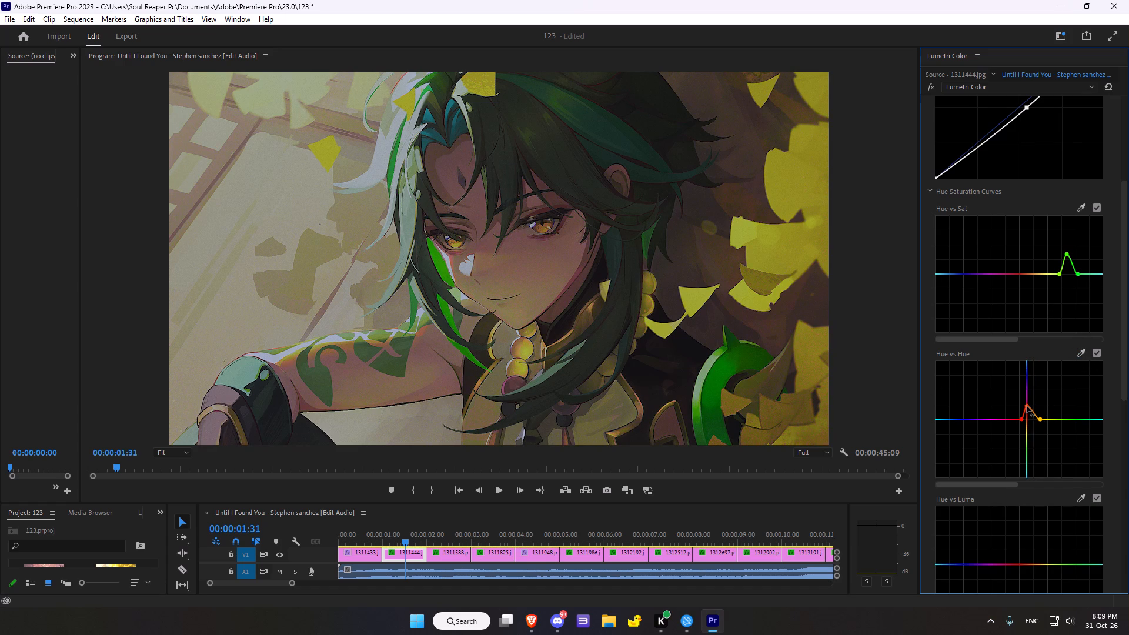
{"action": "left_click_drag", "start_coordinate": [1027, 406], "coordinate": [1030, 410]}
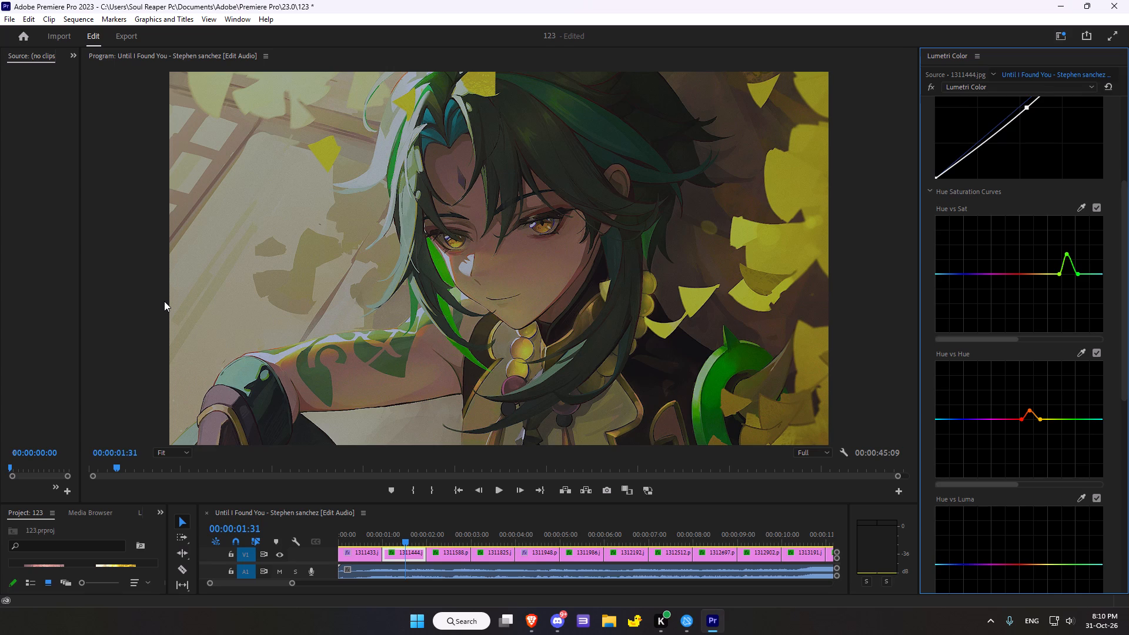
Sample the purple necklace bead for the Hue vs Luma curve and raise the middle orange point slightly above the line.
{"action": "scroll", "coordinate": [488, 333], "scroll_direction": "down", "scroll_amount": 2}
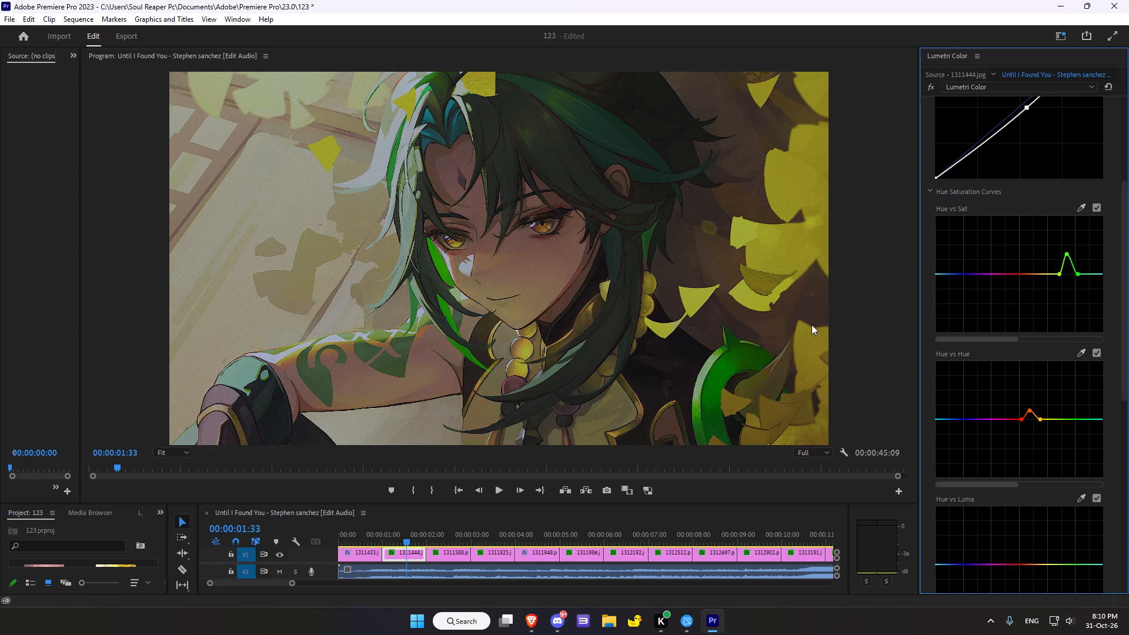
{"action": "scroll", "coordinate": [931, 370], "scroll_direction": "down", "scroll_amount": 5}
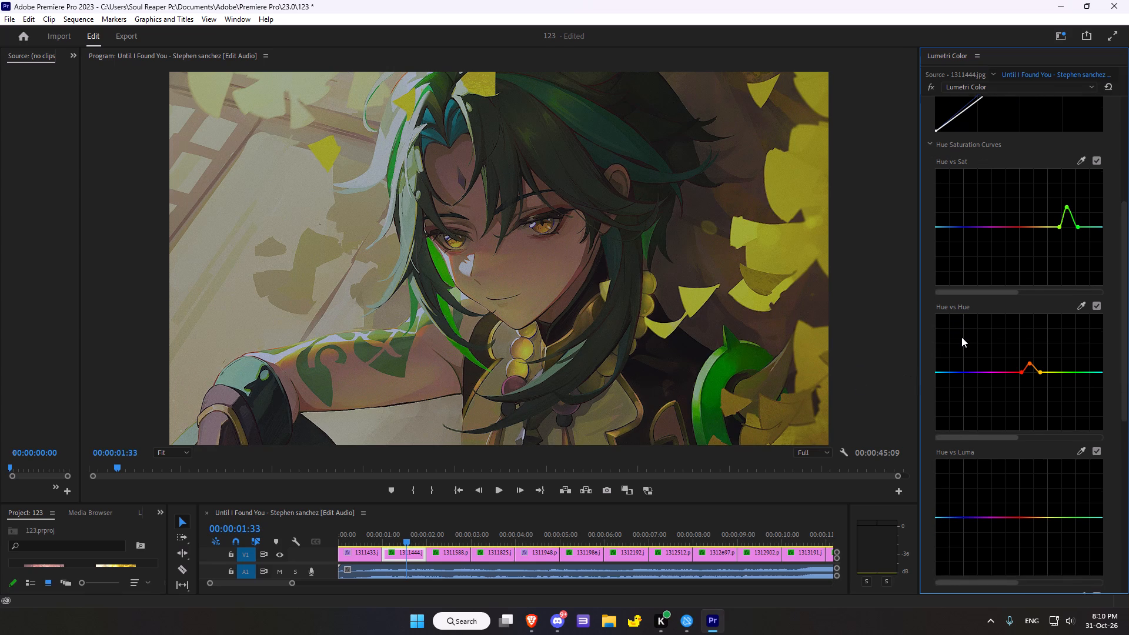
{"action": "scroll", "coordinate": [961, 337], "scroll_direction": "down", "scroll_amount": 3}
{"action": "left_click", "coordinate": [1081, 403]}
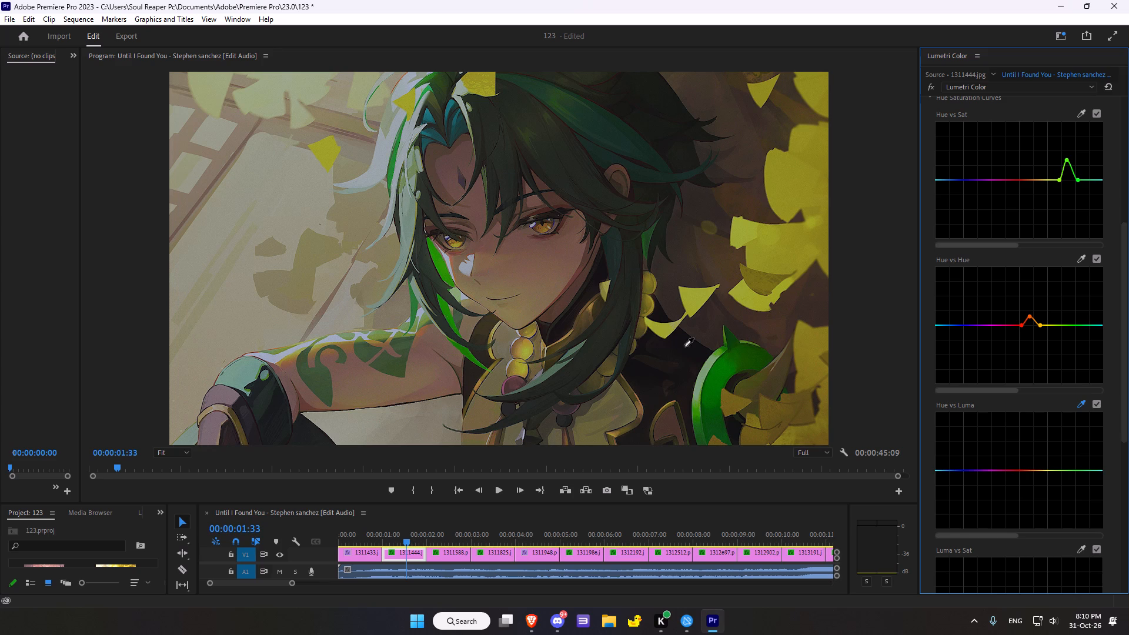
{"action": "left_click", "coordinate": [513, 387]}
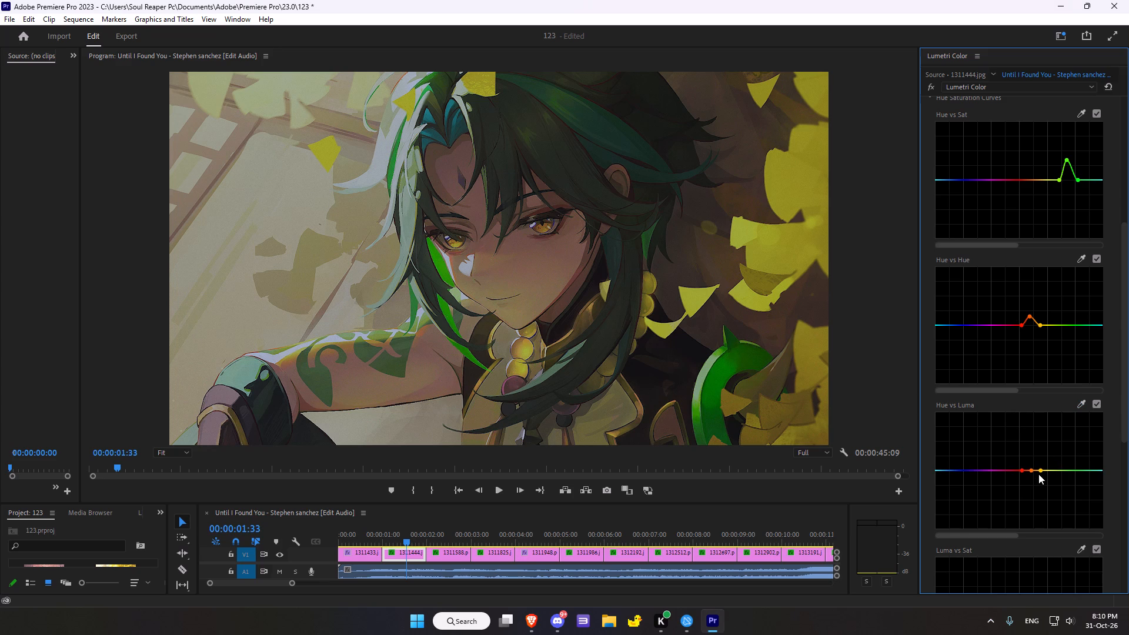
{"action": "left_click_drag", "start_coordinate": [1031, 472], "coordinate": [1034, 459]}
{"action": "left_click_drag", "start_coordinate": [1034, 459], "coordinate": [1039, 469]}
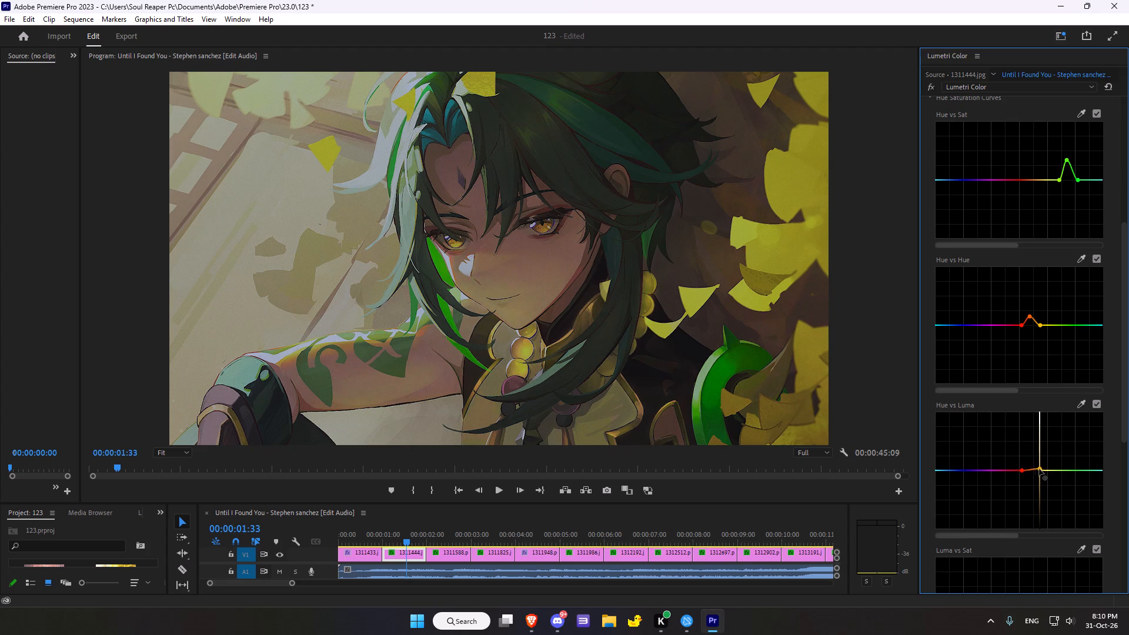
{"action": "left_click_drag", "start_coordinate": [1039, 469], "coordinate": [1029, 462]}
Sample the green ring ornament for the Luma vs Sat curve and raise the middle point moderately above the line.
{"action": "scroll", "coordinate": [1017, 451], "scroll_direction": "down", "scroll_amount": 4}
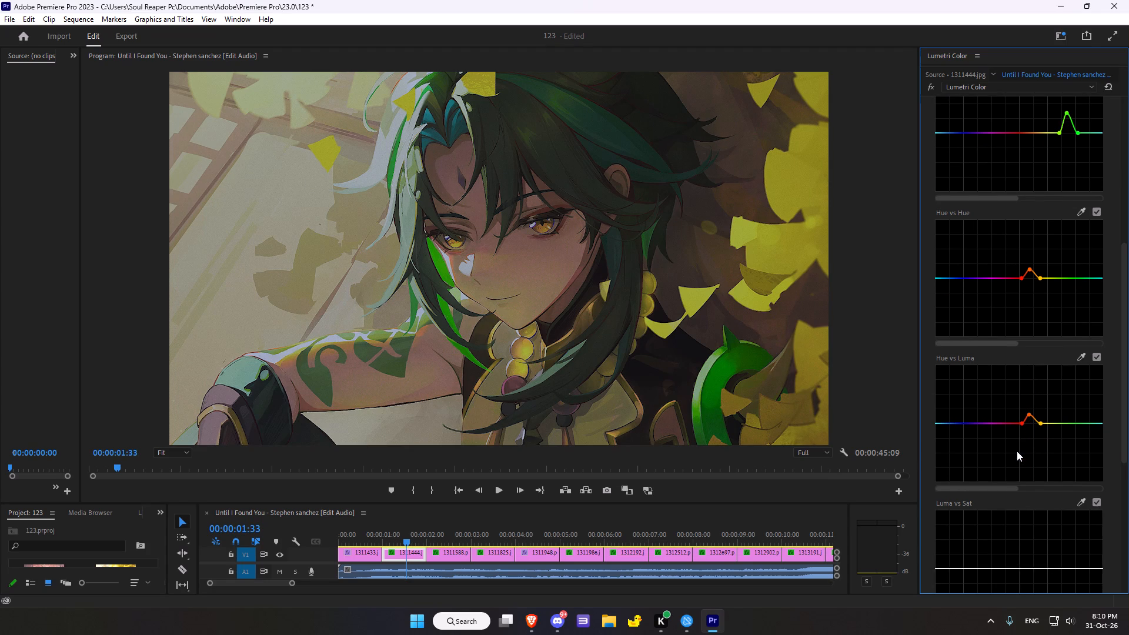
{"action": "scroll", "coordinate": [1017, 451], "scroll_direction": "down", "scroll_amount": 4}
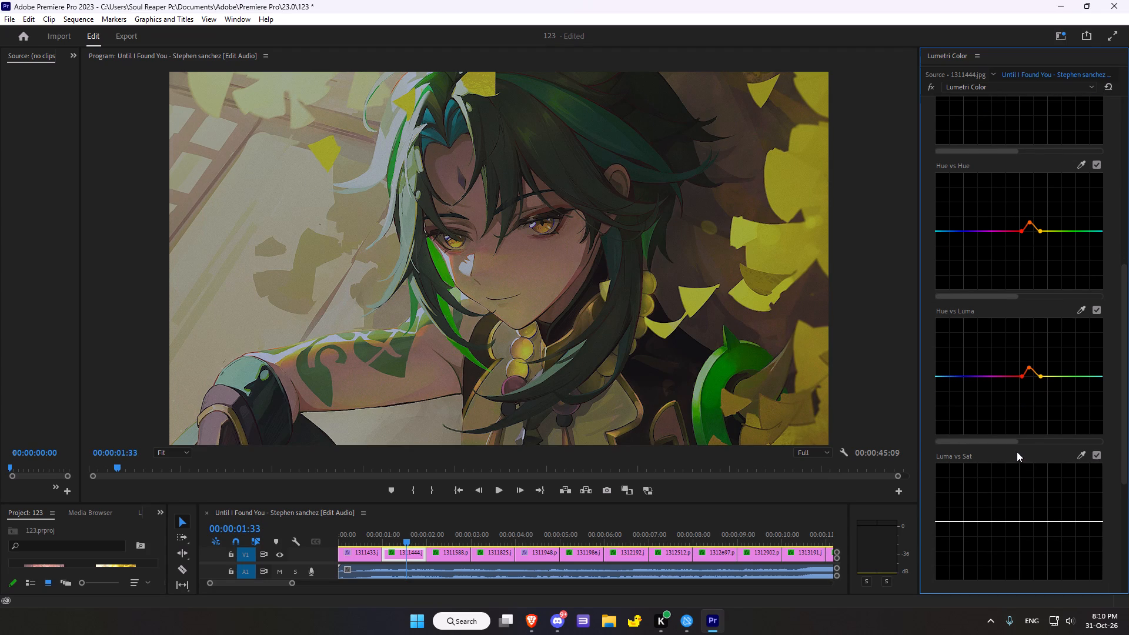
{"action": "scroll", "coordinate": [1015, 411], "scroll_direction": "down", "scroll_amount": 1}
{"action": "left_click", "coordinate": [1082, 446]}
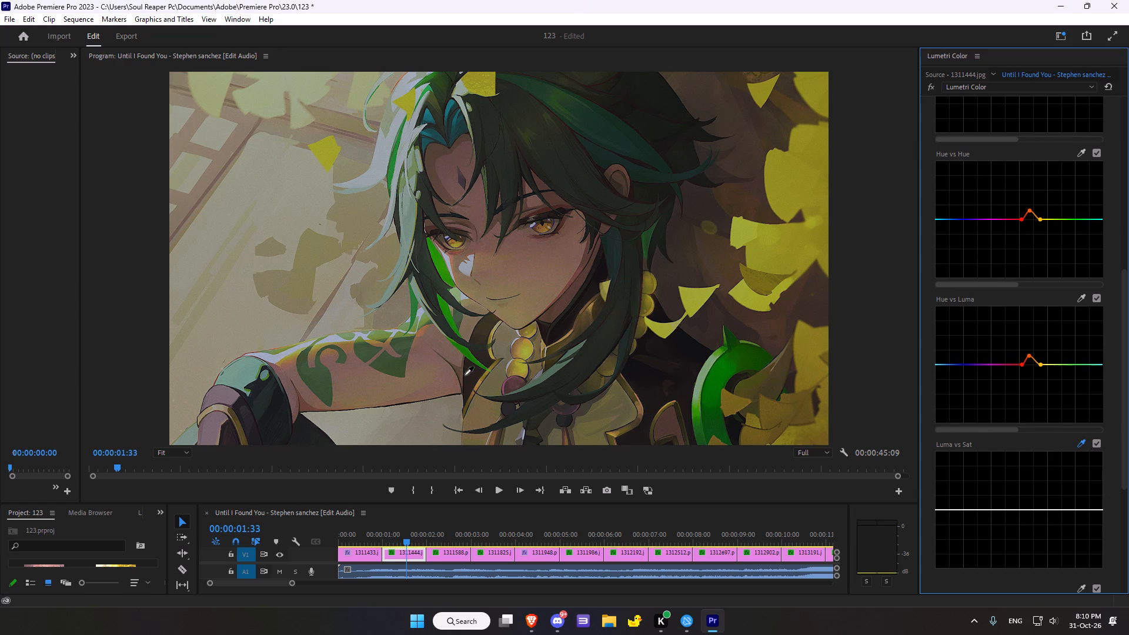
{"action": "left_click", "coordinate": [715, 428]}
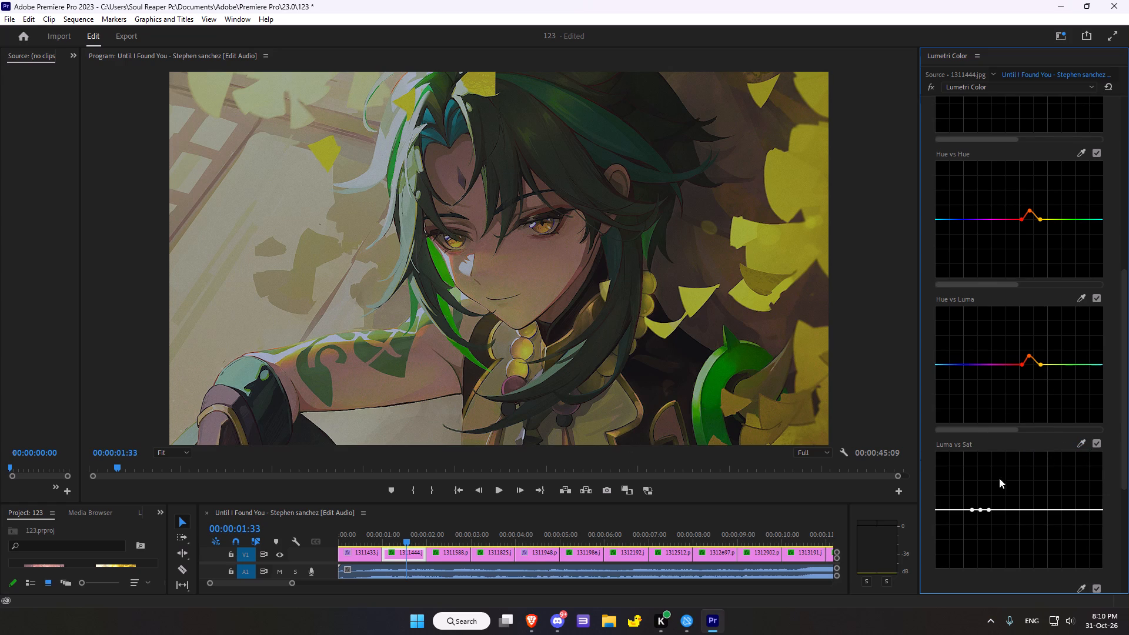
{"action": "left_click_drag", "start_coordinate": [981, 509], "coordinate": [976, 519]}
{"action": "left_click_drag", "start_coordinate": [976, 519], "coordinate": [973, 486]}
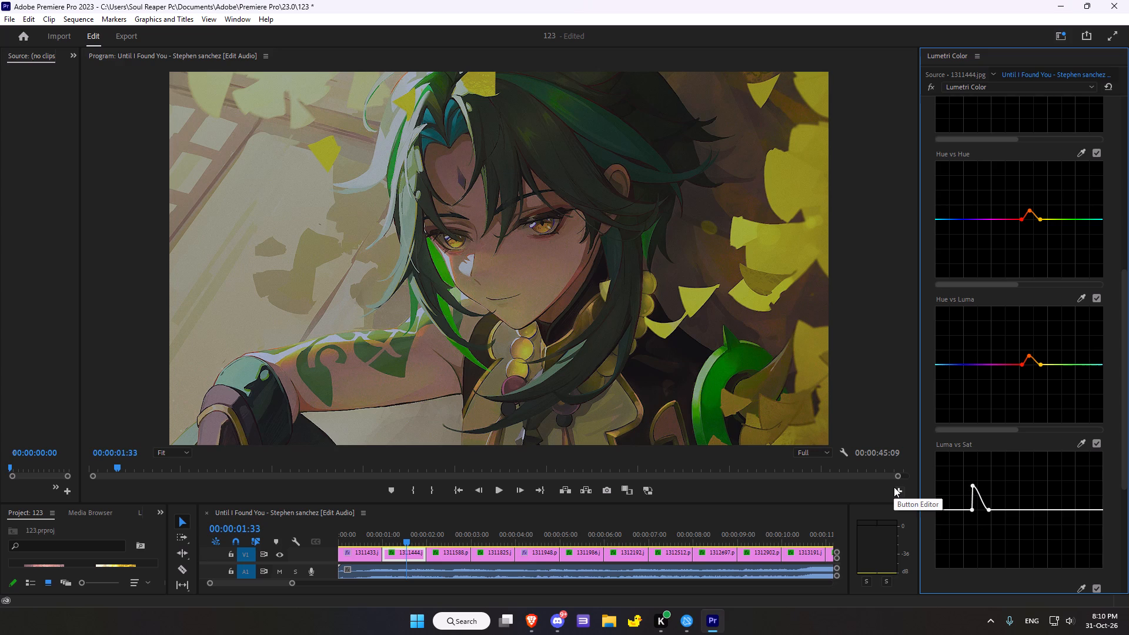
{"action": "left_click_drag", "start_coordinate": [972, 486], "coordinate": [986, 488]}
{"action": "left_click_drag", "start_coordinate": [986, 488], "coordinate": [980, 489]}
Sample the lower part of the green ring ornament for the Sat vs Sat curve and raise the middle point slightly above the line.
{"action": "scroll", "coordinate": [1041, 445], "scroll_direction": "down", "scroll_amount": 7}
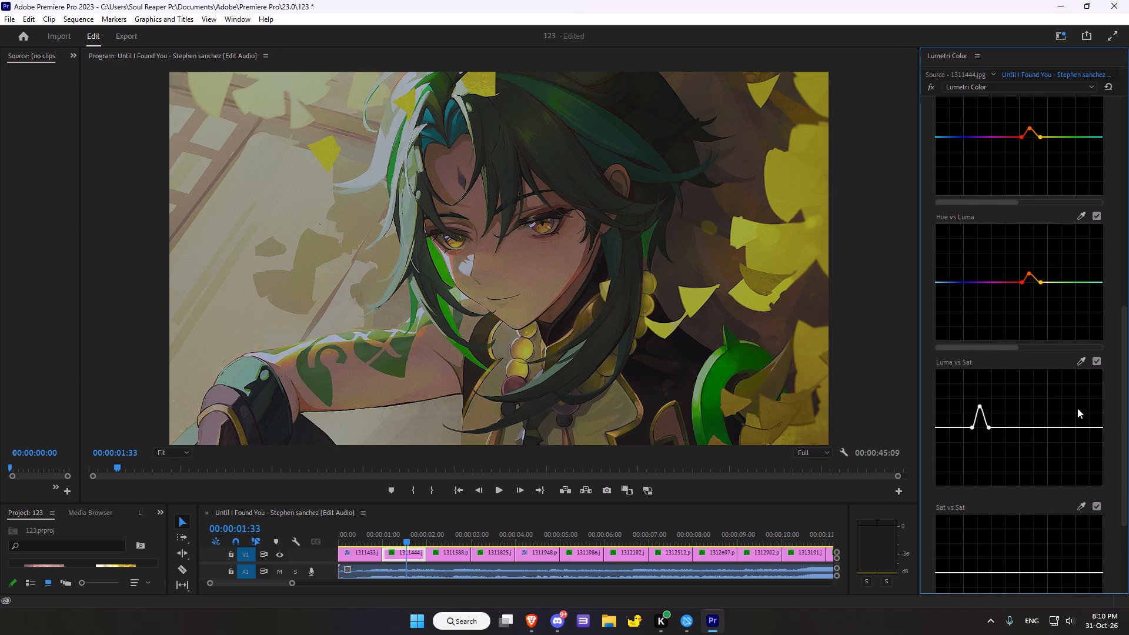
{"action": "scroll", "coordinate": [1061, 396], "scroll_direction": "down", "scroll_amount": 3}
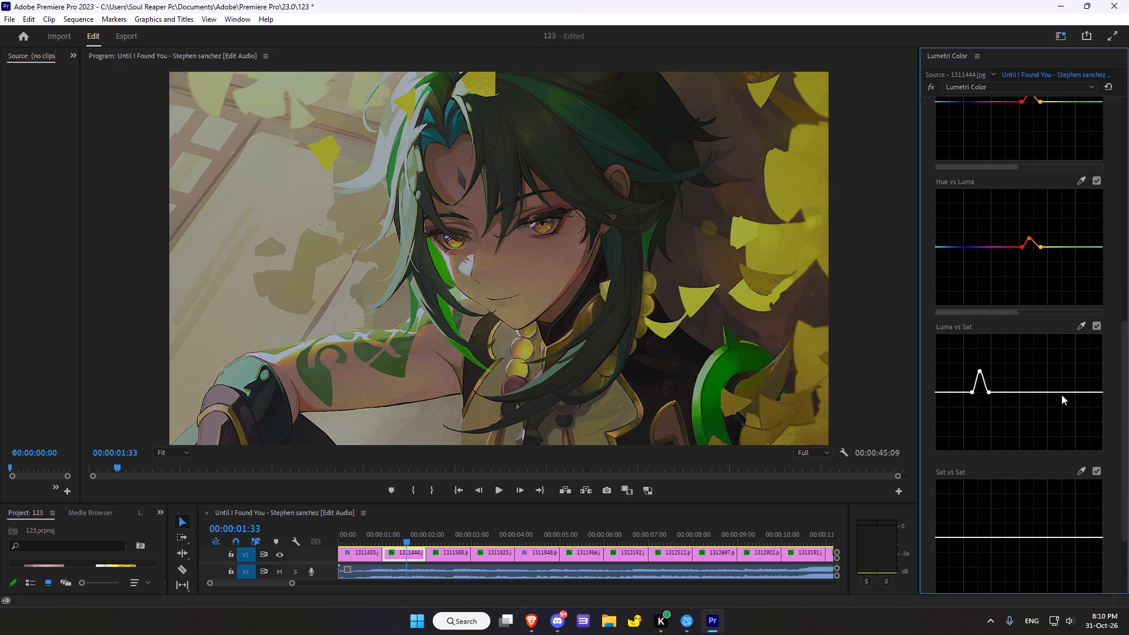
{"action": "scroll", "coordinate": [848, 293], "scroll_direction": "down", "scroll_amount": 1}
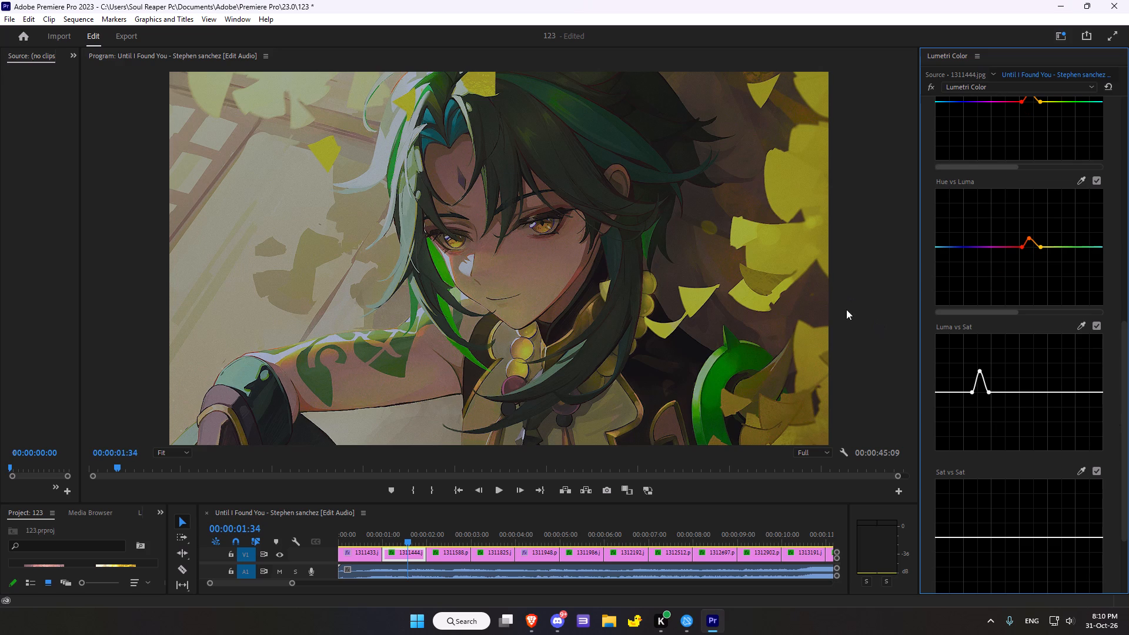
{"action": "scroll", "coordinate": [1079, 416], "scroll_direction": "down", "scroll_amount": 2}
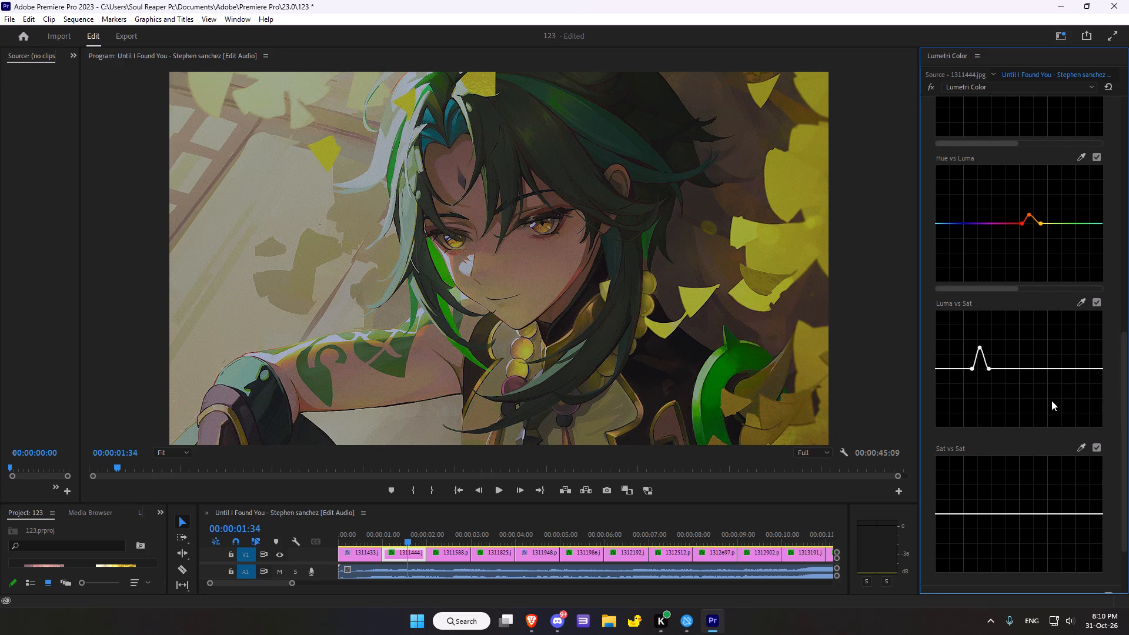
{"action": "scroll", "coordinate": [1051, 400], "scroll_direction": "down", "scroll_amount": 6}
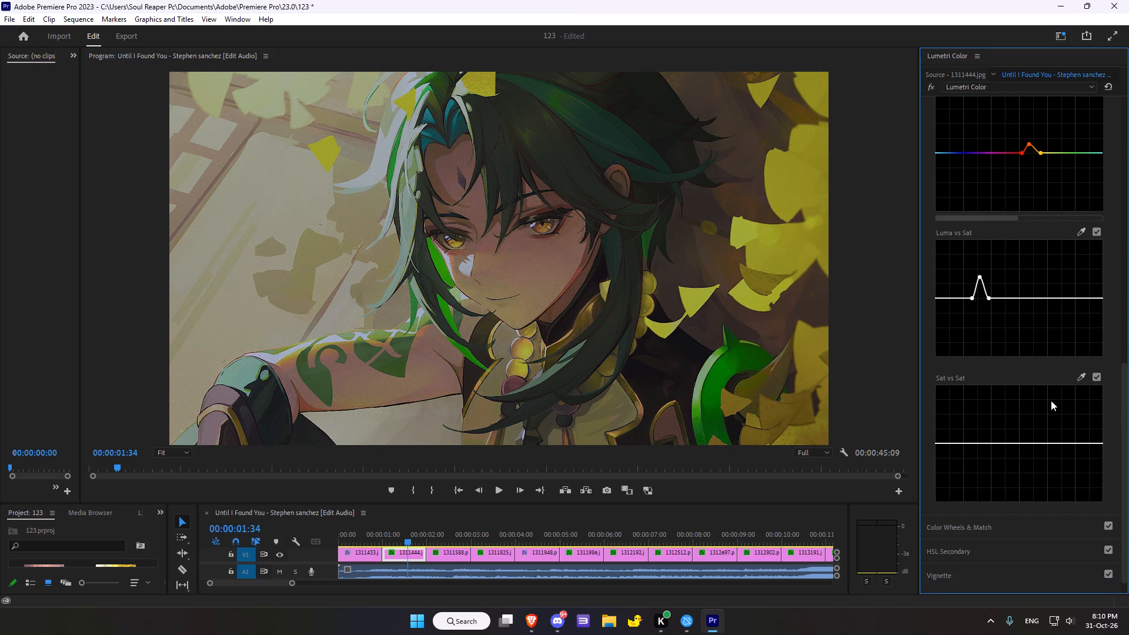
{"action": "scroll", "coordinate": [1050, 405], "scroll_direction": "down", "scroll_amount": 2}
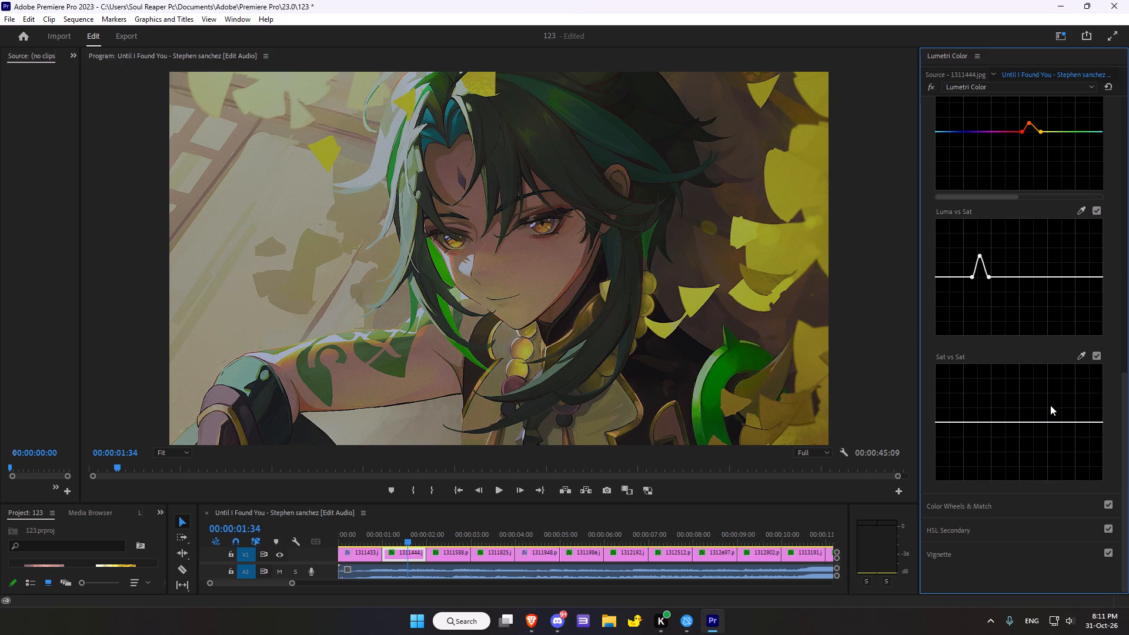
{"action": "scroll", "coordinate": [1050, 405], "scroll_direction": "down", "scroll_amount": 3}
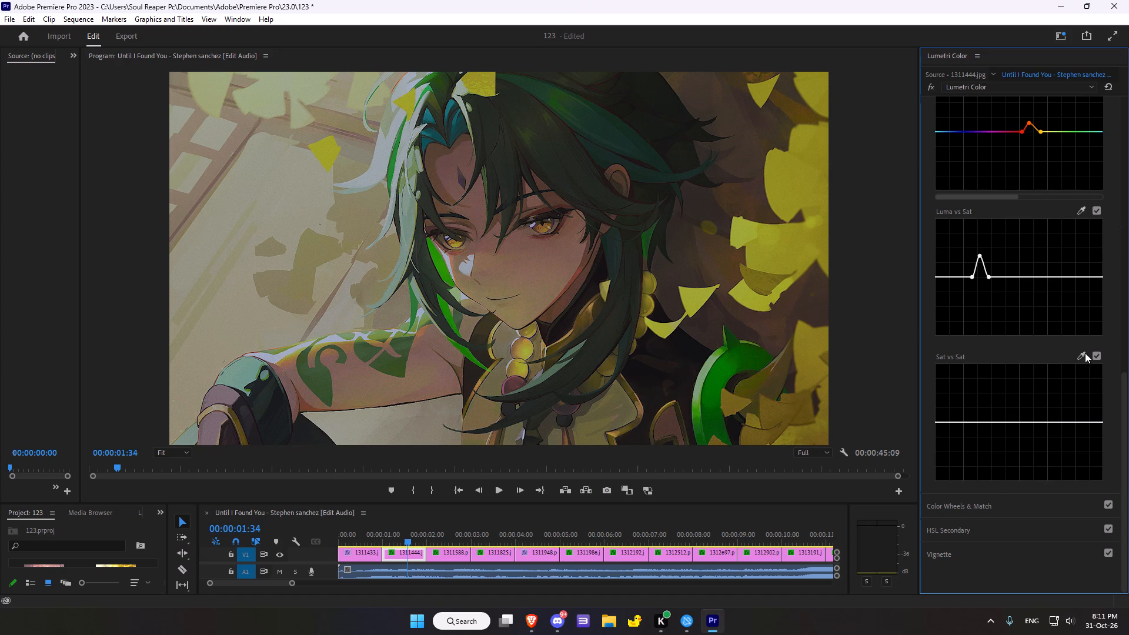
{"action": "left_click", "coordinate": [1084, 354]}
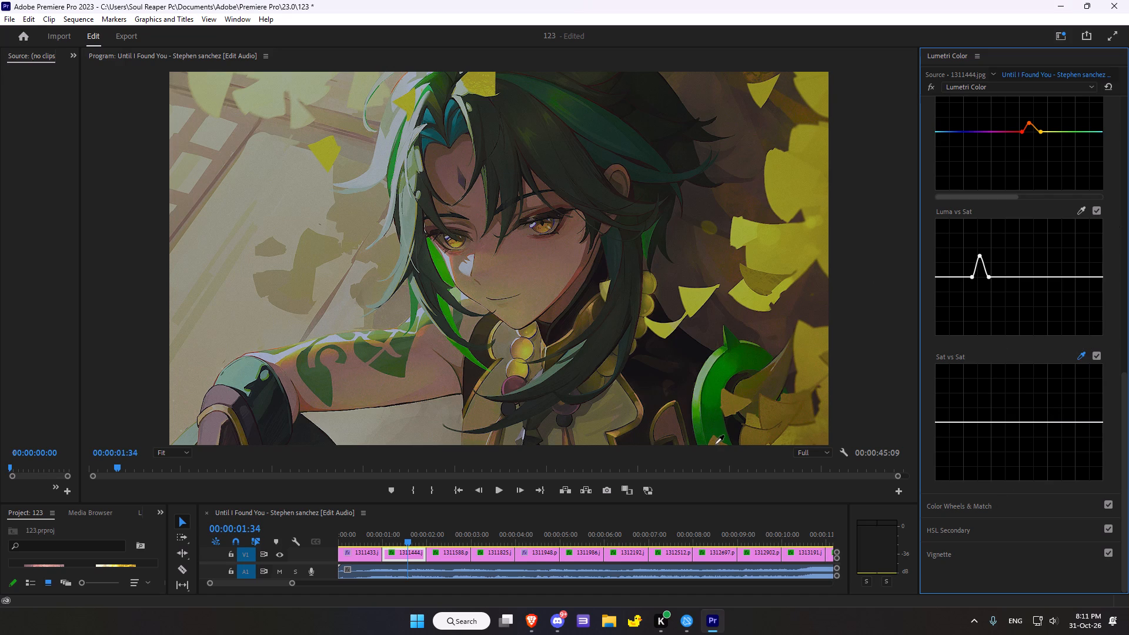
{"action": "left_click", "coordinate": [716, 444]}
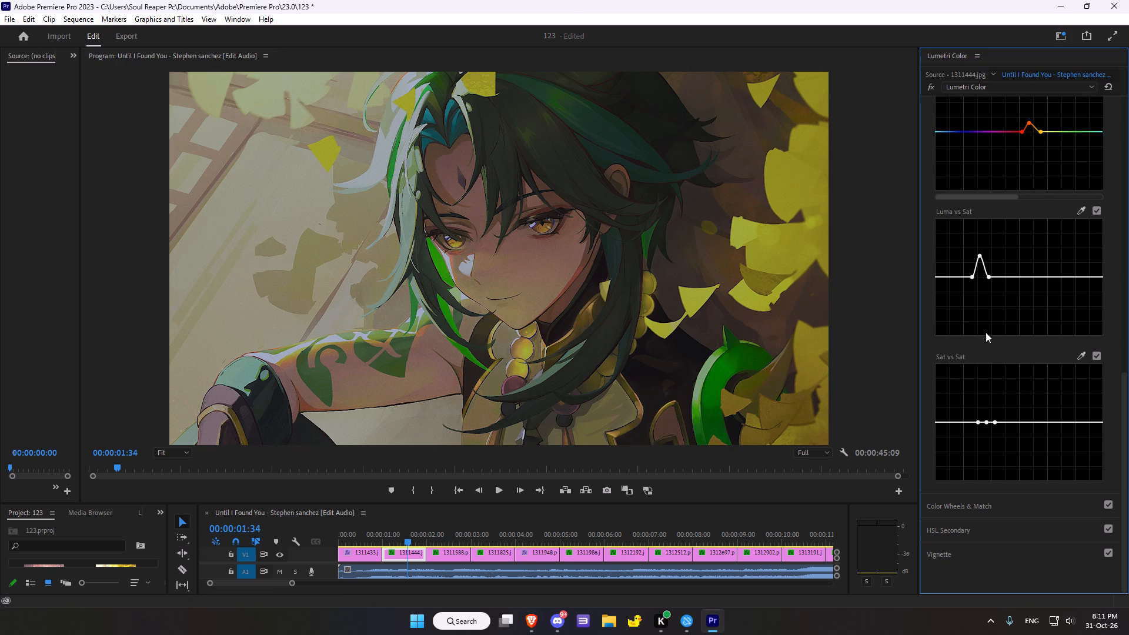
{"action": "scroll", "coordinate": [984, 373], "scroll_direction": "down", "scroll_amount": 3}
{"action": "scroll", "coordinate": [985, 460], "scroll_direction": "down", "scroll_amount": 2}
{"action": "scroll", "coordinate": [987, 441], "scroll_direction": "up", "scroll_amount": 1}
{"action": "scroll", "coordinate": [988, 437], "scroll_direction": "down", "scroll_amount": 1}
{"action": "left_click_drag", "start_coordinate": [987, 420], "coordinate": [994, 426]}
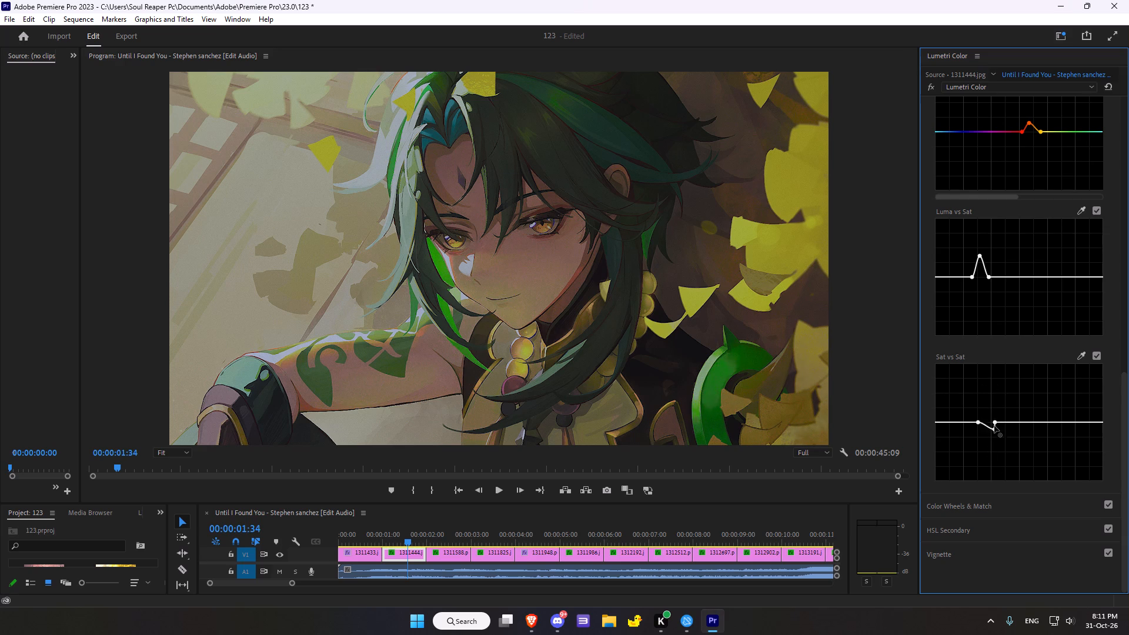
{"action": "left_click_drag", "start_coordinate": [994, 426], "coordinate": [991, 451]}
{"action": "left_click_drag", "start_coordinate": [991, 451], "coordinate": [997, 490]}
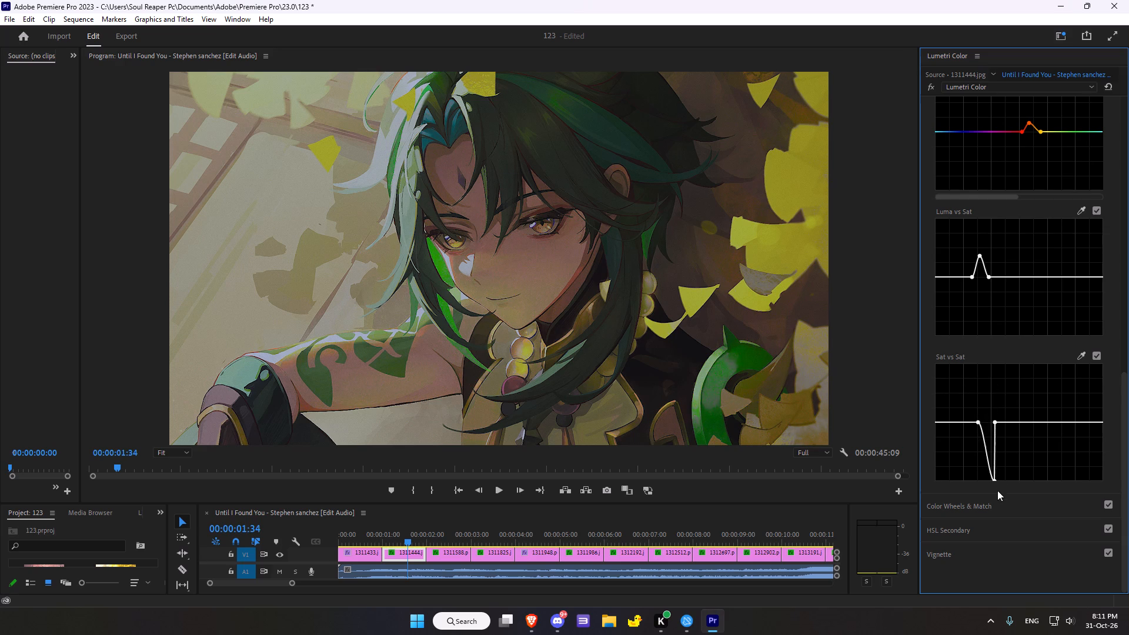
{"action": "left_click_drag", "start_coordinate": [997, 490], "coordinate": [984, 410]}
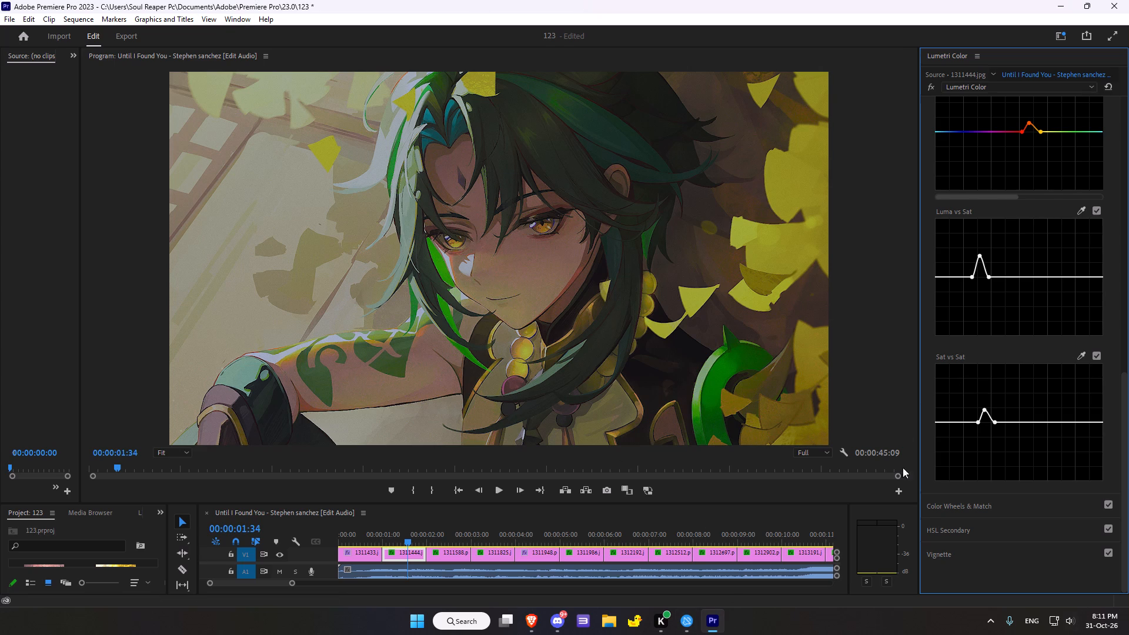
In Color Wheels & Match, nudge the Midtones and Shadows slightly toward red and the Highlights slightly toward yellow-green.
{"action": "scroll", "coordinate": [1007, 461], "scroll_direction": "down", "scroll_amount": 3}
{"action": "left_click", "coordinate": [988, 503]}
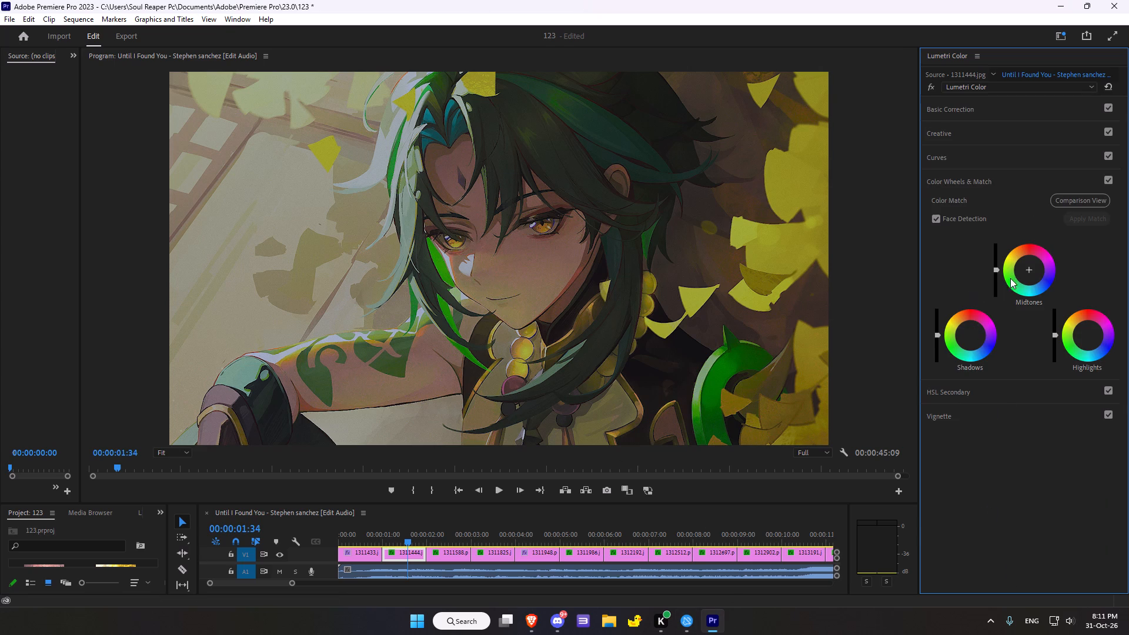
{"action": "left_click_drag", "start_coordinate": [1030, 272], "coordinate": [967, 308]}
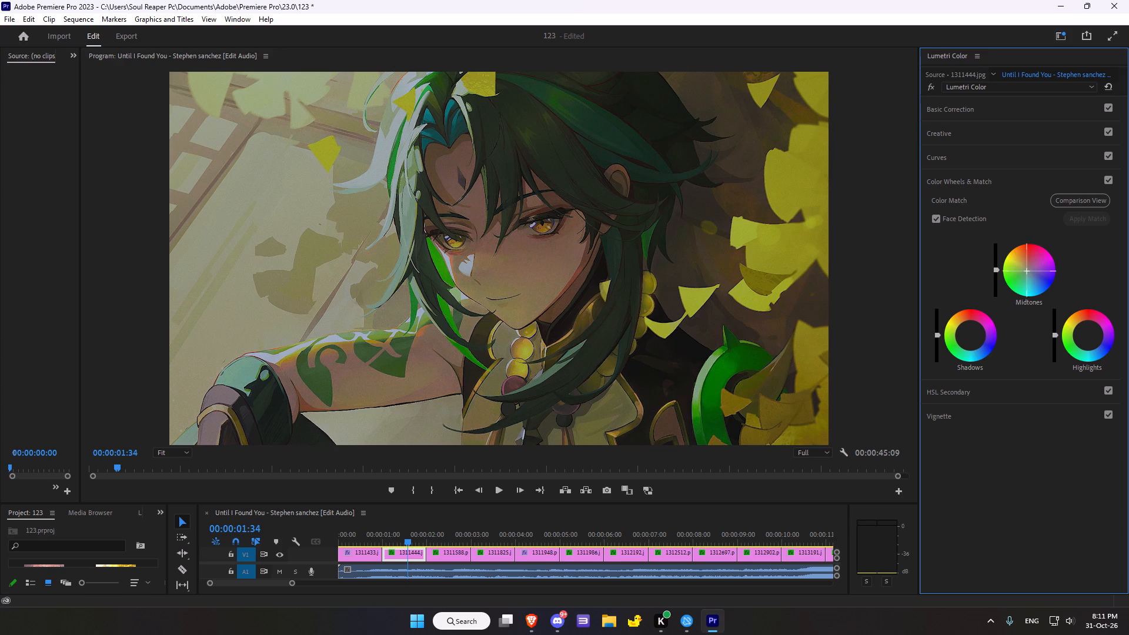
{"action": "left_click_drag", "start_coordinate": [967, 308], "coordinate": [1026, 255]}
{"action": "left_click_drag", "start_coordinate": [971, 335], "coordinate": [987, 308]}
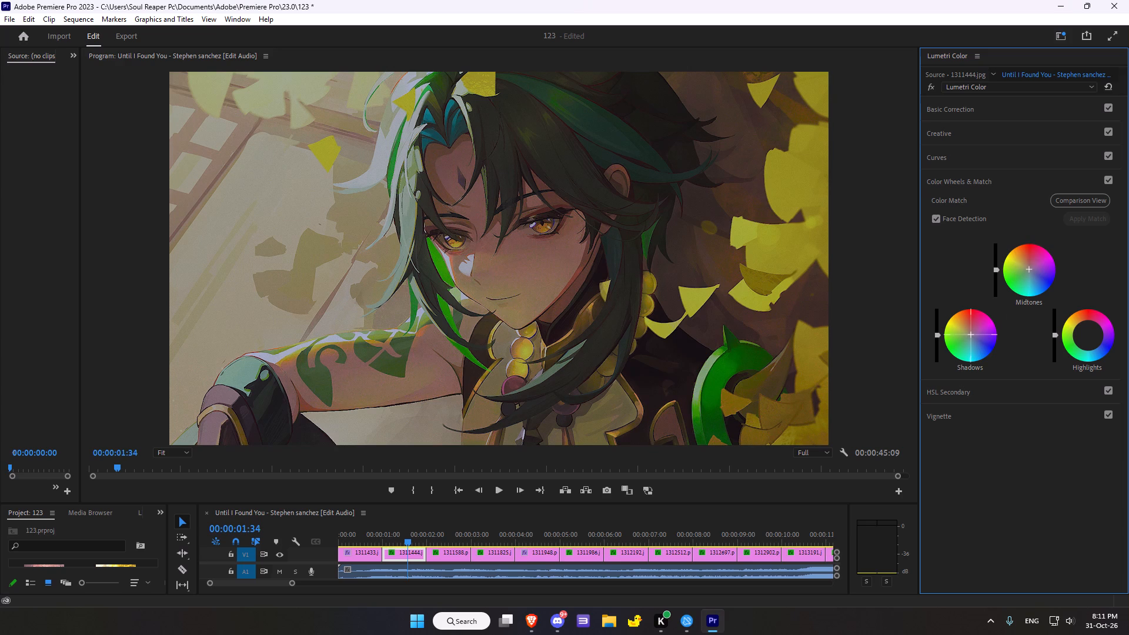
{"action": "left_click_drag", "start_coordinate": [987, 308], "coordinate": [953, 305]}
{"action": "left_click_drag", "start_coordinate": [953, 305], "coordinate": [960, 302]}
{"action": "left_click_drag", "start_coordinate": [1087, 336], "coordinate": [931, 363]}
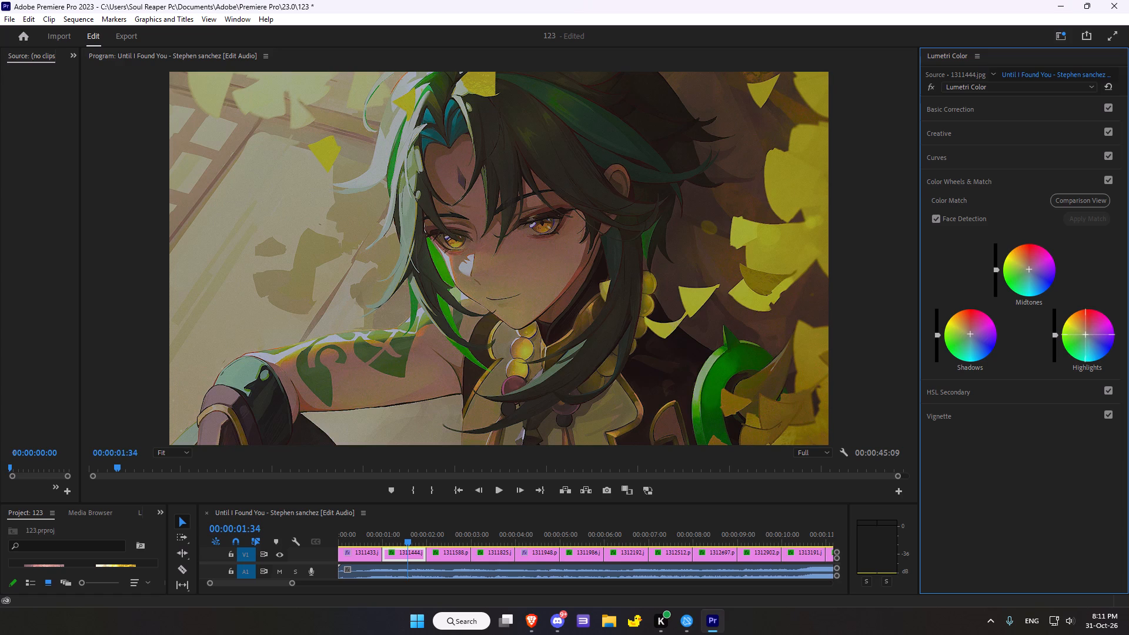
{"action": "left_click_drag", "start_coordinate": [931, 363], "coordinate": [956, 353]}
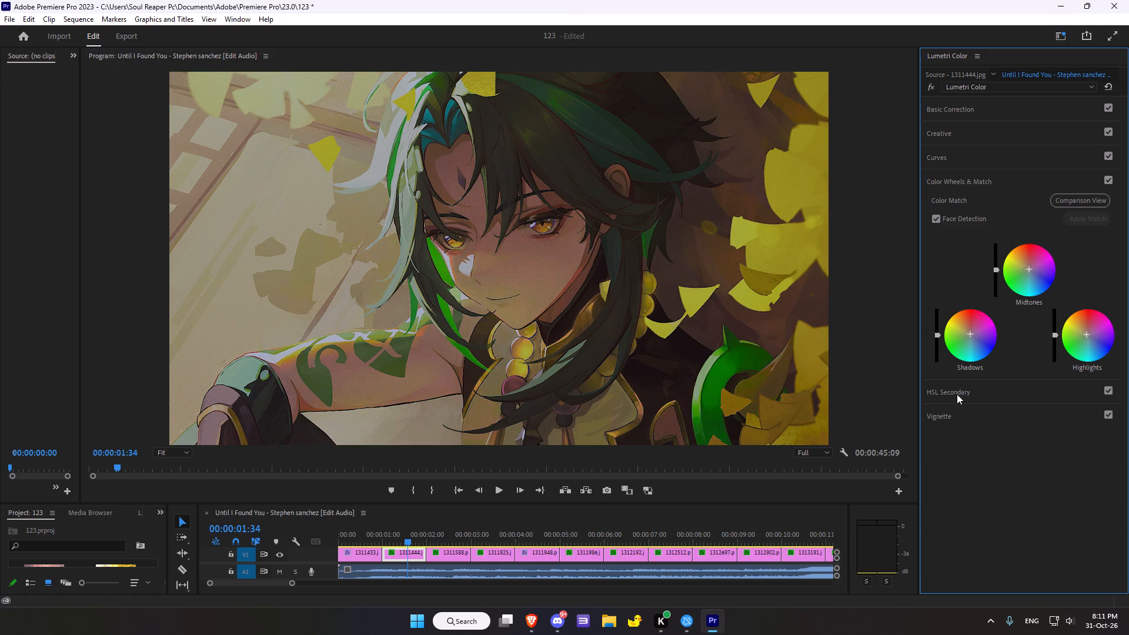
Examine the HSL Secondary section's Key, Refine and Correction settings.
{"action": "left_click", "coordinate": [962, 395]}
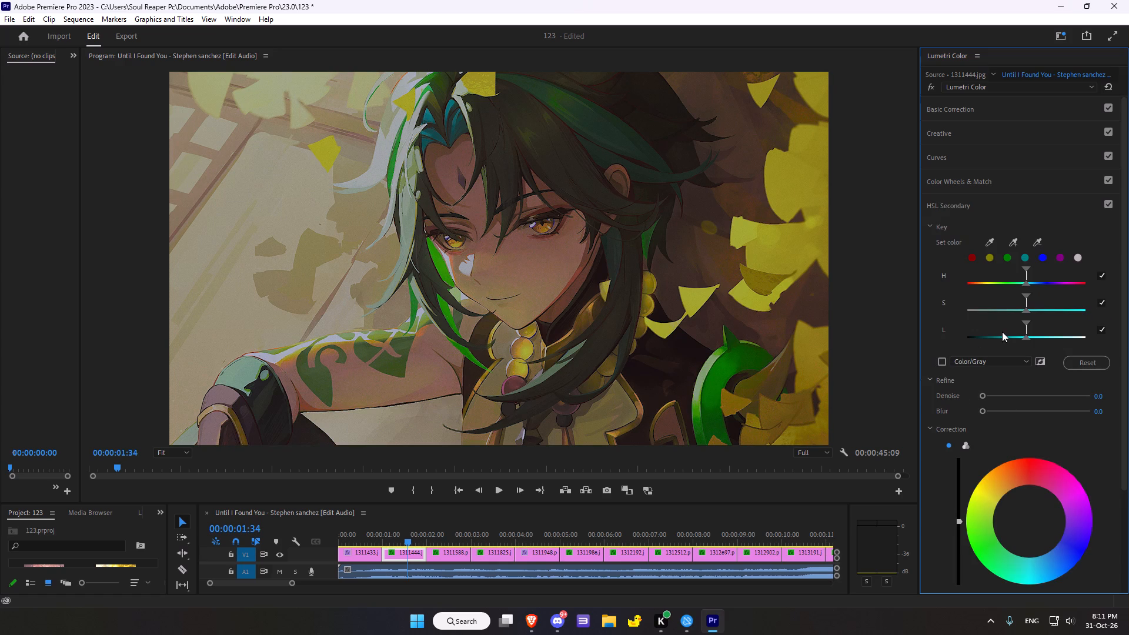
{"action": "scroll", "coordinate": [1002, 332], "scroll_direction": "down", "scroll_amount": 5}
{"action": "scroll", "coordinate": [1020, 400], "scroll_direction": "down", "scroll_amount": 7}
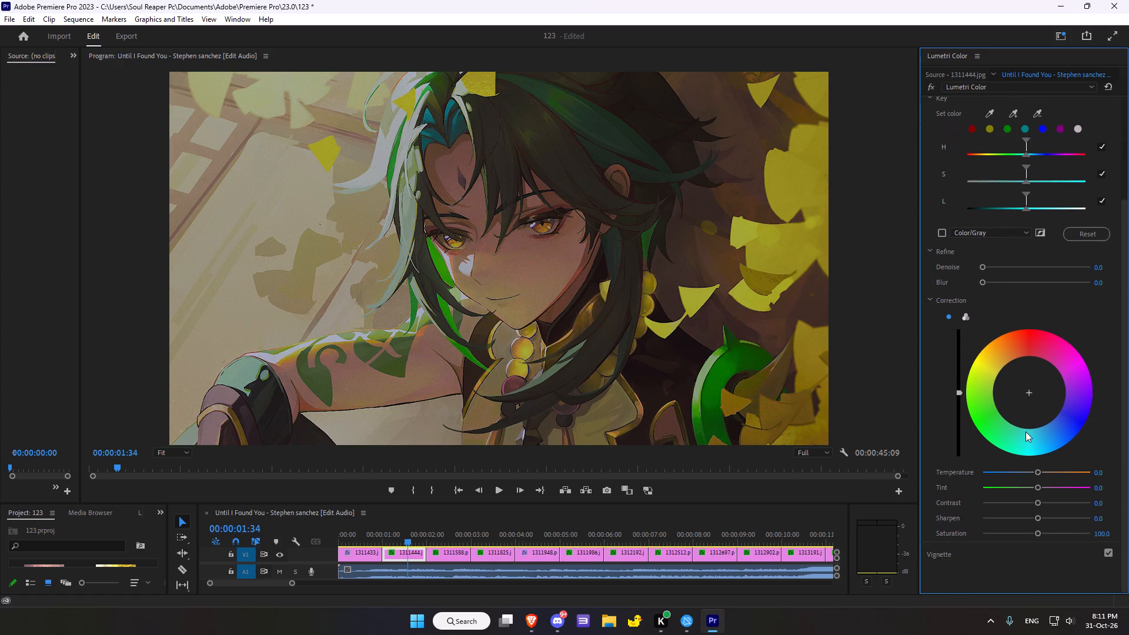
{"action": "scroll", "coordinate": [1027, 427], "scroll_direction": "up", "scroll_amount": 6}
{"action": "scroll", "coordinate": [1028, 424], "scroll_direction": "down", "scroll_amount": 16}
{"action": "scroll", "coordinate": [960, 512], "scroll_direction": "down", "scroll_amount": 4}
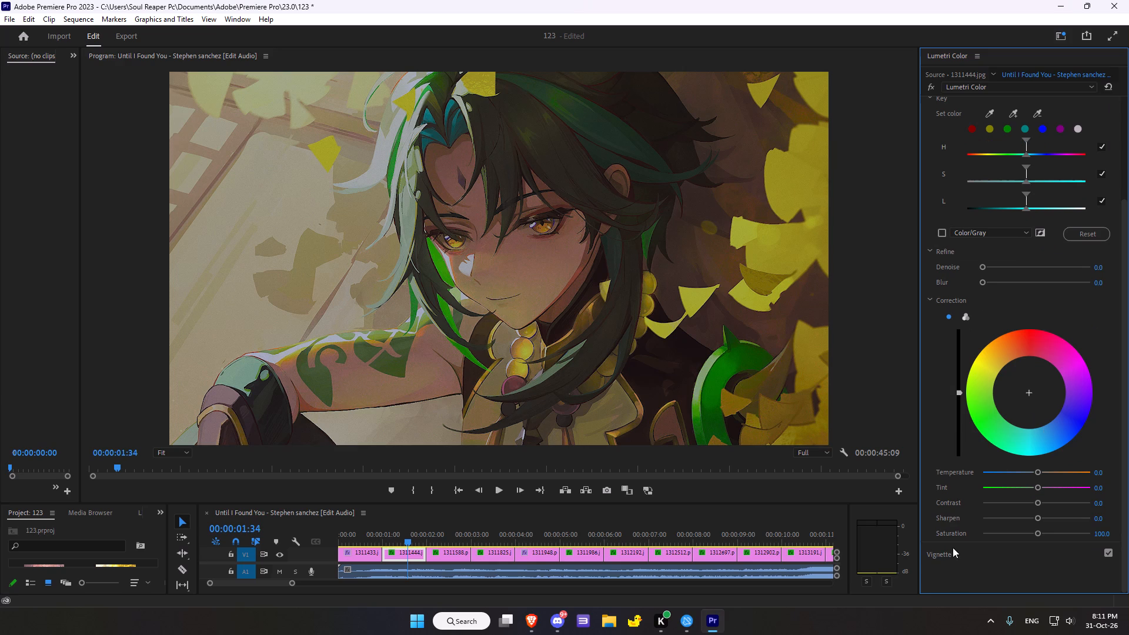
Set the Vignette Amount to -1.0 to darken the edges of the image.
{"action": "left_click", "coordinate": [940, 552]}
{"action": "left_click_drag", "start_coordinate": [1037, 246], "coordinate": [1033, 238]}
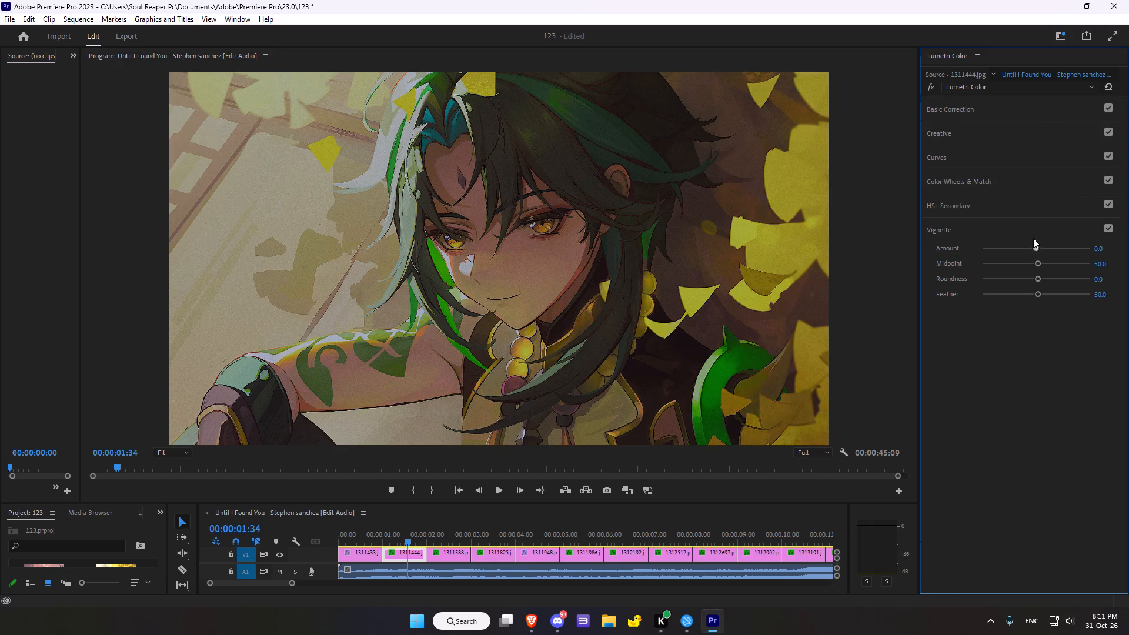
{"action": "left_click_drag", "start_coordinate": [1033, 238], "coordinate": [1033, 236]}
{"action": "left_click_drag", "start_coordinate": [1034, 249], "coordinate": [1017, 249]}
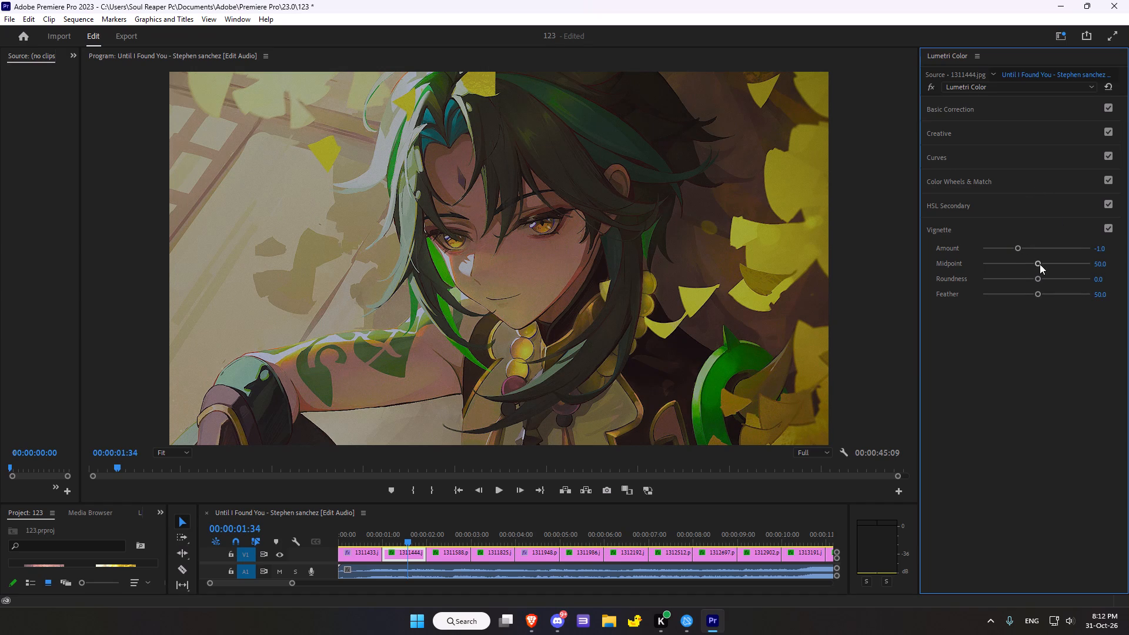
Try the Vignette Midpoint across its range and set it to 21.2.
{"action": "left_click_drag", "start_coordinate": [1040, 264], "coordinate": [1023, 272]}
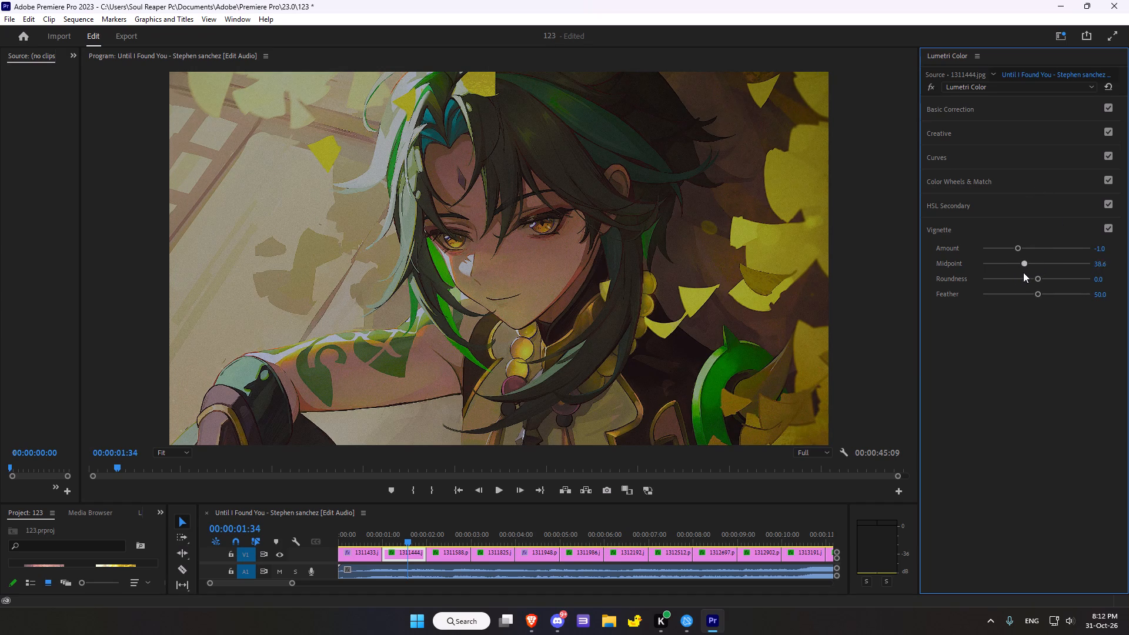
{"action": "left_click_drag", "start_coordinate": [1023, 272], "coordinate": [1042, 263]}
{"action": "left_click_drag", "start_coordinate": [1042, 263], "coordinate": [942, 269]}
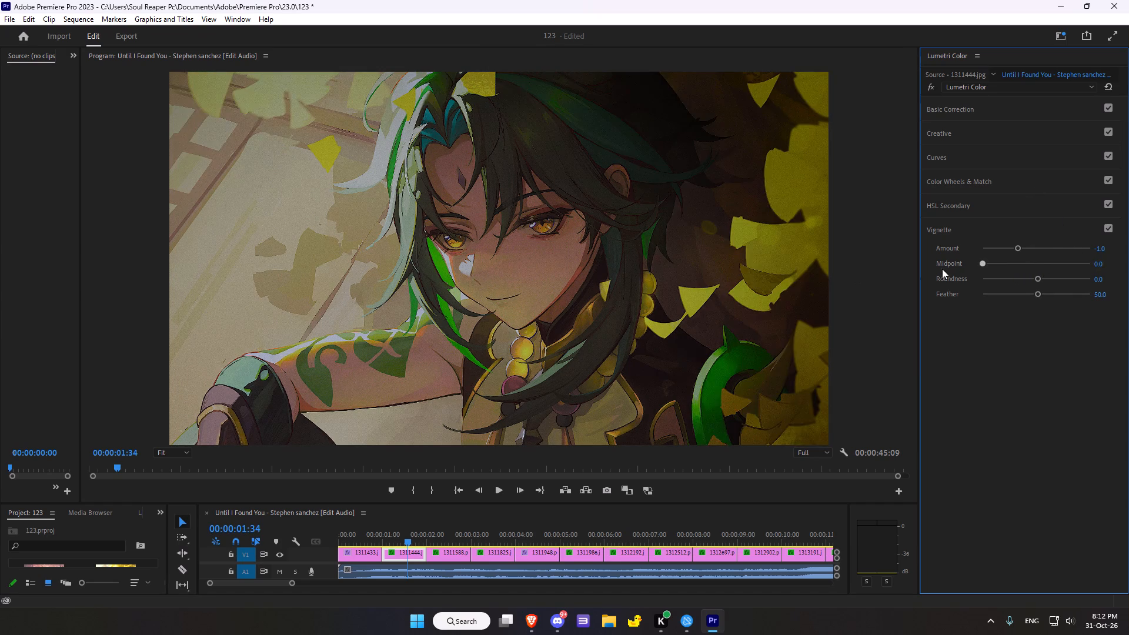
{"action": "left_click_drag", "start_coordinate": [942, 269], "coordinate": [1090, 260]}
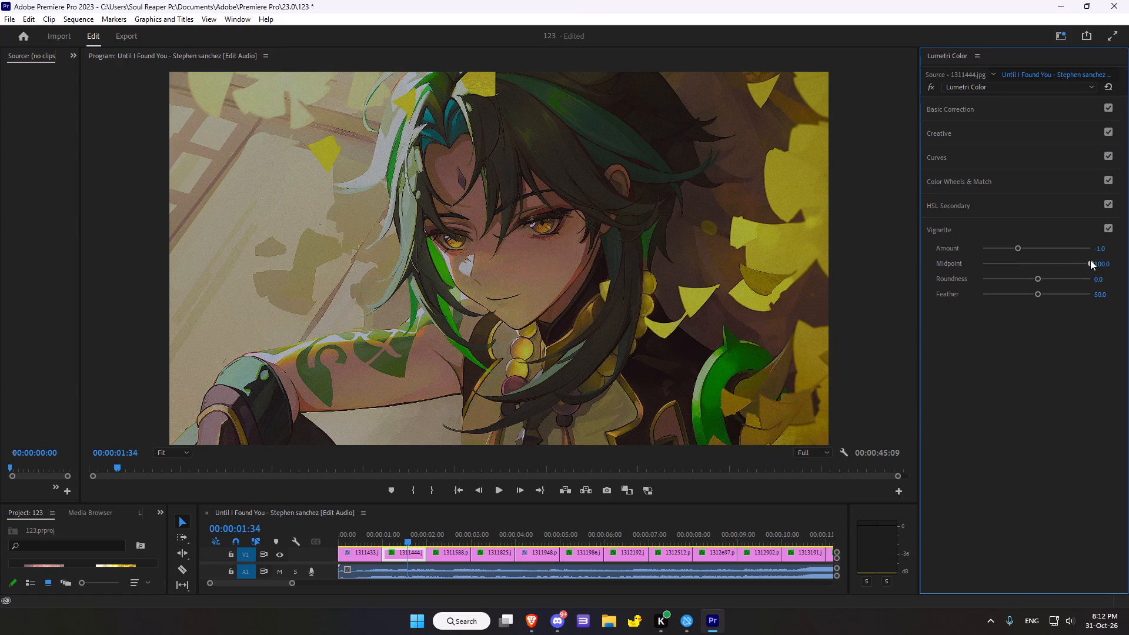
{"action": "left_click_drag", "start_coordinate": [1090, 260], "coordinate": [1050, 265]}
{"action": "left_click_drag", "start_coordinate": [1050, 265], "coordinate": [1050, 264]}
{"action": "left_click_drag", "start_coordinate": [1052, 260], "coordinate": [1038, 268]}
{"action": "left_click_drag", "start_coordinate": [1038, 268], "coordinate": [1034, 269]}
{"action": "left_click", "coordinate": [1013, 265]}
{"action": "left_click_drag", "start_coordinate": [1016, 264], "coordinate": [1017, 263]}
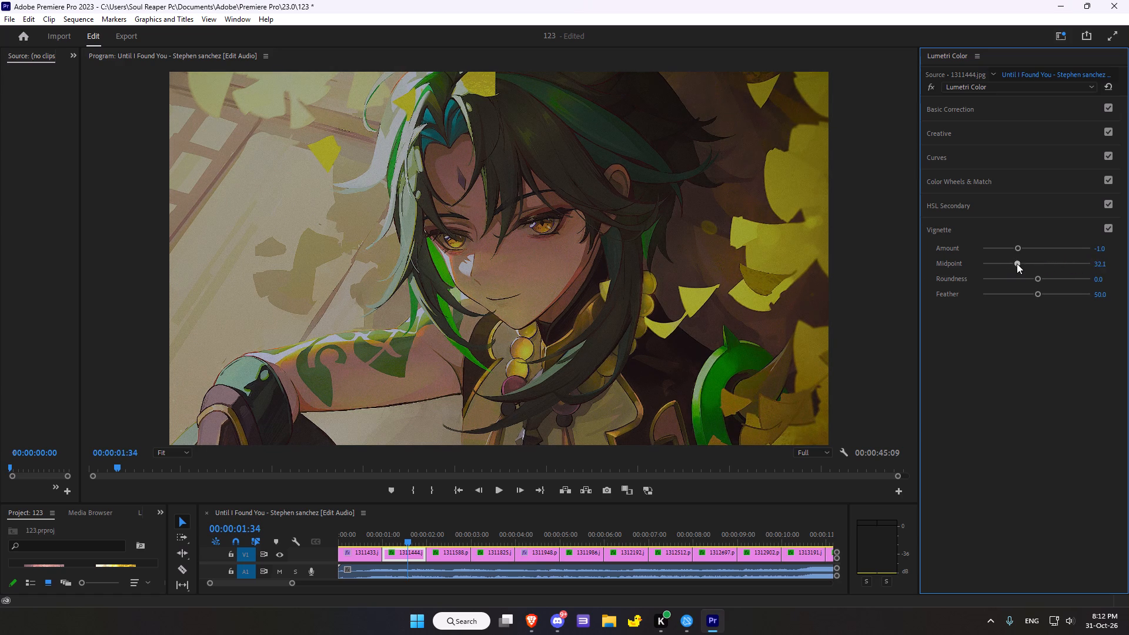
{"action": "left_click_drag", "start_coordinate": [1017, 263], "coordinate": [1006, 263]}
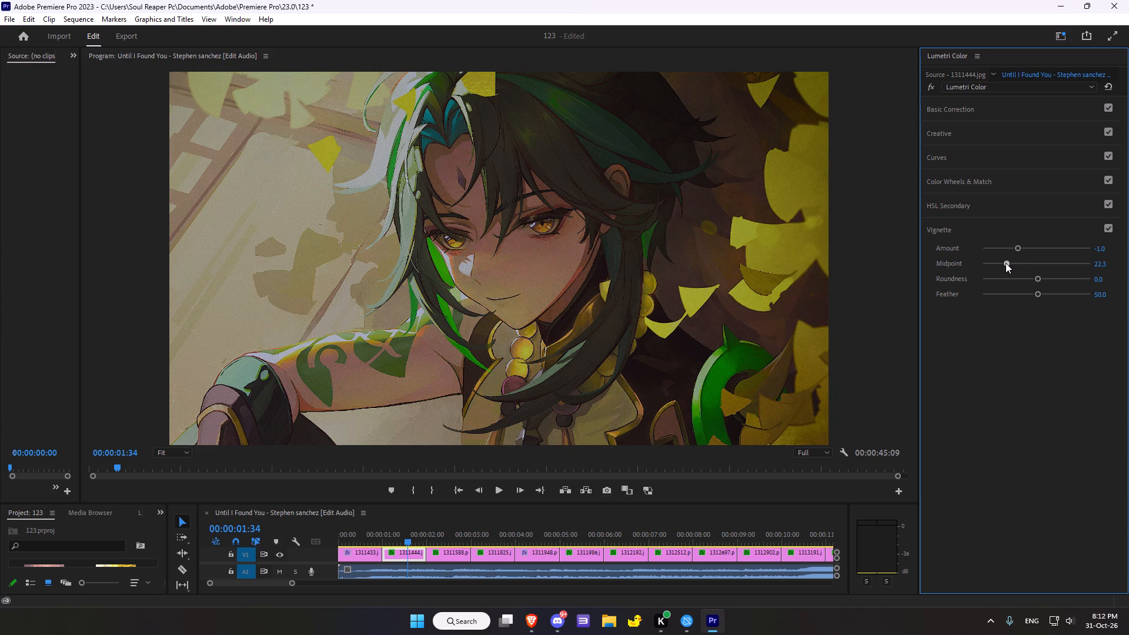
{"action": "left_click_drag", "start_coordinate": [1006, 263], "coordinate": [1004, 263]}
Set the Vignette Roundness to -25.0 and the Feather to 68.5.
{"action": "left_click_drag", "start_coordinate": [1037, 278], "coordinate": [1032, 273]}
{"action": "left_click_drag", "start_coordinate": [1032, 273], "coordinate": [1022, 280]}
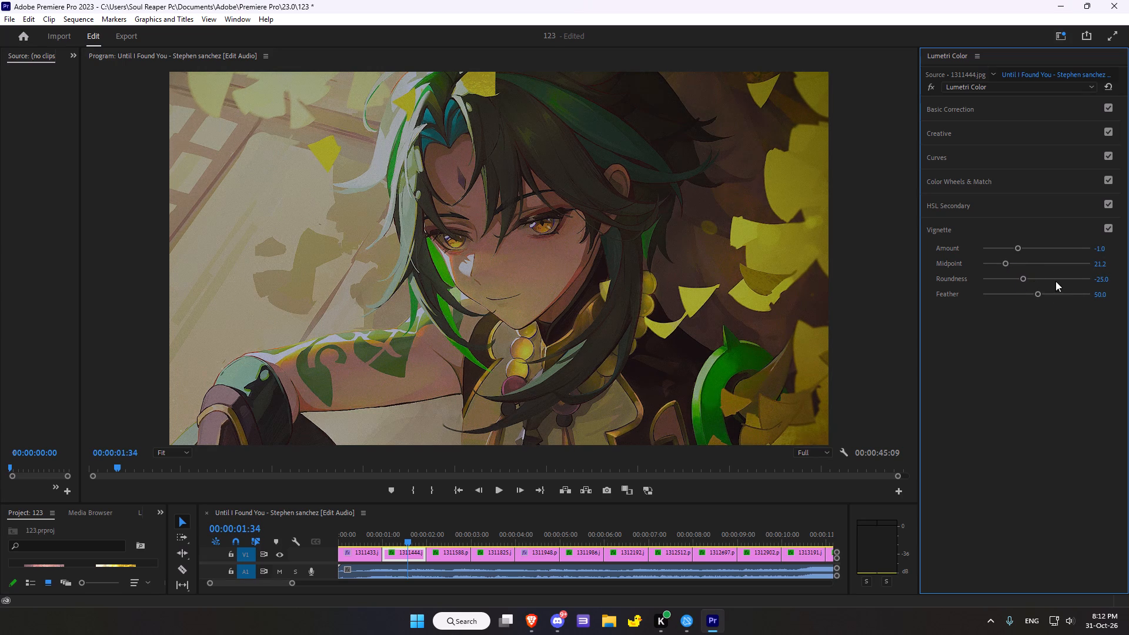
{"action": "left_click_drag", "start_coordinate": [1034, 293], "coordinate": [1051, 283]}
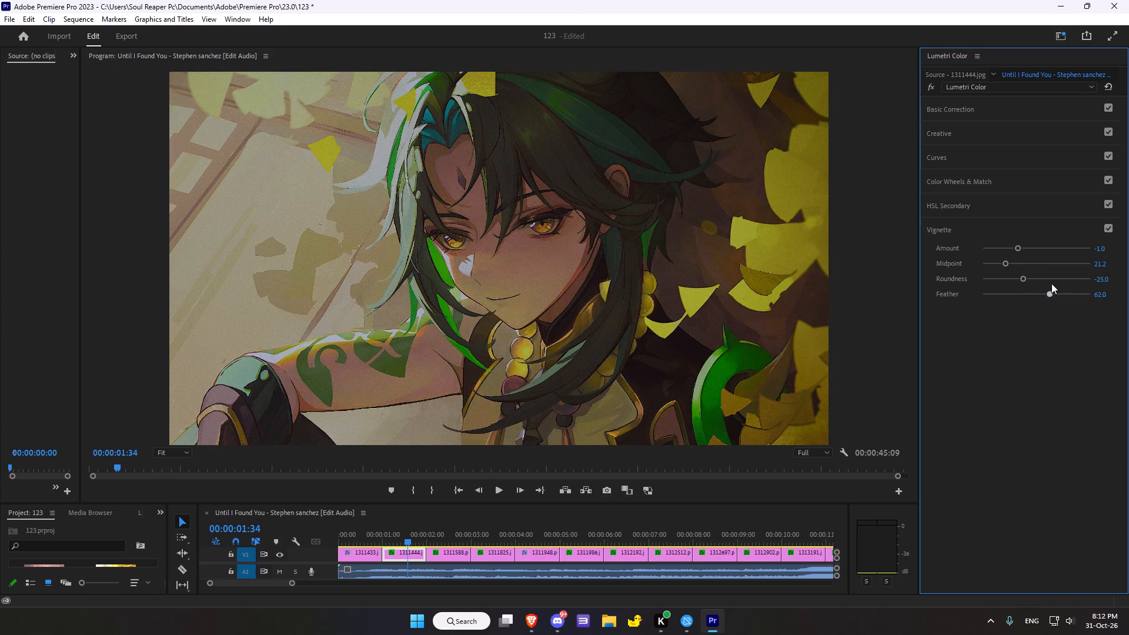
{"action": "left_click_drag", "start_coordinate": [1051, 283], "coordinate": [1055, 281]}
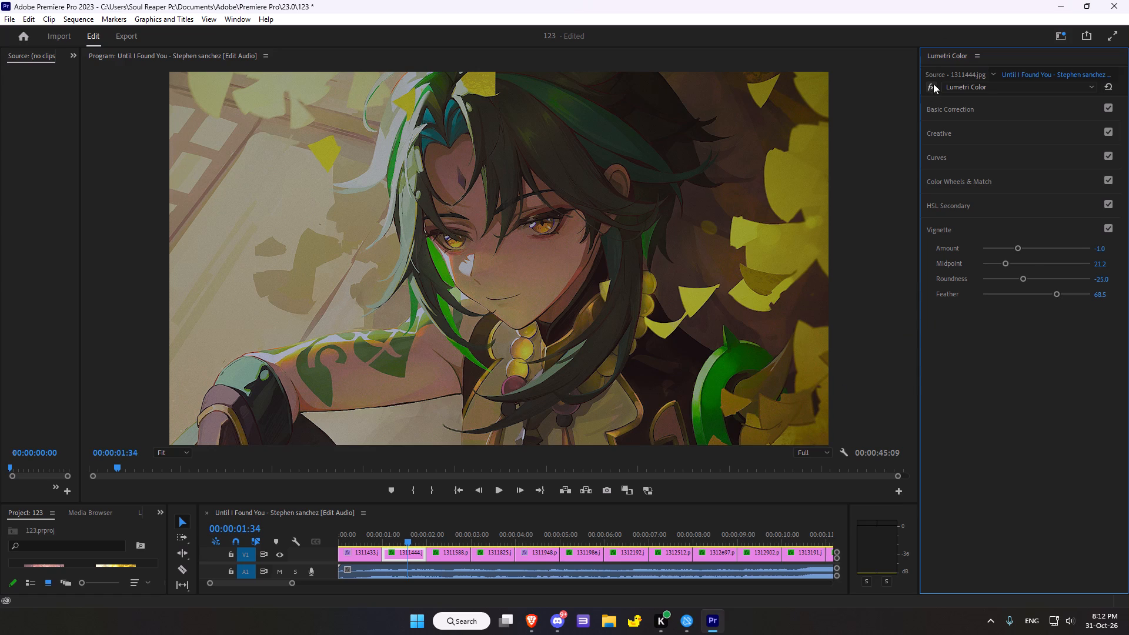
Compare the second clip with and without its Lumetri grade by toggling the effect bypass.
{"action": "left_click", "coordinate": [933, 81]}
{"action": "left_click", "coordinate": [931, 88]}
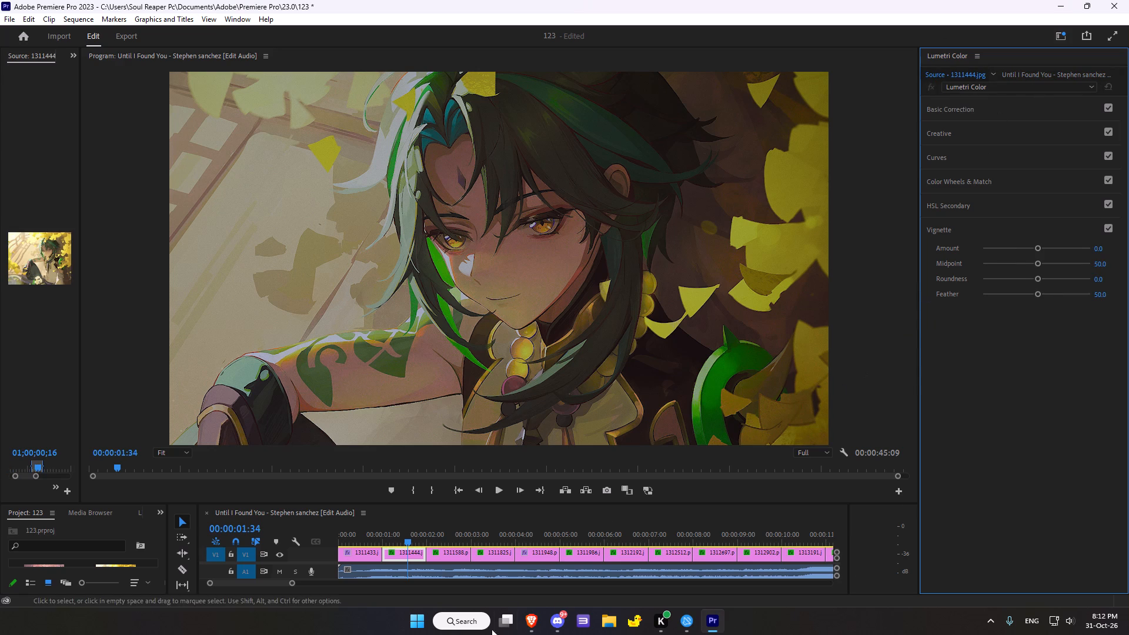
{"action": "left_click", "coordinate": [414, 549]}
{"action": "left_click", "coordinate": [418, 536]}
{"action": "left_click", "coordinate": [413, 556]}
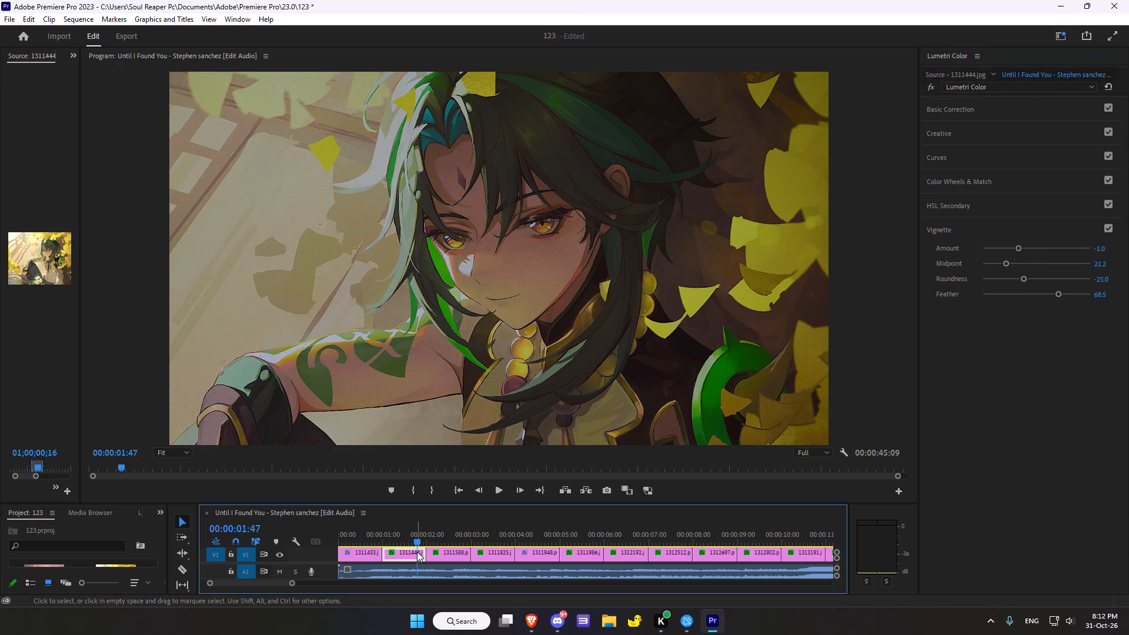
{"action": "left_click", "coordinate": [930, 87]}
{"action": "left_click", "coordinate": [930, 87]}
{"action": "double_click", "coordinate": [930, 87]}
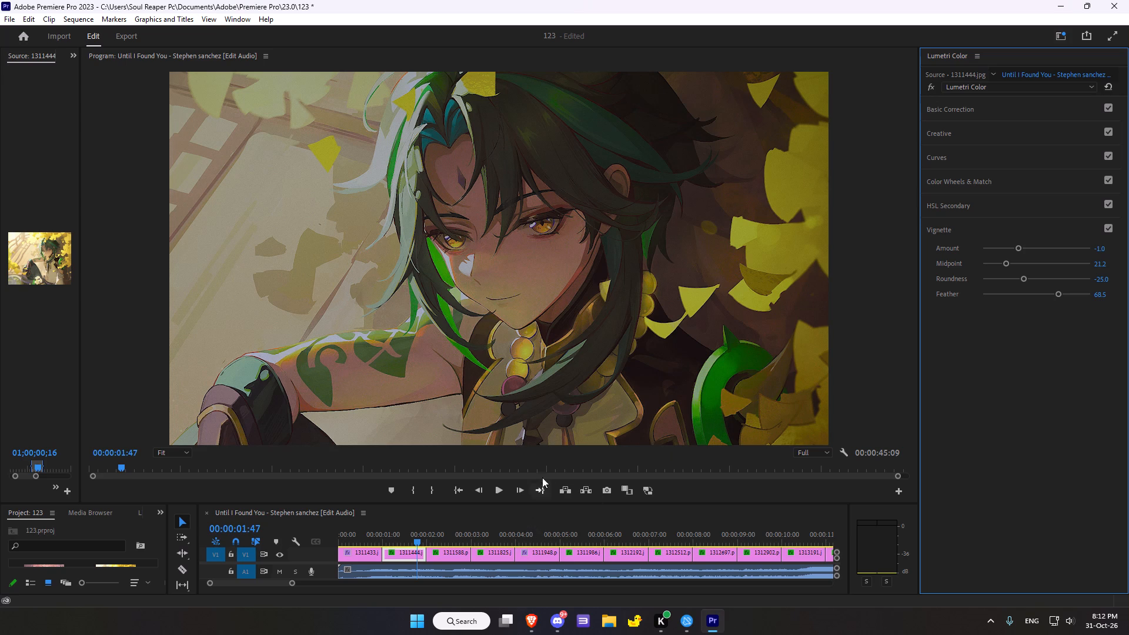
Go to the third clip, 1311588, at 00:00:02:27, compare its existing grade with the original, and reset its Lumetri Color effect.
{"action": "scroll", "coordinate": [538, 472], "scroll_direction": "down", "scroll_amount": 5}
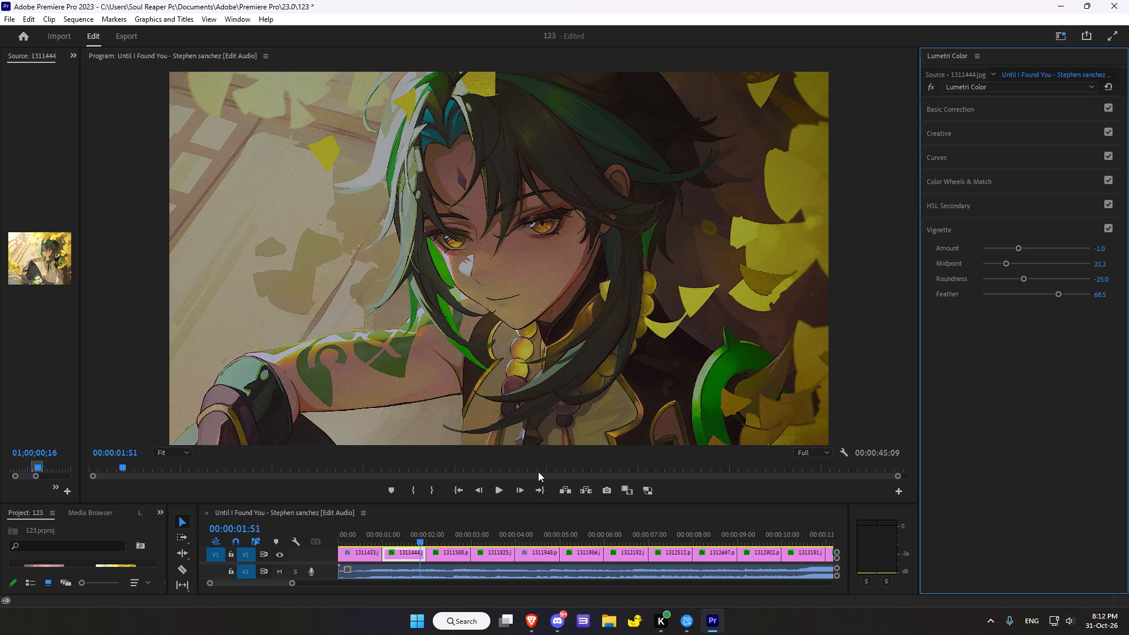
{"action": "scroll", "coordinate": [538, 472], "scroll_direction": "down", "scroll_amount": 1}
{"action": "scroll", "coordinate": [539, 471], "scroll_direction": "down", "scroll_amount": 20}
{"action": "scroll", "coordinate": [539, 471], "scroll_direction": "down", "scroll_amount": 5}
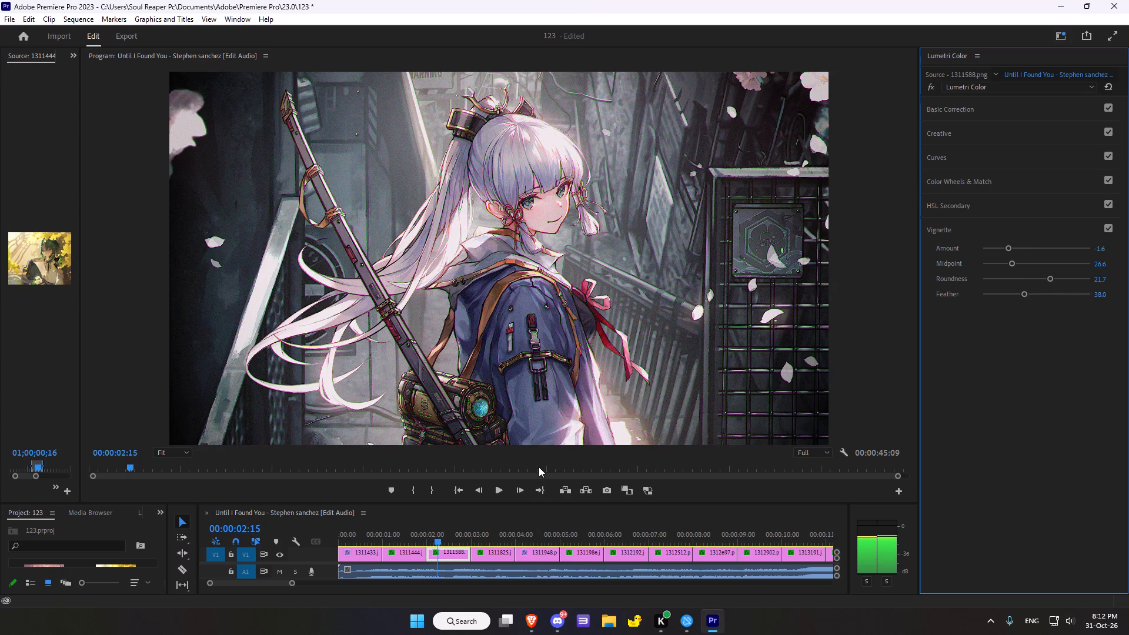
{"action": "scroll", "coordinate": [539, 467], "scroll_direction": "down", "scroll_amount": 11}
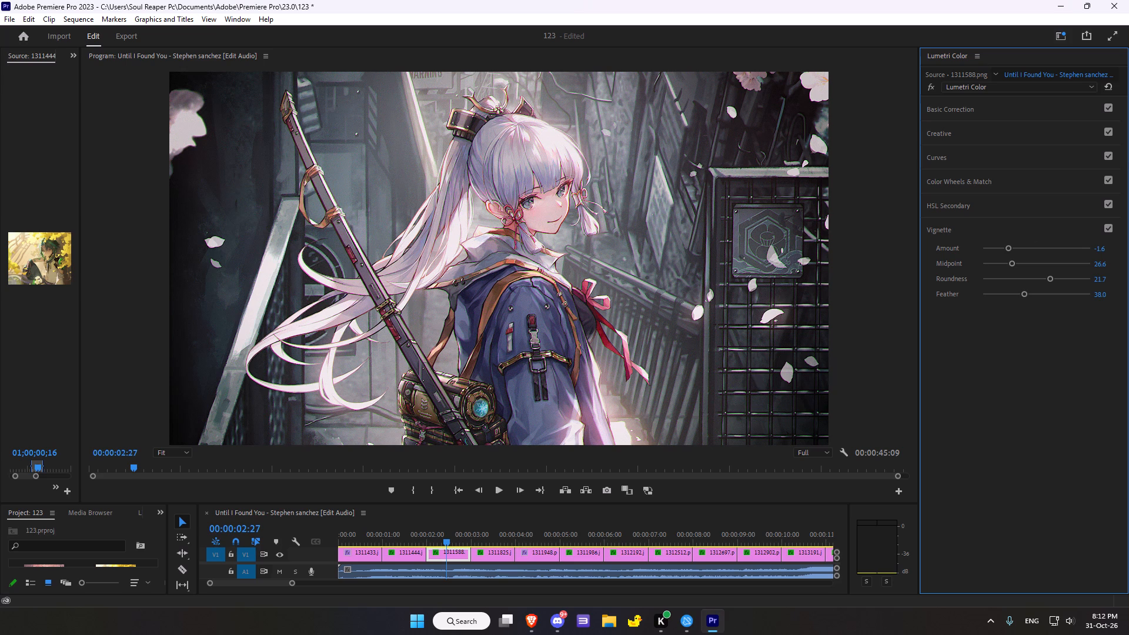
{"action": "left_click", "coordinate": [987, 109]}
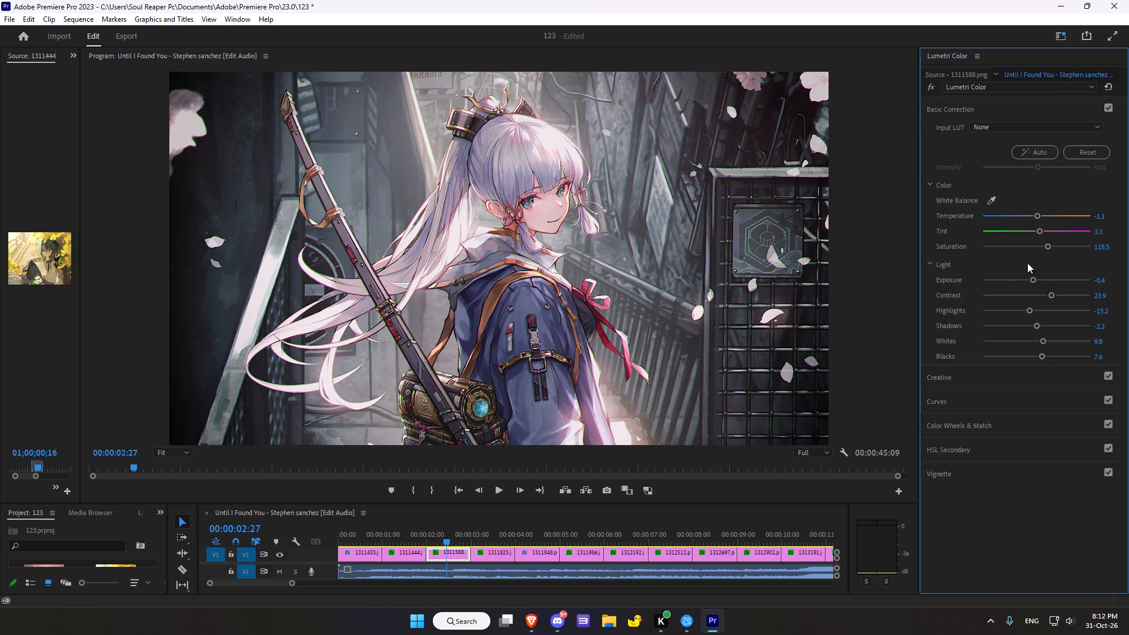
{"action": "left_click_drag", "start_coordinate": [1040, 215], "coordinate": [1055, 213]}
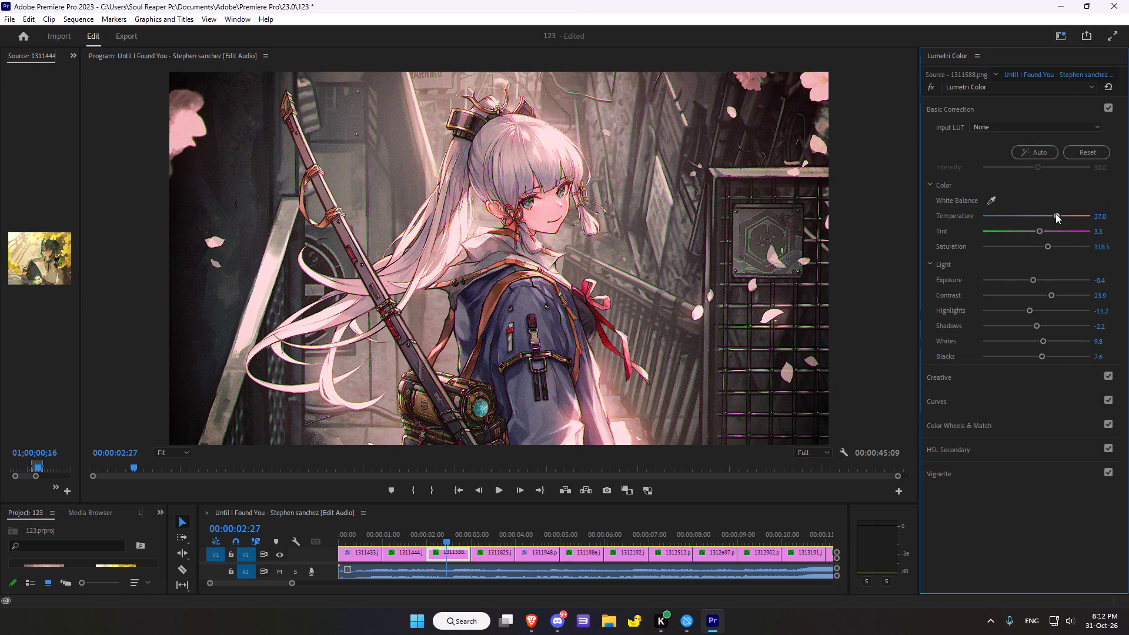
{"action": "left_click_drag", "start_coordinate": [1055, 213], "coordinate": [1036, 222]}
{"action": "left_click", "coordinate": [931, 85]}
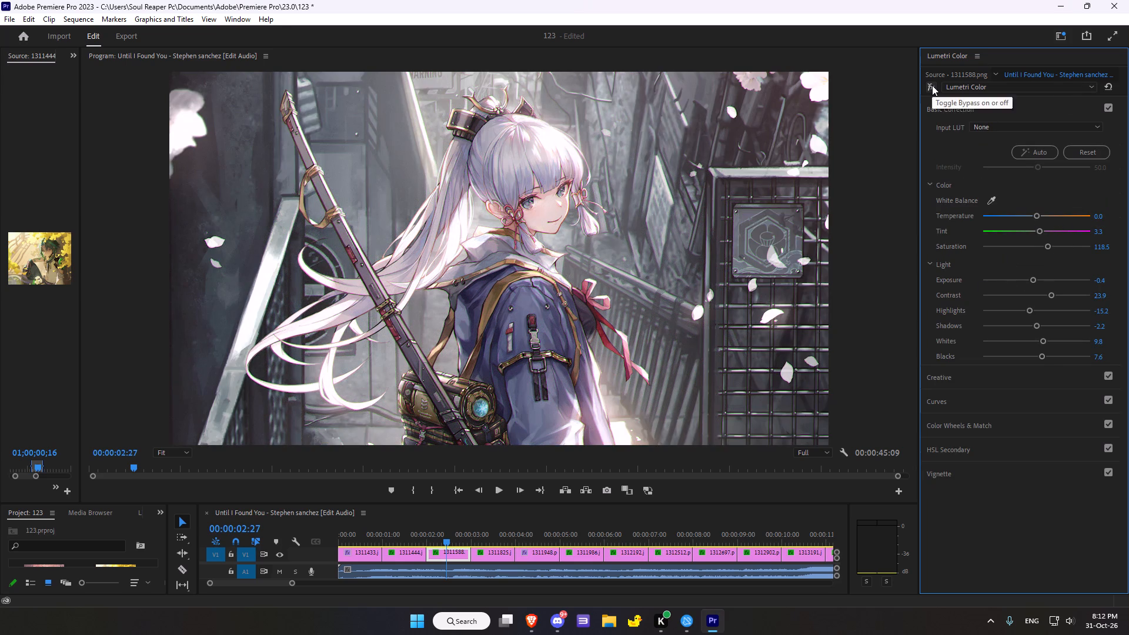
{"action": "left_click", "coordinate": [932, 85]}
{"action": "left_click", "coordinate": [1108, 85]}
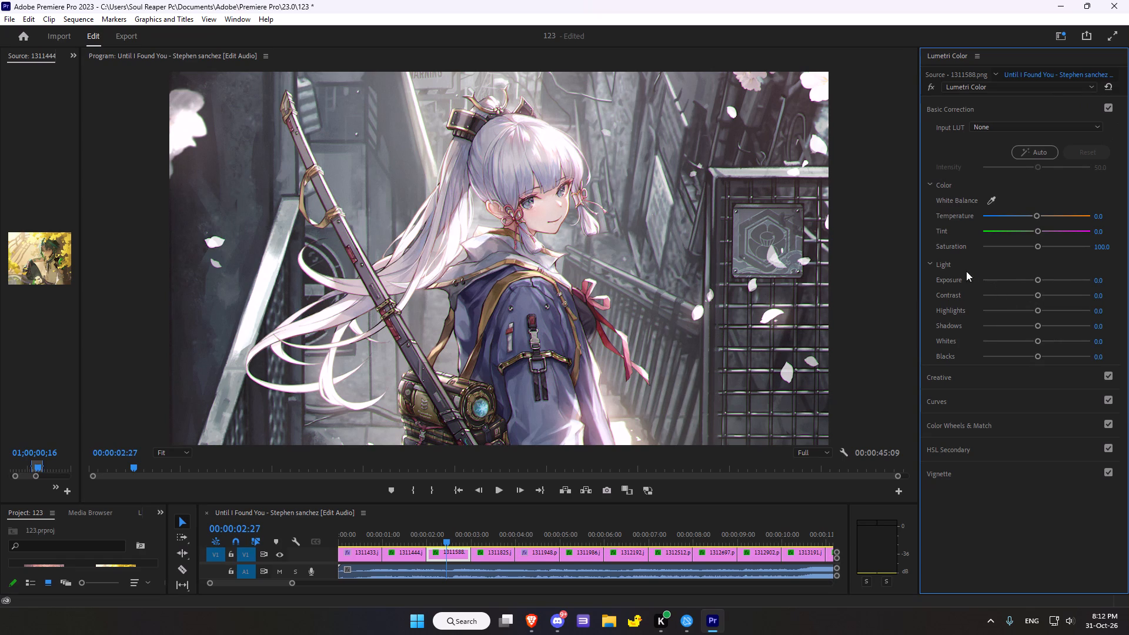
In the third clip's Basic Correction, set Temperature to 12.0, Tint to 13.0 and Saturation to 85.9.
{"action": "left_click_drag", "start_coordinate": [1036, 216], "coordinate": [1047, 205]}
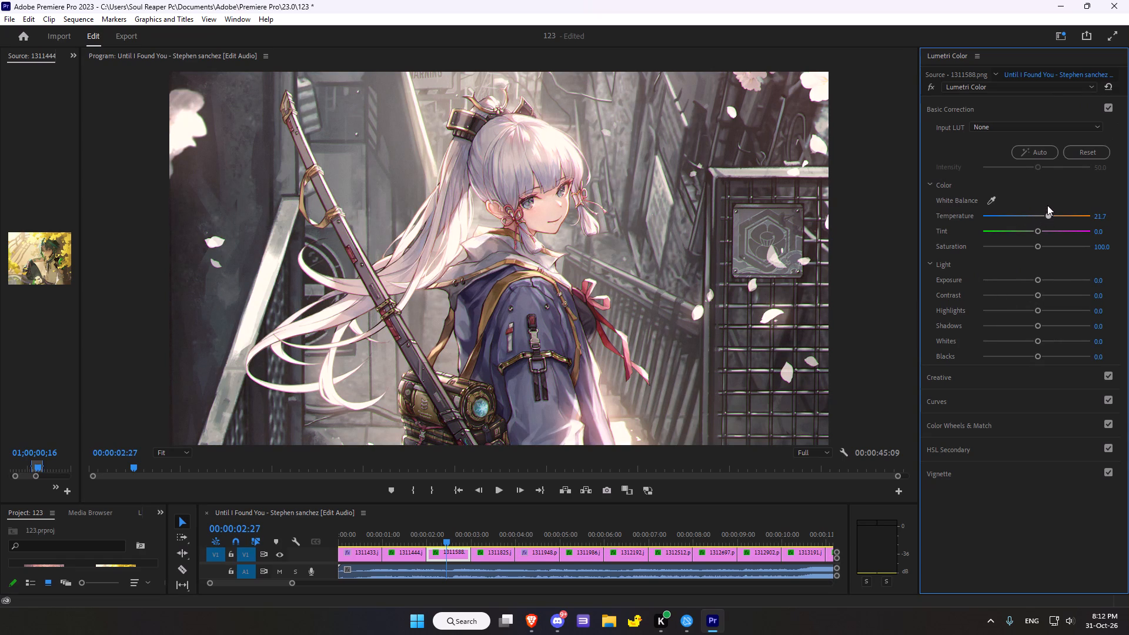
{"action": "left_click_drag", "start_coordinate": [1047, 205], "coordinate": [1042, 206]}
{"action": "left_click_drag", "start_coordinate": [1039, 232], "coordinate": [1015, 233]}
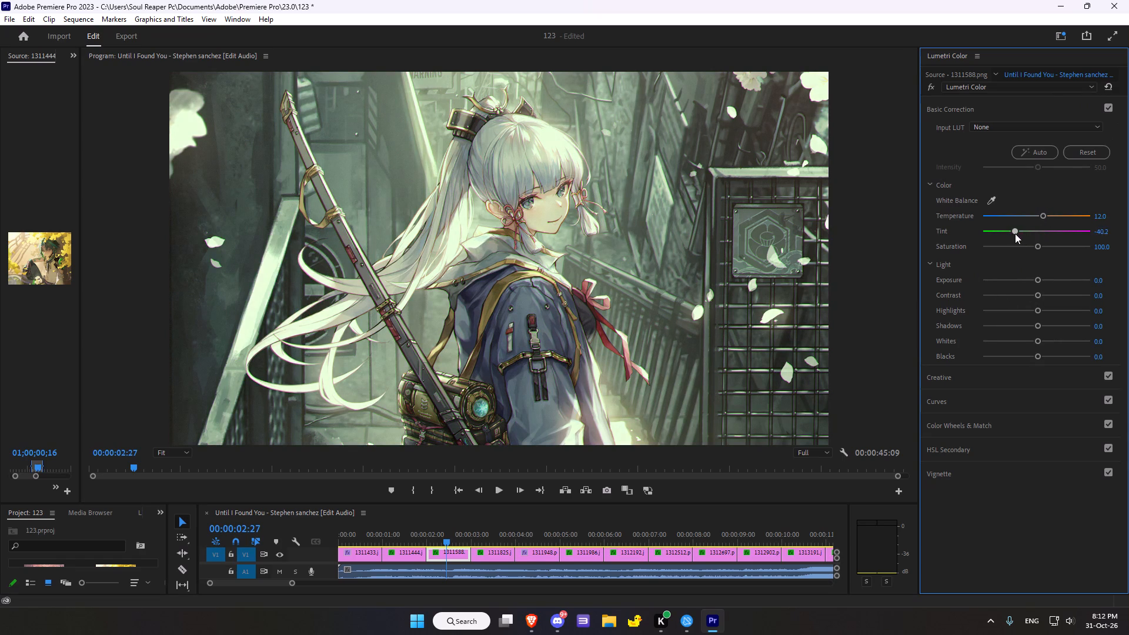
{"action": "left_click_drag", "start_coordinate": [1015, 233], "coordinate": [1037, 226]}
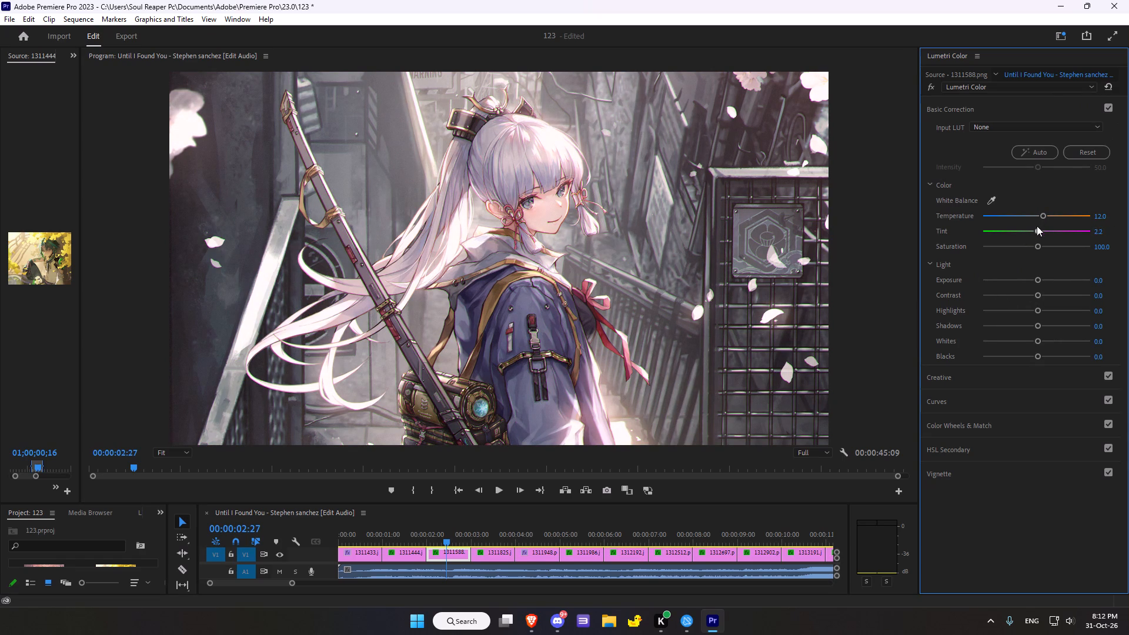
{"action": "left_click_drag", "start_coordinate": [1037, 226], "coordinate": [1043, 222]}
{"action": "left_click_drag", "start_coordinate": [1040, 249], "coordinate": [1034, 243]}
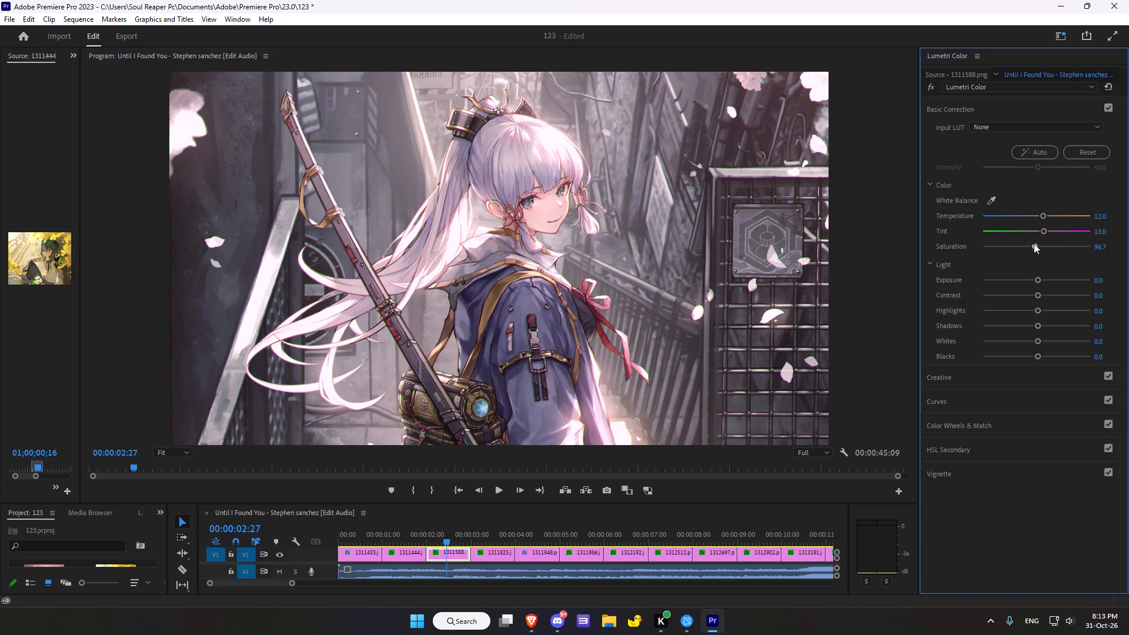
{"action": "left_click_drag", "start_coordinate": [1034, 243], "coordinate": [1028, 246]}
{"action": "right_click_drag", "start_coordinate": [1120, 601], "coordinate": [1071, 589]}
Set the third clip's Exposure to -0.8 and Contrast to 22.8.
{"action": "left_click", "coordinate": [1040, 276]}
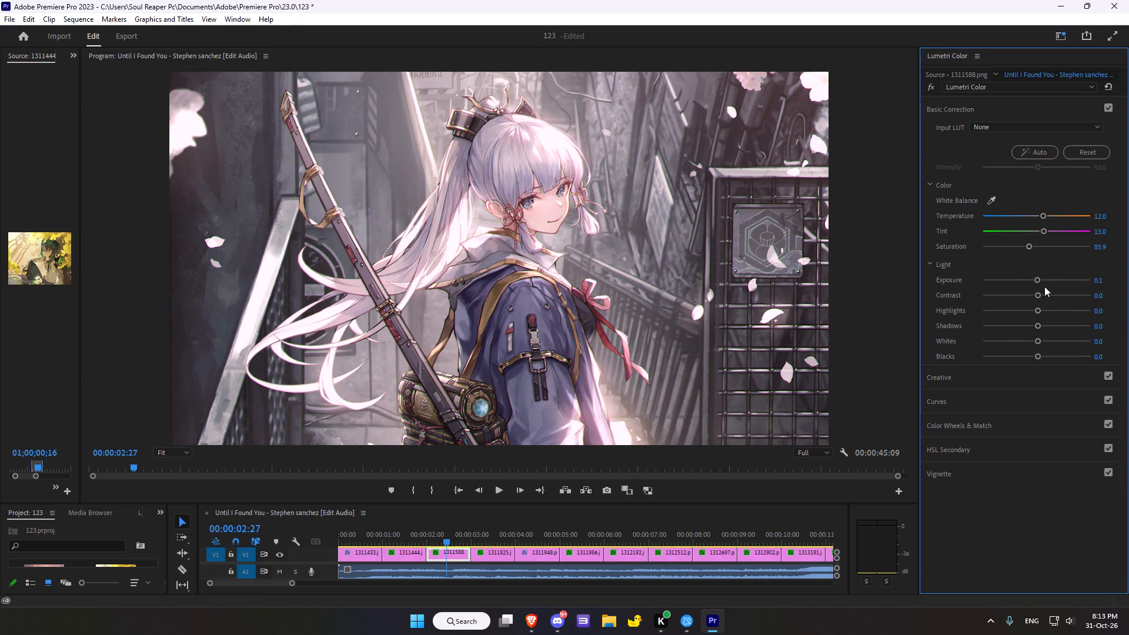
{"action": "left_click_drag", "start_coordinate": [1035, 280], "coordinate": [1027, 281]}
{"action": "left_click_drag", "start_coordinate": [1037, 300], "coordinate": [1040, 295]}
{"action": "left_click_drag", "start_coordinate": [1037, 293], "coordinate": [1048, 291]}
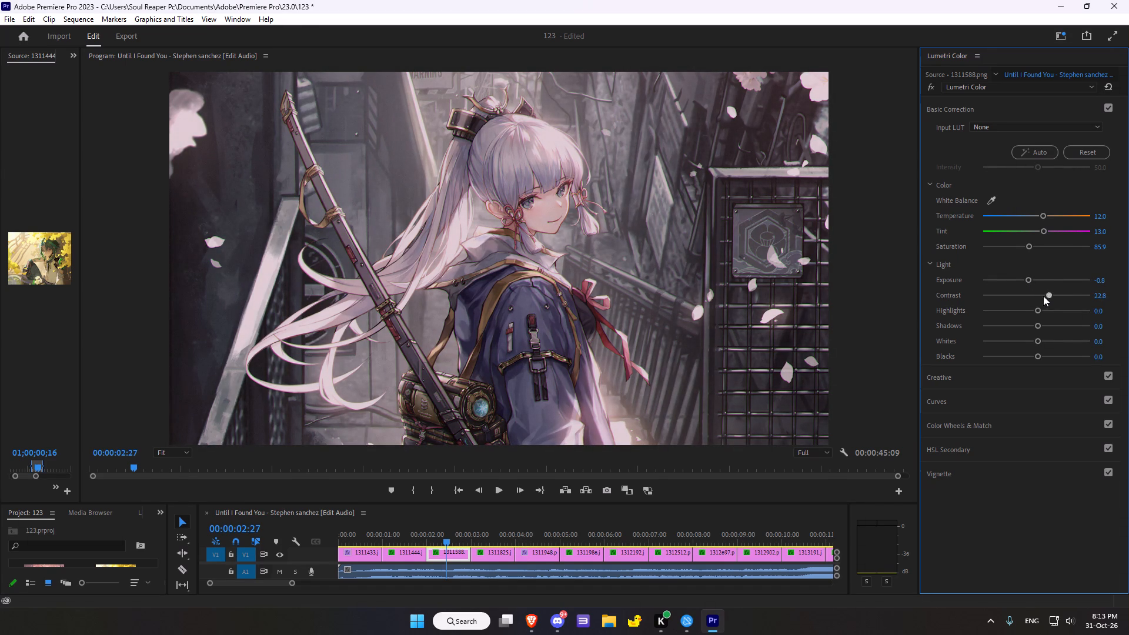
Set the third clip's Highlights to -9.8, Shadows to 6.5, Whites to -16.3 and Blacks to 37.0.
{"action": "left_click_drag", "start_coordinate": [1040, 309], "coordinate": [1018, 309]}
{"action": "left_click_drag", "start_coordinate": [1018, 309], "coordinate": [1037, 315]}
{"action": "left_click_drag", "start_coordinate": [1037, 315], "coordinate": [1030, 305]}
{"action": "left_click_drag", "start_coordinate": [1040, 325], "coordinate": [1041, 320]}
{"action": "left_click_drag", "start_coordinate": [1041, 320], "coordinate": [1039, 319]}
{"action": "left_click_drag", "start_coordinate": [1037, 341], "coordinate": [1027, 337]}
{"action": "left_click_drag", "start_coordinate": [1041, 356], "coordinate": [1055, 349]}
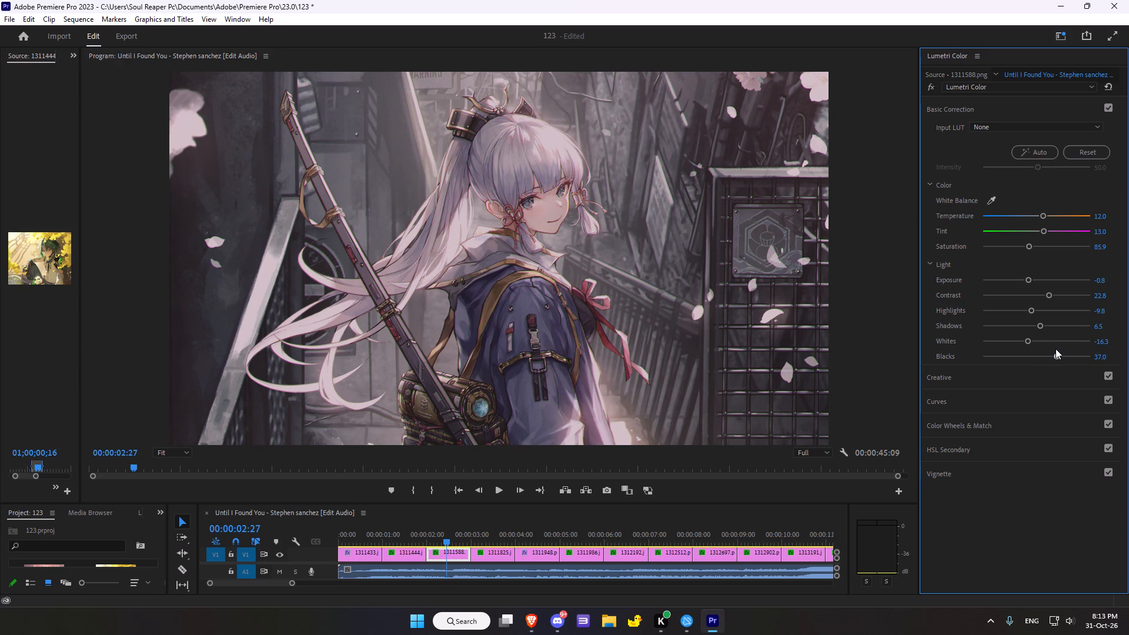
Set the third clip's Blacks to 15.2 in Basic Correction.
{"action": "left_click_drag", "start_coordinate": [1055, 349], "coordinate": [1048, 351]}
{"action": "left_click_drag", "start_coordinate": [1048, 351], "coordinate": [1044, 349]}
In the third clip's Creative adjustments, set Sharpen to 80.4, Vibrance to 48.9 and Saturation to 85.9.
{"action": "scroll", "coordinate": [897, 303], "scroll_direction": "down", "scroll_amount": 4}
{"action": "left_click", "coordinate": [937, 373]}
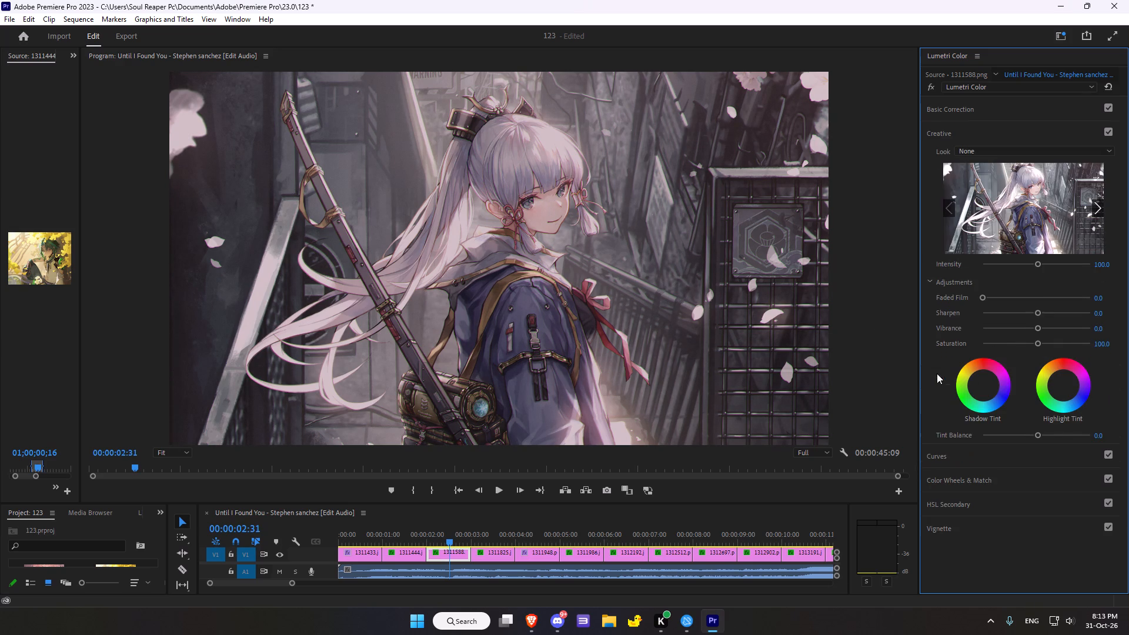
{"action": "left_click_drag", "start_coordinate": [1038, 310], "coordinate": [1018, 318]}
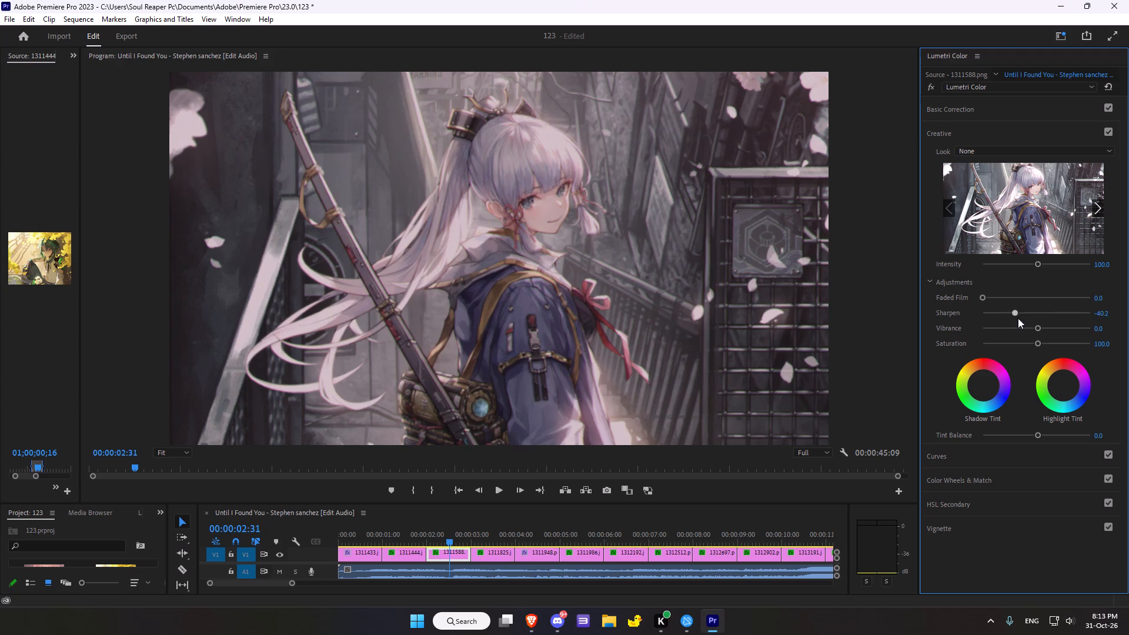
{"action": "left_click_drag", "start_coordinate": [1018, 318], "coordinate": [1079, 314]}
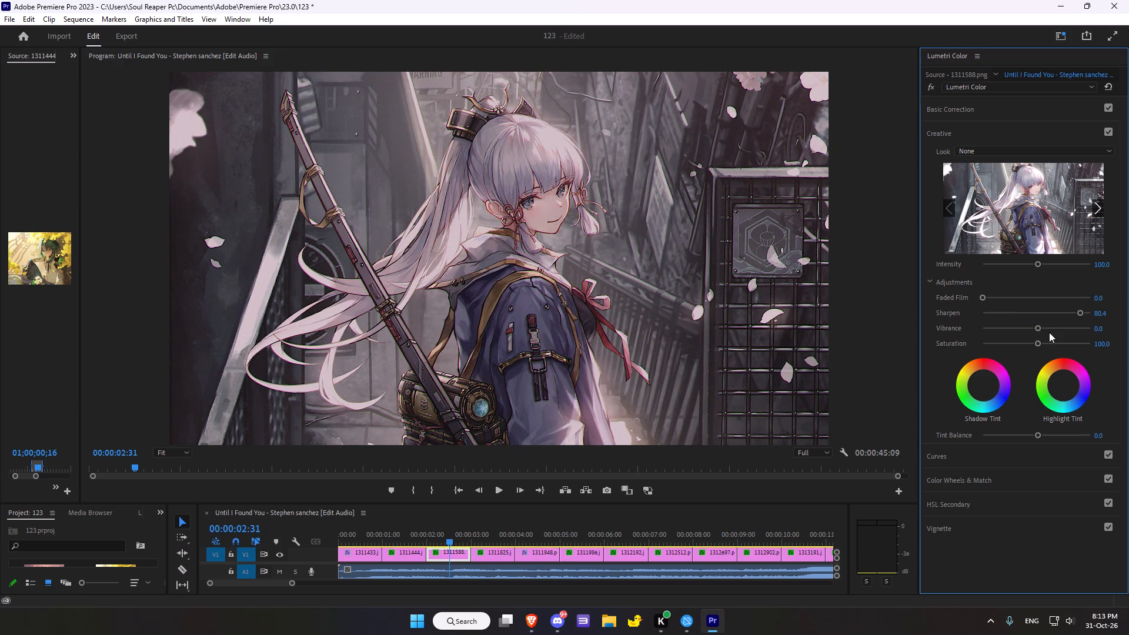
{"action": "left_click_drag", "start_coordinate": [1037, 329], "coordinate": [1062, 324]}
{"action": "left_click_drag", "start_coordinate": [1038, 342], "coordinate": [1032, 338]}
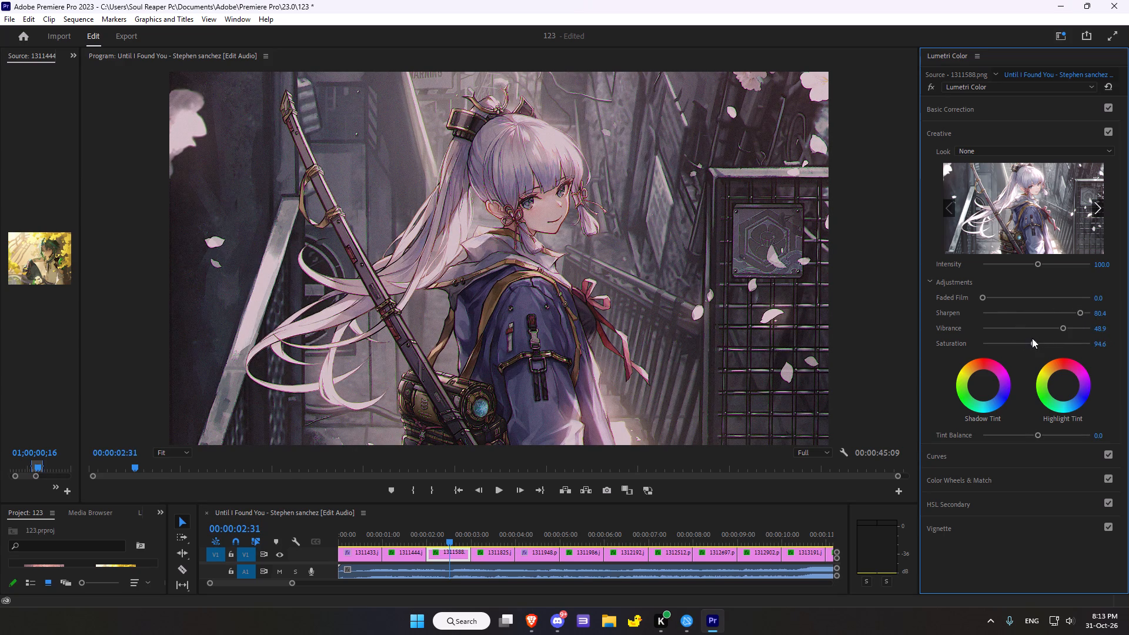
{"action": "left_click_drag", "start_coordinate": [1032, 338], "coordinate": [1028, 339]}
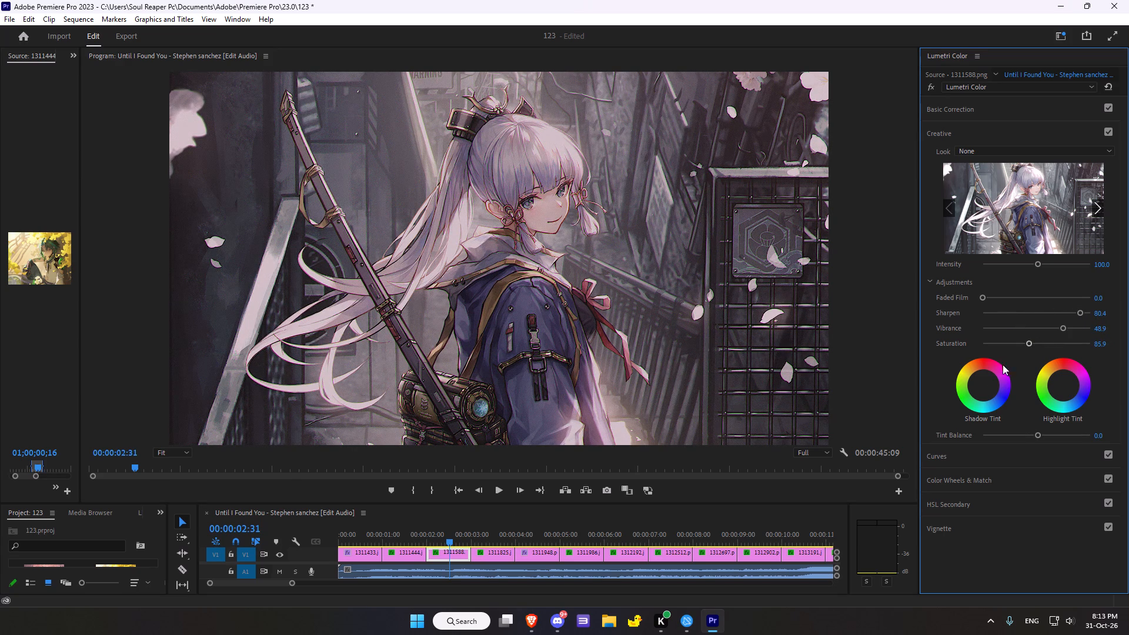
Shift the third clip's Shadow Tint slightly toward yellow and its Highlight Tint slightly toward red.
{"action": "left_click", "coordinate": [981, 453]}
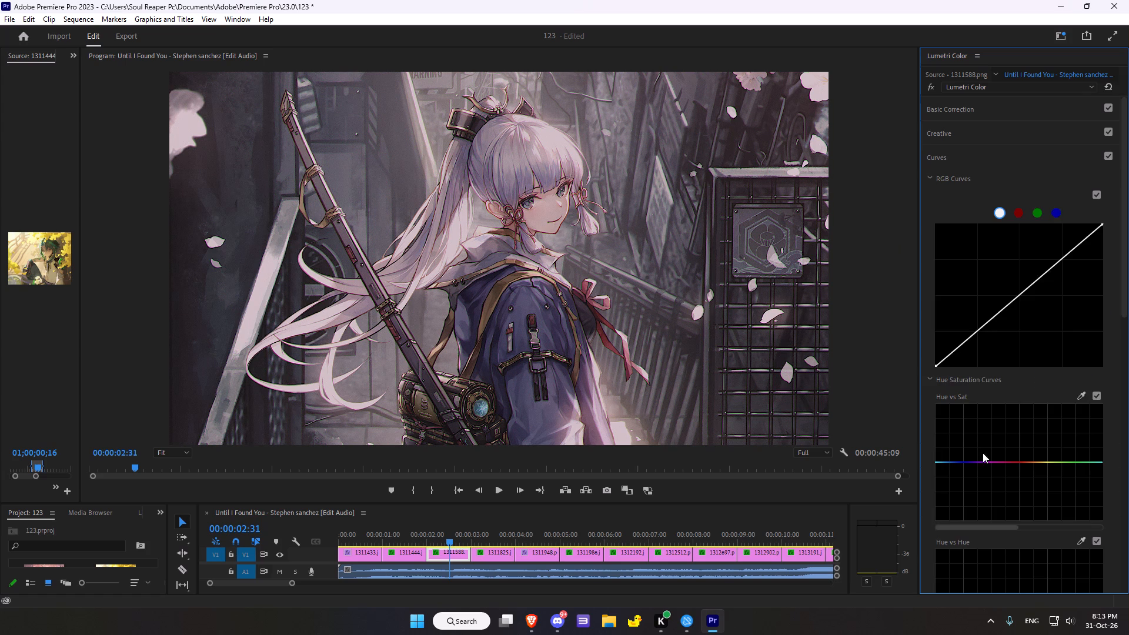
{"action": "left_click", "coordinate": [951, 157]}
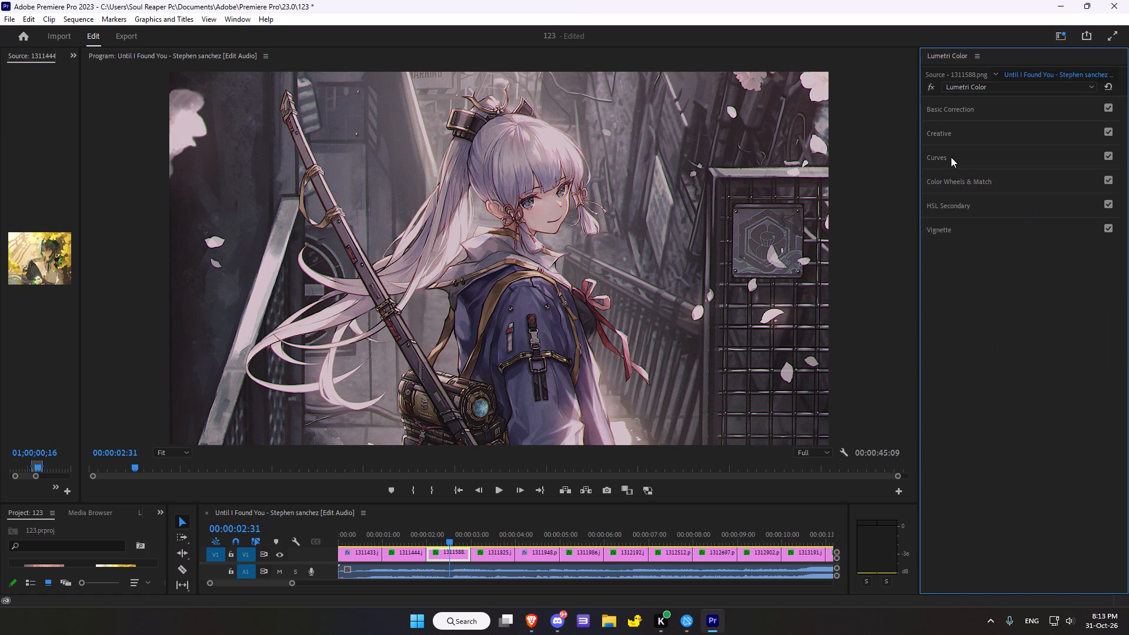
{"action": "left_click", "coordinate": [955, 127]}
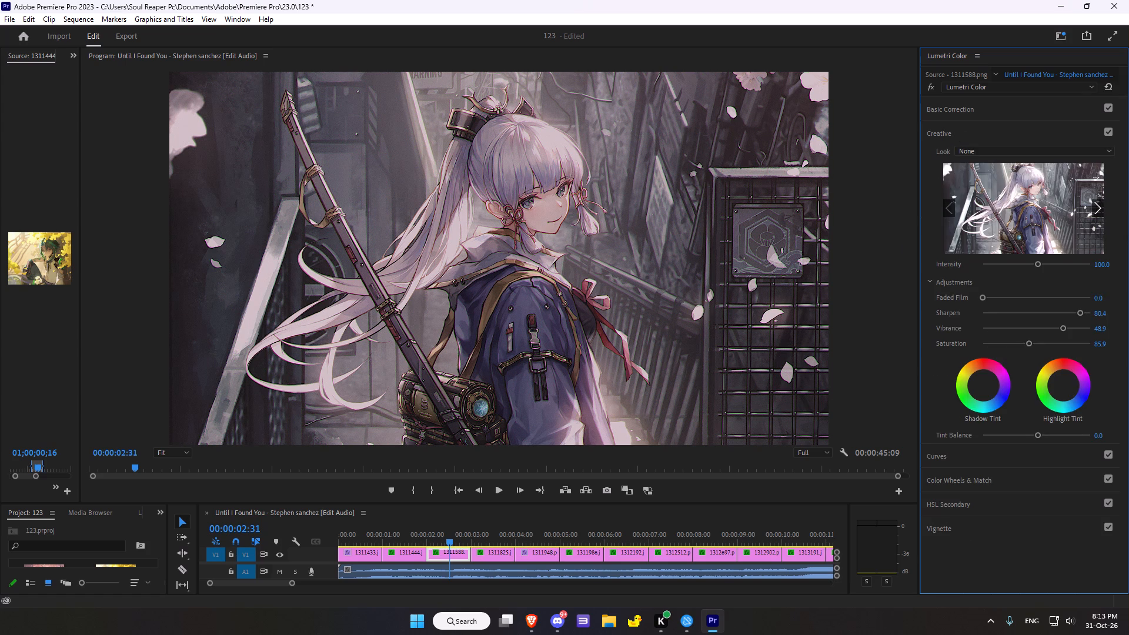
{"action": "scroll", "coordinate": [1033, 383], "scroll_direction": "down", "scroll_amount": 2}
{"action": "left_click_drag", "start_coordinate": [983, 385], "coordinate": [984, 379]}
{"action": "left_click_drag", "start_coordinate": [984, 379], "coordinate": [892, 349]}
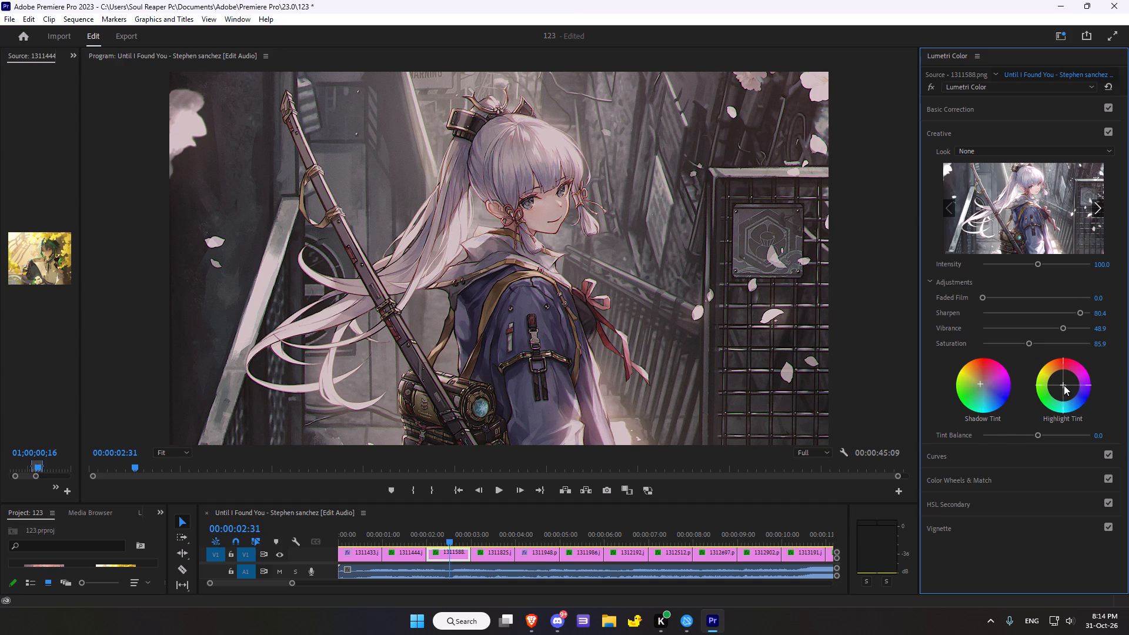
{"action": "left_click_drag", "start_coordinate": [1064, 385], "coordinate": [1067, 365]}
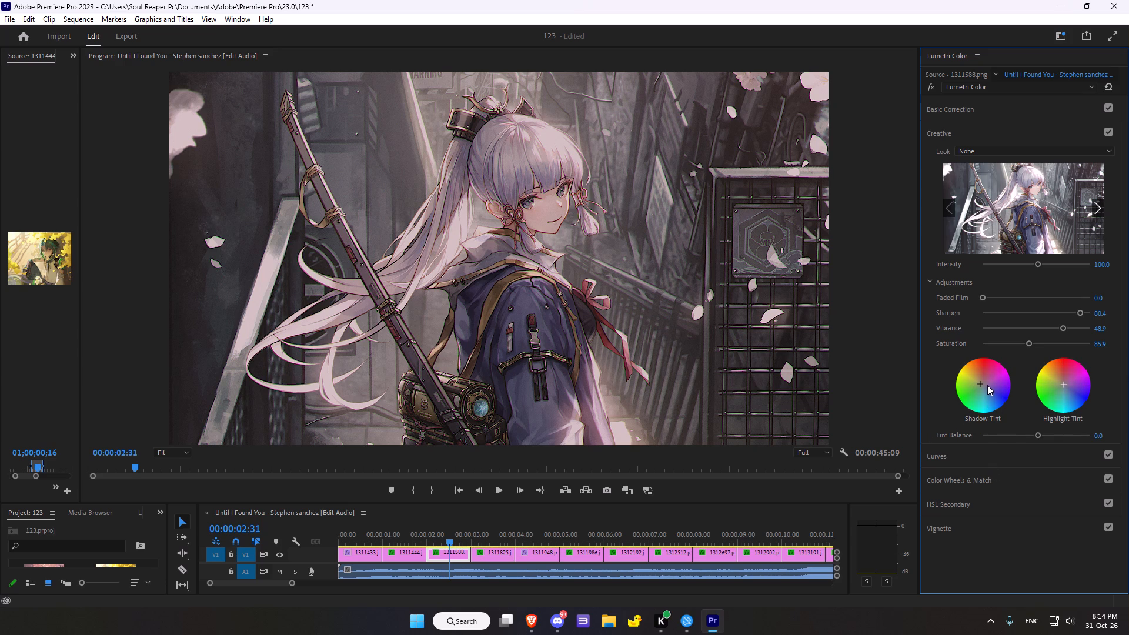
Add a midtone point to the third clip's white RGB curve and raise it slightly above the diagonal.
{"action": "scroll", "coordinate": [987, 385], "scroll_direction": "down", "scroll_amount": 7}
{"action": "scroll", "coordinate": [989, 383], "scroll_direction": "up", "scroll_amount": 1}
{"action": "scroll", "coordinate": [988, 386], "scroll_direction": "down", "scroll_amount": 1}
{"action": "left_click", "coordinate": [957, 460]}
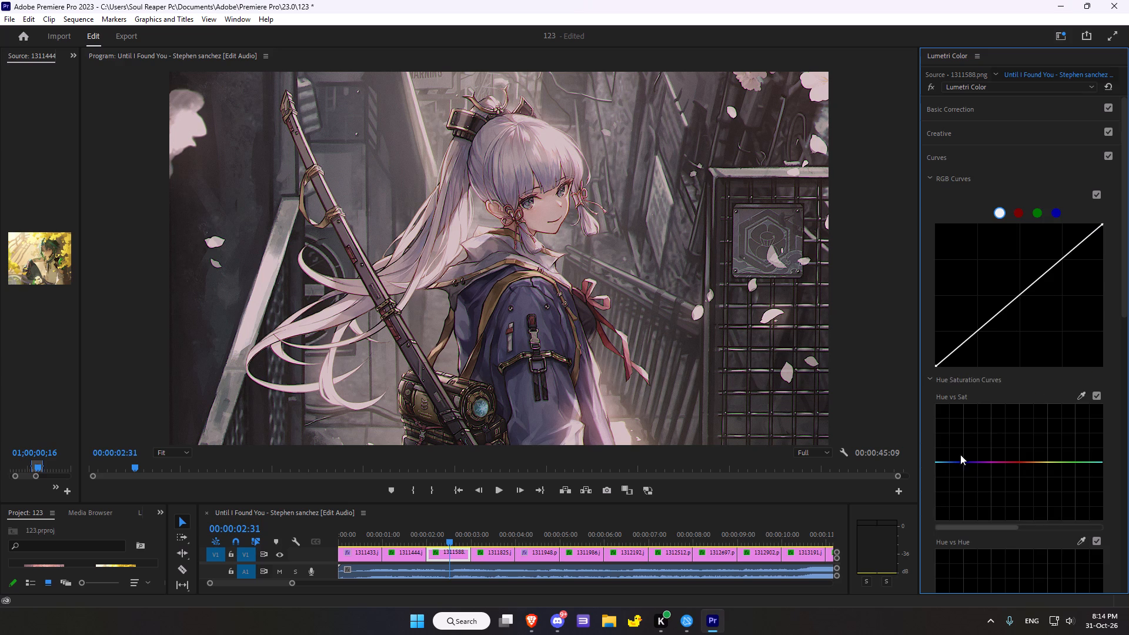
{"action": "left_click", "coordinate": [1018, 295]}
{"action": "left_click_drag", "start_coordinate": [1018, 296], "coordinate": [1006, 288]}
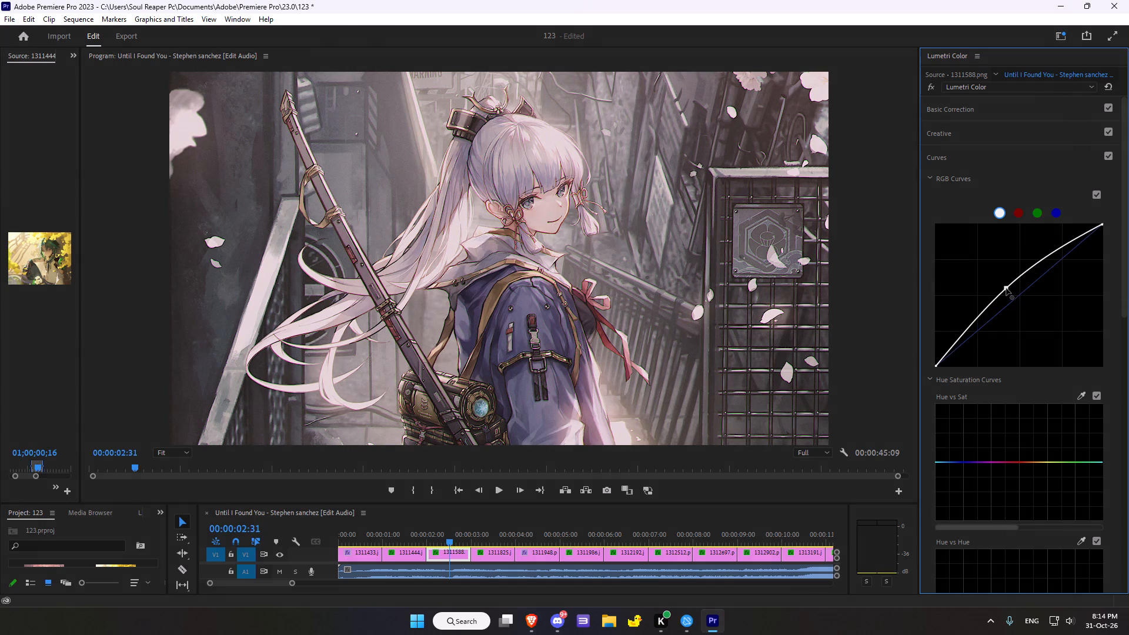
{"action": "left_click_drag", "start_coordinate": [1006, 288], "coordinate": [1009, 296]}
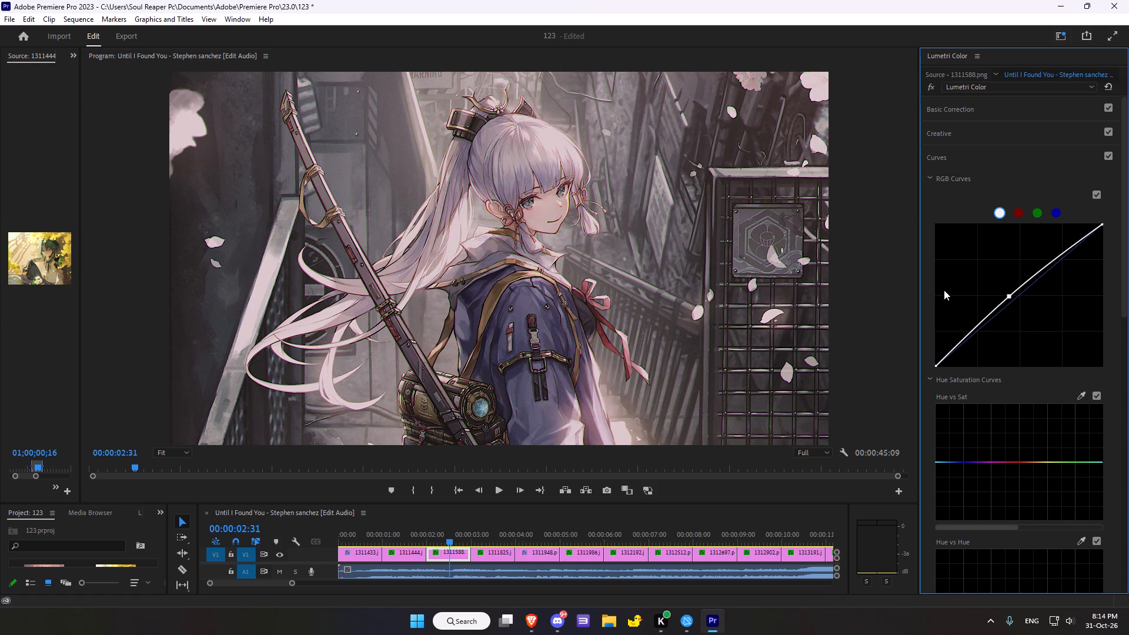
Sample the red ribbon for the Hue vs Sat curve and raise the red point moderately to boost its saturation.
{"action": "left_click", "coordinate": [1081, 398]}
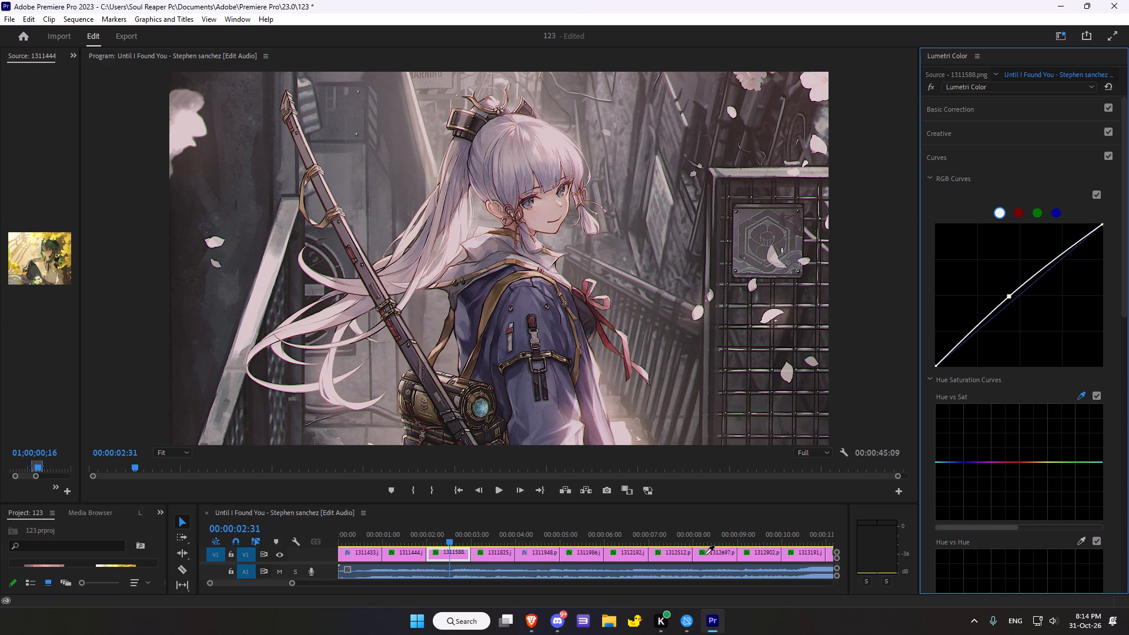
{"action": "left_click", "coordinate": [601, 333]}
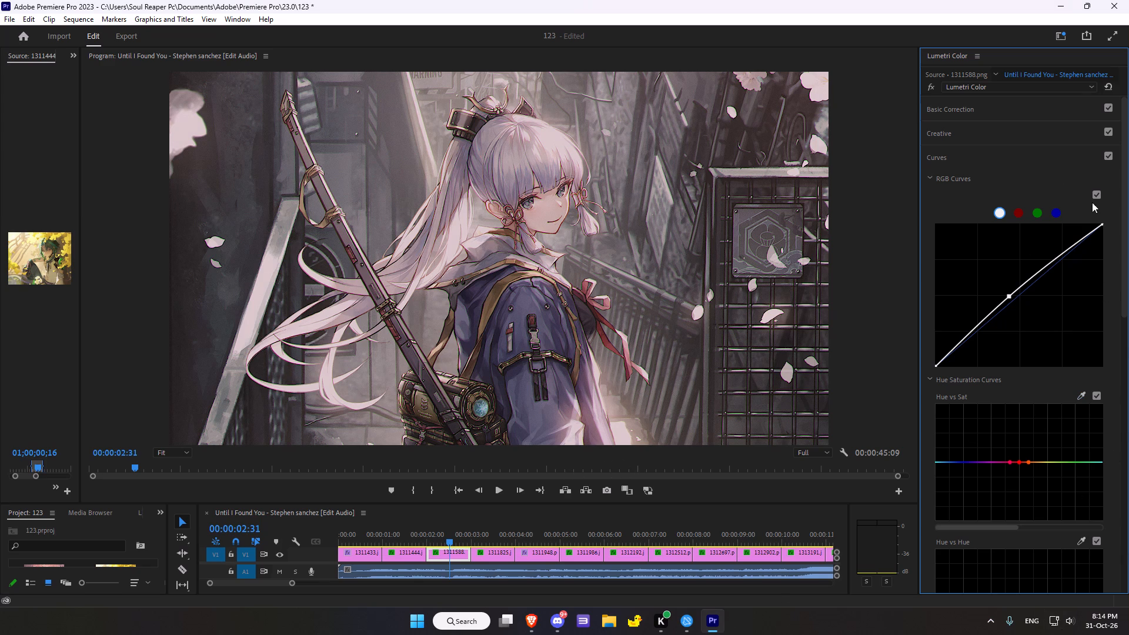
{"action": "left_click_drag", "start_coordinate": [1021, 463], "coordinate": [1017, 454]}
{"action": "left_click_drag", "start_coordinate": [1017, 454], "coordinate": [1020, 445]}
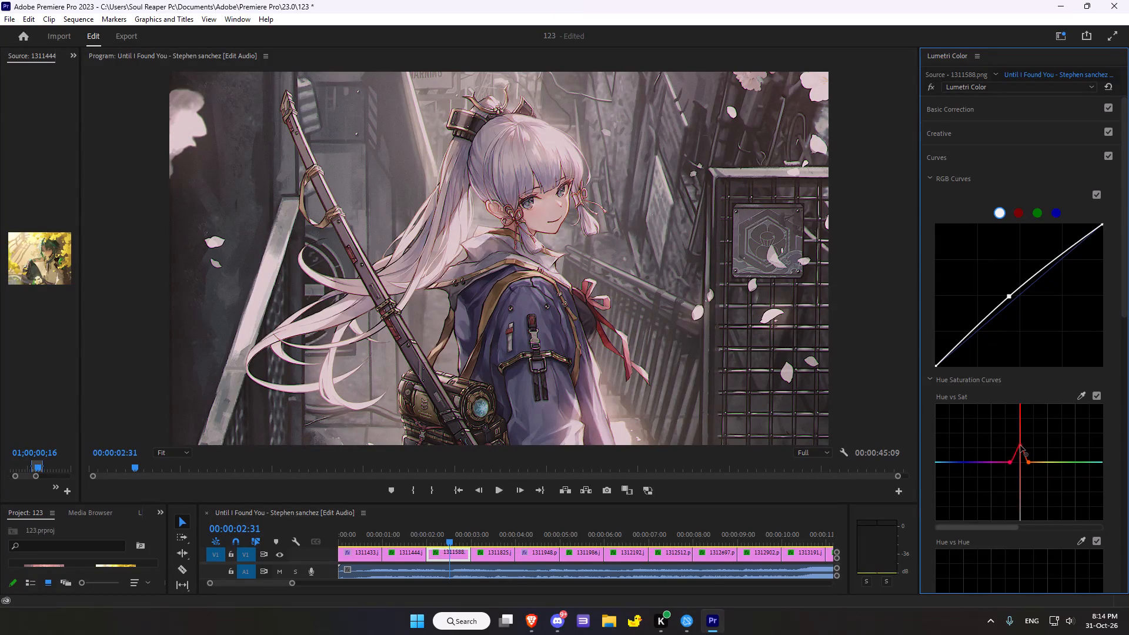
{"action": "left_click_drag", "start_coordinate": [1020, 445], "coordinate": [1018, 447]}
{"action": "left_click_drag", "start_coordinate": [1018, 447], "coordinate": [1018, 449]}
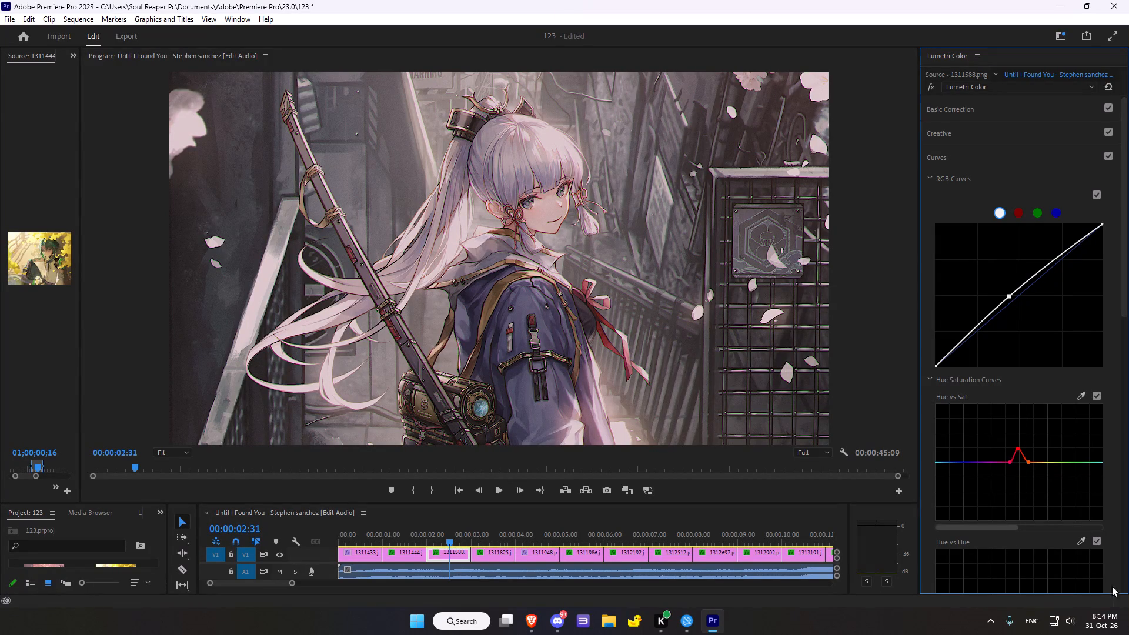
Sample the bag's round blue lens for the Hue vs Hue curve and raise its blue point close to the graph's top.
{"action": "scroll", "coordinate": [1073, 409], "scroll_direction": "down", "scroll_amount": 1}
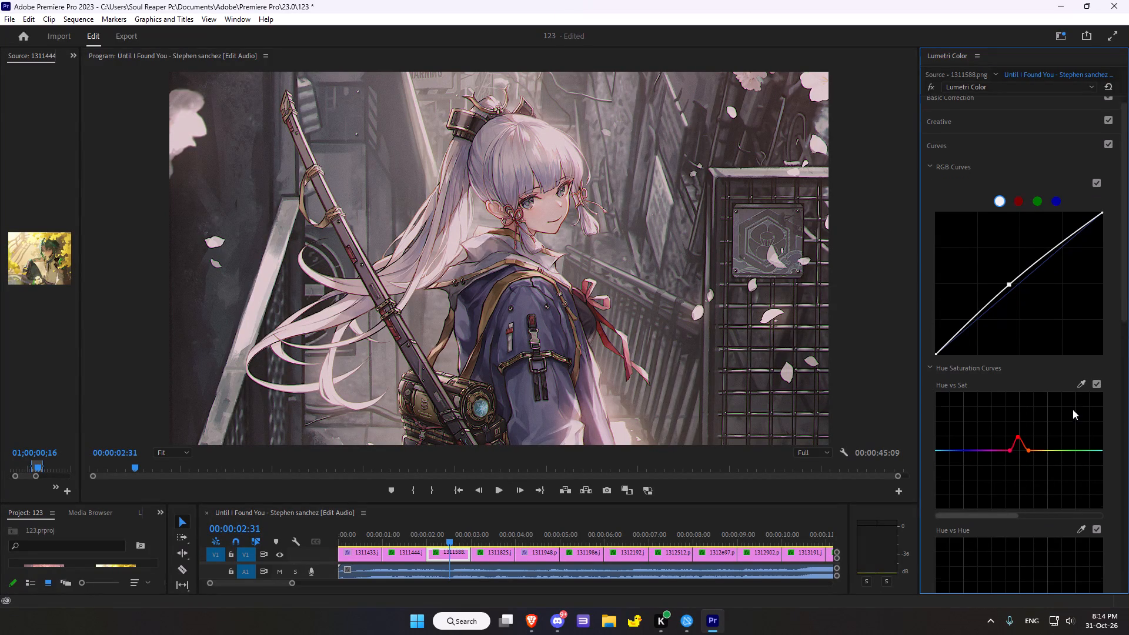
{"action": "scroll", "coordinate": [1073, 409], "scroll_direction": "down", "scroll_amount": 4}
{"action": "left_click", "coordinate": [1083, 484]}
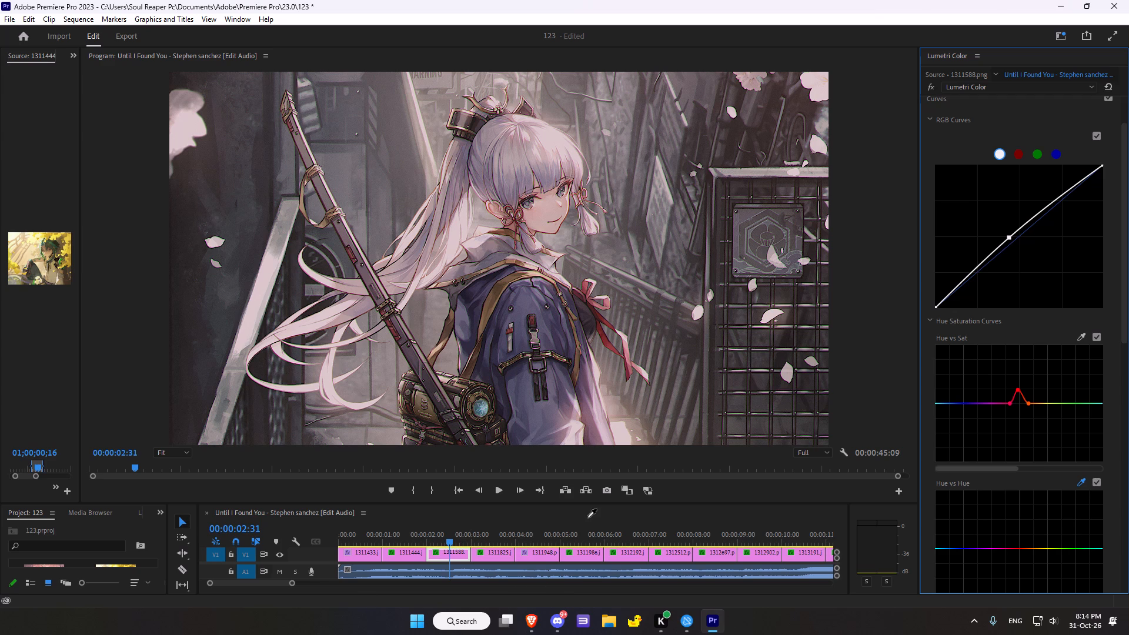
{"action": "left_click", "coordinate": [477, 406]}
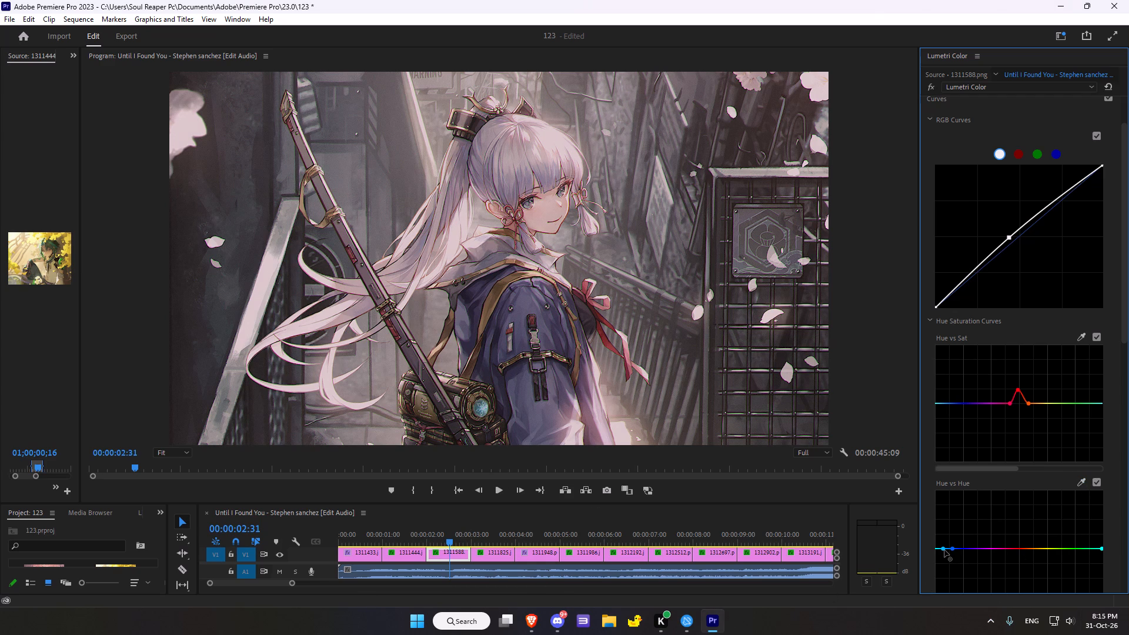
{"action": "left_click_drag", "start_coordinate": [944, 550], "coordinate": [911, 583]}
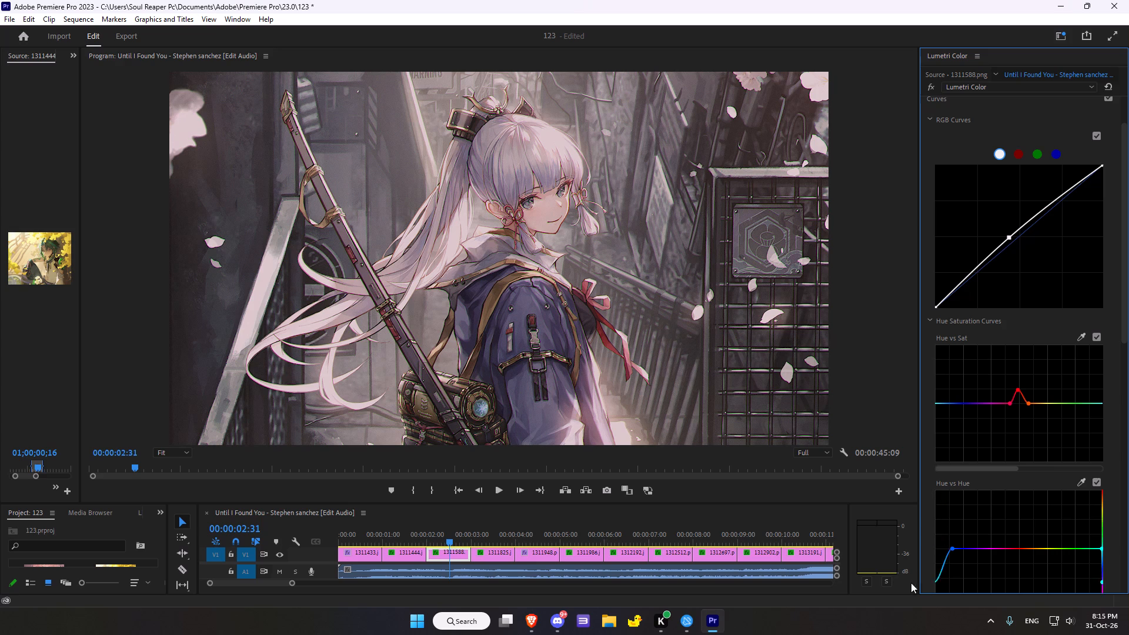
{"action": "left_click_drag", "start_coordinate": [911, 583], "coordinate": [901, 621]}
{"action": "left_click_drag", "start_coordinate": [901, 621], "coordinate": [942, 497]}
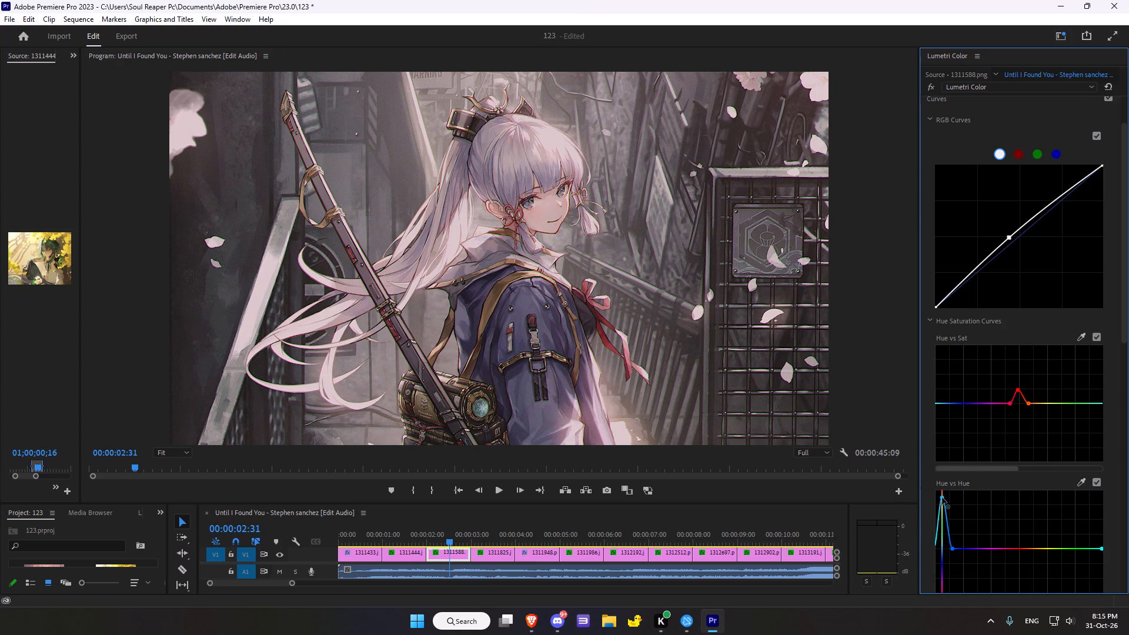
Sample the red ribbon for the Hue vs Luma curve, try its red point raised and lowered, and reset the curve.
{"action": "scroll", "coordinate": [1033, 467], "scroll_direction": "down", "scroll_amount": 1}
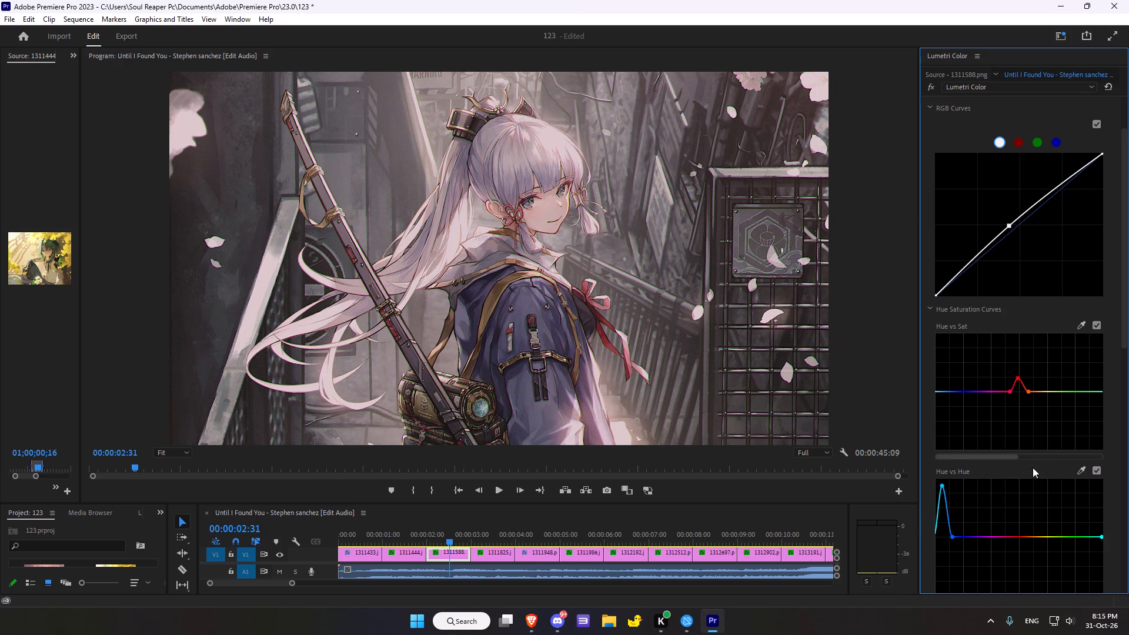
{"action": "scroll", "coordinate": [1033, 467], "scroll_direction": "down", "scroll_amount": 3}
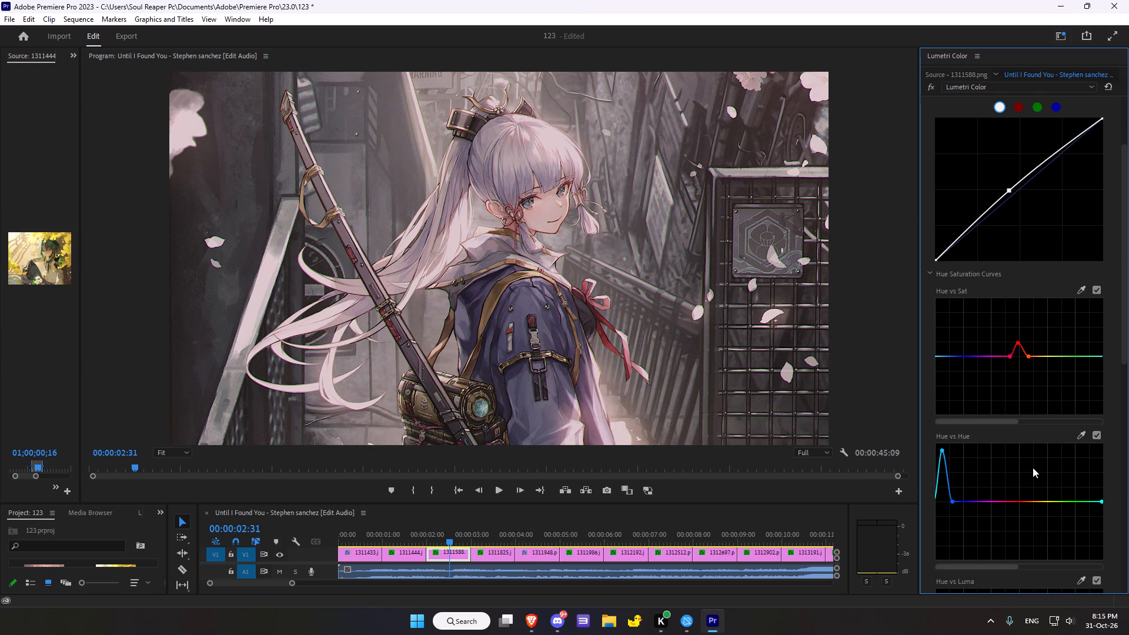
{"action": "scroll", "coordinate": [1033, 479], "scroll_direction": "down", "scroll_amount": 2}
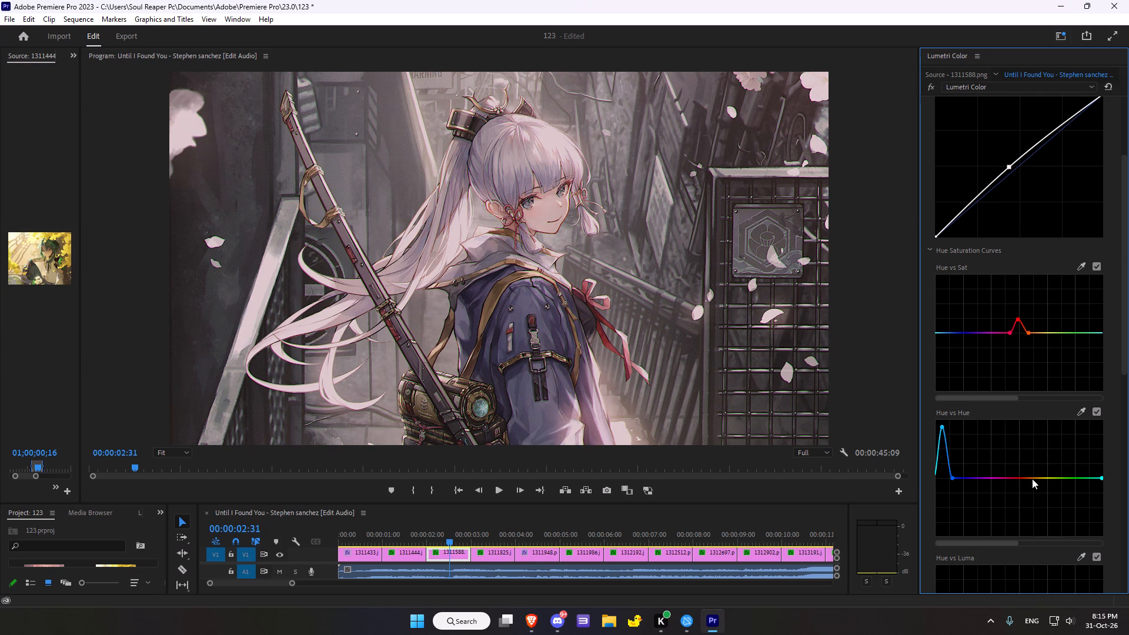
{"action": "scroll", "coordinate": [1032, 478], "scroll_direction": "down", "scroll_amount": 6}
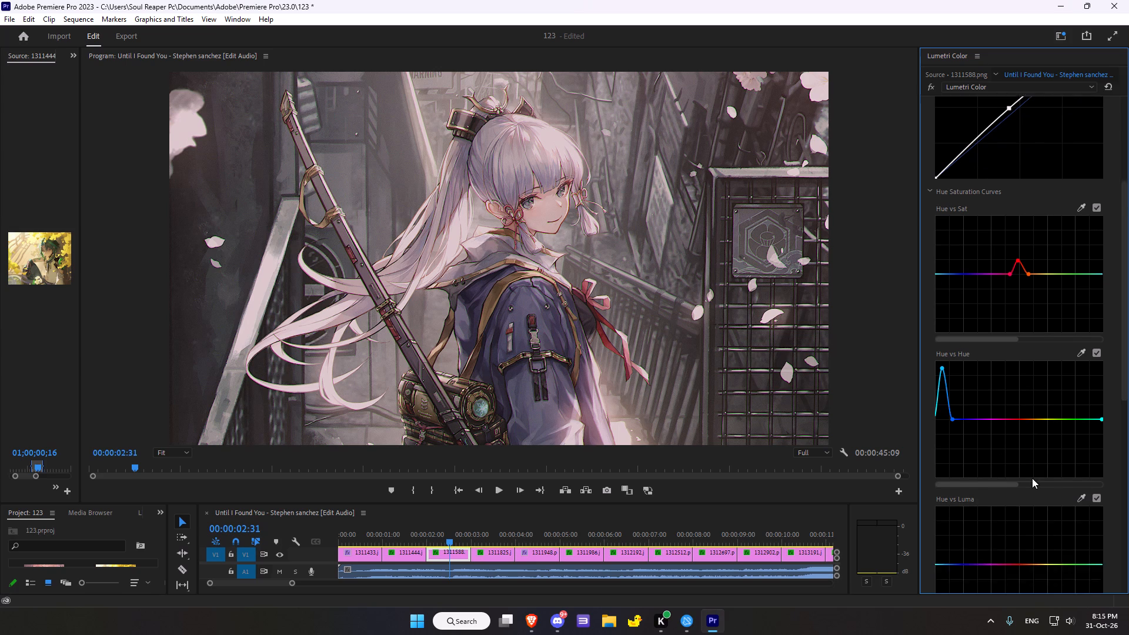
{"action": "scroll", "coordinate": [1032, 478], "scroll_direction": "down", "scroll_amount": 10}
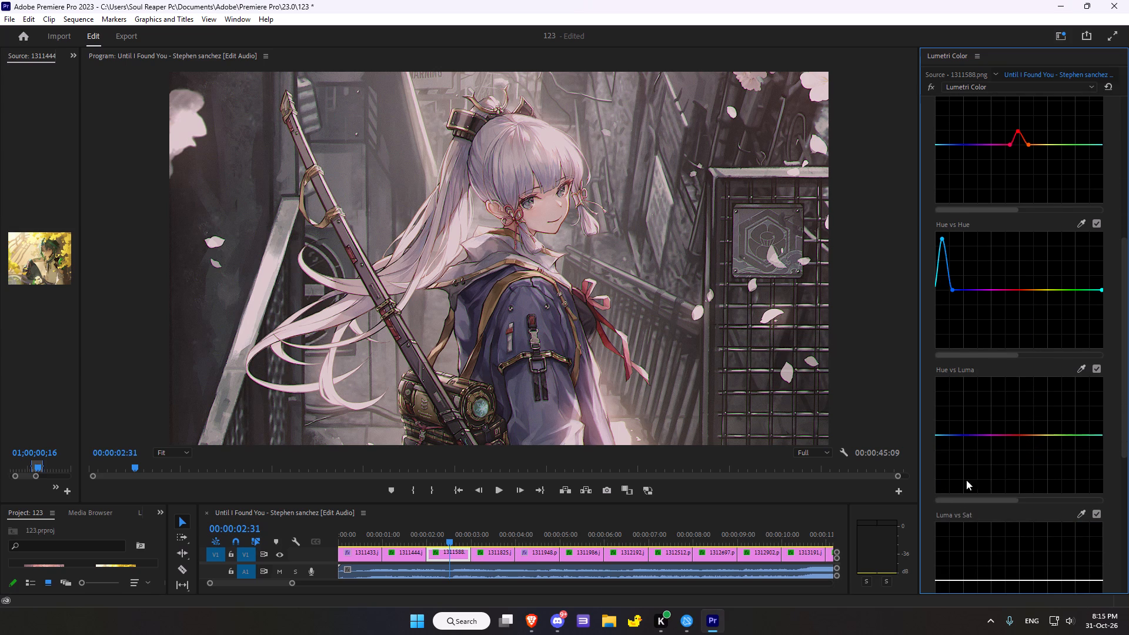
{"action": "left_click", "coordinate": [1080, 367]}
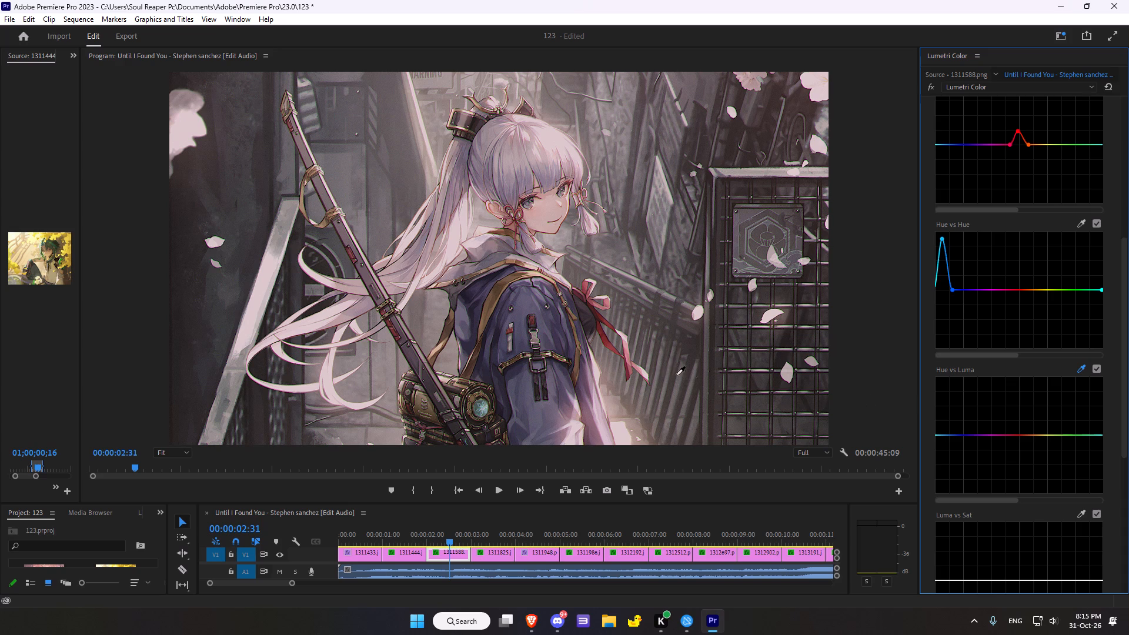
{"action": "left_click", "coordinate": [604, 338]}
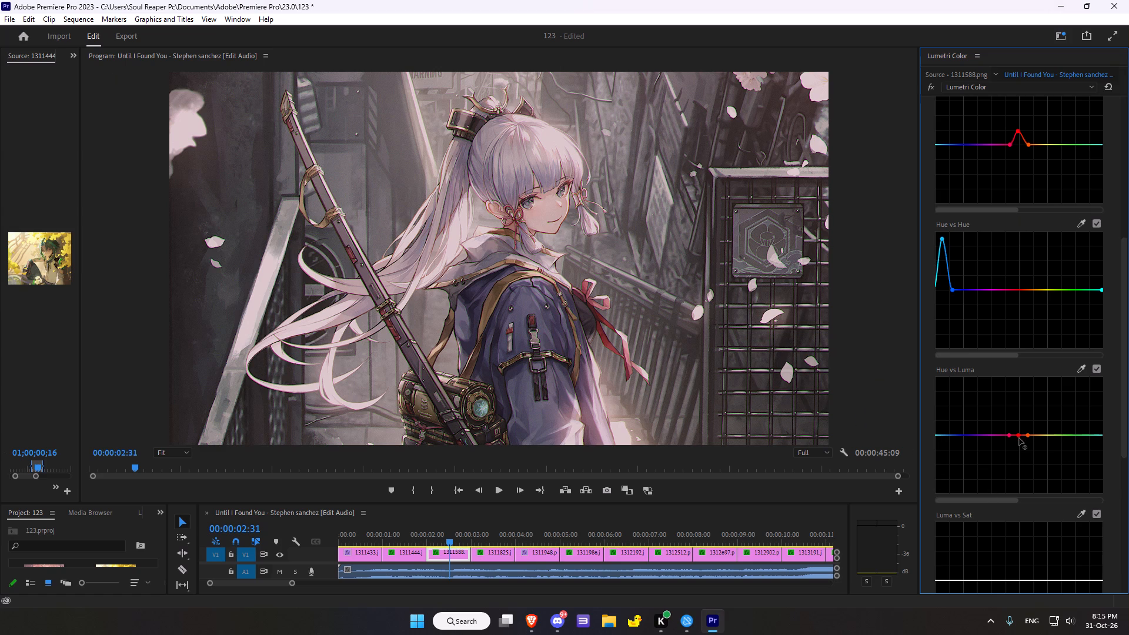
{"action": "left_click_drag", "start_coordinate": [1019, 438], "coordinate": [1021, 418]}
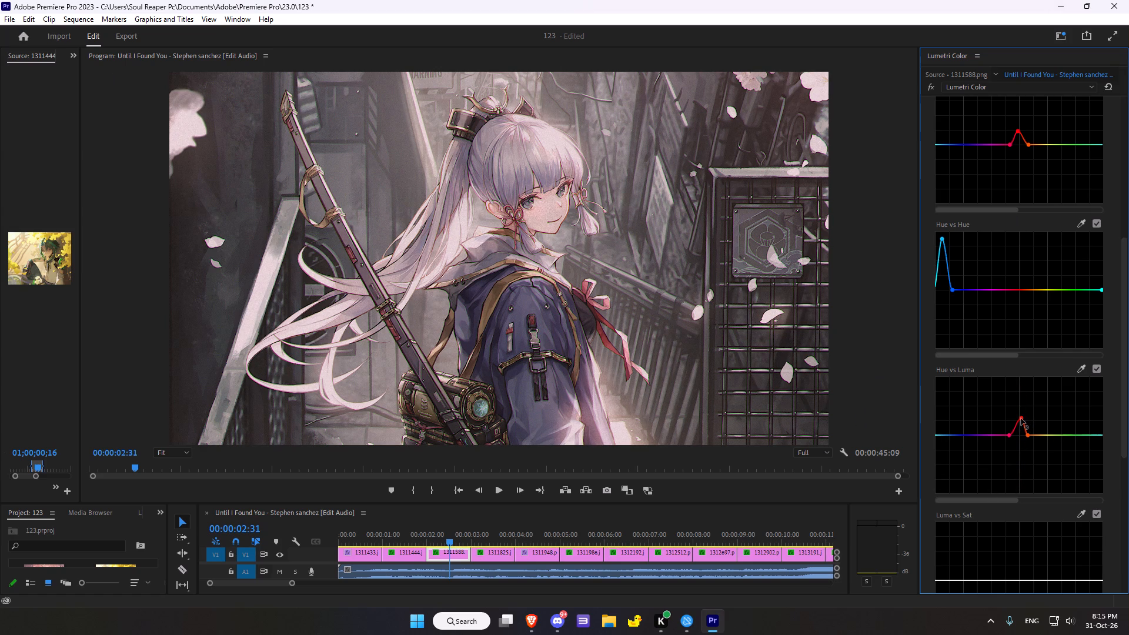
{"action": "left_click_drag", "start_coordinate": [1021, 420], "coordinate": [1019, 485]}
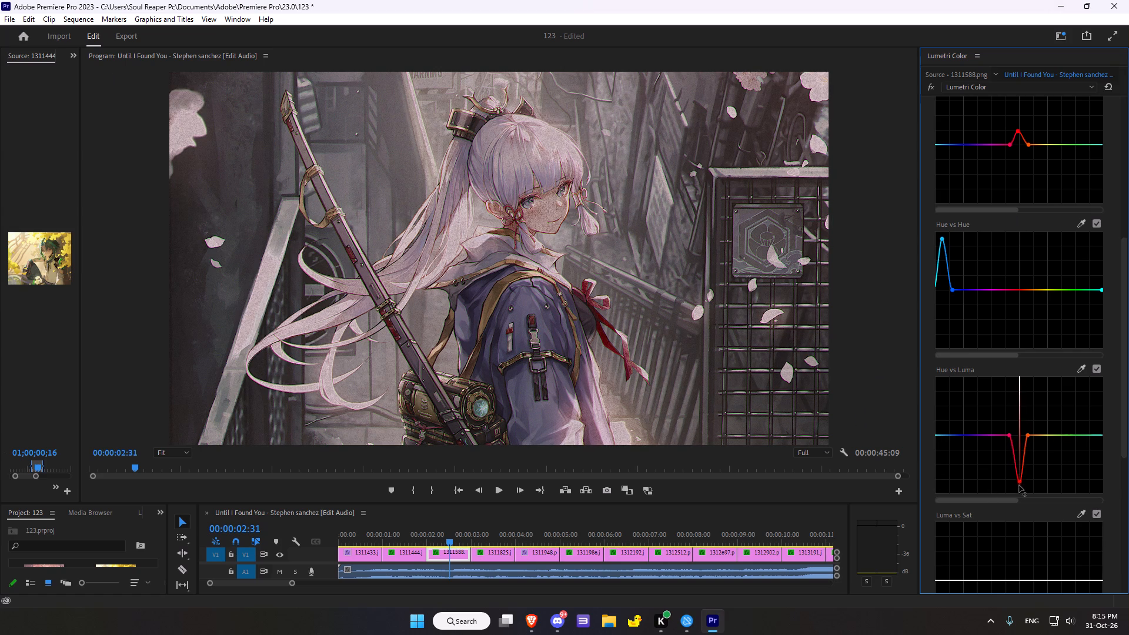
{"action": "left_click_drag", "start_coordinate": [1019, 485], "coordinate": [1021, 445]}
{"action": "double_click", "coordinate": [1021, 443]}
Sample the bright ground patch beside the coat for the Luma vs Sat curve and lower its highlight point slightly below the line.
{"action": "scroll", "coordinate": [1016, 437], "scroll_direction": "down", "scroll_amount": 6}
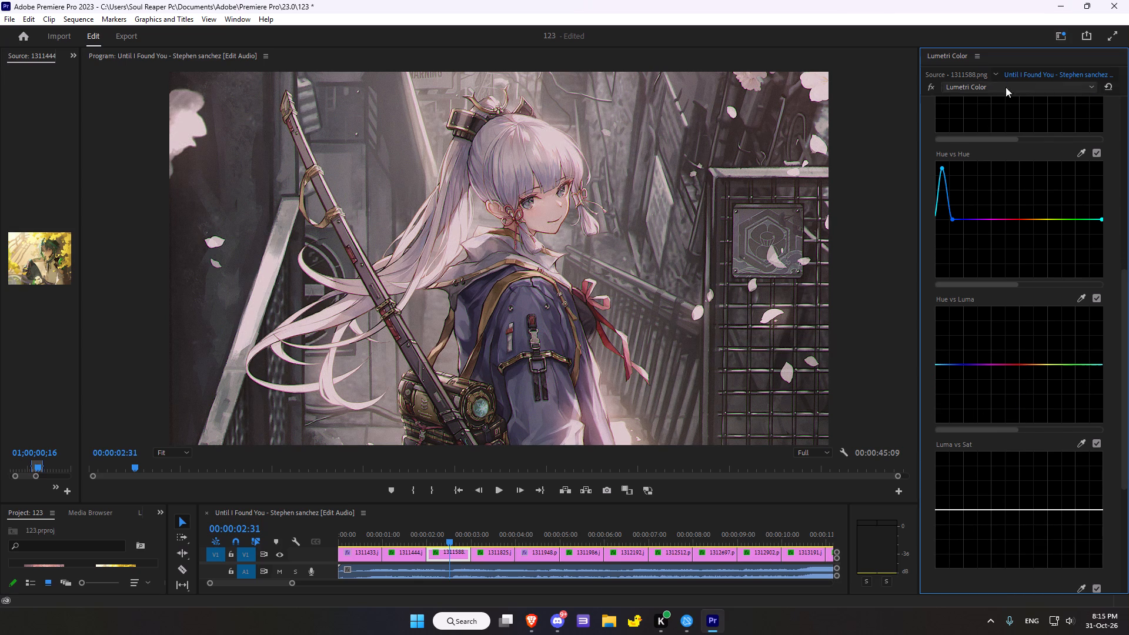
{"action": "scroll", "coordinate": [997, 250], "scroll_direction": "down", "scroll_amount": 2}
{"action": "scroll", "coordinate": [1036, 325], "scroll_direction": "down", "scroll_amount": 1}
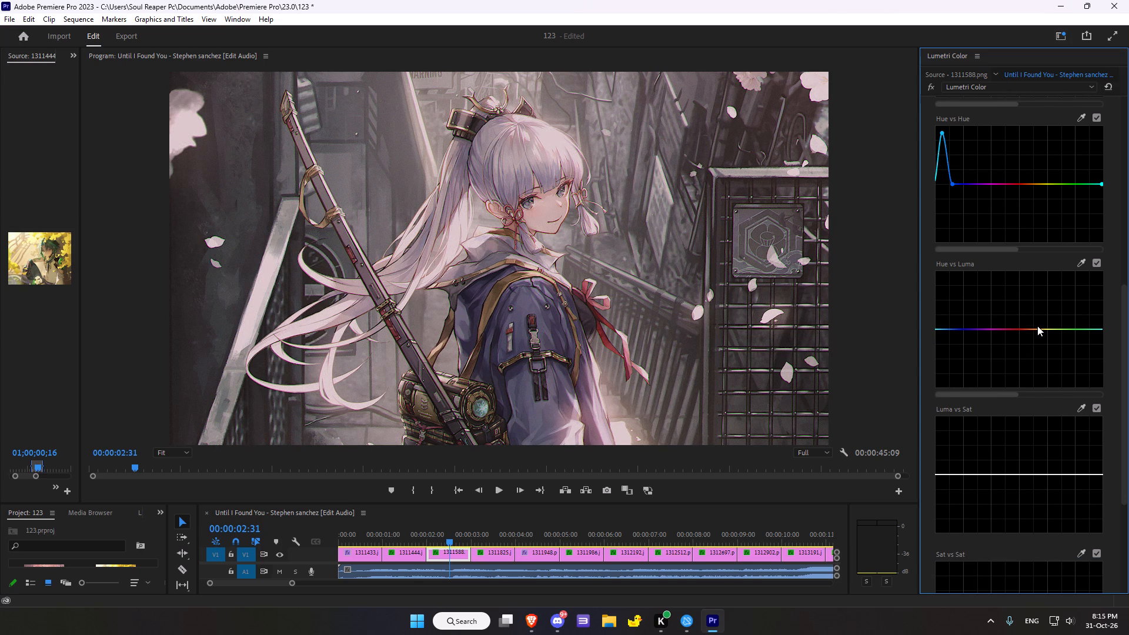
{"action": "scroll", "coordinate": [1061, 278], "scroll_direction": "down", "scroll_amount": 1}
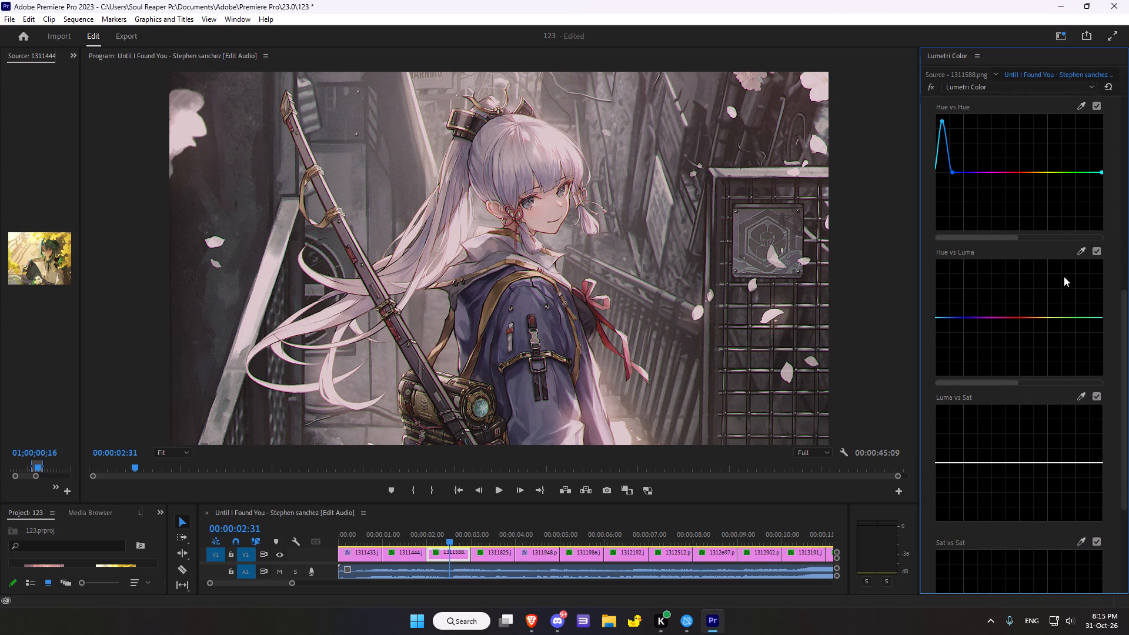
{"action": "scroll", "coordinate": [1092, 304], "scroll_direction": "down", "scroll_amount": 1}
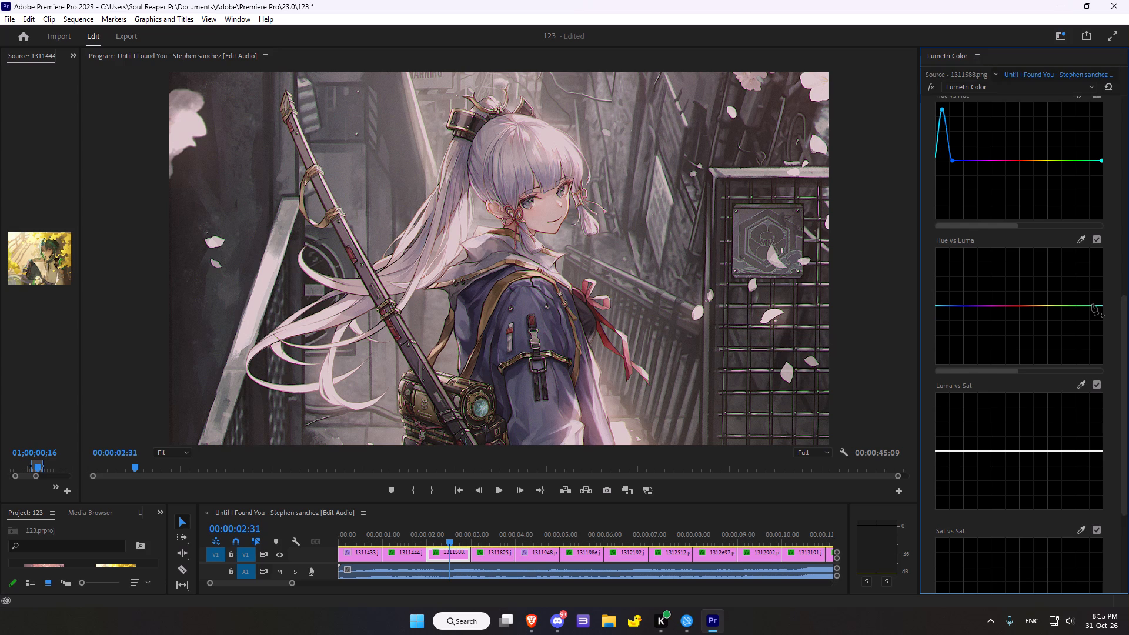
{"action": "scroll", "coordinate": [1092, 304], "scroll_direction": "down", "scroll_amount": 1}
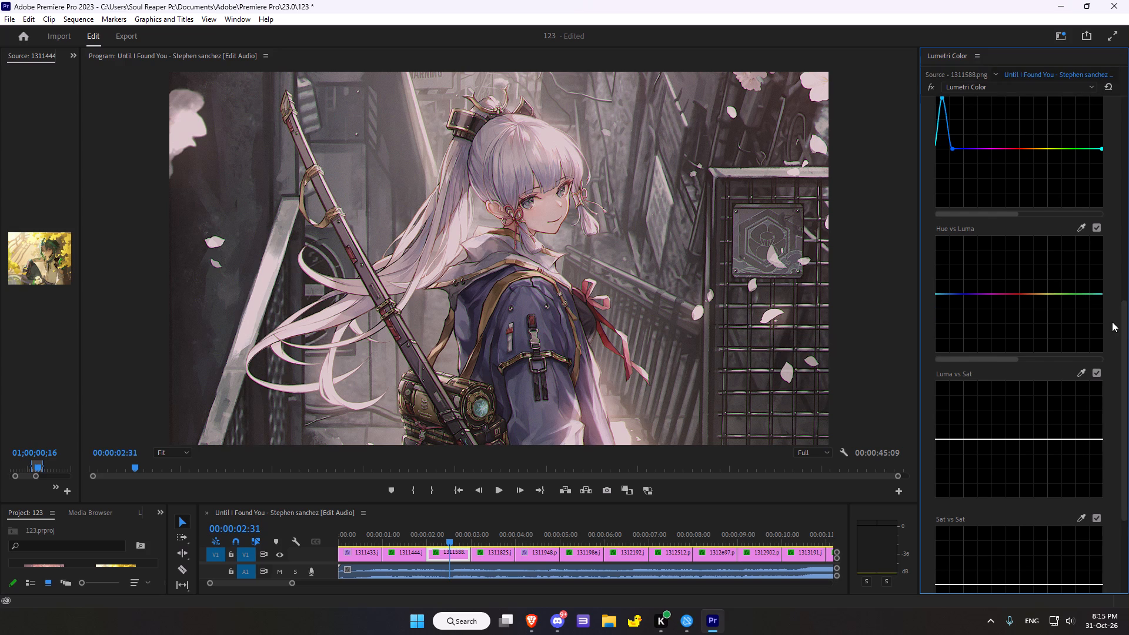
{"action": "scroll", "coordinate": [1112, 322], "scroll_direction": "down", "scroll_amount": 2}
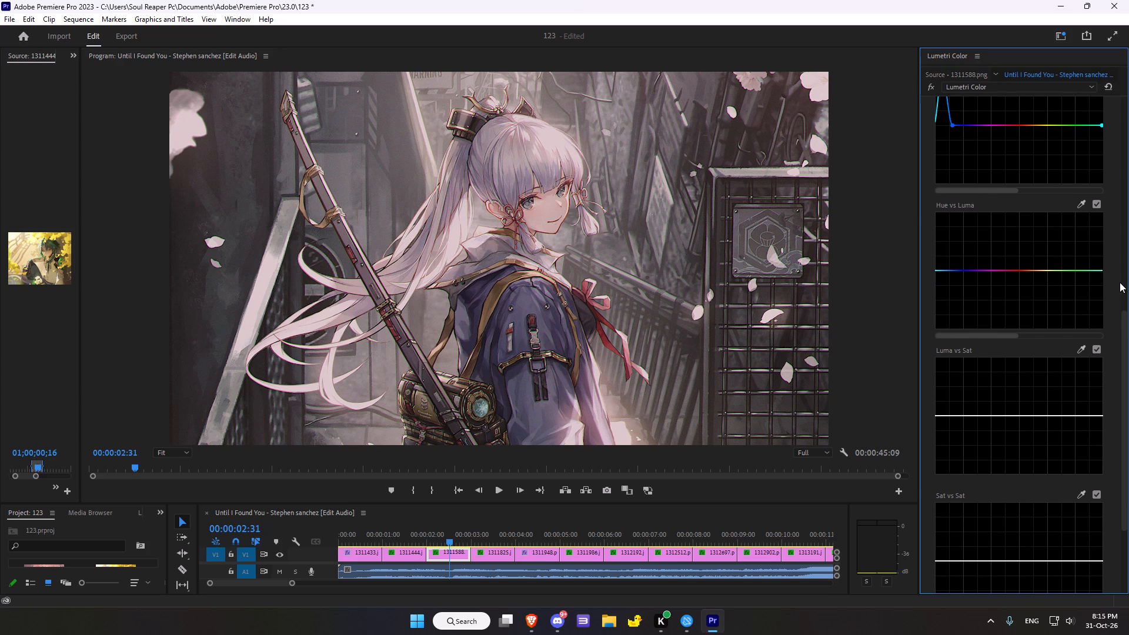
{"action": "scroll", "coordinate": [1012, 286], "scroll_direction": "down", "scroll_amount": 2}
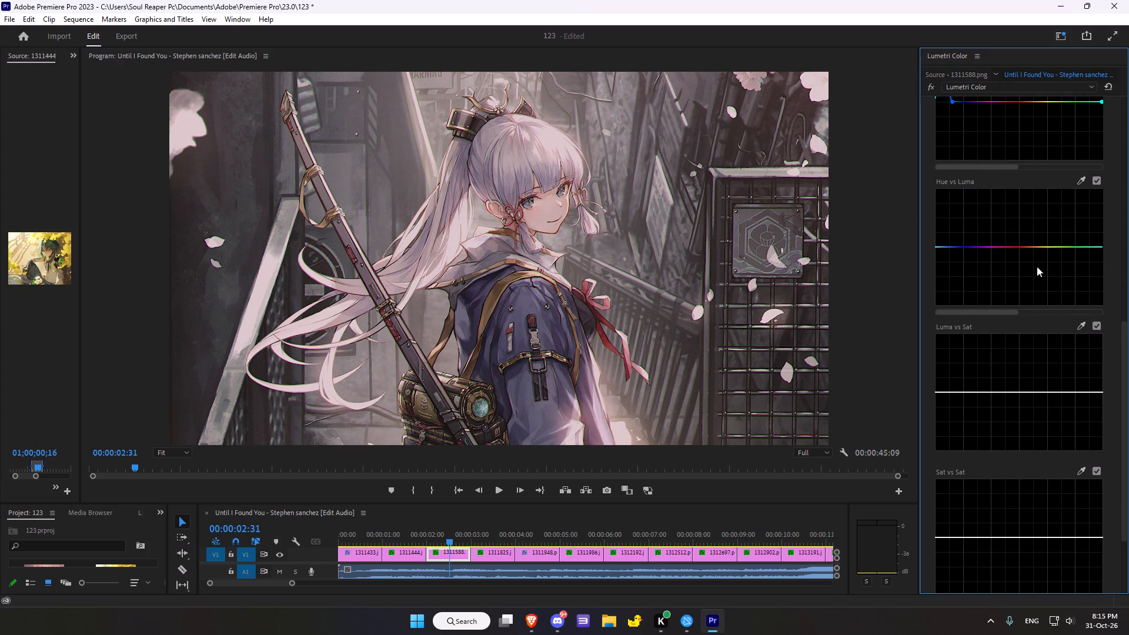
{"action": "scroll", "coordinate": [1038, 266], "scroll_direction": "down", "scroll_amount": 1}
{"action": "left_click", "coordinate": [1081, 317]}
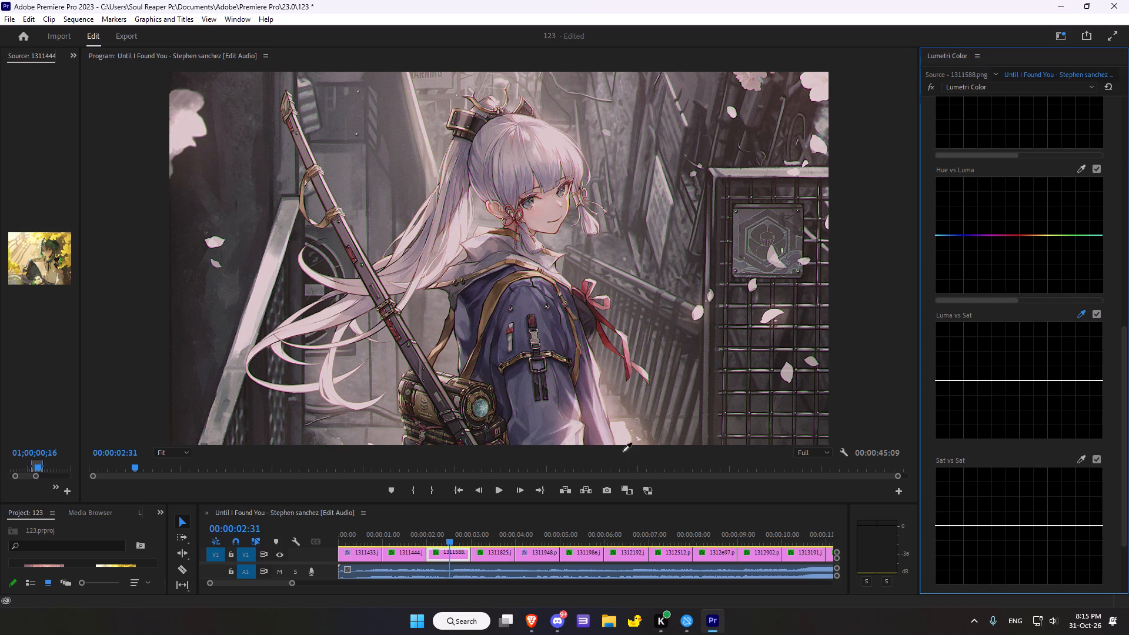
{"action": "left_click", "coordinate": [622, 438]}
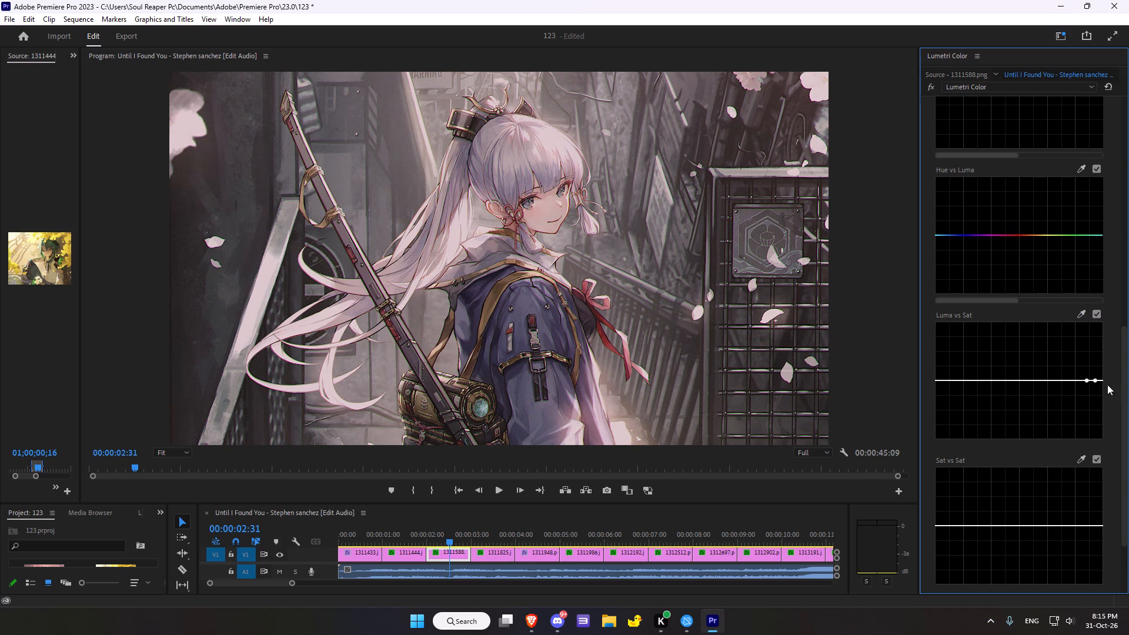
{"action": "left_click_drag", "start_coordinate": [1095, 380], "coordinate": [1093, 339]}
{"action": "left_click_drag", "start_coordinate": [1093, 339], "coordinate": [1098, 399]}
Sample the red ribbon for the Sat vs Sat curve and raise its middle point slightly above the line.
{"action": "left_click", "coordinate": [1085, 458]}
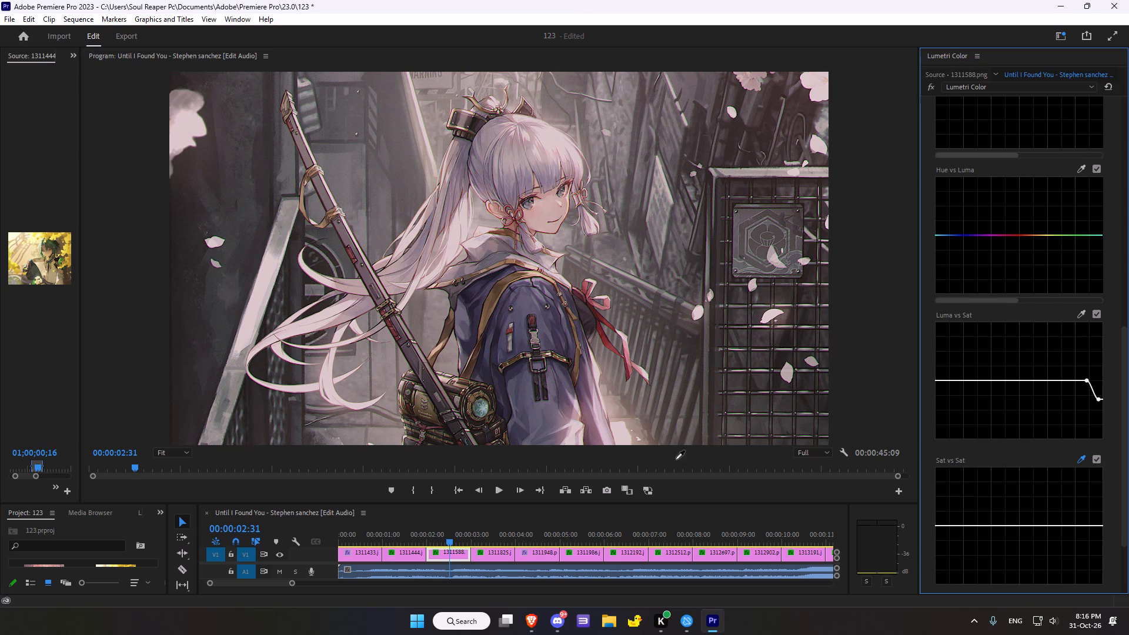
{"action": "left_click", "coordinate": [607, 342]}
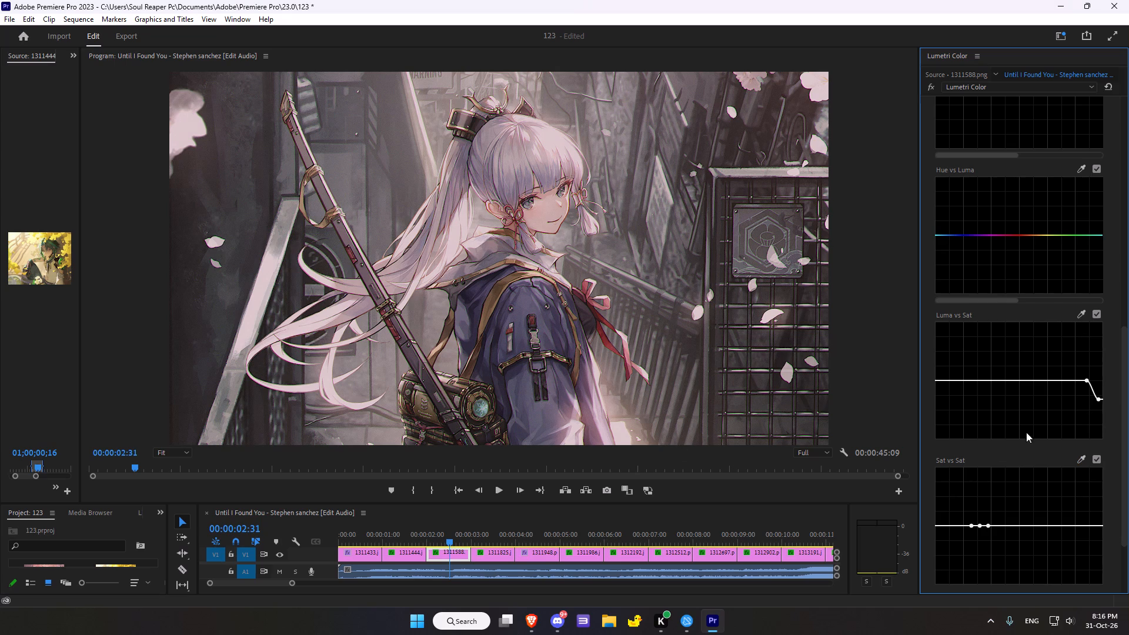
{"action": "left_click_drag", "start_coordinate": [980, 526], "coordinate": [970, 533]}
{"action": "left_click_drag", "start_coordinate": [970, 533], "coordinate": [977, 544]}
{"action": "left_click_drag", "start_coordinate": [977, 544], "coordinate": [978, 471]}
{"action": "left_click_drag", "start_coordinate": [978, 471], "coordinate": [981, 507]}
{"action": "left_click_drag", "start_coordinate": [981, 507], "coordinate": [978, 512]}
In Color Wheels & Match, try several Midtones tints for the third clip and settle on a very slight shift toward cyan-blue.
{"action": "scroll", "coordinate": [1102, 417], "scroll_direction": "down", "scroll_amount": 5}
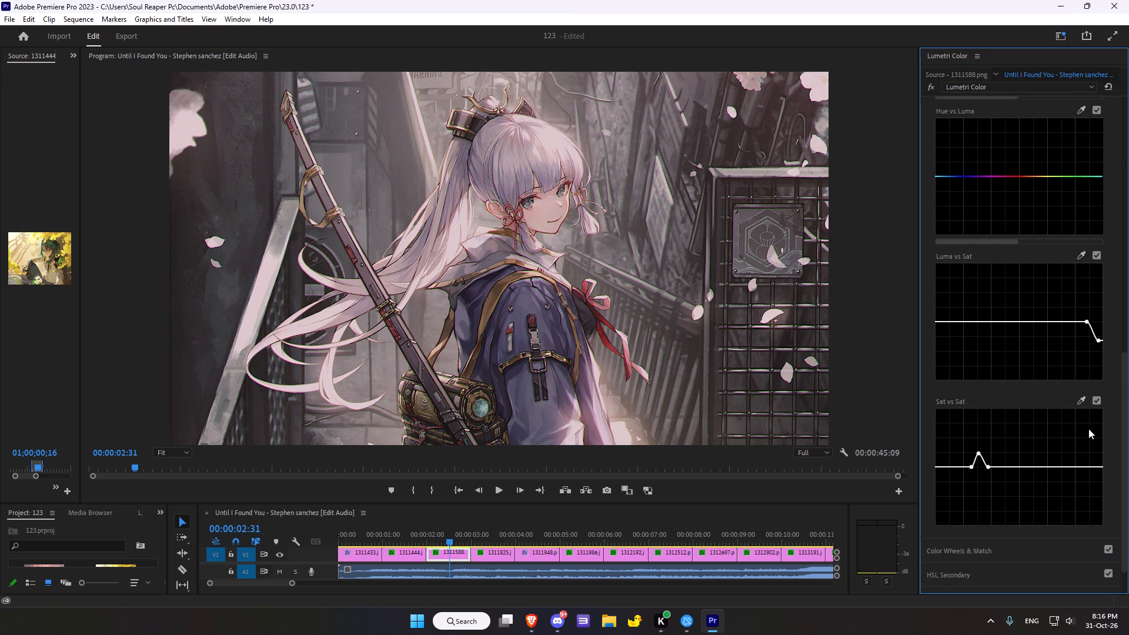
{"action": "scroll", "coordinate": [1088, 429], "scroll_direction": "down", "scroll_amount": 3}
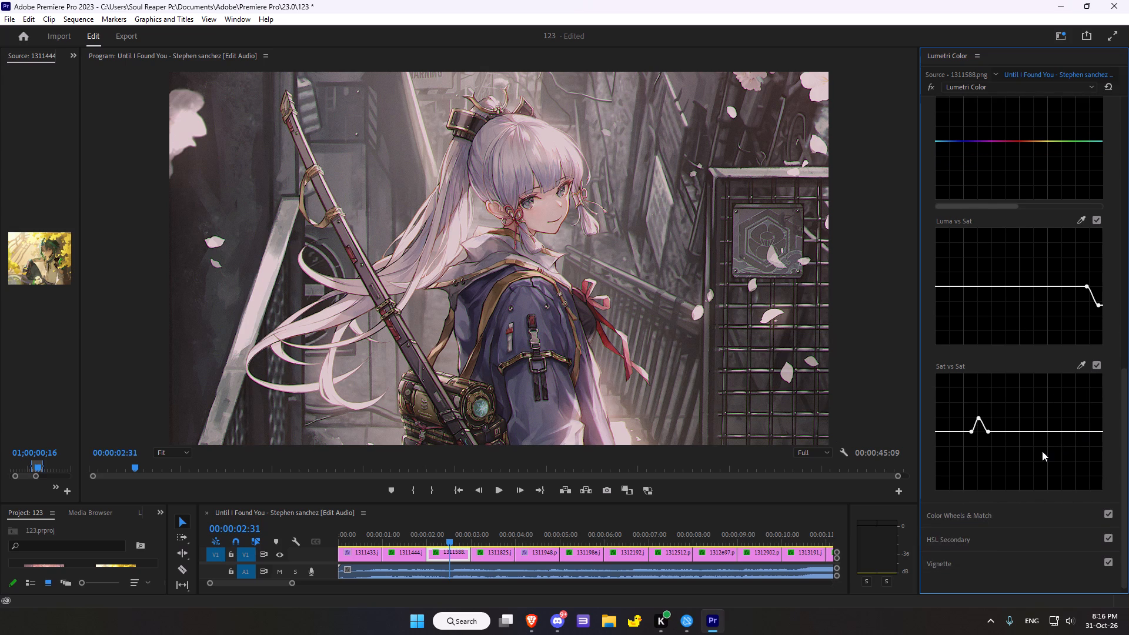
{"action": "scroll", "coordinate": [1041, 452], "scroll_direction": "down", "scroll_amount": 5}
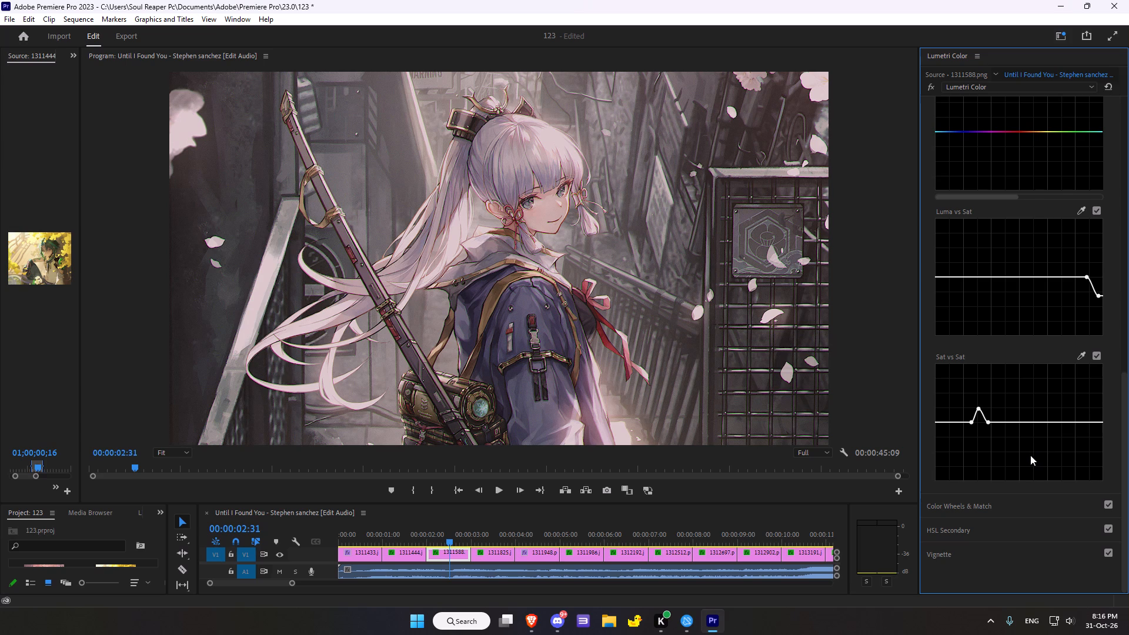
{"action": "left_click", "coordinate": [975, 504]}
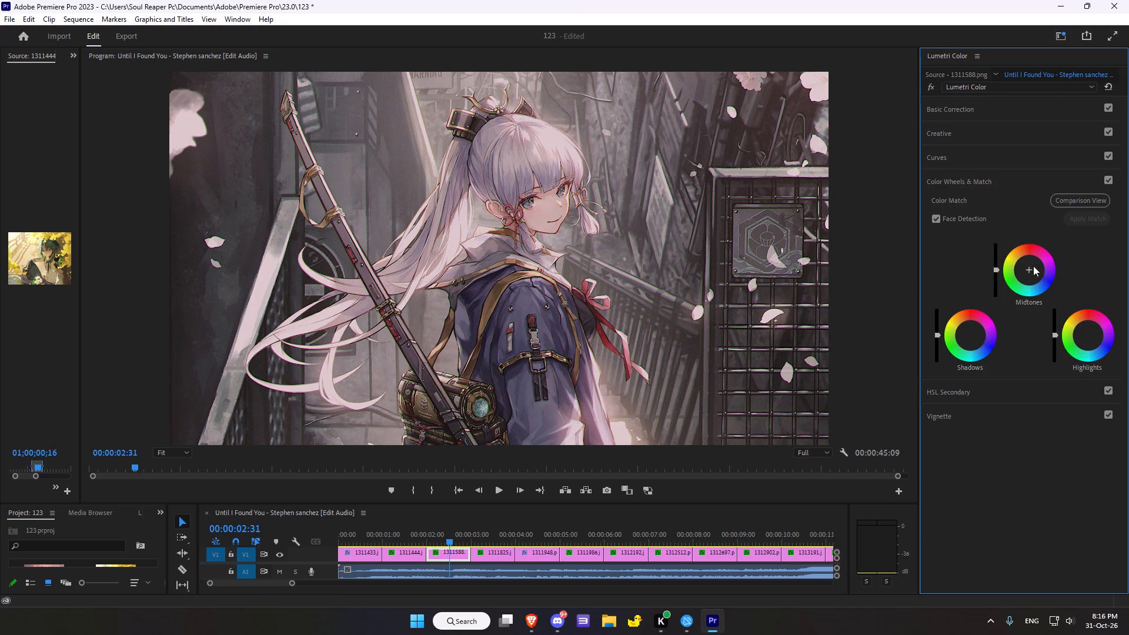
{"action": "left_click_drag", "start_coordinate": [1030, 268], "coordinate": [986, 318]}
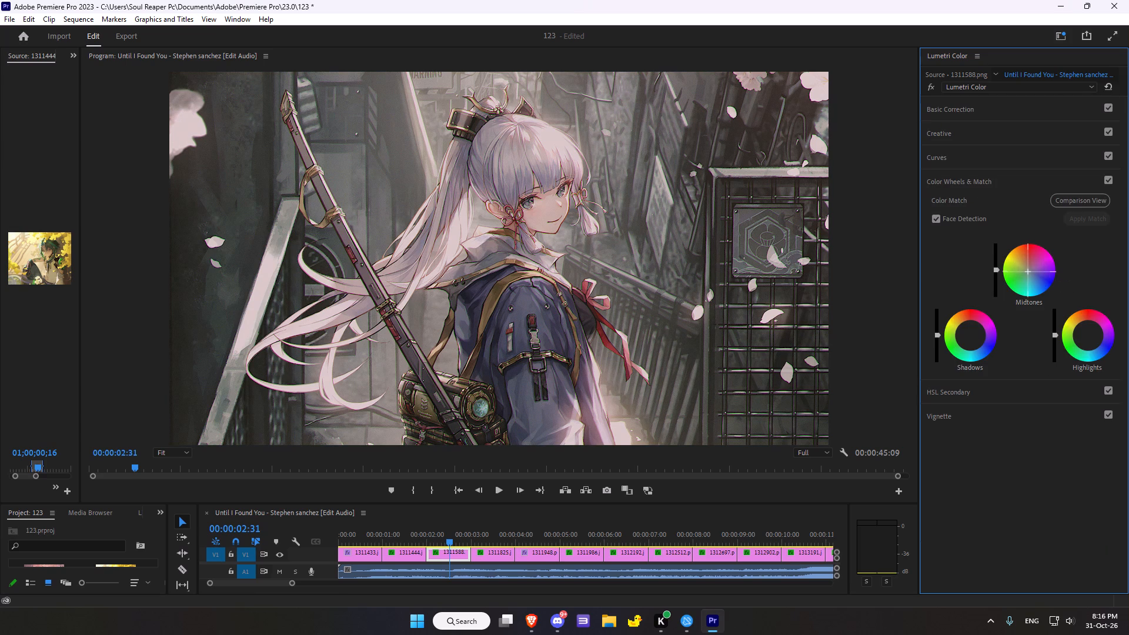
{"action": "left_click_drag", "start_coordinate": [986, 318], "coordinate": [1072, 273]}
{"action": "double_click", "coordinate": [1030, 268]}
{"action": "left_click_drag", "start_coordinate": [1030, 270], "coordinate": [1051, 242]}
{"action": "left_click_drag", "start_coordinate": [1051, 242], "coordinate": [1042, 273]}
{"action": "double_click", "coordinate": [1030, 270]}
{"action": "left_click_drag", "start_coordinate": [1030, 270], "coordinate": [1038, 298]}
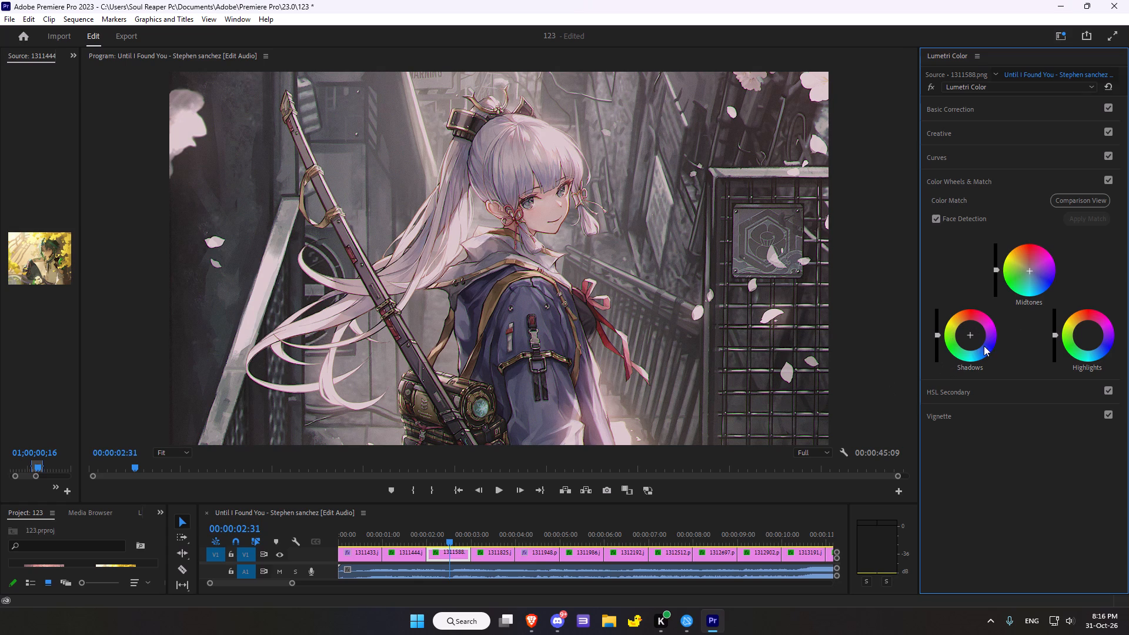
Try several Shadows tints for the third clip and settle on a very slight shift toward blue.
{"action": "left_click_drag", "start_coordinate": [969, 334], "coordinate": [930, 349]}
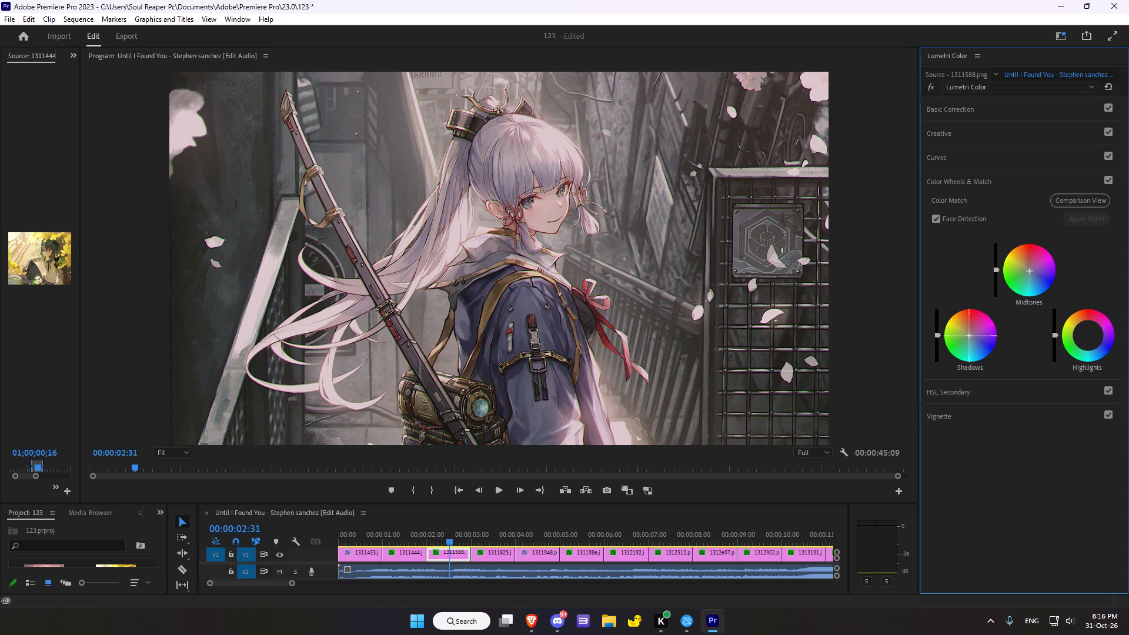
{"action": "left_click_drag", "start_coordinate": [930, 349], "coordinate": [983, 324]}
{"action": "left_click_drag", "start_coordinate": [983, 324], "coordinate": [981, 351]}
Try Highlights tints for the third clip, resetting the wheel once, and settle on a very slight shift toward green-cyan.
{"action": "left_click_drag", "start_coordinate": [1095, 333], "coordinate": [908, 394]}
{"action": "double_click", "coordinate": [1095, 333]}
{"action": "left_click_drag", "start_coordinate": [1087, 334], "coordinate": [1095, 336]}
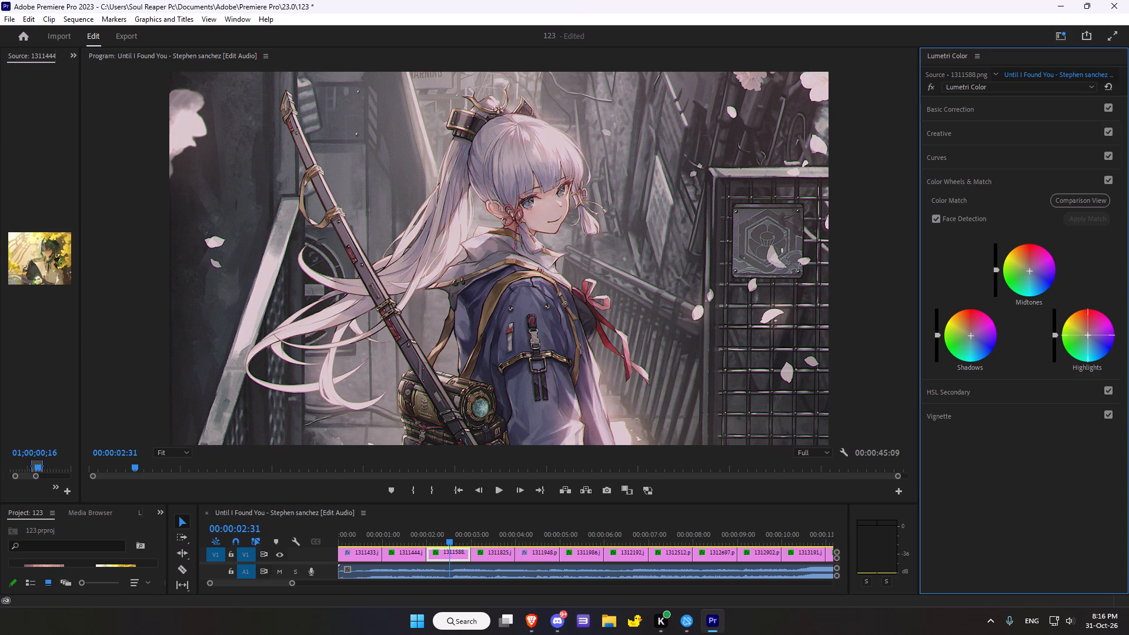
{"action": "left_click_drag", "start_coordinate": [1095, 336], "coordinate": [1081, 340]}
Give the third clip a vignette with Amount -1.0, Midpoint 21.2, Roundness 27.2 and Feather 41.3.
{"action": "scroll", "coordinate": [905, 393], "scroll_direction": "down", "scroll_amount": 1}
{"action": "left_click", "coordinate": [939, 412]}
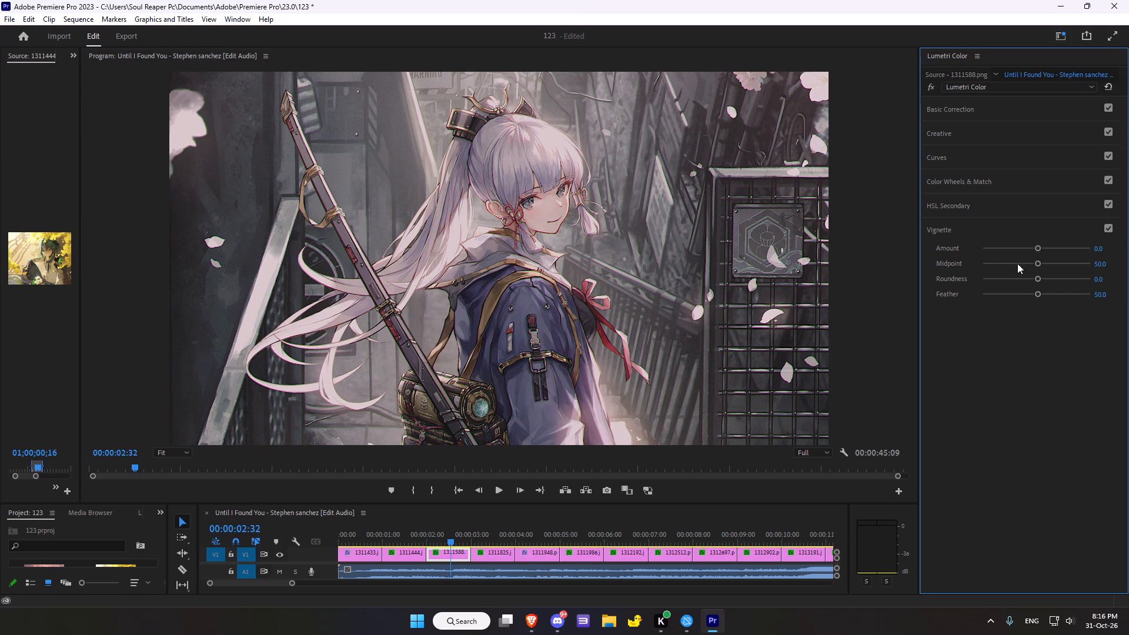
{"action": "left_click_drag", "start_coordinate": [1036, 250], "coordinate": [1017, 256]}
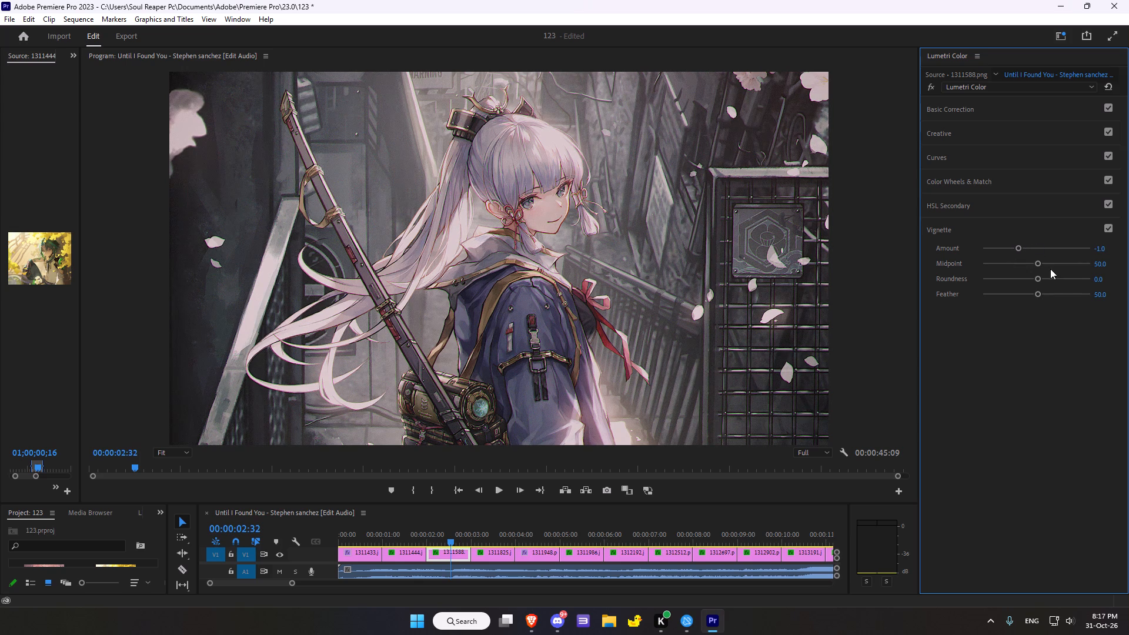
{"action": "left_click_drag", "start_coordinate": [1037, 268], "coordinate": [1004, 270]}
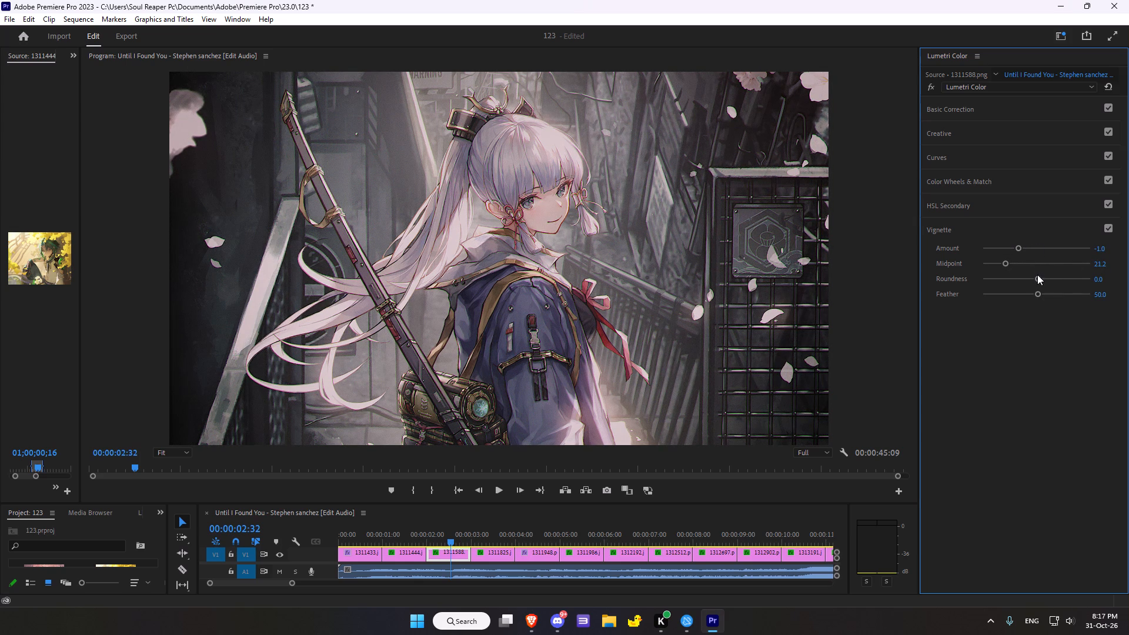
{"action": "left_click_drag", "start_coordinate": [1039, 278], "coordinate": [1050, 275]}
{"action": "left_click_drag", "start_coordinate": [1038, 294], "coordinate": [1026, 292]}
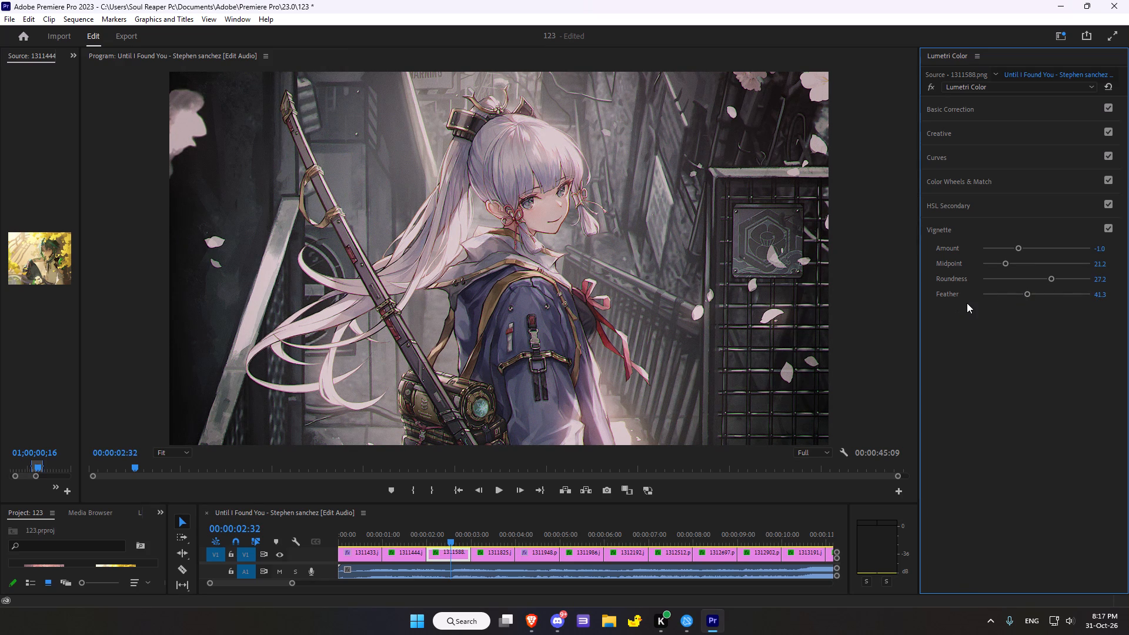
Go to the fourth clip, 1311825.jpg, at 00:00:03:33, compare its Lumetri Color effect off and on, and reset the effect.
{"action": "scroll", "coordinate": [966, 302], "scroll_direction": "down", "scroll_amount": 6}
{"action": "scroll", "coordinate": [571, 449], "scroll_direction": "down", "scroll_amount": 3}
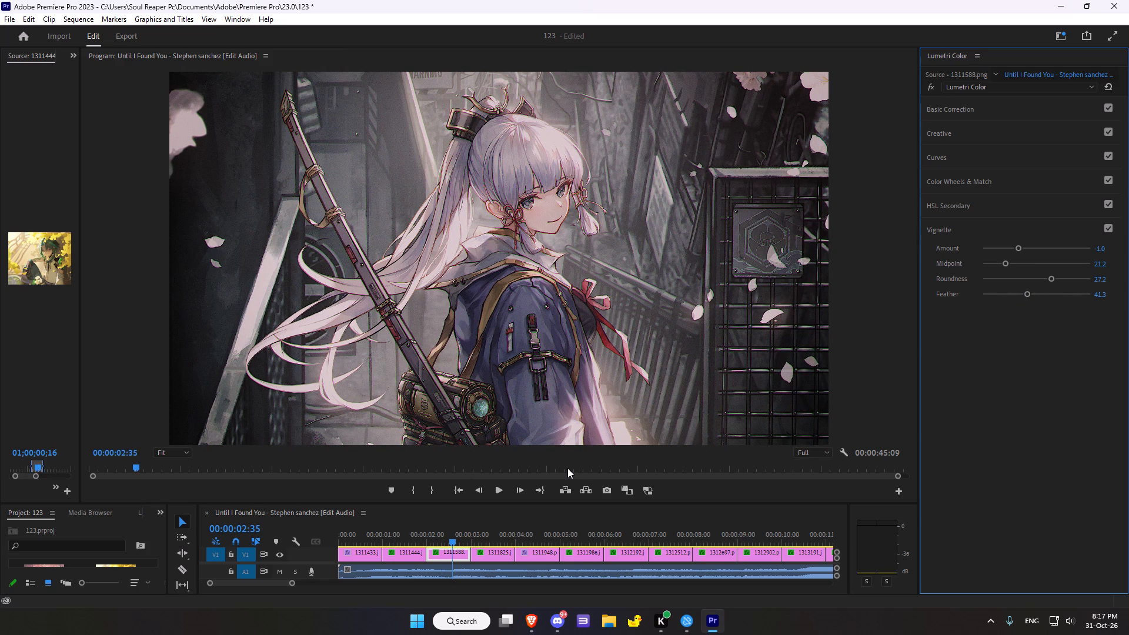
{"action": "scroll", "coordinate": [564, 464], "scroll_direction": "down", "scroll_amount": 16}
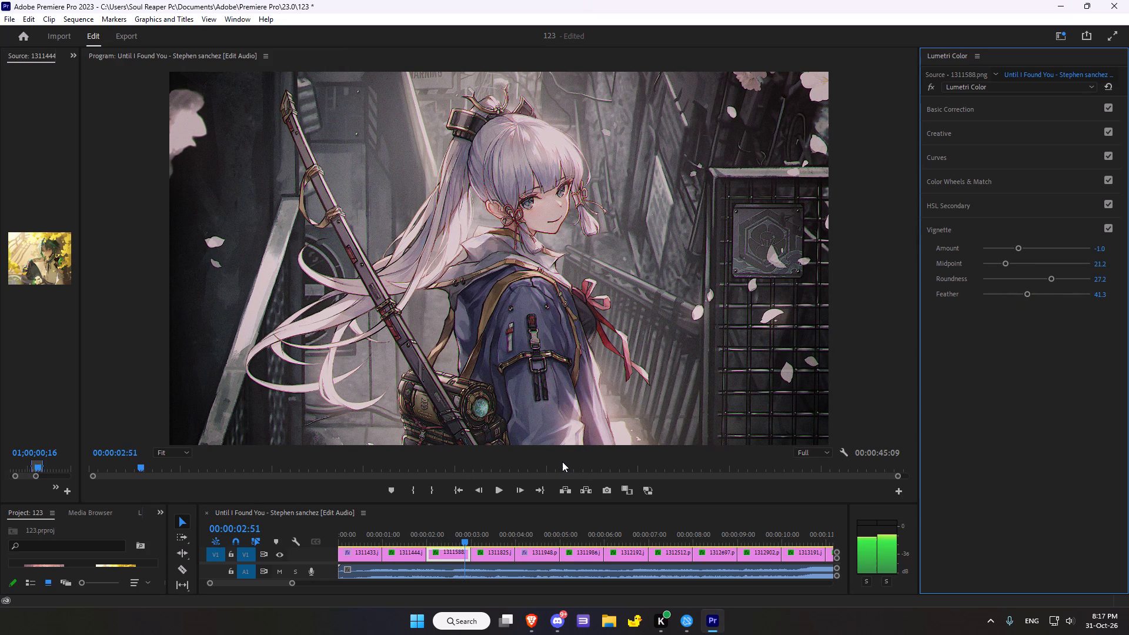
{"action": "scroll", "coordinate": [562, 462], "scroll_direction": "down", "scroll_amount": 15}
{"action": "scroll", "coordinate": [562, 462], "scroll_direction": "down", "scroll_amount": 7}
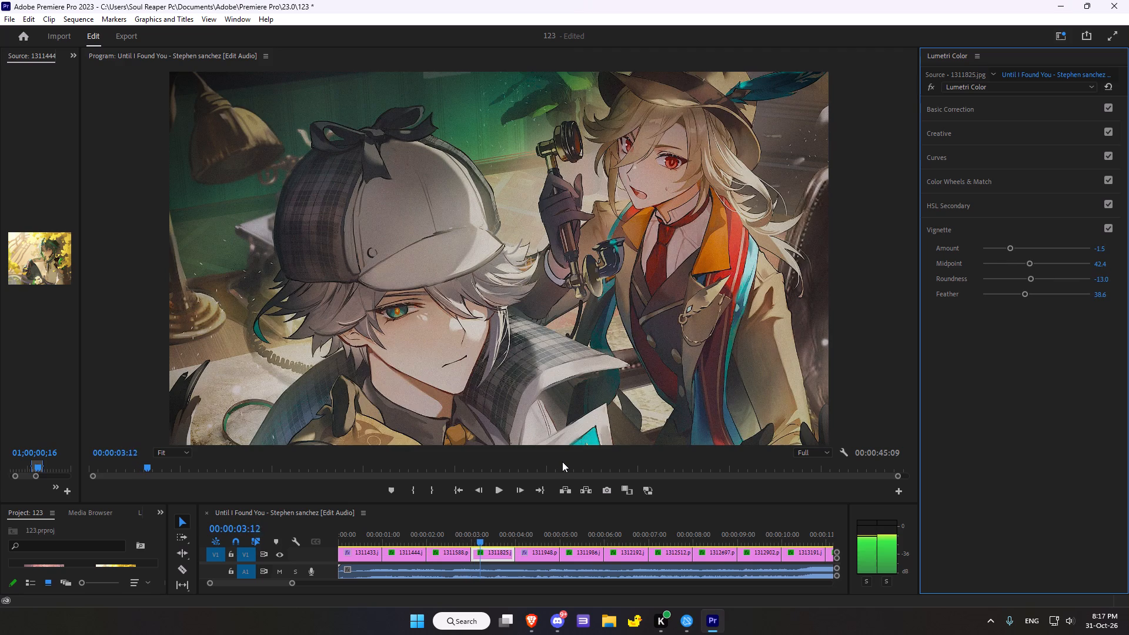
{"action": "scroll", "coordinate": [562, 462], "scroll_direction": "down", "scroll_amount": 20}
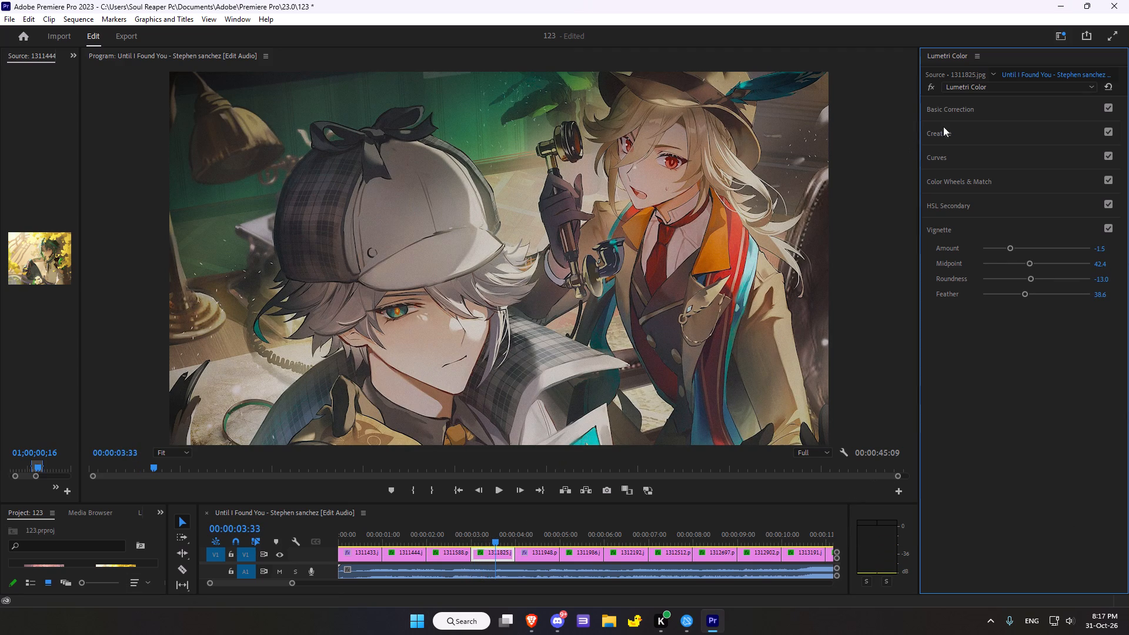
{"action": "left_click", "coordinate": [961, 106]}
{"action": "left_click", "coordinate": [929, 88]}
{"action": "left_click", "coordinate": [928, 88]}
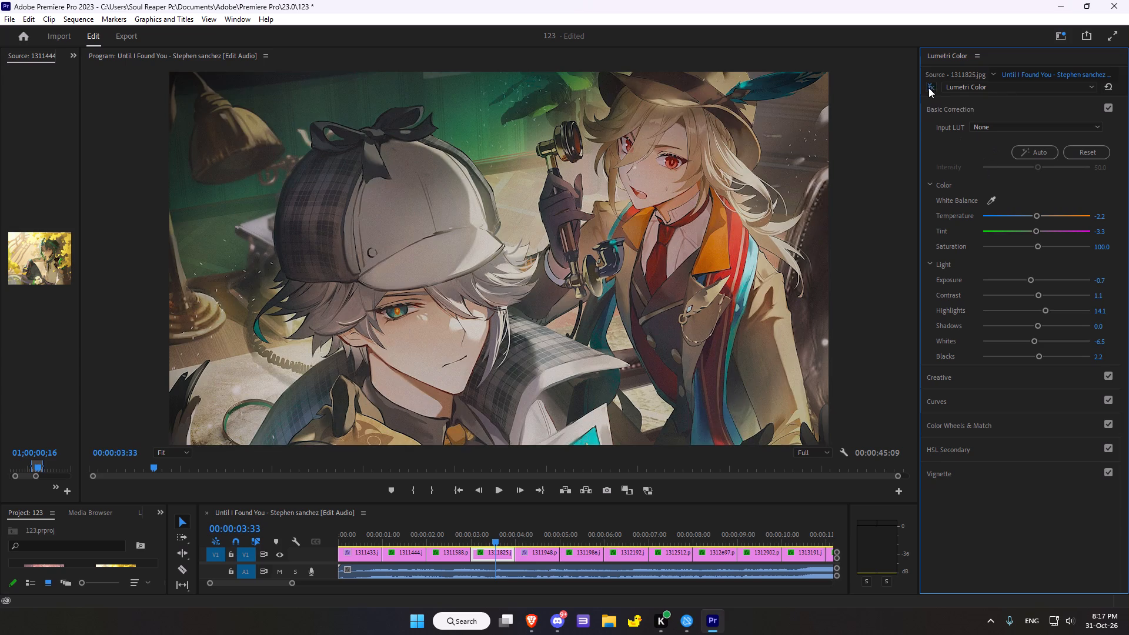
{"action": "left_click", "coordinate": [1110, 85]}
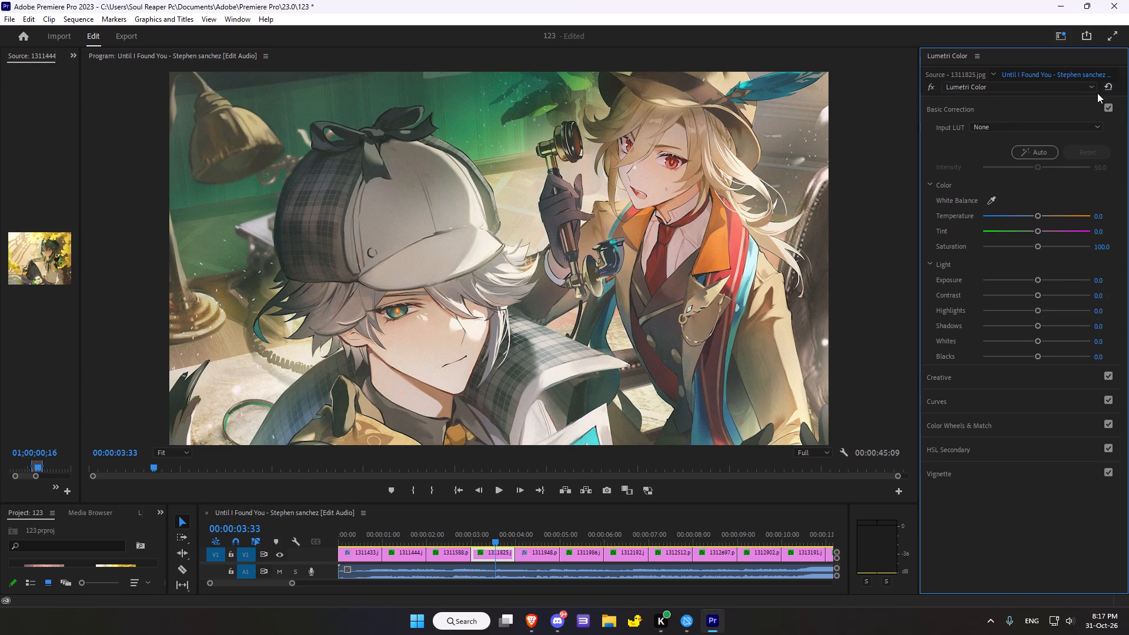
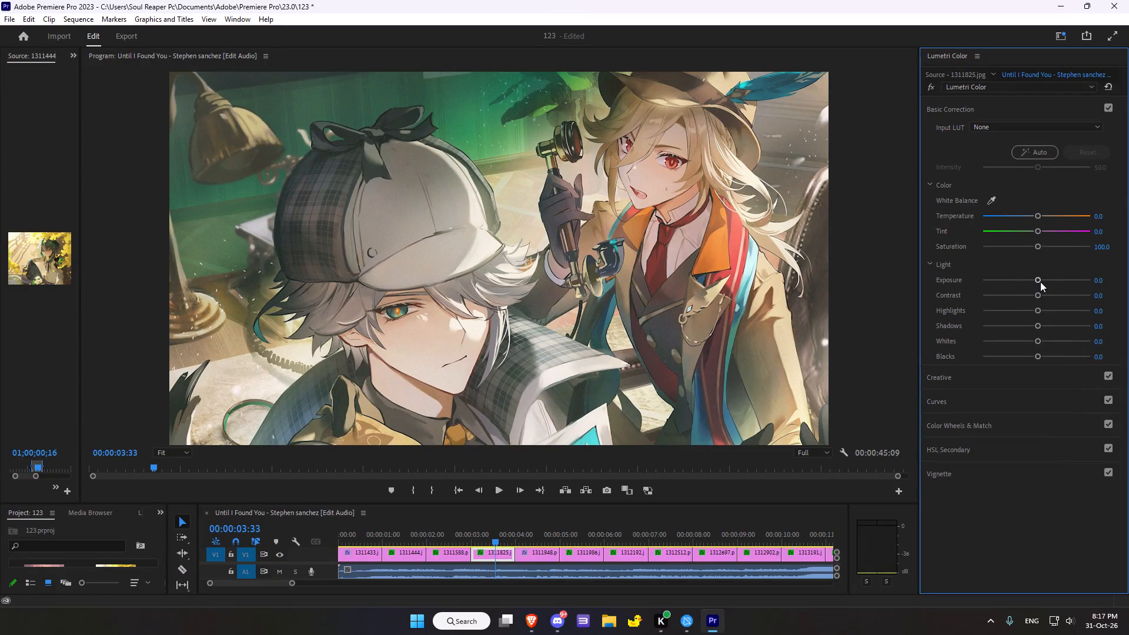
Set the fourth clip's Exposure to -0.5 and Contrast to 42.4 in Basic Correction.
{"action": "left_click_drag", "start_coordinate": [1040, 282], "coordinate": [1030, 277]}
{"action": "left_click_drag", "start_coordinate": [1034, 294], "coordinate": [1034, 295]}
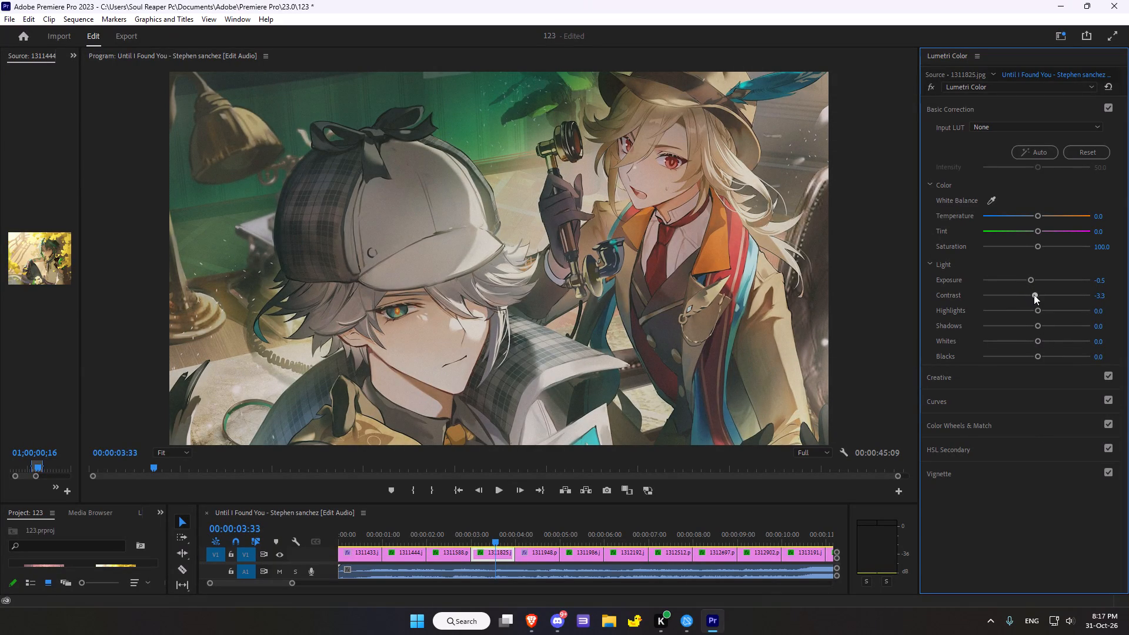
{"action": "left_click_drag", "start_coordinate": [1034, 295], "coordinate": [1058, 295]}
Adjust the fourth clip's white balance to Temperature 4.3 and Tint -15.2.
{"action": "left_click_drag", "start_coordinate": [1037, 210], "coordinate": [1020, 223]}
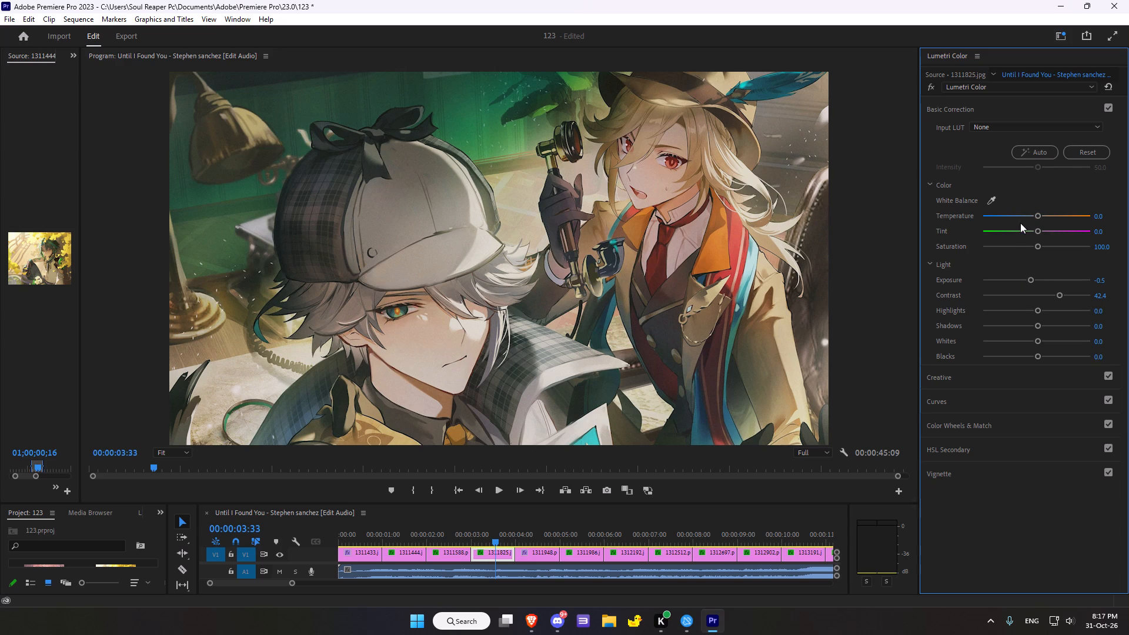
{"action": "left_click_drag", "start_coordinate": [1020, 223], "coordinate": [1034, 220]}
{"action": "left_click_drag", "start_coordinate": [1035, 216], "coordinate": [1026, 217]}
{"action": "left_click_drag", "start_coordinate": [1037, 229], "coordinate": [1027, 232]}
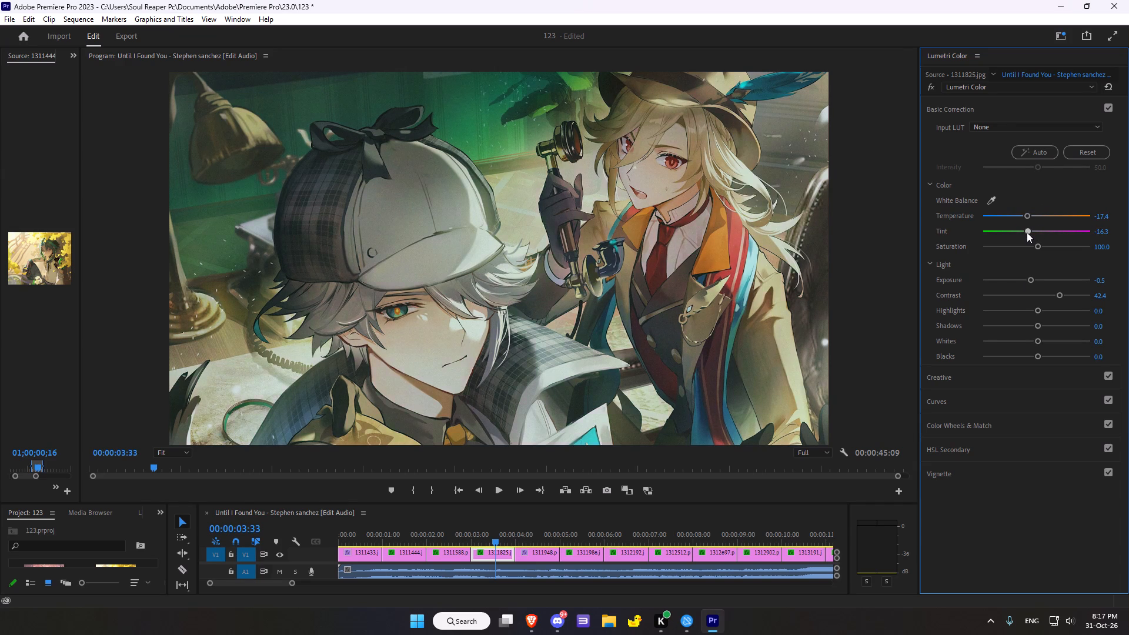
{"action": "left_click_drag", "start_coordinate": [1027, 232], "coordinate": [1027, 232]}
{"action": "left_click_drag", "start_coordinate": [1029, 213], "coordinate": [1038, 210]}
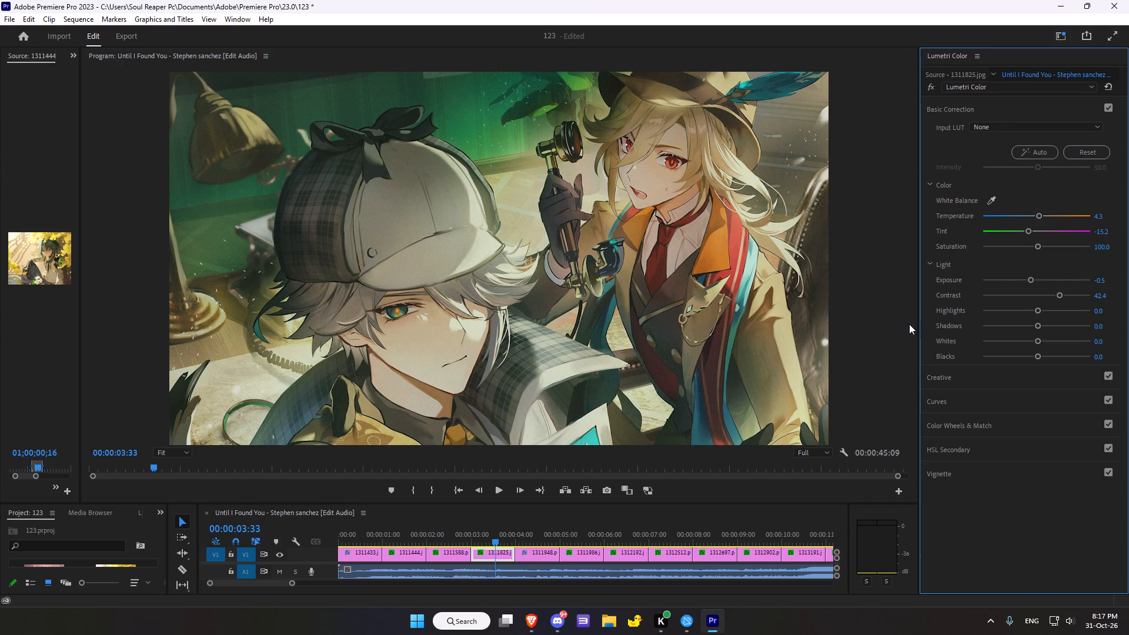
Balance the fourth clip's tones with Highlights 33.7, Shadows -6.5 and Whites -25.0, trying raised Blacks before returning them to 0.0.
{"action": "scroll", "coordinate": [1007, 366], "scroll_direction": "down", "scroll_amount": 1}
{"action": "left_click_drag", "start_coordinate": [1038, 313], "coordinate": [1053, 307]}
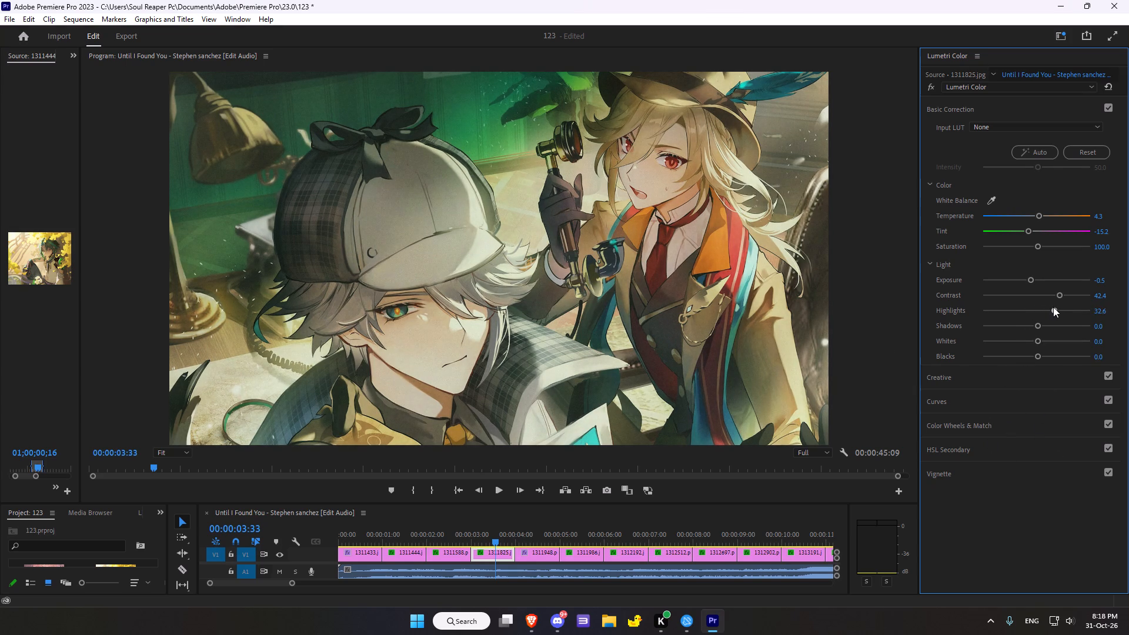
{"action": "left_click_drag", "start_coordinate": [1053, 307], "coordinate": [1054, 308]}
{"action": "left_click_drag", "start_coordinate": [1040, 328], "coordinate": [1034, 326]}
{"action": "left_click_drag", "start_coordinate": [1034, 326], "coordinate": [1032, 327]}
{"action": "left_click_drag", "start_coordinate": [1035, 341], "coordinate": [1025, 347]}
{"action": "left_click_drag", "start_coordinate": [1025, 347], "coordinate": [1012, 352]}
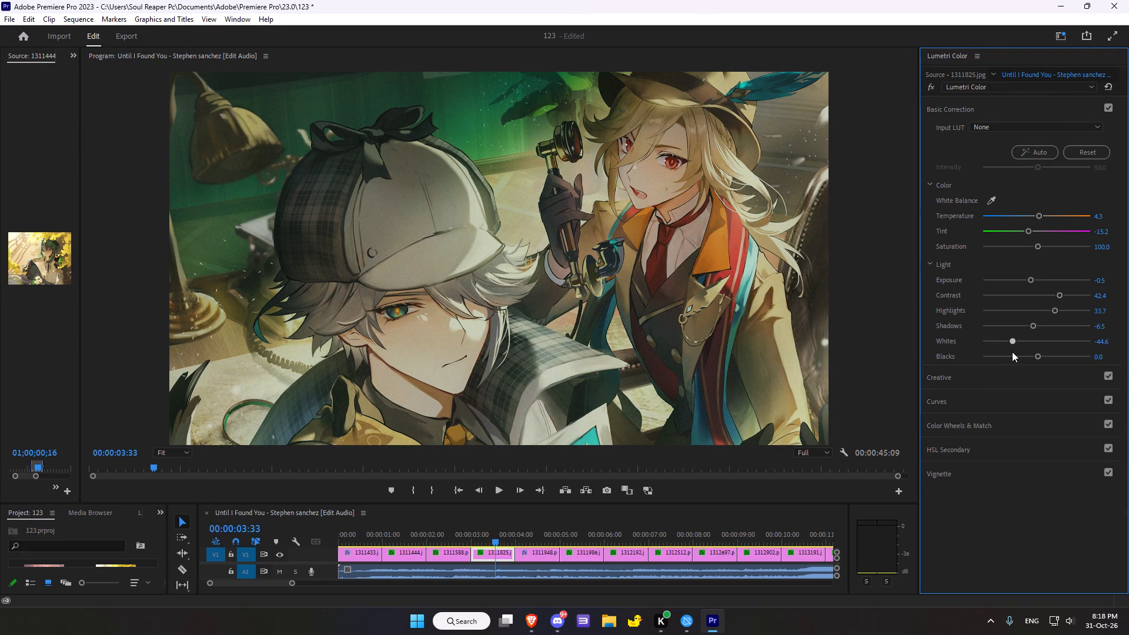
{"action": "left_click_drag", "start_coordinate": [1012, 352], "coordinate": [1022, 349]}
{"action": "left_click_drag", "start_coordinate": [1036, 357], "coordinate": [1048, 349]}
{"action": "left_click_drag", "start_coordinate": [1048, 349], "coordinate": [1036, 352]}
Try stronger sharpening in the fourth clip's Creative adjustments and settle on Sharpen 21.7.
{"action": "left_click", "coordinate": [940, 373]}
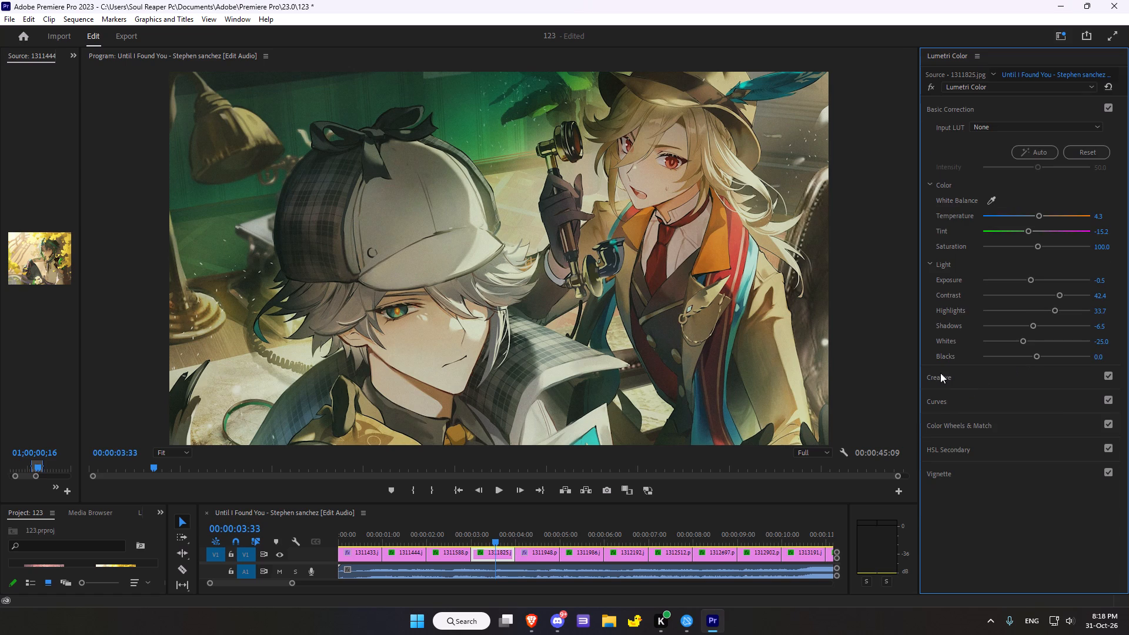
{"action": "left_click_drag", "start_coordinate": [1040, 315], "coordinate": [1053, 308]}
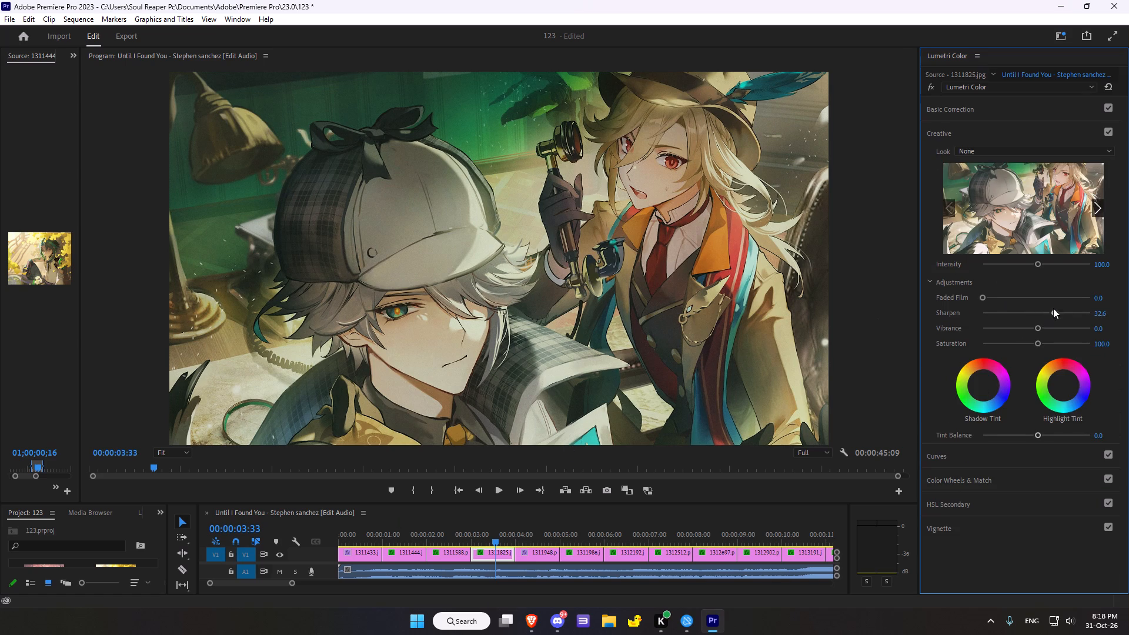
{"action": "left_click_drag", "start_coordinate": [1053, 308], "coordinate": [1057, 317]}
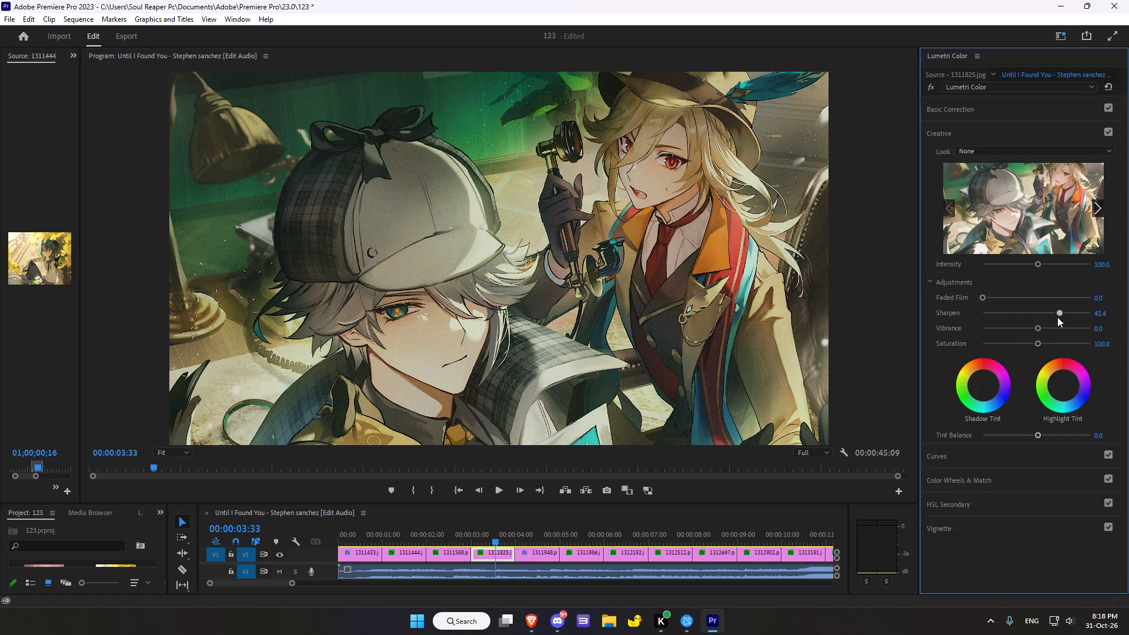
{"action": "left_click_drag", "start_coordinate": [1057, 317], "coordinate": [1047, 313]}
Try several Vibrance levels for the fourth clip, settle on -12.0, and set the Creative Saturation to 109.8.
{"action": "left_click_drag", "start_coordinate": [1038, 328], "coordinate": [1020, 327]}
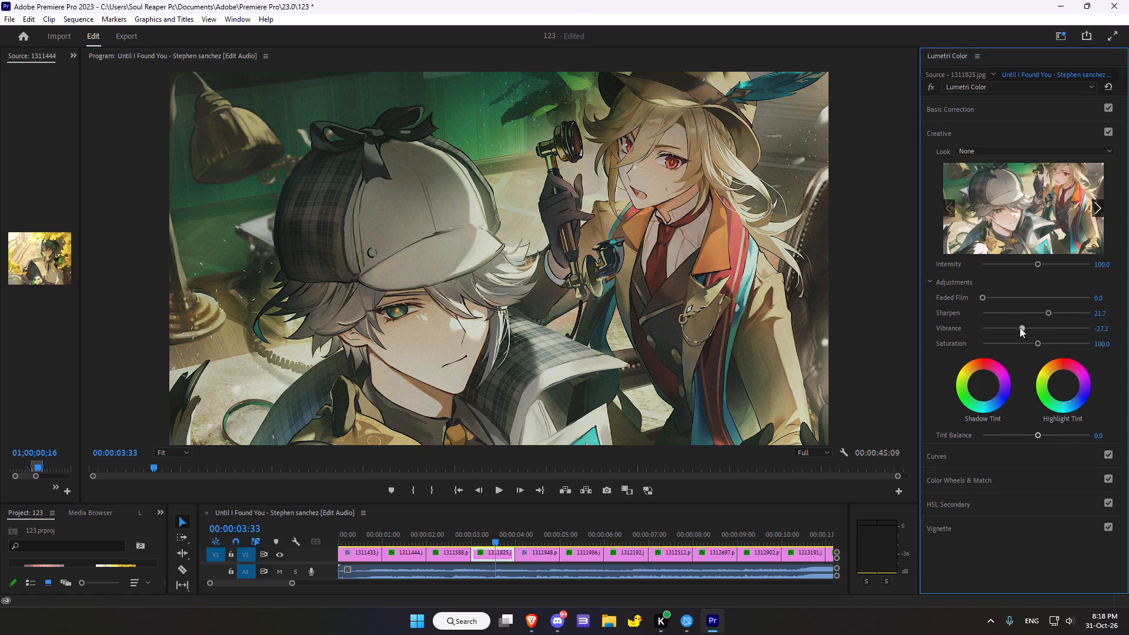
{"action": "left_click_drag", "start_coordinate": [1020, 327], "coordinate": [1036, 329]}
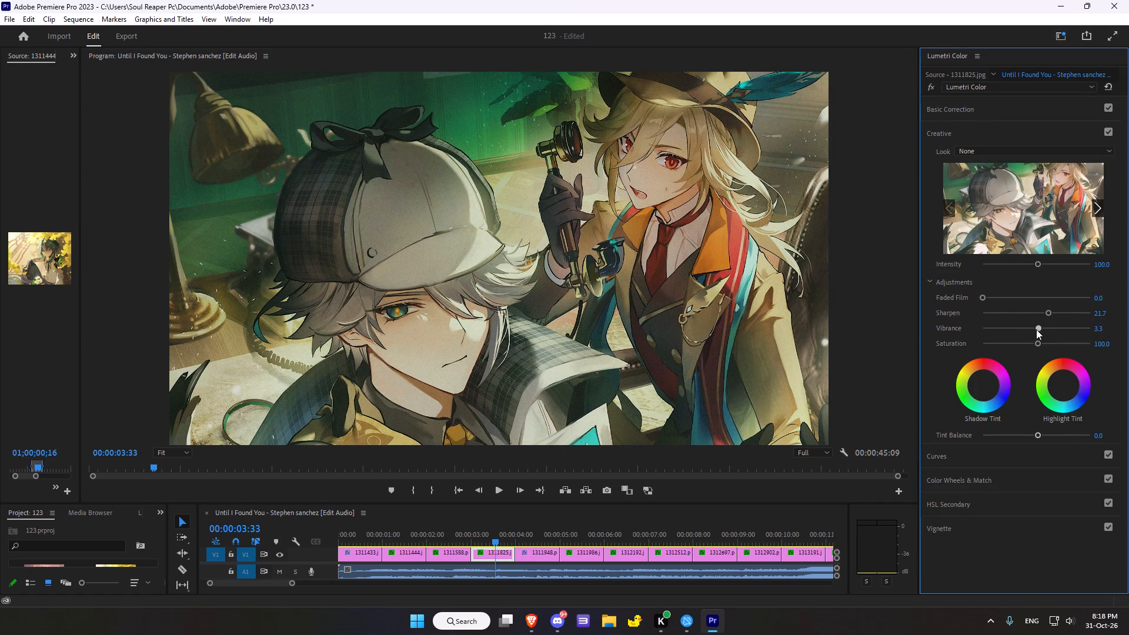
{"action": "left_click_drag", "start_coordinate": [1036, 329], "coordinate": [1025, 329]}
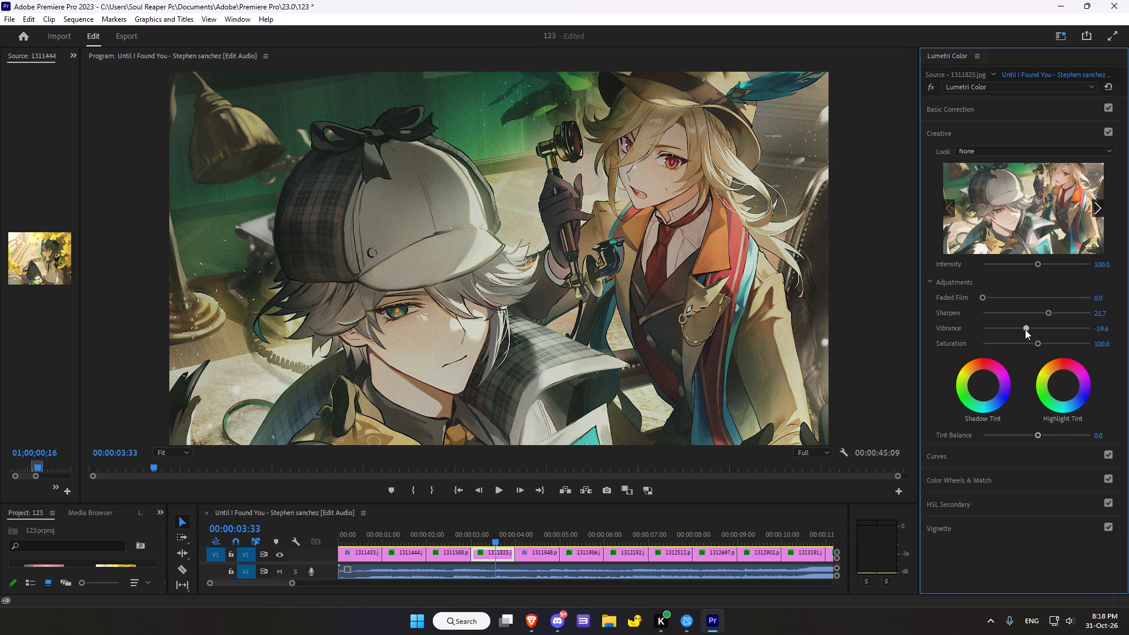
{"action": "left_click_drag", "start_coordinate": [1025, 329], "coordinate": [1010, 332]}
{"action": "left_click_drag", "start_coordinate": [1010, 332], "coordinate": [1002, 333]}
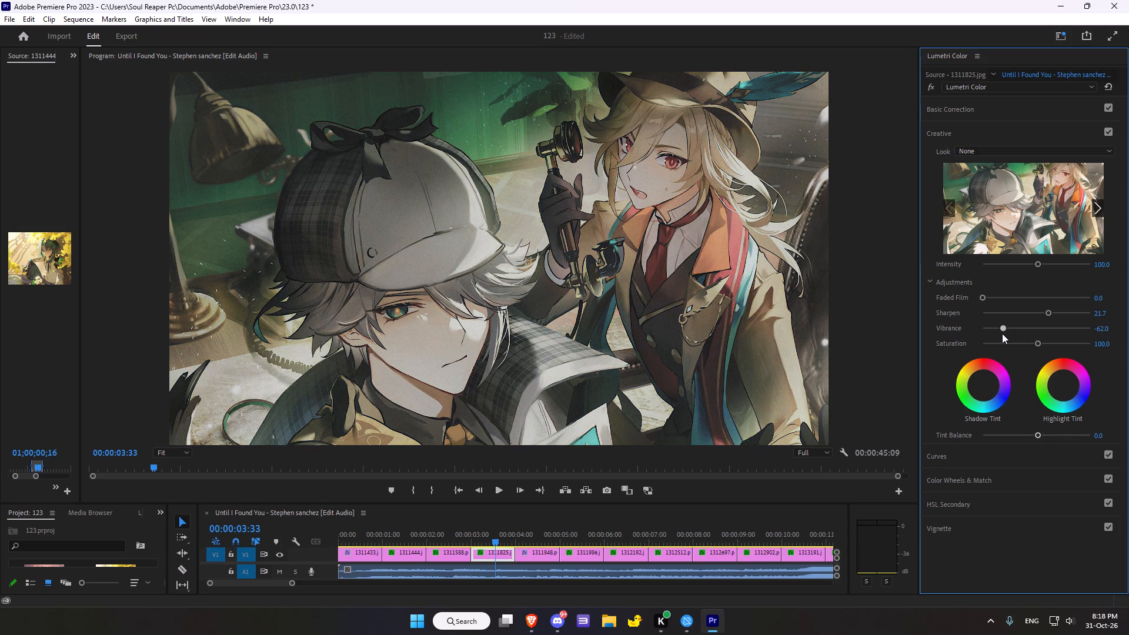
{"action": "left_click_drag", "start_coordinate": [1002, 333], "coordinate": [998, 334]}
{"action": "left_click_drag", "start_coordinate": [998, 334], "coordinate": [1049, 335]}
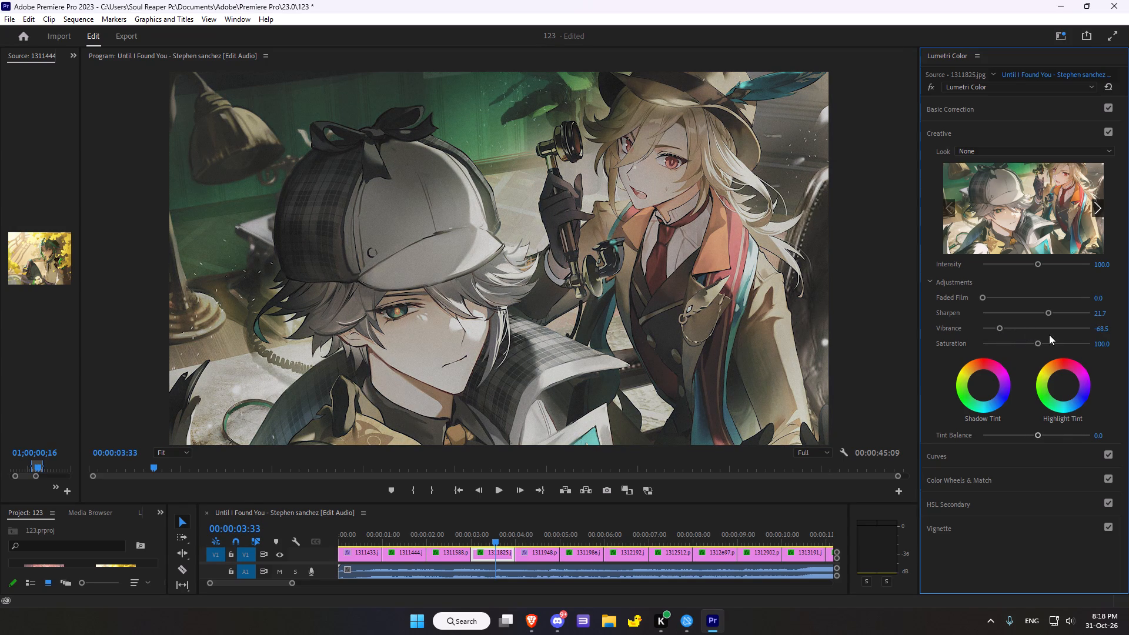
{"action": "left_click_drag", "start_coordinate": [1049, 335], "coordinate": [1047, 335]}
{"action": "left_click_drag", "start_coordinate": [998, 327], "coordinate": [1019, 327]}
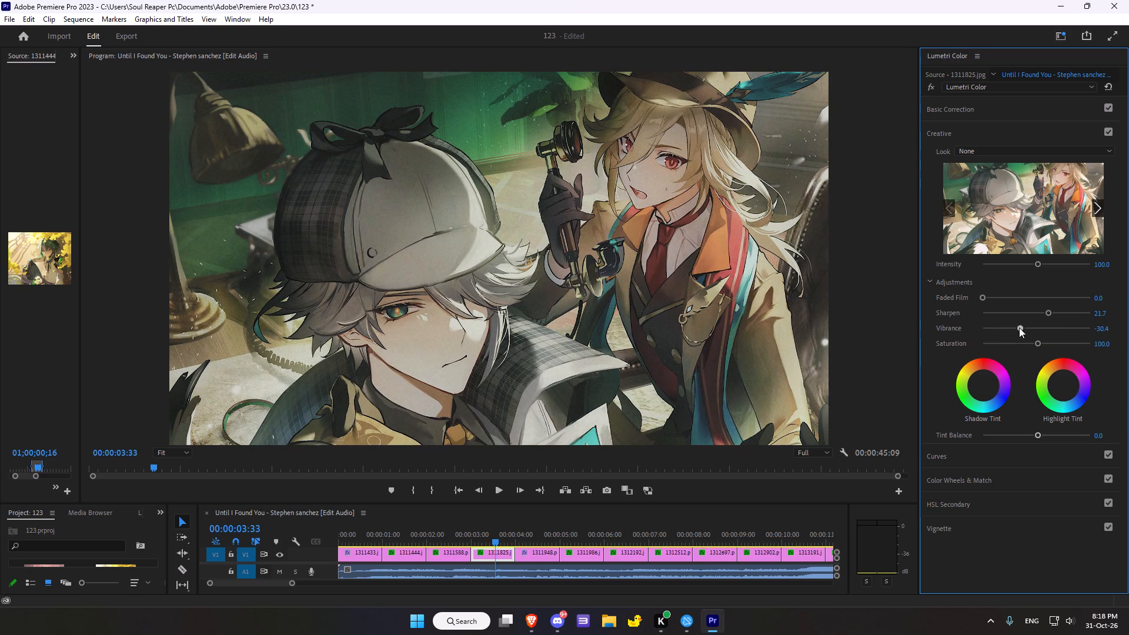
{"action": "left_click_drag", "start_coordinate": [1019, 327], "coordinate": [1029, 325]}
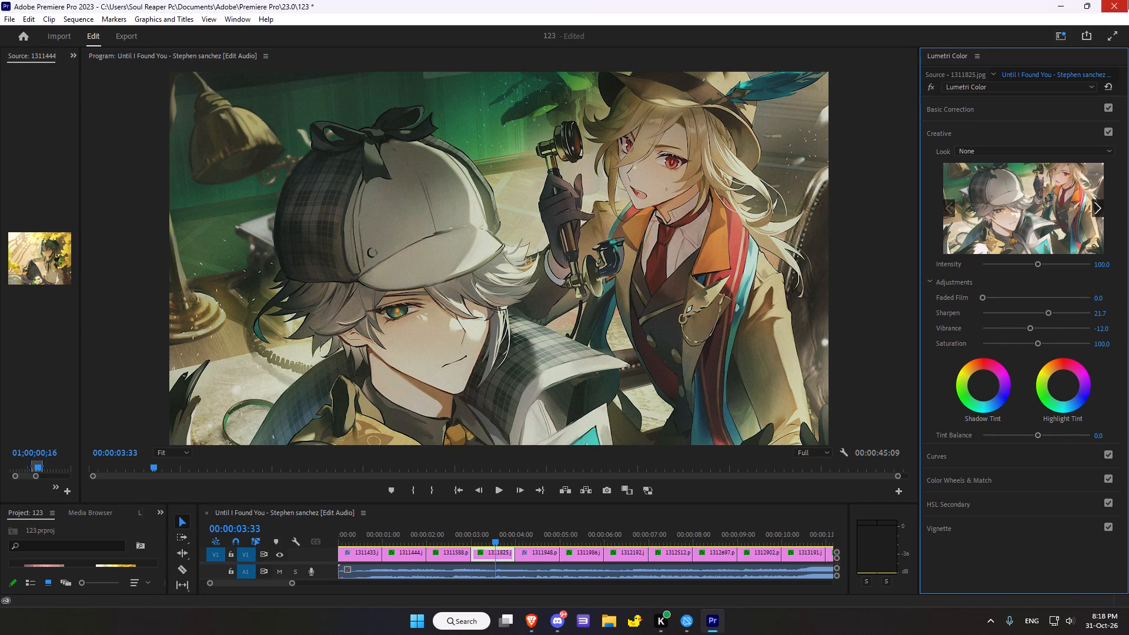
{"action": "left_click", "coordinate": [1040, 343]}
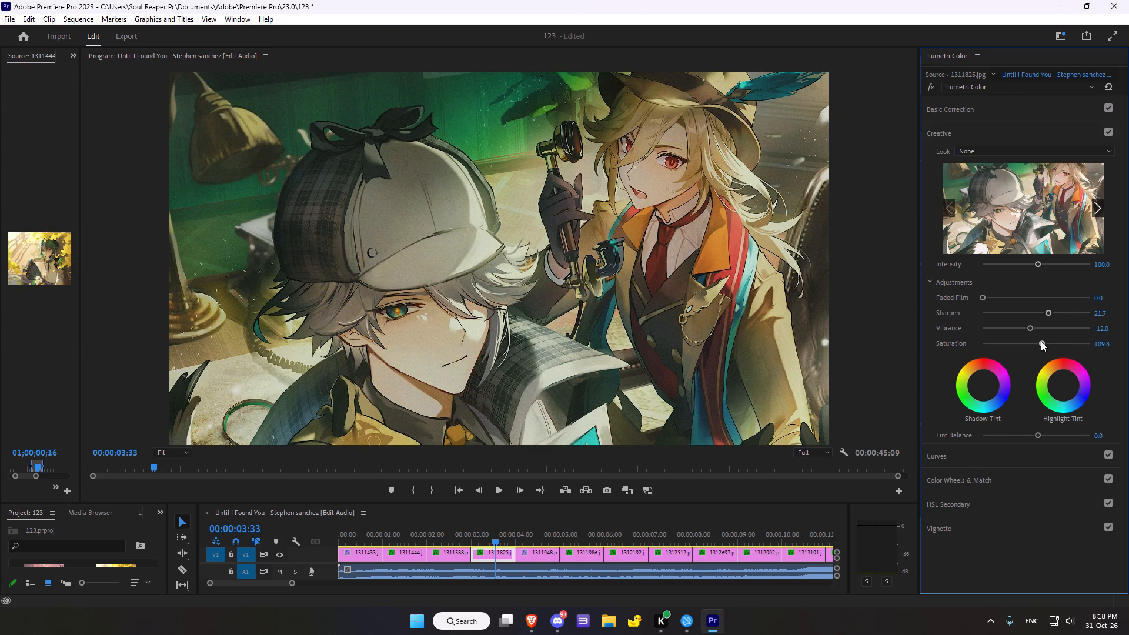
Shift the fourth clip's Shadow Tint very slightly toward magenta and its Highlight Tint very slightly toward yellow-green.
{"action": "left_click_drag", "start_coordinate": [980, 384], "coordinate": [1012, 345]}
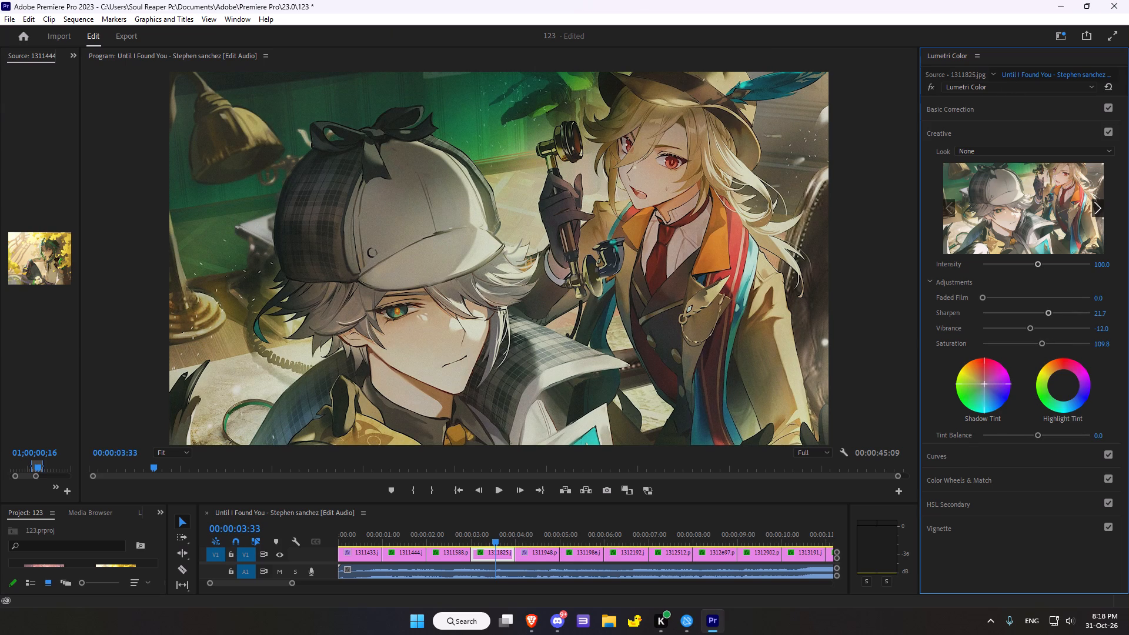
{"action": "left_click_drag", "start_coordinate": [1012, 345], "coordinate": [1080, 343]}
{"action": "left_click_drag", "start_coordinate": [1060, 386], "coordinate": [1044, 389]}
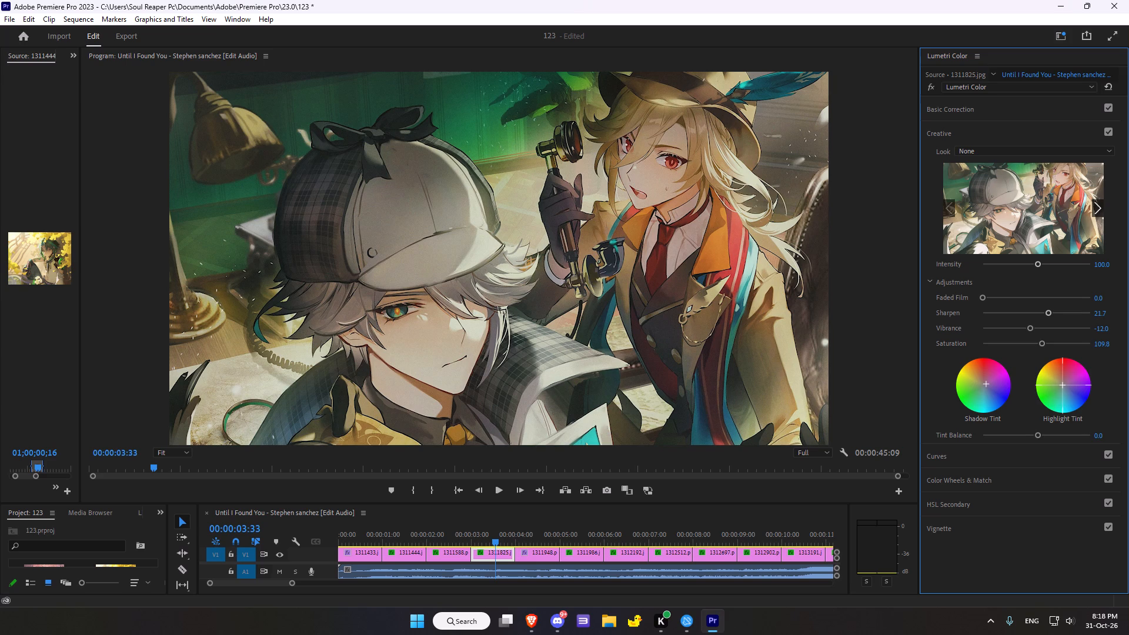
{"action": "left_click_drag", "start_coordinate": [1044, 389], "coordinate": [1051, 383]}
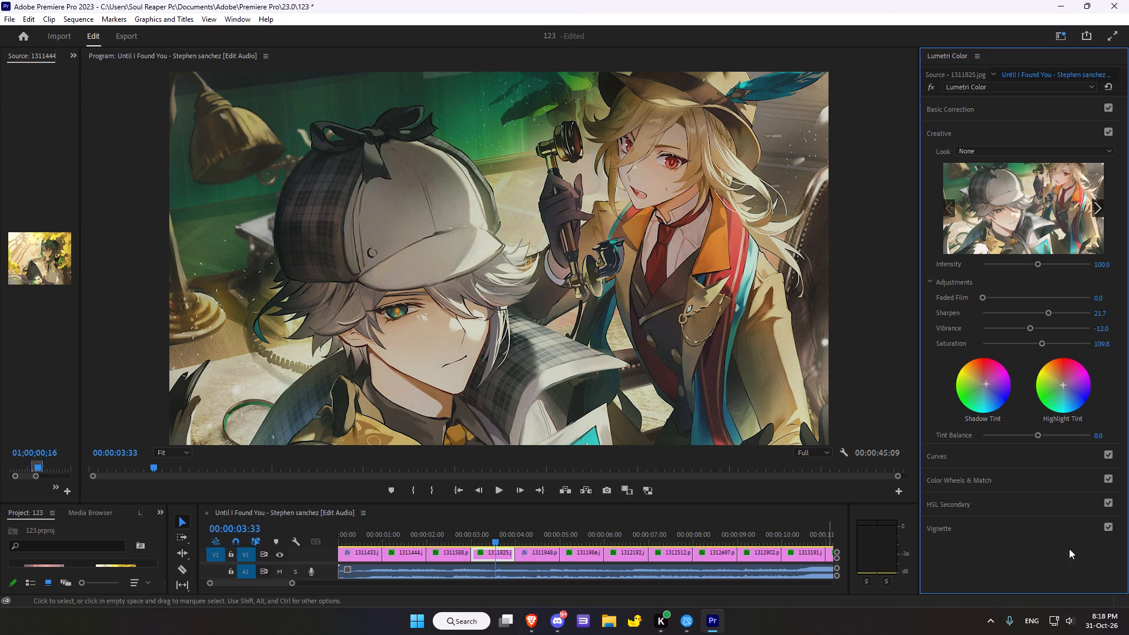
Add a midpoint to the fourth clip's white RGB curve and raise it slightly to lift the midtones.
{"action": "scroll", "coordinate": [1036, 398], "scroll_direction": "down", "scroll_amount": 2}
{"action": "left_click", "coordinate": [941, 458]}
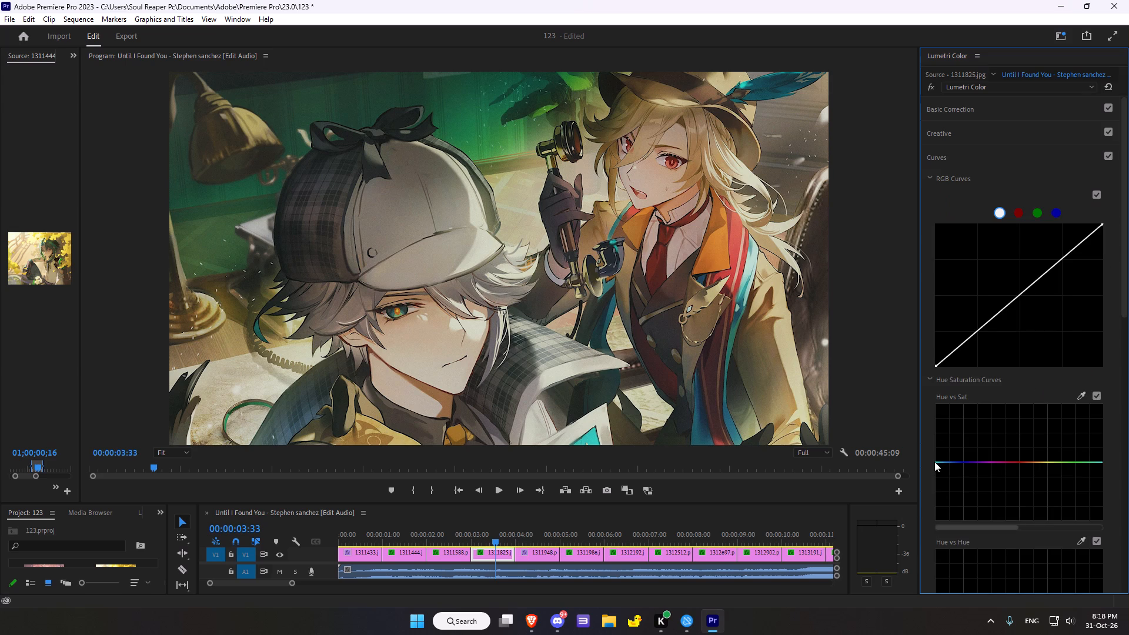
{"action": "left_click", "coordinate": [1018, 293]}
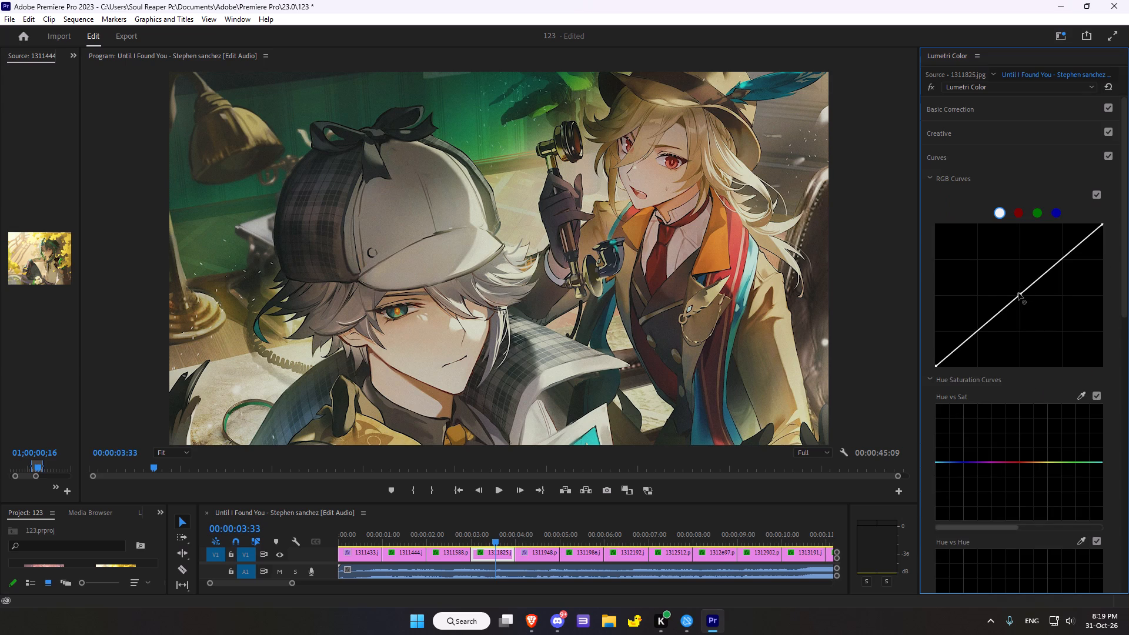
{"action": "left_click", "coordinate": [1019, 295]}
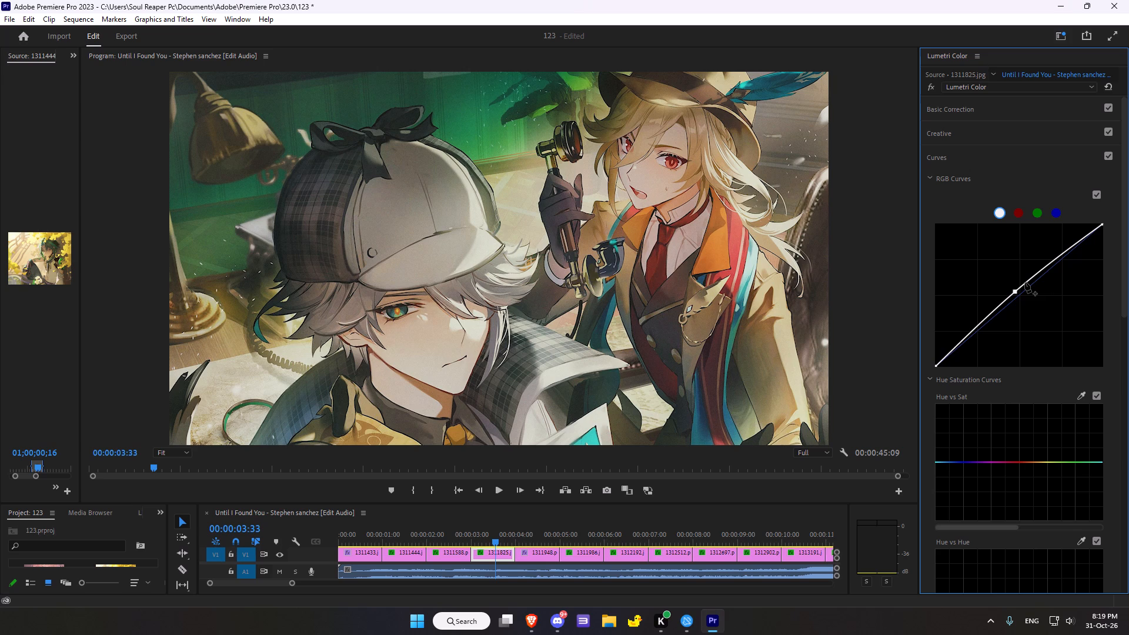
Sample the golden-orange clothing for the Hue vs Sat curve and raise the orange point to boost that hue's saturation.
{"action": "scroll", "coordinate": [991, 361], "scroll_direction": "down", "scroll_amount": 3}
{"action": "left_click", "coordinate": [1084, 361]}
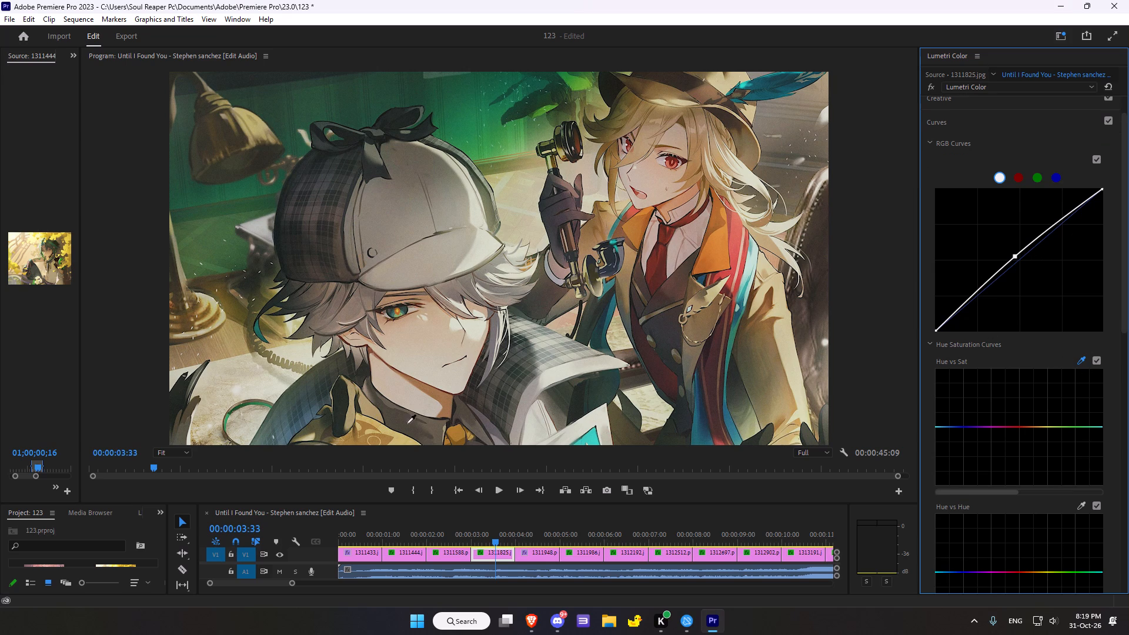
{"action": "left_click", "coordinate": [388, 439]}
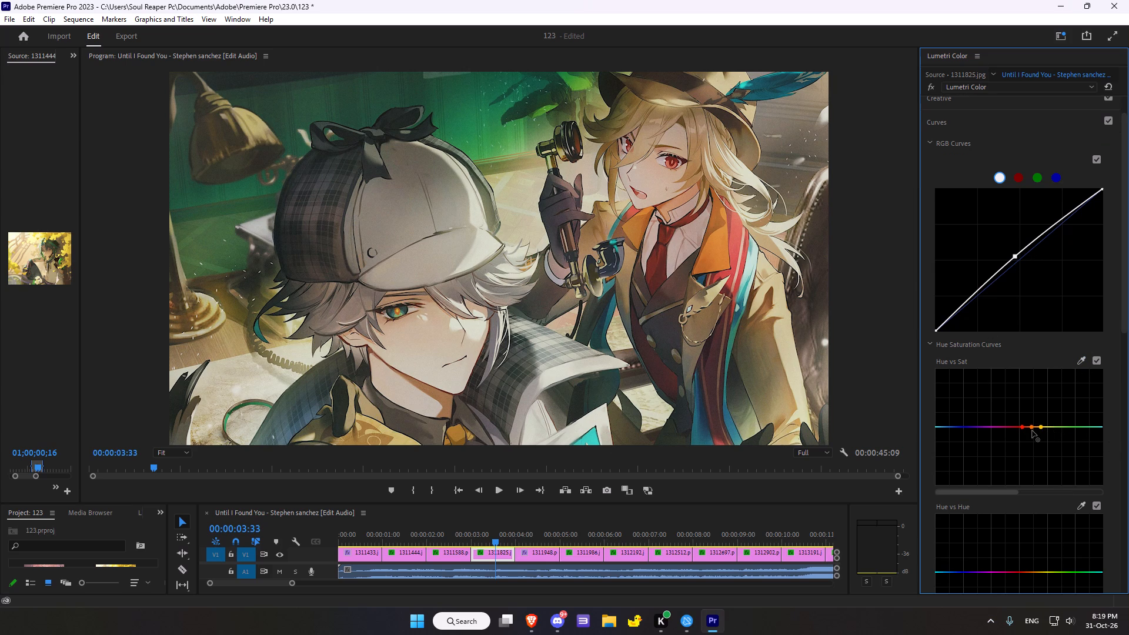
{"action": "left_click_drag", "start_coordinate": [1032, 428], "coordinate": [1028, 410]}
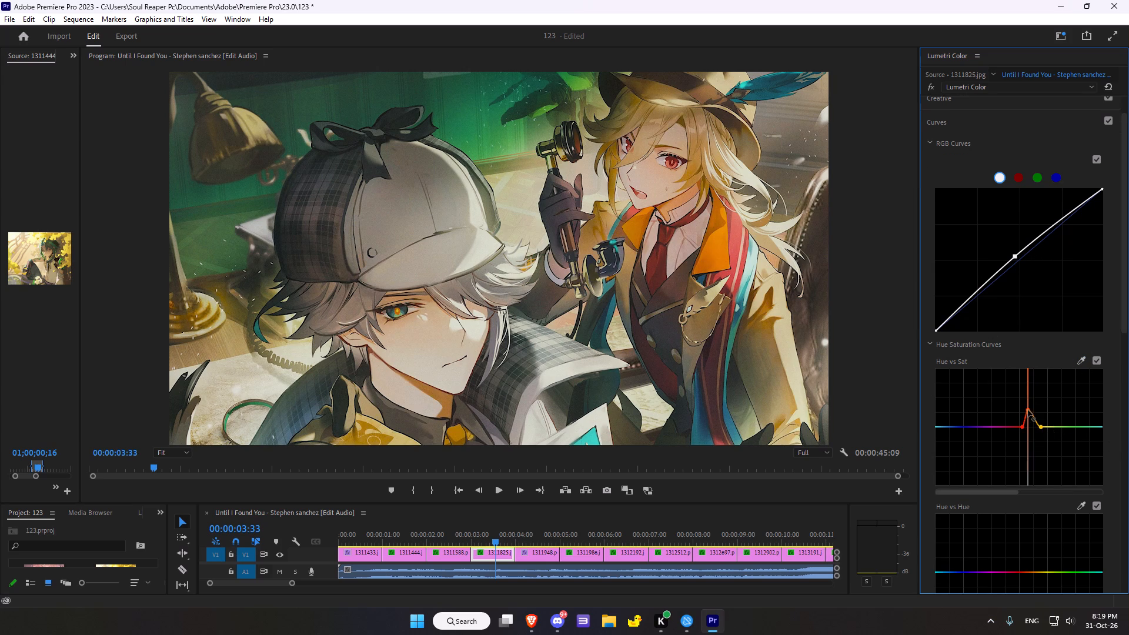
{"action": "left_click_drag", "start_coordinate": [1028, 410], "coordinate": [1031, 412]}
Sample the red stripe of the blond character's scarf for the Hue vs Hue curve and lower the red point slightly.
{"action": "scroll", "coordinate": [1030, 343], "scroll_direction": "down", "scroll_amount": 2}
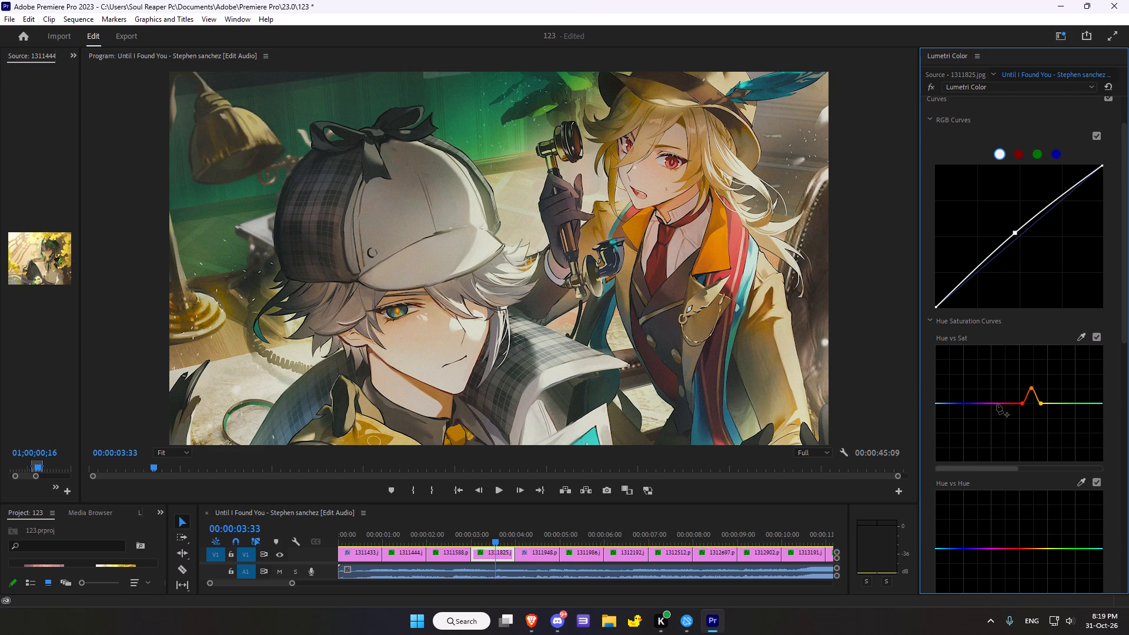
{"action": "scroll", "coordinate": [998, 403], "scroll_direction": "down", "scroll_amount": 4}
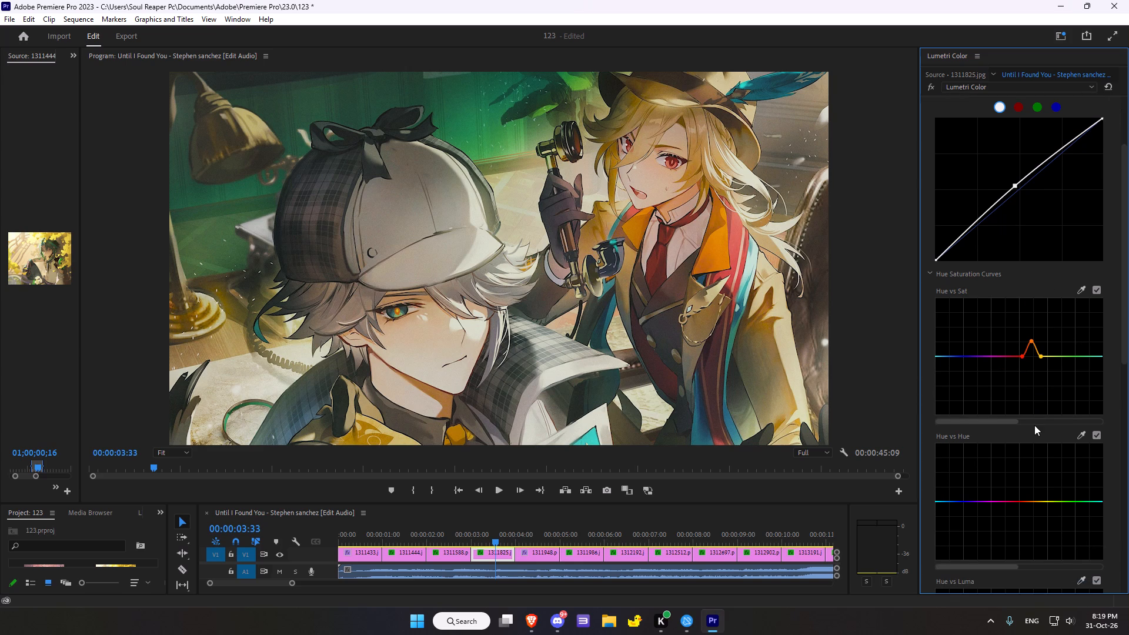
{"action": "scroll", "coordinate": [1058, 522], "scroll_direction": "down", "scroll_amount": 2}
{"action": "scroll", "coordinate": [1026, 482], "scroll_direction": "down", "scroll_amount": 7}
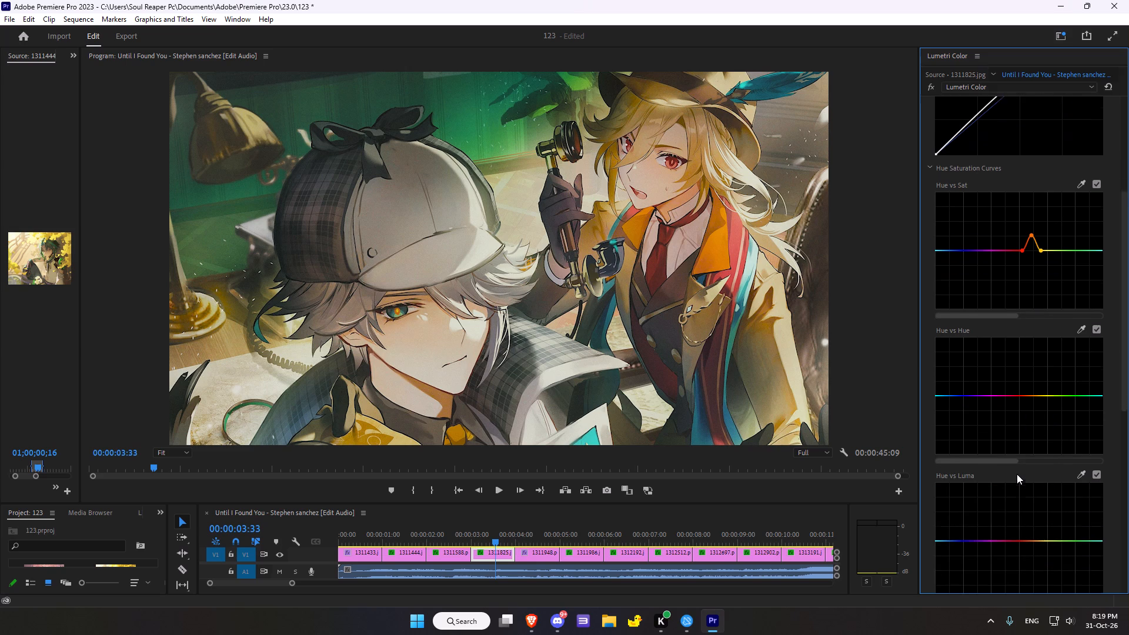
{"action": "scroll", "coordinate": [1017, 474], "scroll_direction": "down", "scroll_amount": 11}
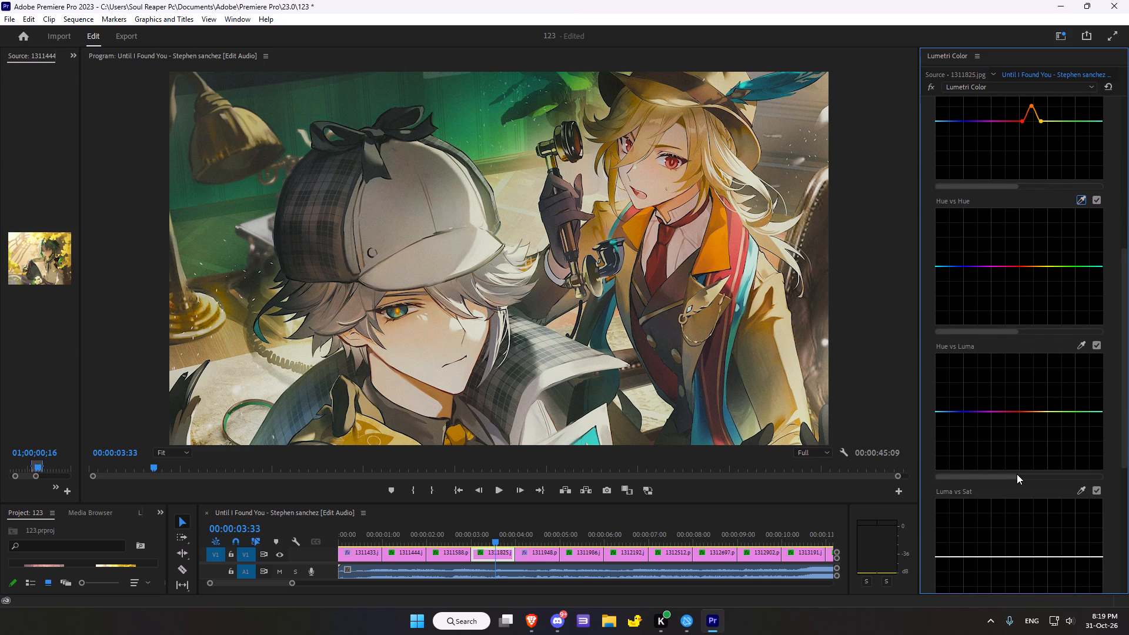
{"action": "scroll", "coordinate": [1017, 474], "scroll_direction": "up", "scroll_amount": 7}
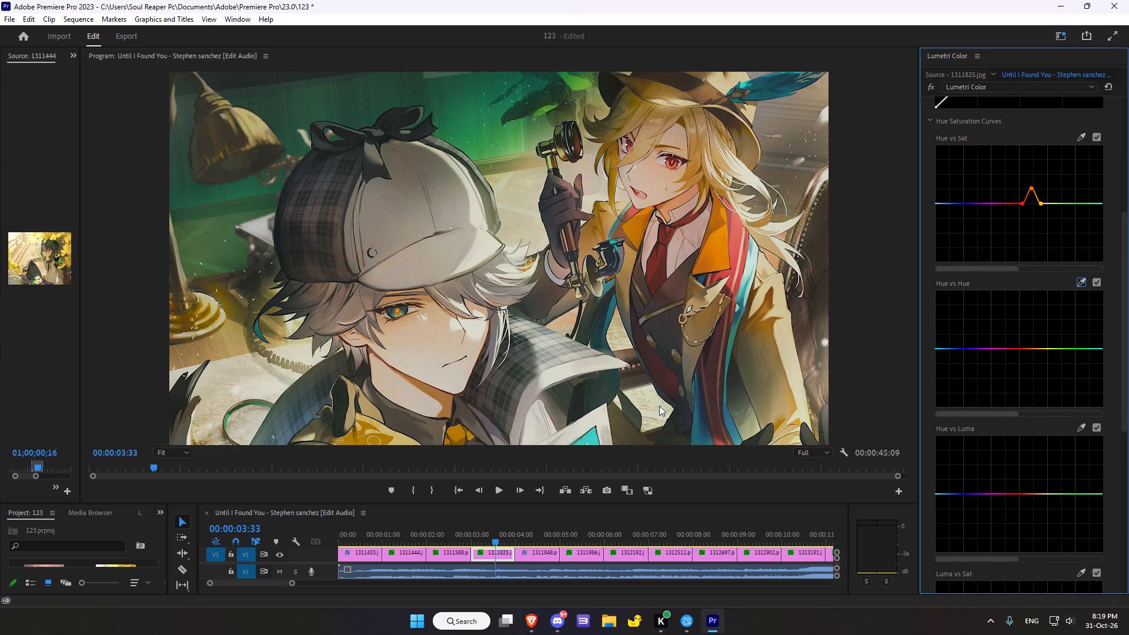
{"action": "left_click", "coordinate": [1085, 281]}
{"action": "left_click", "coordinate": [726, 275]}
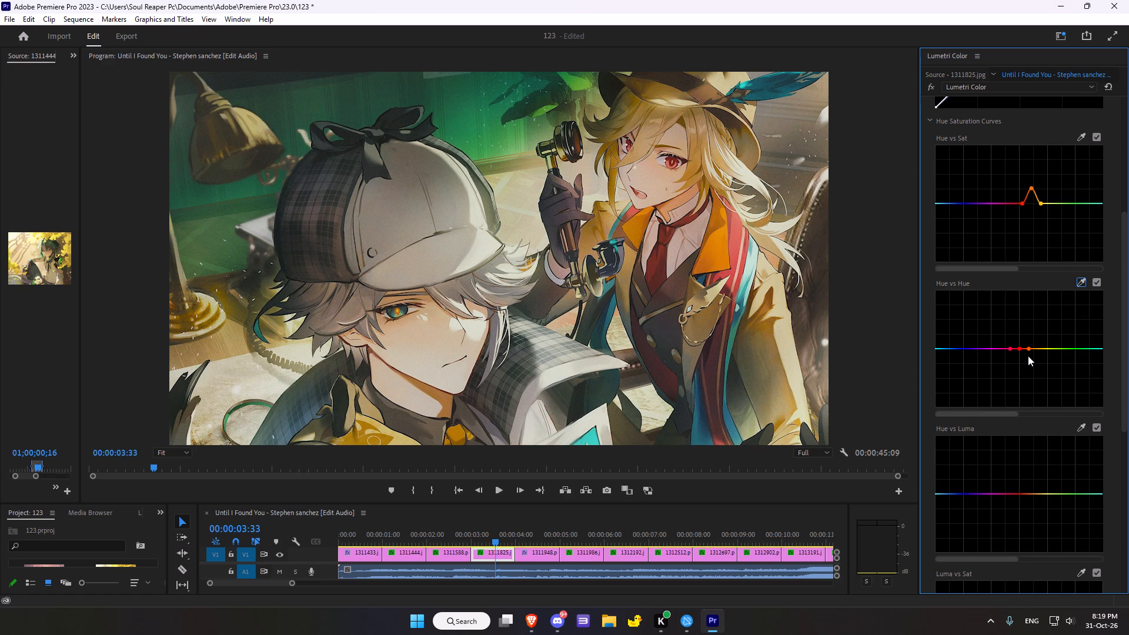
{"action": "left_click", "coordinate": [1020, 349]}
Sample the green background for the Hue vs Luma curve and lower the green point slightly to darken that hue.
{"action": "scroll", "coordinate": [1032, 342], "scroll_direction": "down", "scroll_amount": 6}
{"action": "left_click", "coordinate": [1083, 356]}
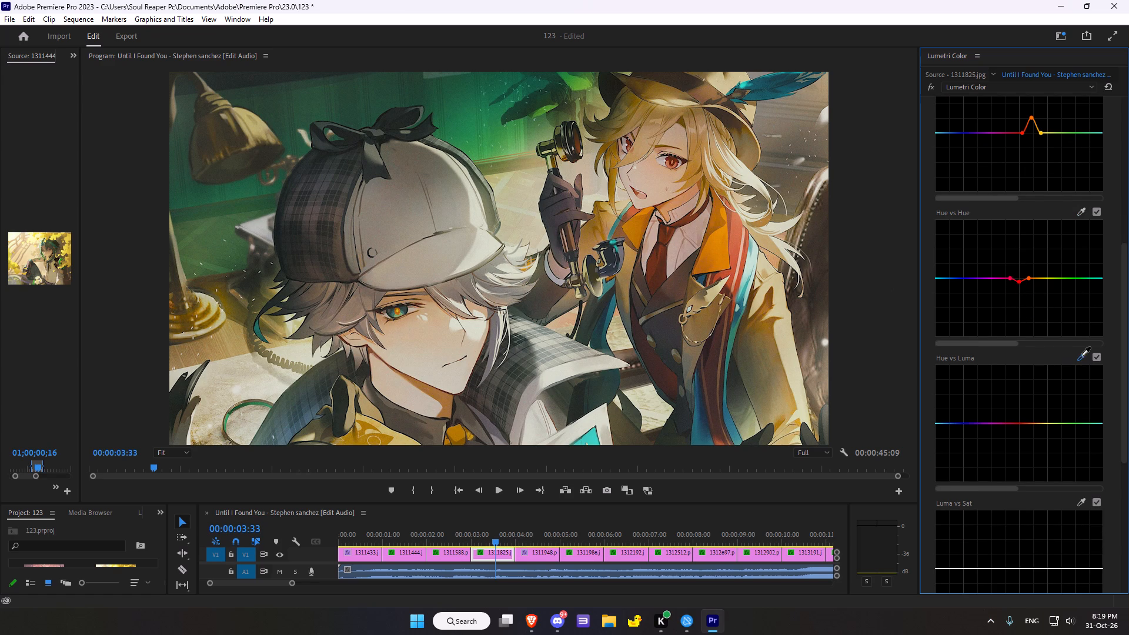
{"action": "left_click", "coordinate": [472, 133]}
{"action": "left_click_drag", "start_coordinate": [1083, 425], "coordinate": [1081, 411]}
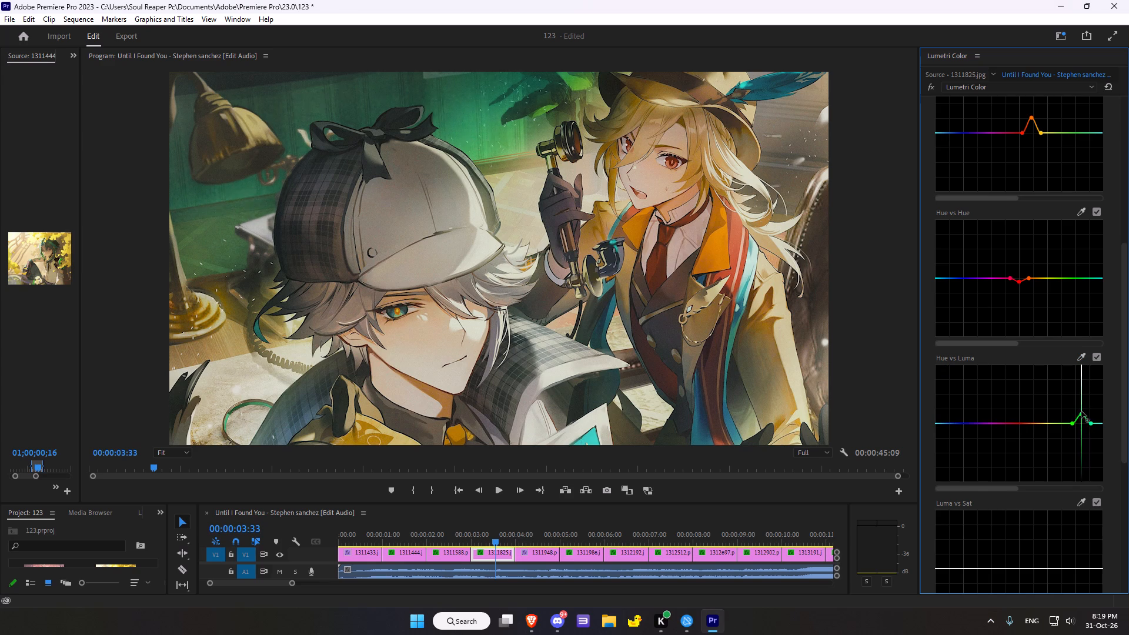
{"action": "left_click_drag", "start_coordinate": [1081, 411], "coordinate": [1083, 430]}
Sample the bright part of the plaid cape for the Luma vs Sat curve and lower the highlight point to desaturate bright tones.
{"action": "scroll", "coordinate": [1023, 418], "scroll_direction": "down", "scroll_amount": 5}
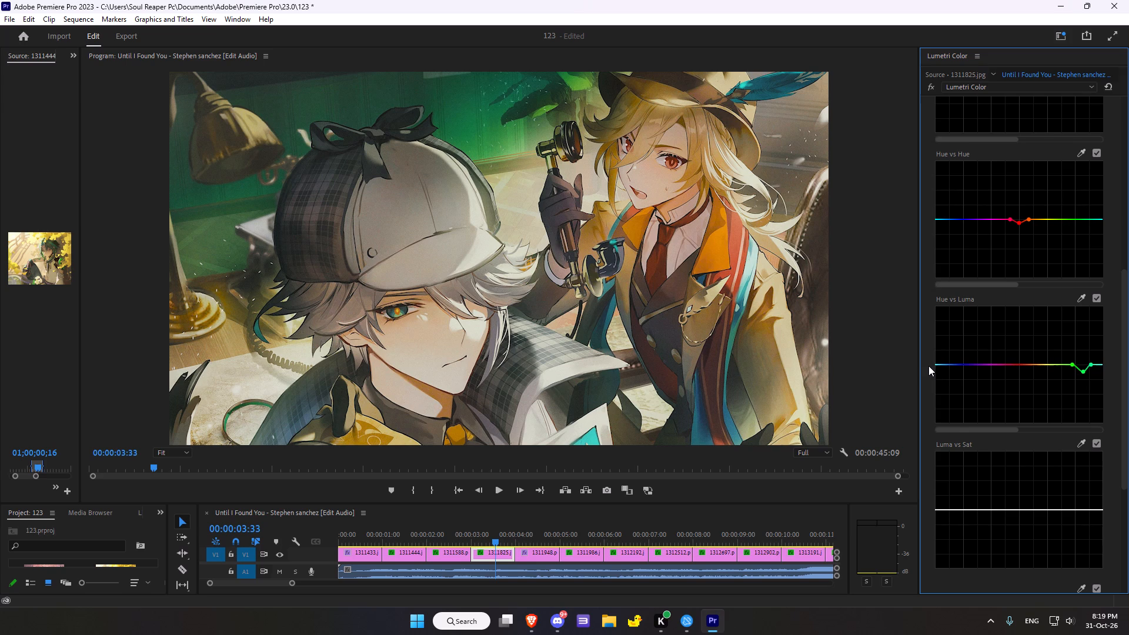
{"action": "scroll", "coordinate": [928, 362], "scroll_direction": "down", "scroll_amount": 4}
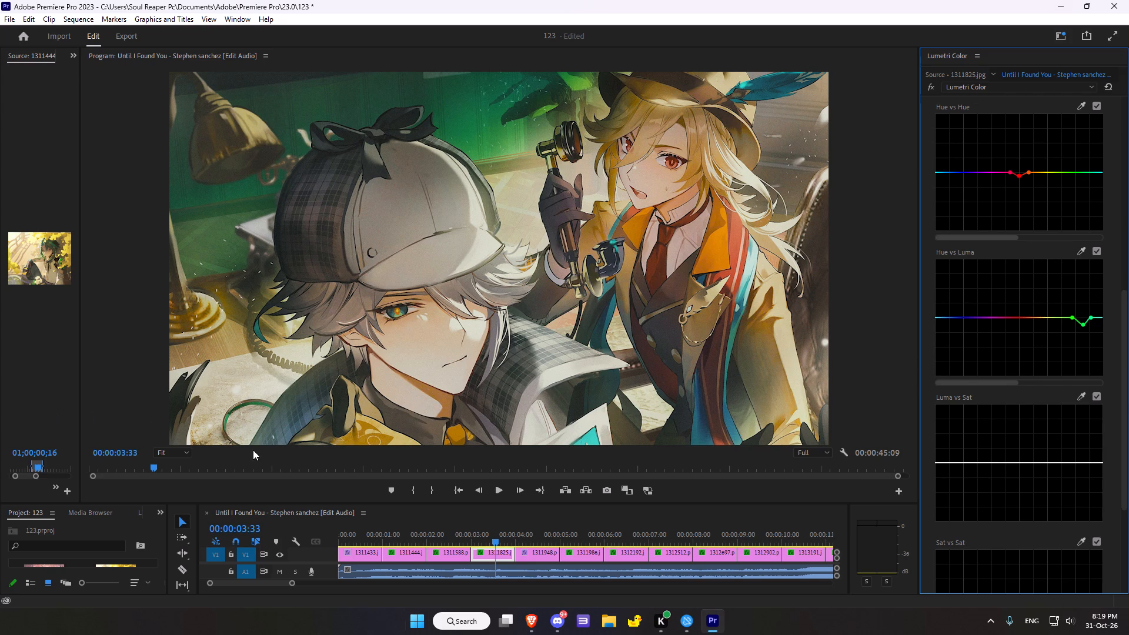
{"action": "scroll", "coordinate": [1001, 365], "scroll_direction": "down", "scroll_amount": 4}
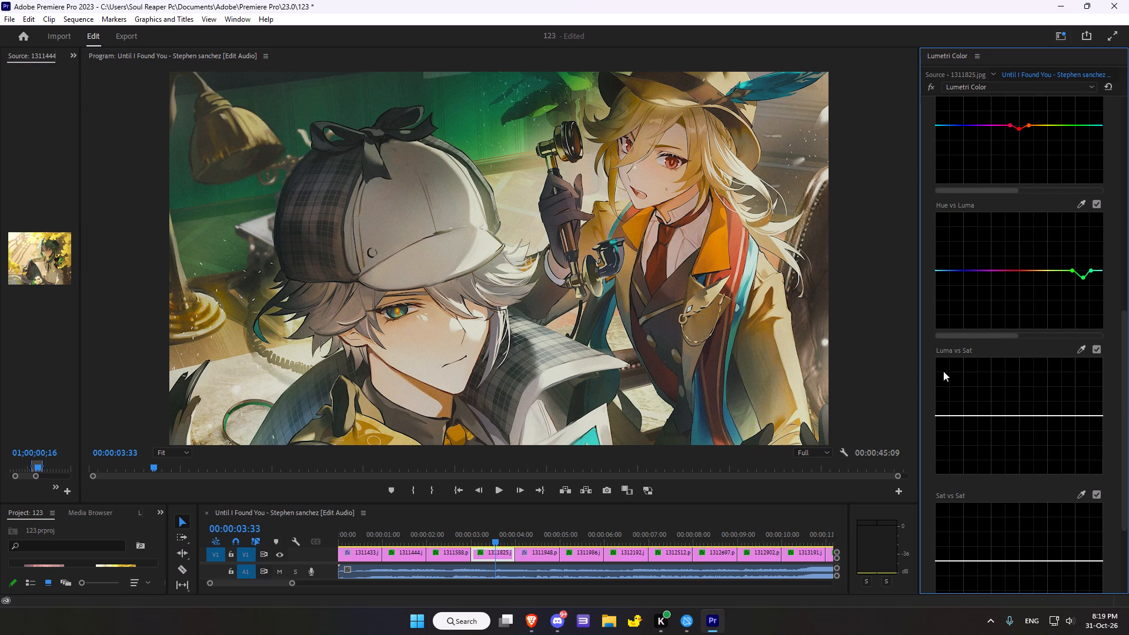
{"action": "left_click", "coordinate": [1084, 352]}
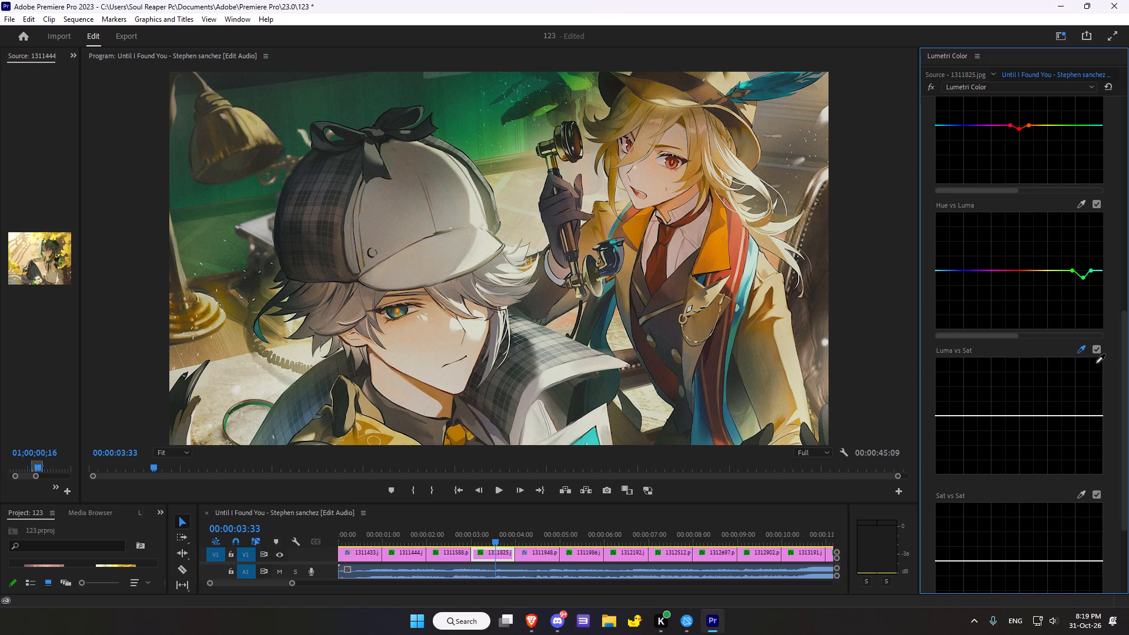
{"action": "left_click", "coordinate": [524, 438]}
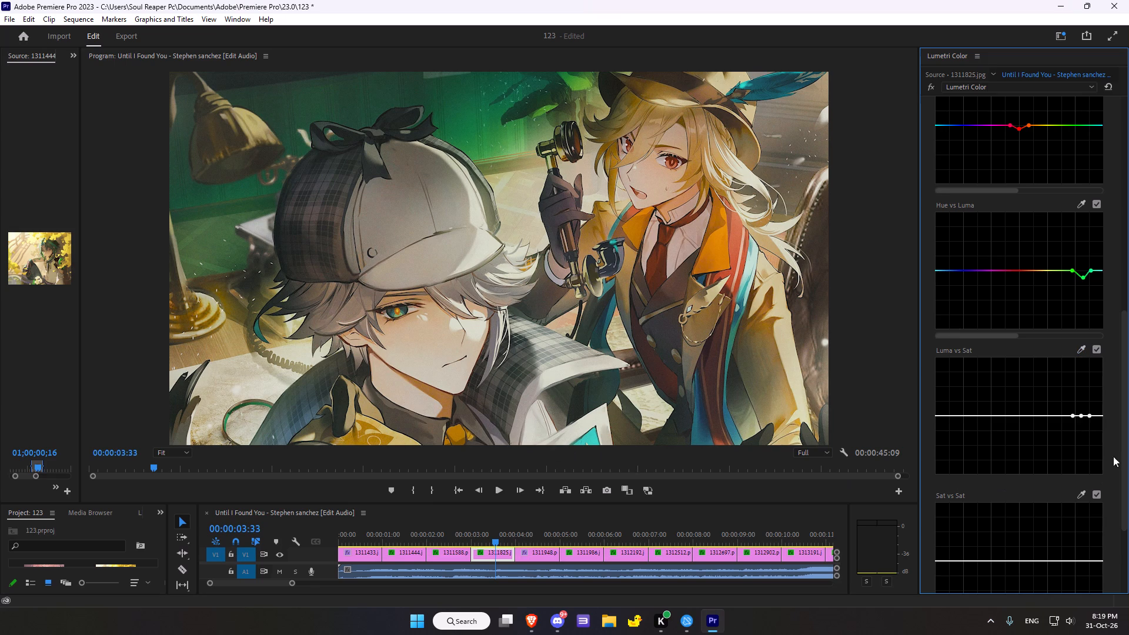
{"action": "left_click_drag", "start_coordinate": [1080, 415], "coordinate": [1075, 372]}
{"action": "left_click_drag", "start_coordinate": [1075, 372], "coordinate": [1077, 429]}
{"action": "left_click_drag", "start_coordinate": [1077, 429], "coordinate": [1080, 442]}
{"action": "left_click_drag", "start_coordinate": [1080, 442], "coordinate": [1080, 441]}
Sample a muted area low on the blond character's outfit for the Sat vs Sat curve and raise its low-saturation point slightly.
{"action": "scroll", "coordinate": [1081, 373], "scroll_direction": "down", "scroll_amount": 1}
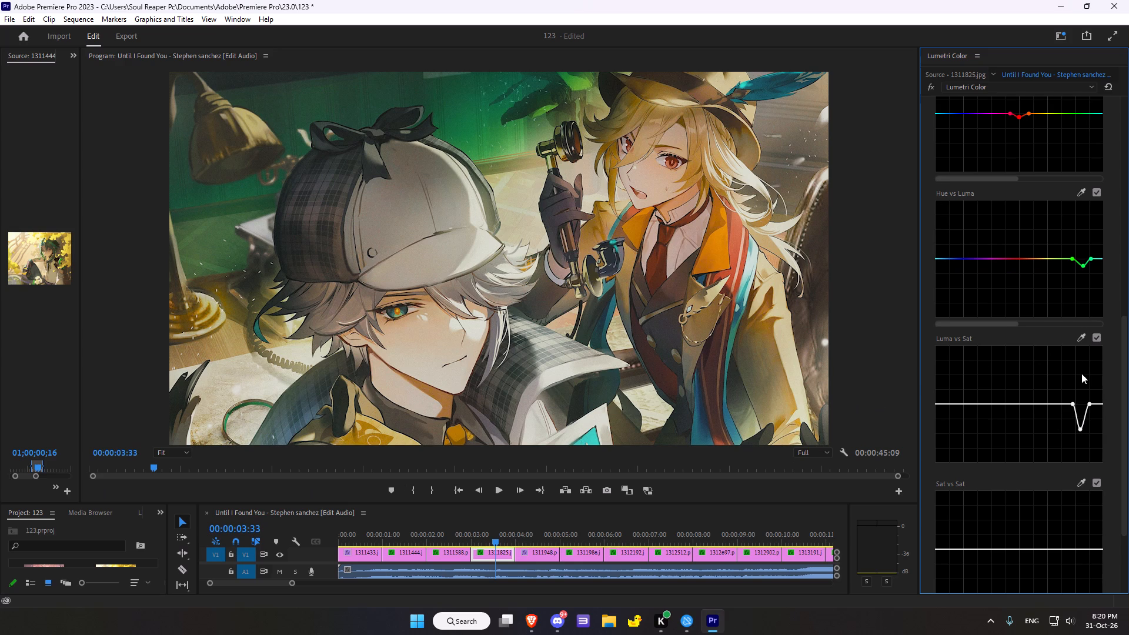
{"action": "scroll", "coordinate": [1036, 380], "scroll_direction": "down", "scroll_amount": 2}
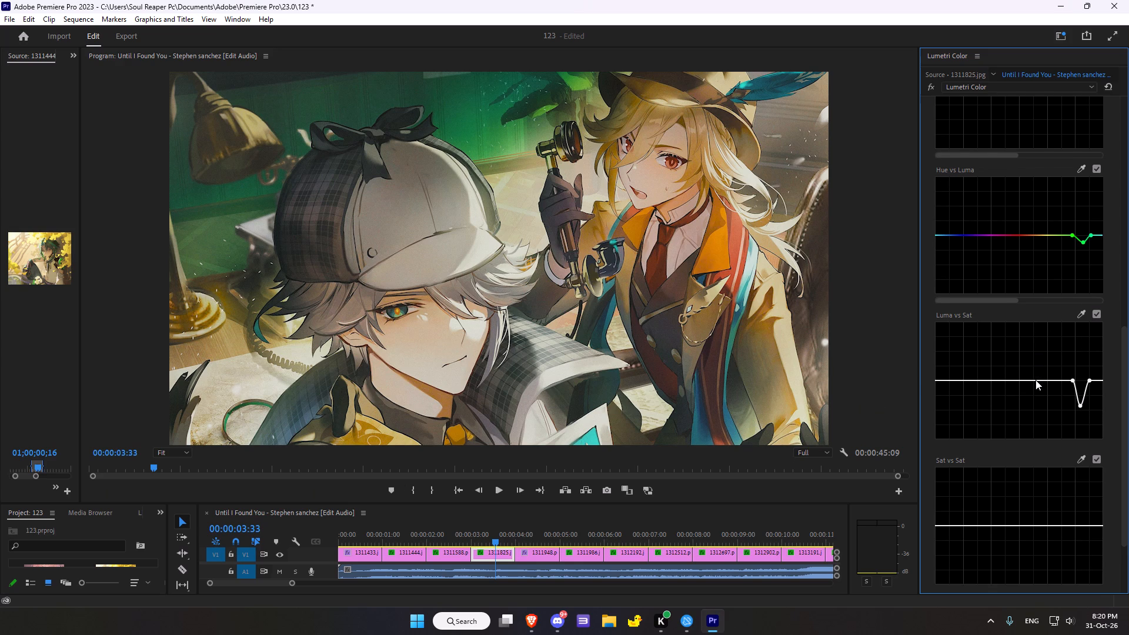
{"action": "scroll", "coordinate": [1036, 380], "scroll_direction": "down", "scroll_amount": 1}
{"action": "scroll", "coordinate": [977, 301], "scroll_direction": "down", "scroll_amount": 1}
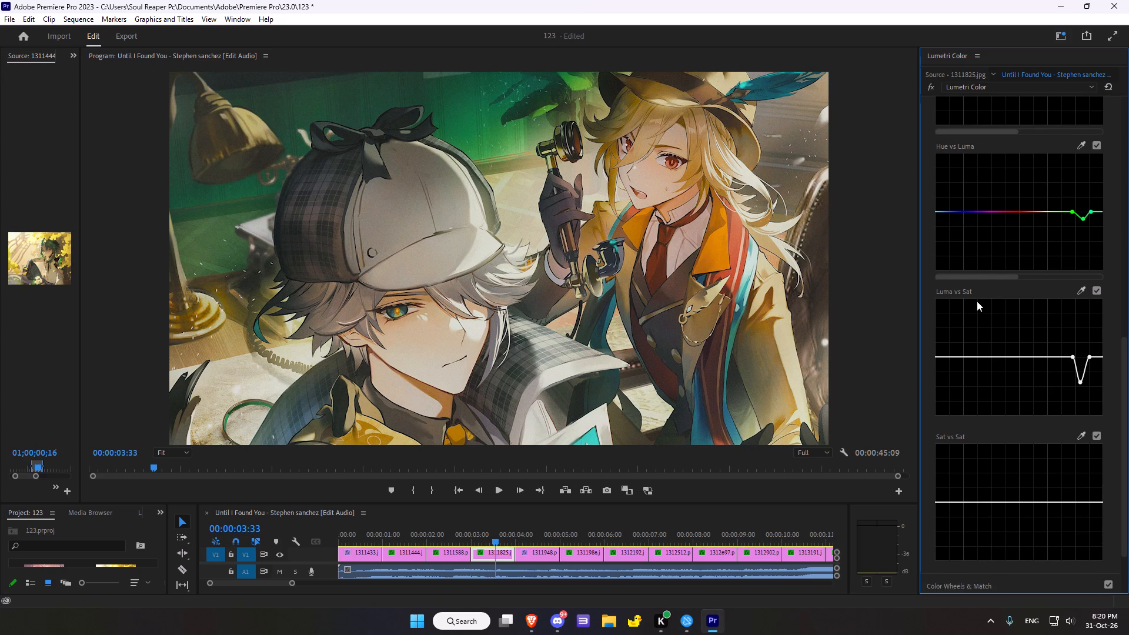
{"action": "scroll", "coordinate": [975, 300], "scroll_direction": "down", "scroll_amount": 7}
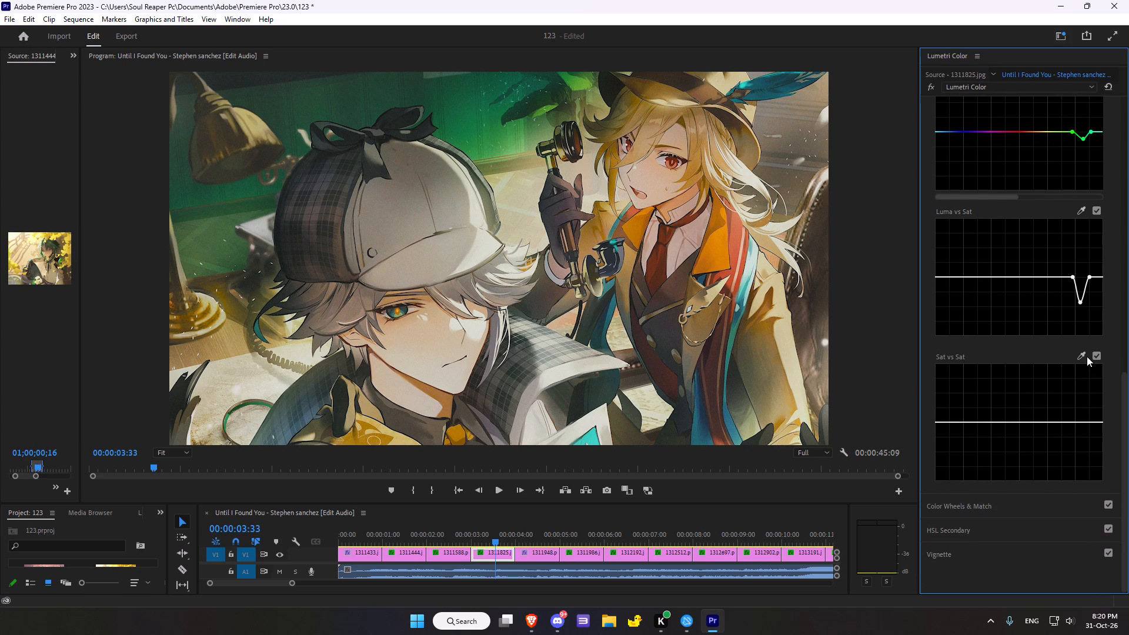
{"action": "left_click", "coordinate": [1085, 356]}
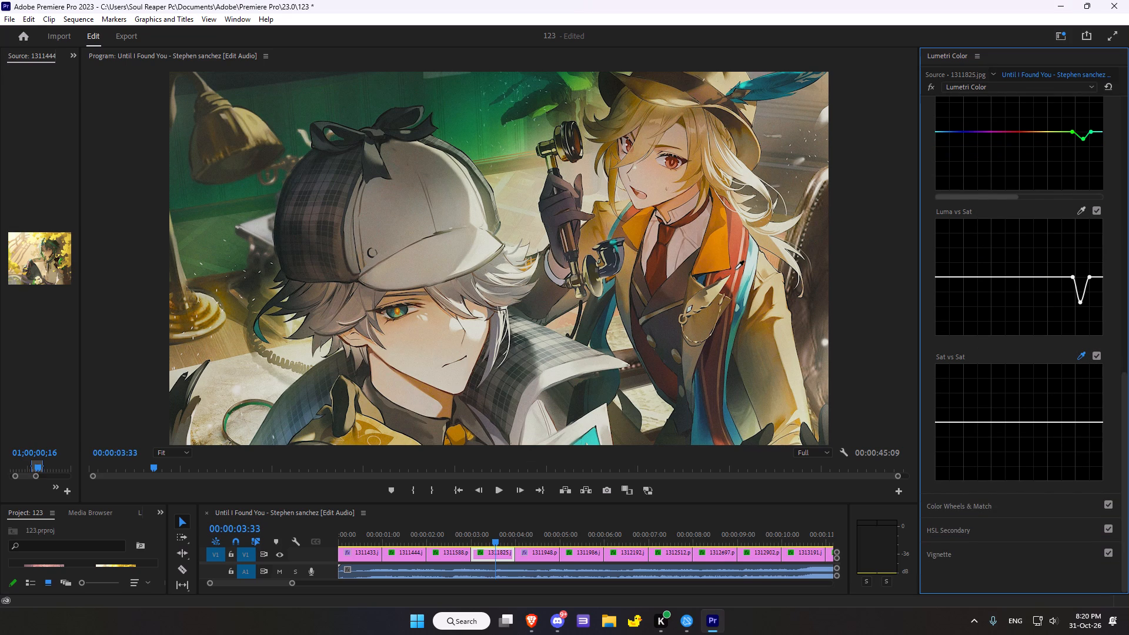
{"action": "left_click", "coordinate": [698, 420]}
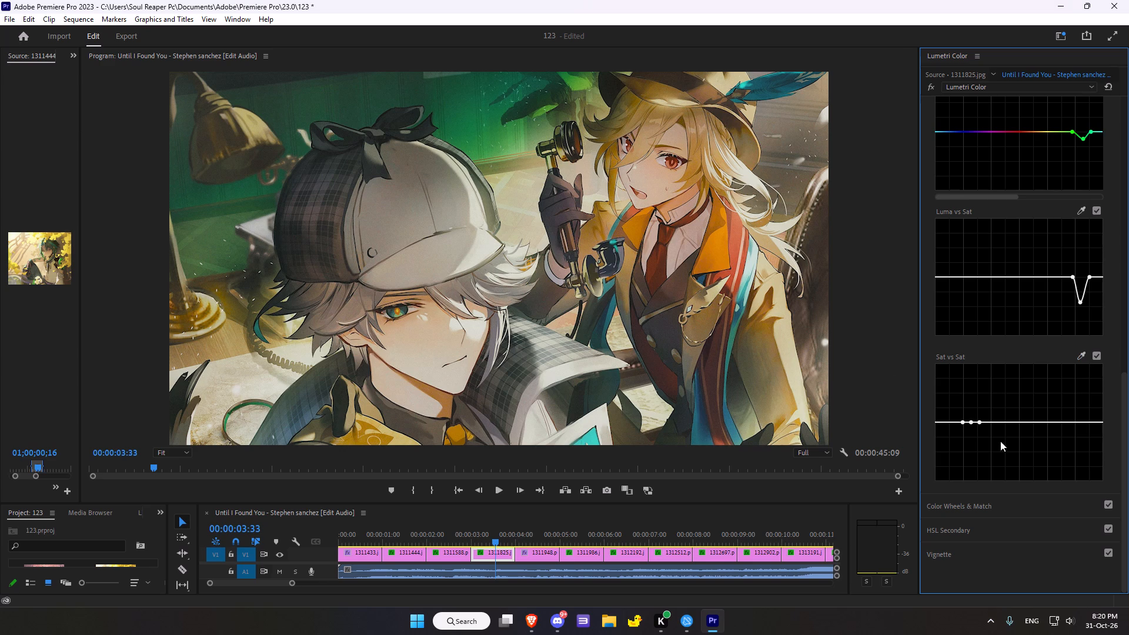
{"action": "left_click_drag", "start_coordinate": [972, 424], "coordinate": [971, 419]}
{"action": "left_click_drag", "start_coordinate": [971, 419], "coordinate": [957, 396]}
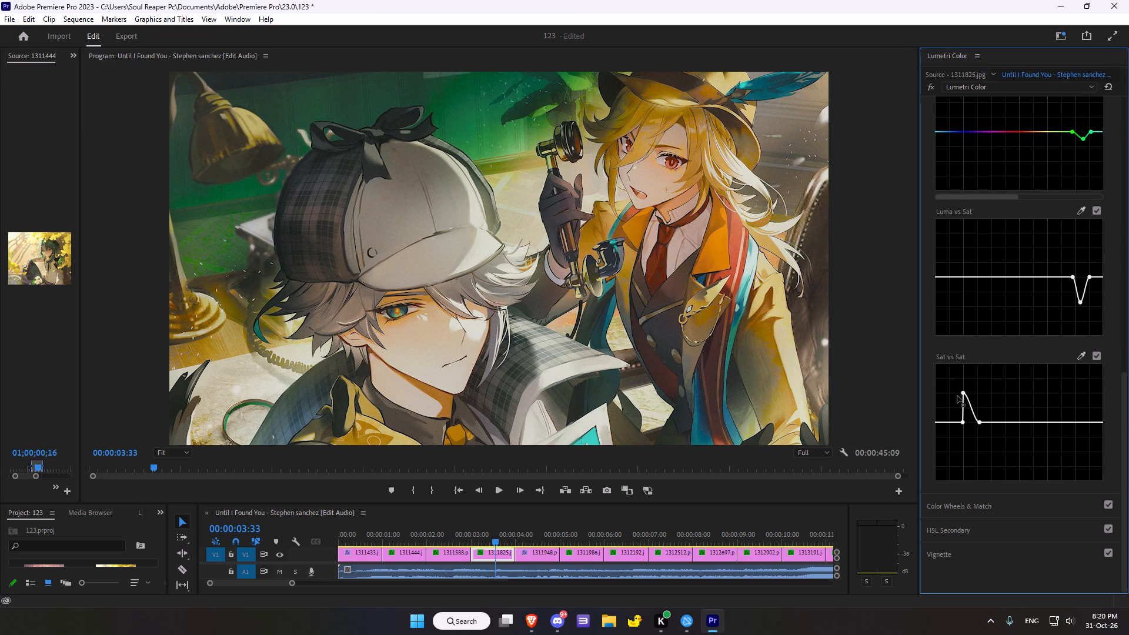
{"action": "left_click_drag", "start_coordinate": [957, 396], "coordinate": [960, 400]}
{"action": "left_click_drag", "start_coordinate": [960, 400], "coordinate": [971, 410]}
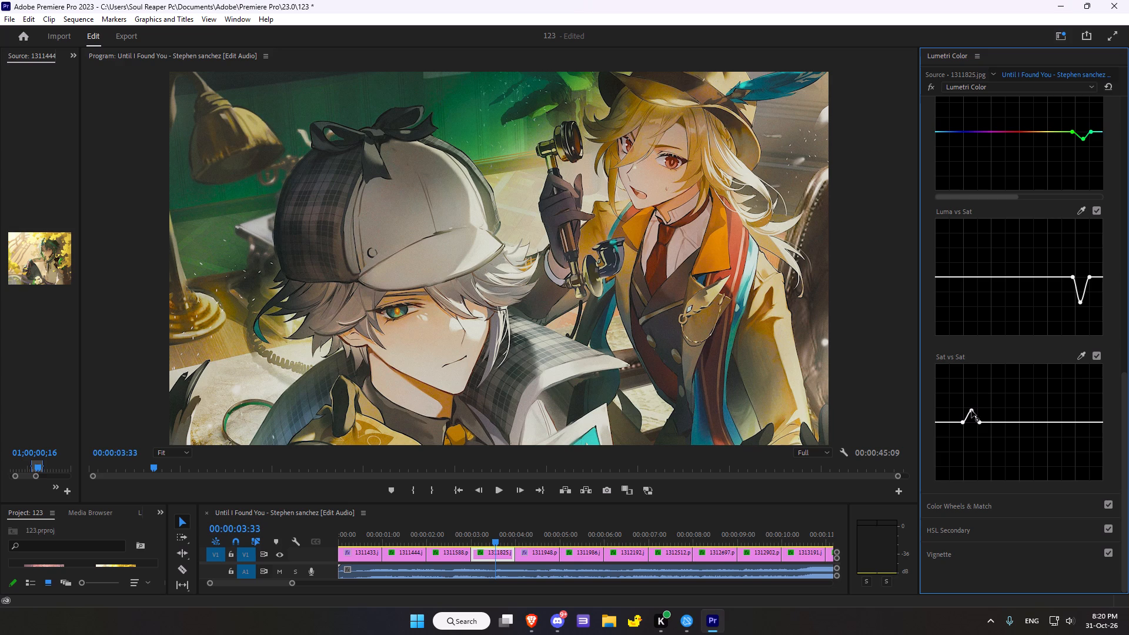
{"action": "left_click_drag", "start_coordinate": [971, 410], "coordinate": [970, 414]}
In Color Wheels & Match, shift the fourth clip's Midtones slightly toward magenta-red and its Shadows very slightly toward magenta.
{"action": "scroll", "coordinate": [884, 390], "scroll_direction": "down", "scroll_amount": 4}
{"action": "left_click", "coordinate": [970, 506]}
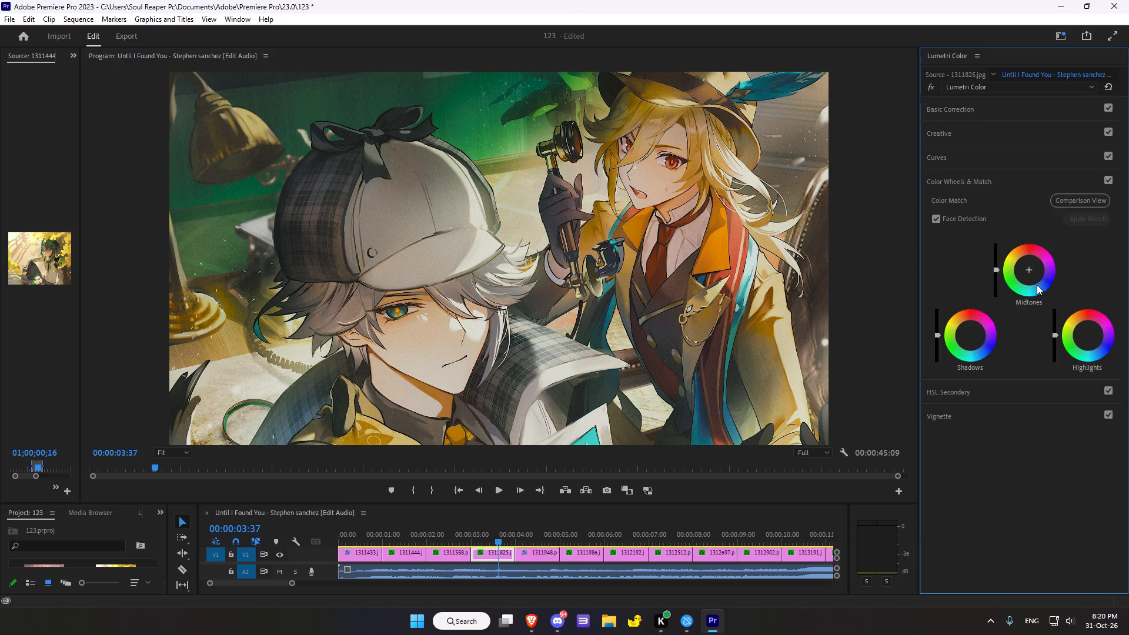
{"action": "left_click_drag", "start_coordinate": [1029, 272], "coordinate": [1060, 233]}
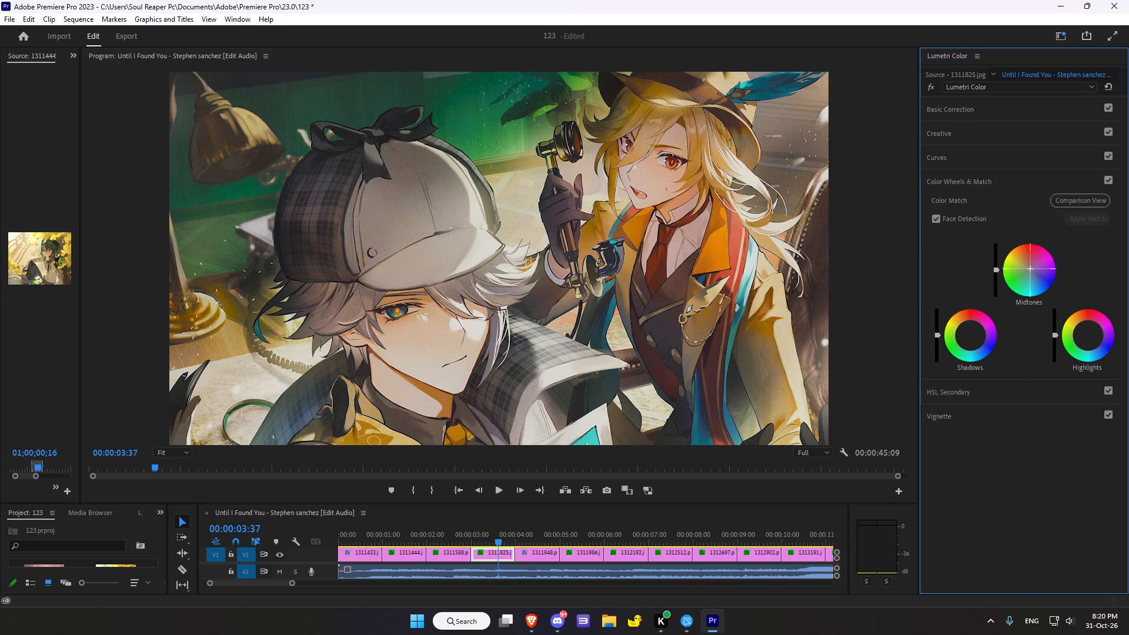
{"action": "left_click_drag", "start_coordinate": [1060, 233], "coordinate": [1064, 230]}
{"action": "left_click_drag", "start_coordinate": [968, 333], "coordinate": [967, 332]}
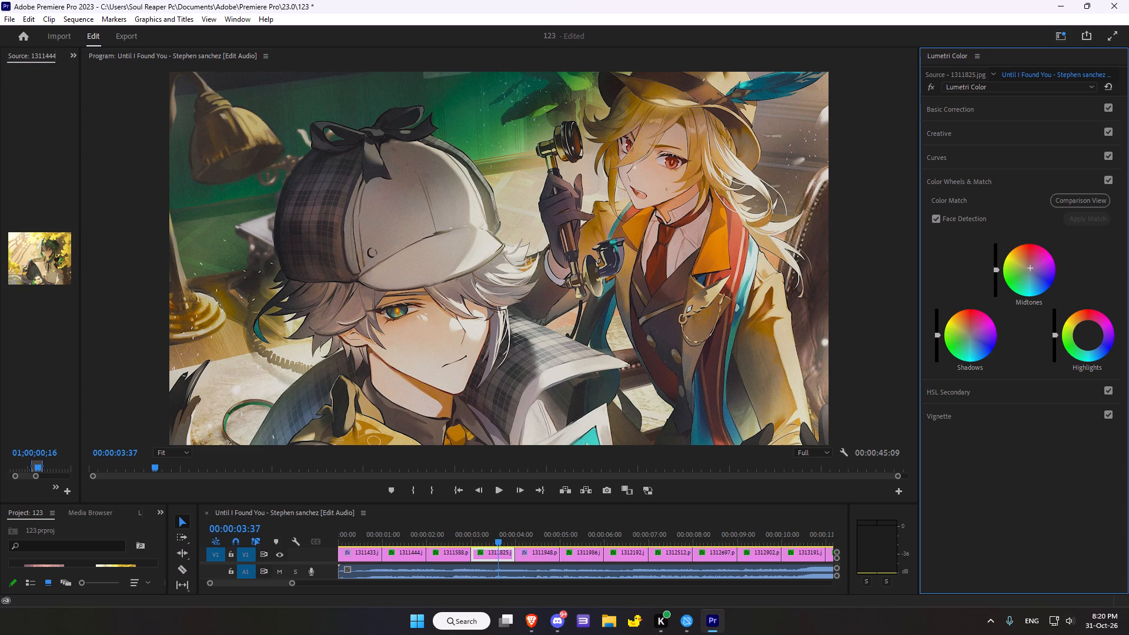
{"action": "left_click_drag", "start_coordinate": [967, 332], "coordinate": [978, 329]}
Shift the fourth clip's Highlights color wheel very slightly toward magenta-blue.
{"action": "left_click_drag", "start_coordinate": [1088, 336], "coordinate": [1120, 321]}
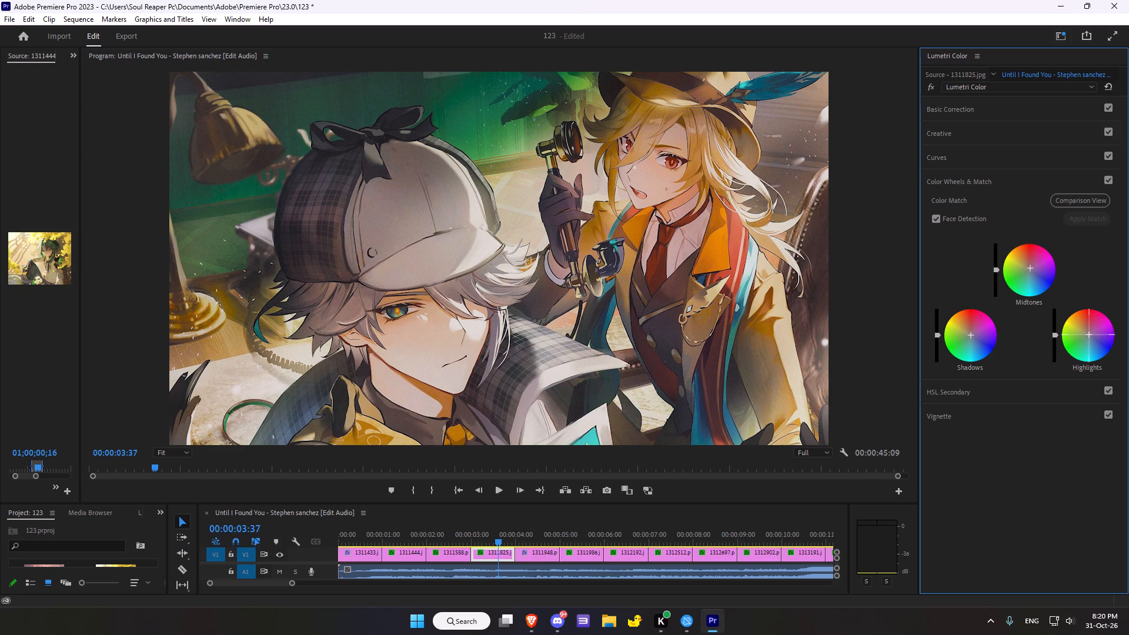
{"action": "left_click_drag", "start_coordinate": [1120, 321], "coordinate": [1050, 346]}
{"action": "left_click_drag", "start_coordinate": [1050, 346], "coordinate": [1000, 373]}
Set the fourth clip's Vignette to Amount -0.7, Midpoint 40.2, Roundness 20.7 and Feather 19.0.
{"action": "left_click", "coordinate": [946, 386]}
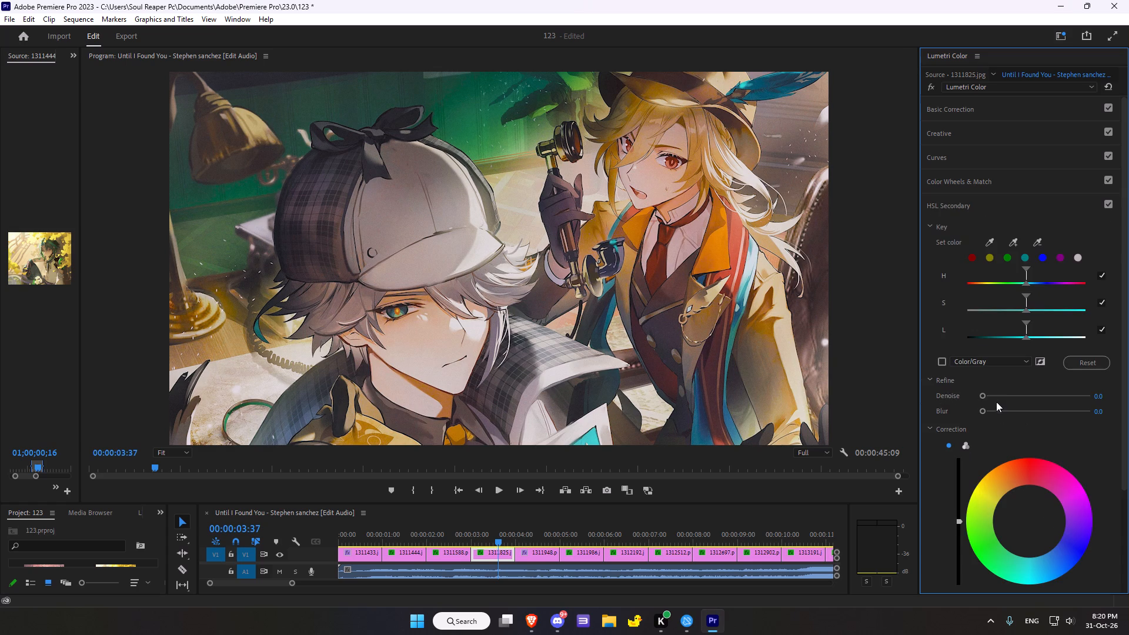
{"action": "scroll", "coordinate": [996, 400], "scroll_direction": "down", "scroll_amount": 8}
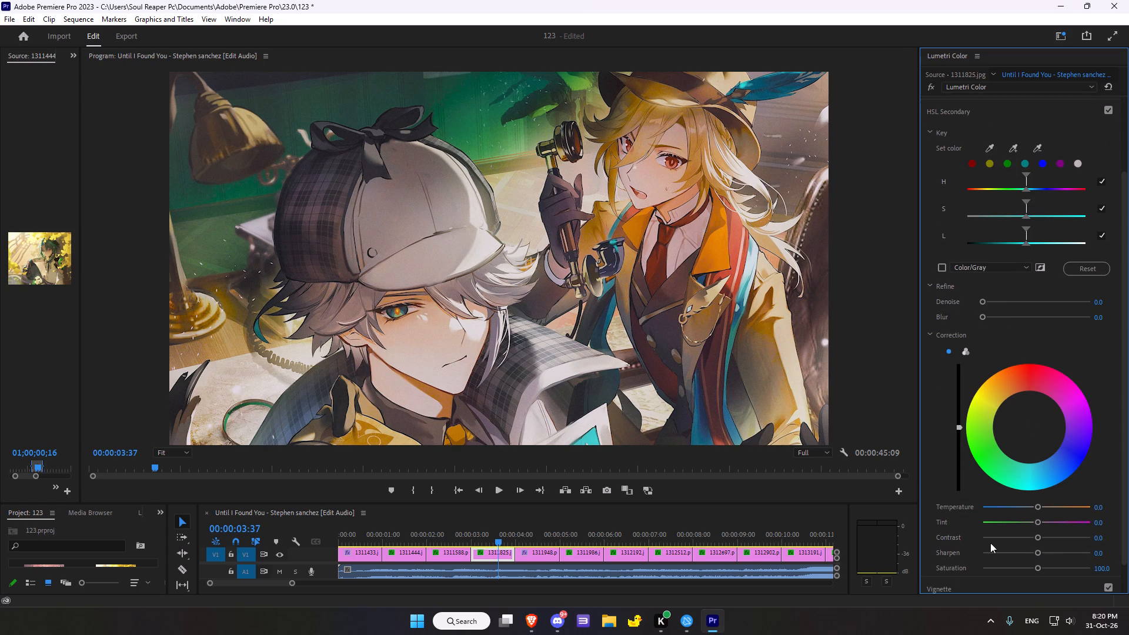
{"action": "scroll", "coordinate": [1065, 427], "scroll_direction": "down", "scroll_amount": 3}
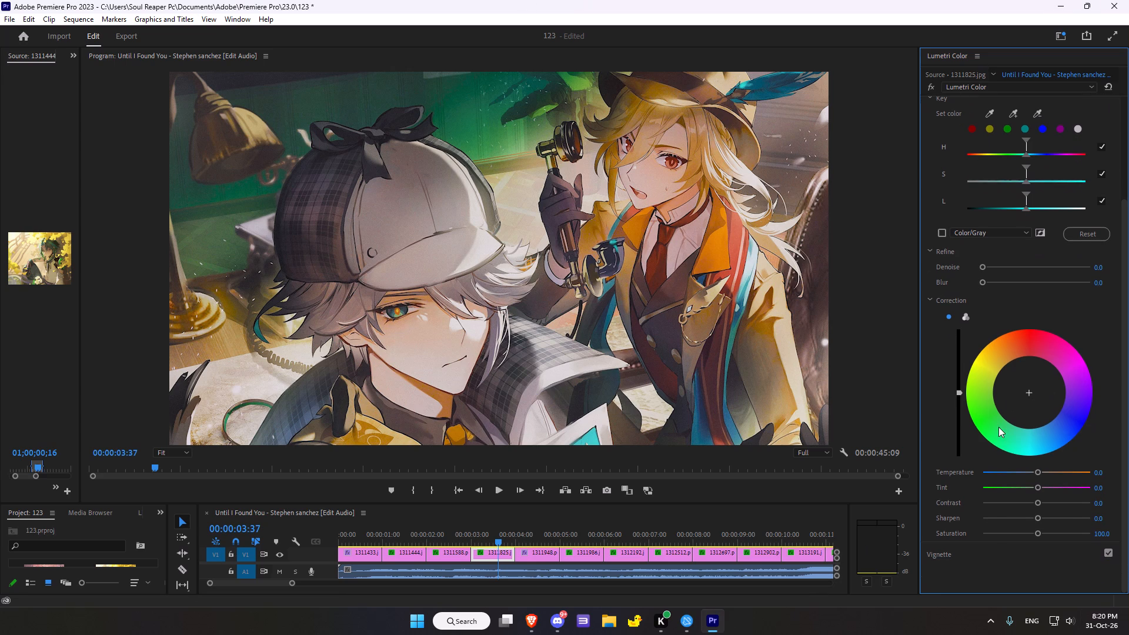
{"action": "left_click", "coordinate": [958, 557]}
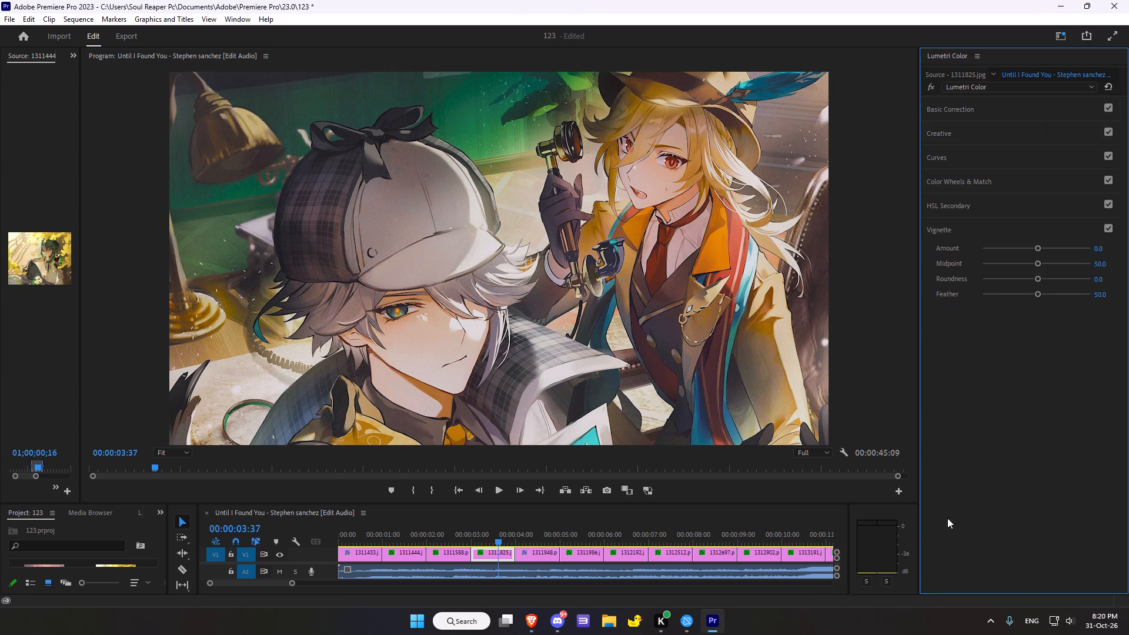
{"action": "left_click_drag", "start_coordinate": [1038, 247], "coordinate": [1023, 244]}
{"action": "left_click_drag", "start_coordinate": [1040, 263], "coordinate": [1025, 268]}
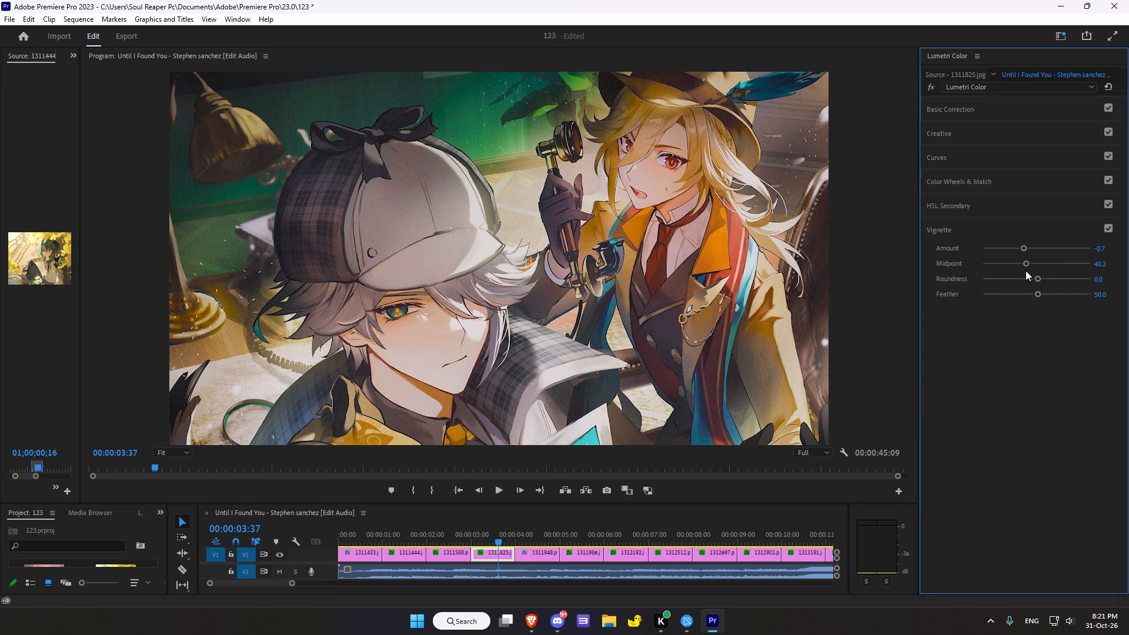
{"action": "left_click_drag", "start_coordinate": [1036, 277], "coordinate": [1047, 269]}
{"action": "left_click", "coordinate": [1037, 289]}
{"action": "left_click_drag", "start_coordinate": [1037, 291], "coordinate": [1003, 296]}
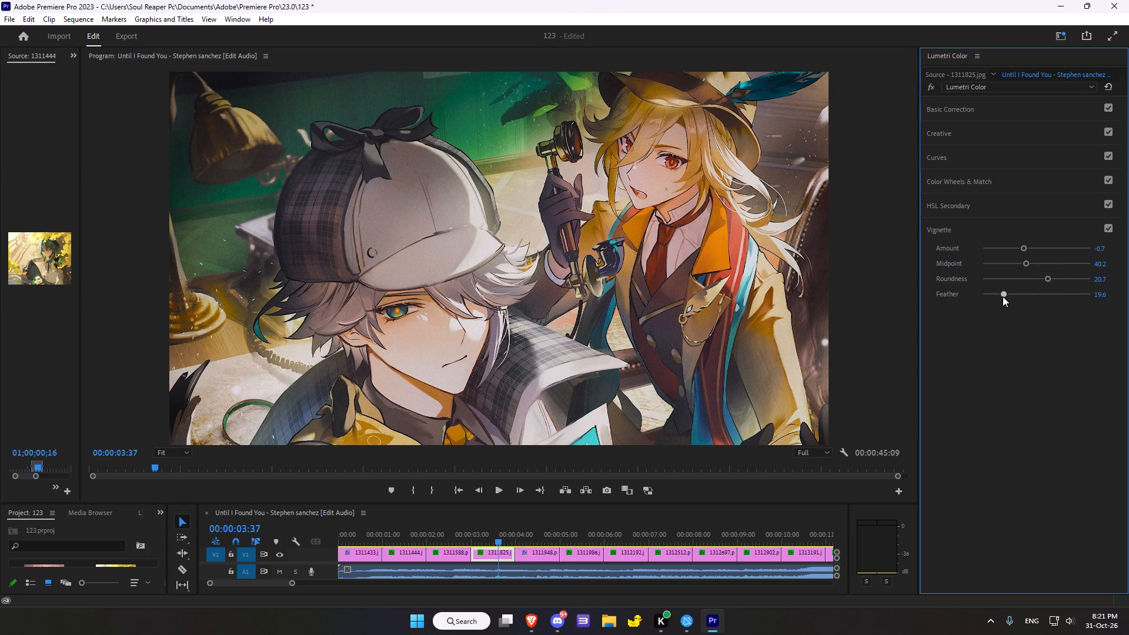
{"action": "left_click_drag", "start_coordinate": [1003, 296], "coordinate": [1002, 296]}
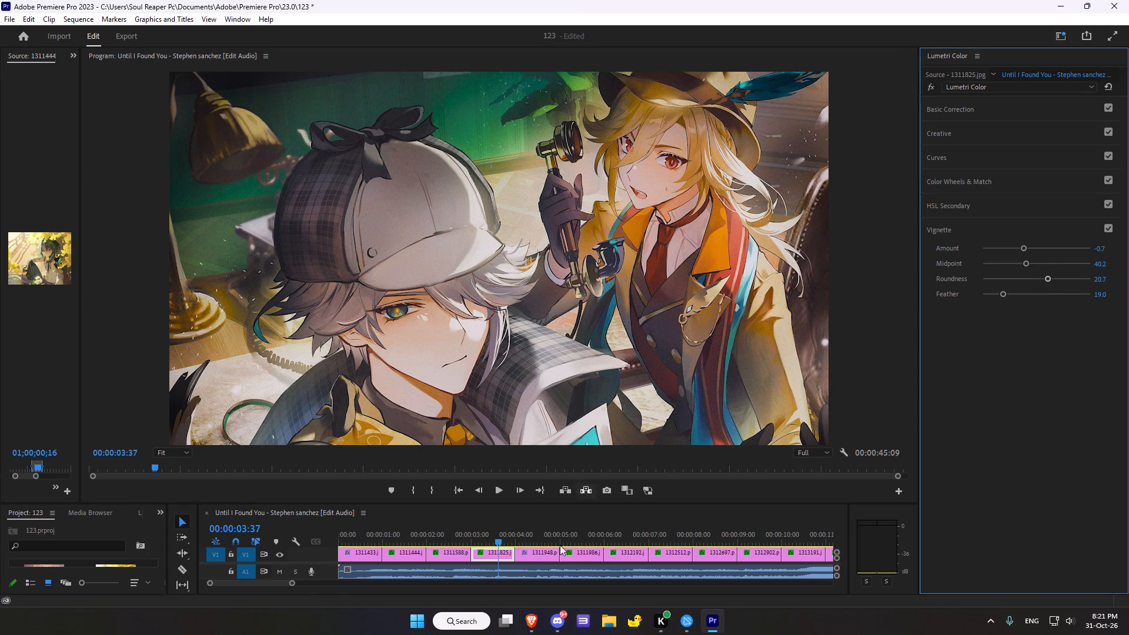
Move the playhead to 00:00:04:26 on the fifth clip, 1311948.png.
{"action": "scroll", "coordinate": [489, 462], "scroll_direction": "down", "scroll_amount": 8}
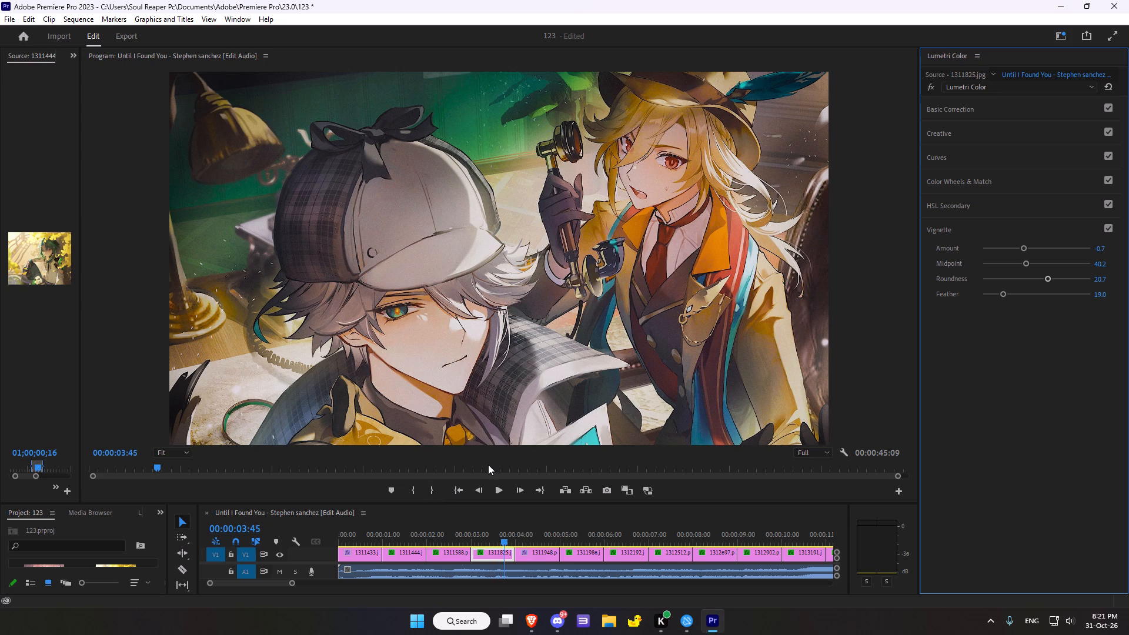
{"action": "scroll", "coordinate": [488, 464], "scroll_direction": "down", "scroll_amount": 16}
{"action": "scroll", "coordinate": [487, 467], "scroll_direction": "down", "scroll_amount": 15}
{"action": "scroll", "coordinate": [487, 469], "scroll_direction": "down", "scroll_amount": 6}
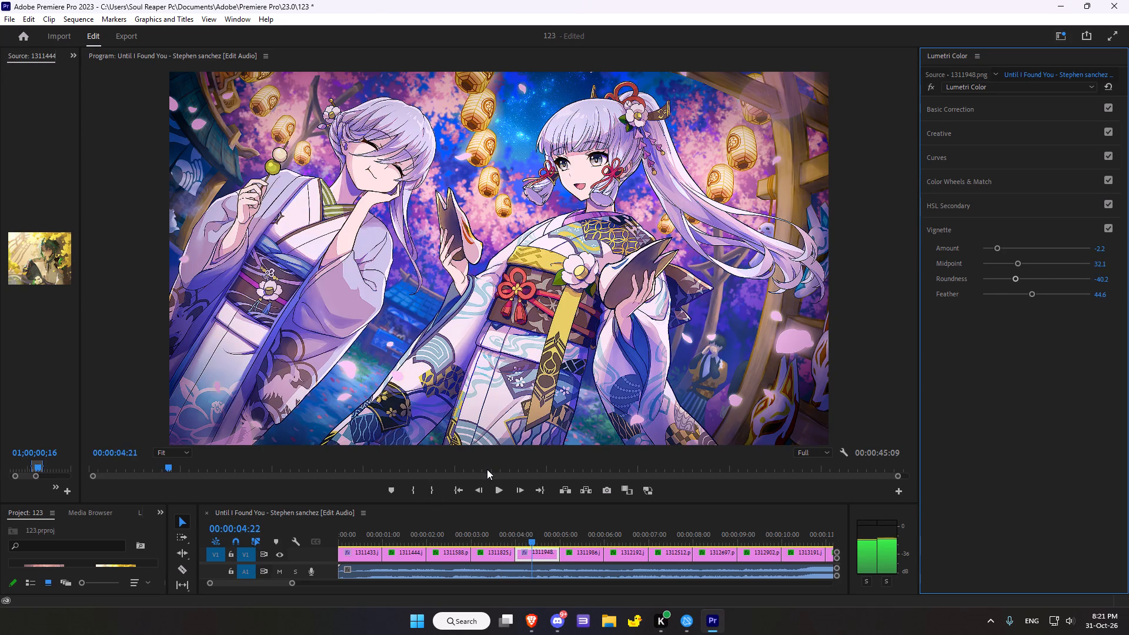
{"action": "scroll", "coordinate": [487, 469], "scroll_direction": "up", "scroll_amount": 3}
{"action": "scroll", "coordinate": [487, 469], "scroll_direction": "down", "scroll_amount": 4}
{"action": "scroll", "coordinate": [487, 469], "scroll_direction": "up", "scroll_amount": 3}
{"action": "scroll", "coordinate": [487, 469], "scroll_direction": "down", "scroll_amount": 3}
{"action": "scroll", "coordinate": [487, 469], "scroll_direction": "up", "scroll_amount": 2}
{"action": "scroll", "coordinate": [487, 470], "scroll_direction": "down", "scroll_amount": 2}
{"action": "scroll", "coordinate": [487, 470], "scroll_direction": "up", "scroll_amount": 1}
{"action": "scroll", "coordinate": [487, 470], "scroll_direction": "down", "scroll_amount": 4}
{"action": "scroll", "coordinate": [487, 470], "scroll_direction": "up", "scroll_amount": 5}
{"action": "scroll", "coordinate": [487, 472], "scroll_direction": "down", "scroll_amount": 6}
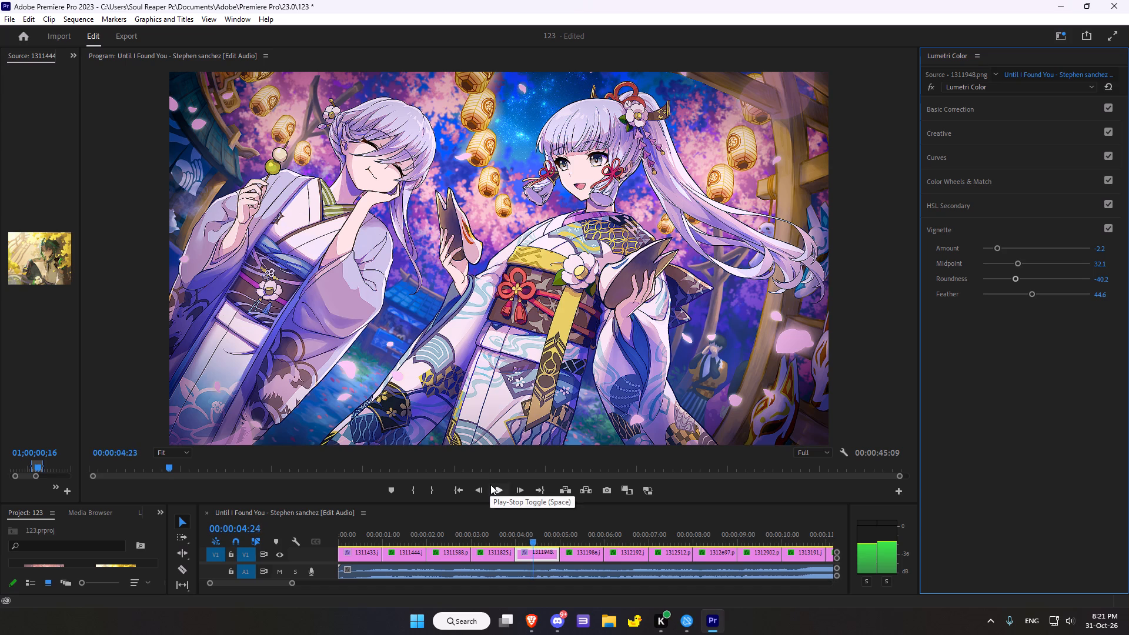
{"action": "scroll", "coordinate": [490, 484], "scroll_direction": "down", "scroll_amount": 2}
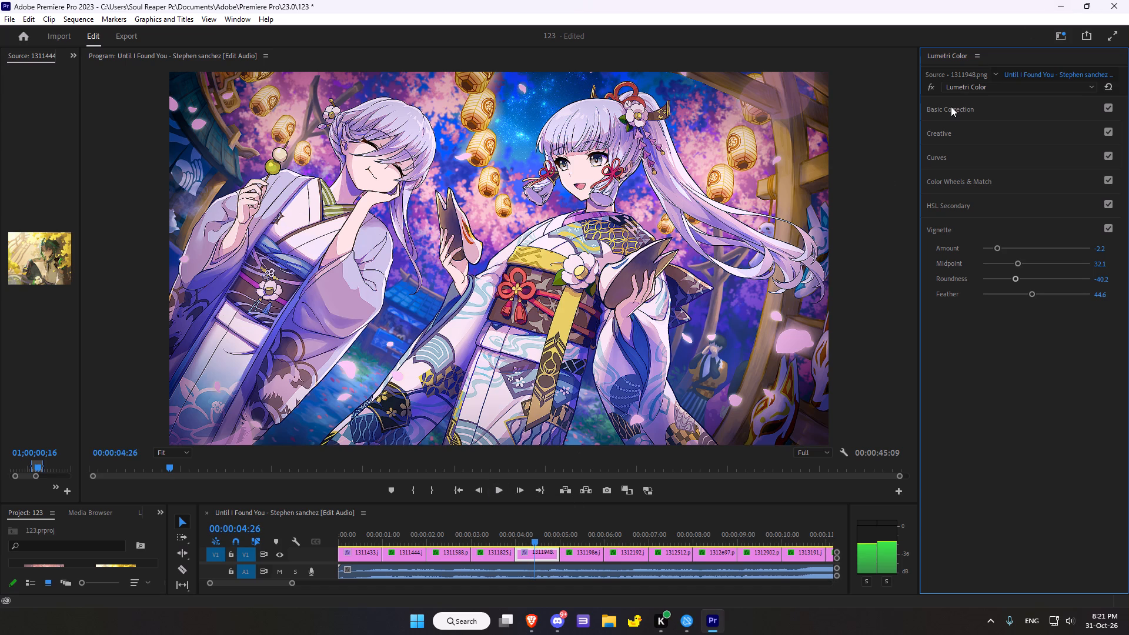
Compare the fifth clip with and without its Lumetri Color effect and reset all of the effect's settings.
{"action": "left_click", "coordinate": [951, 106]}
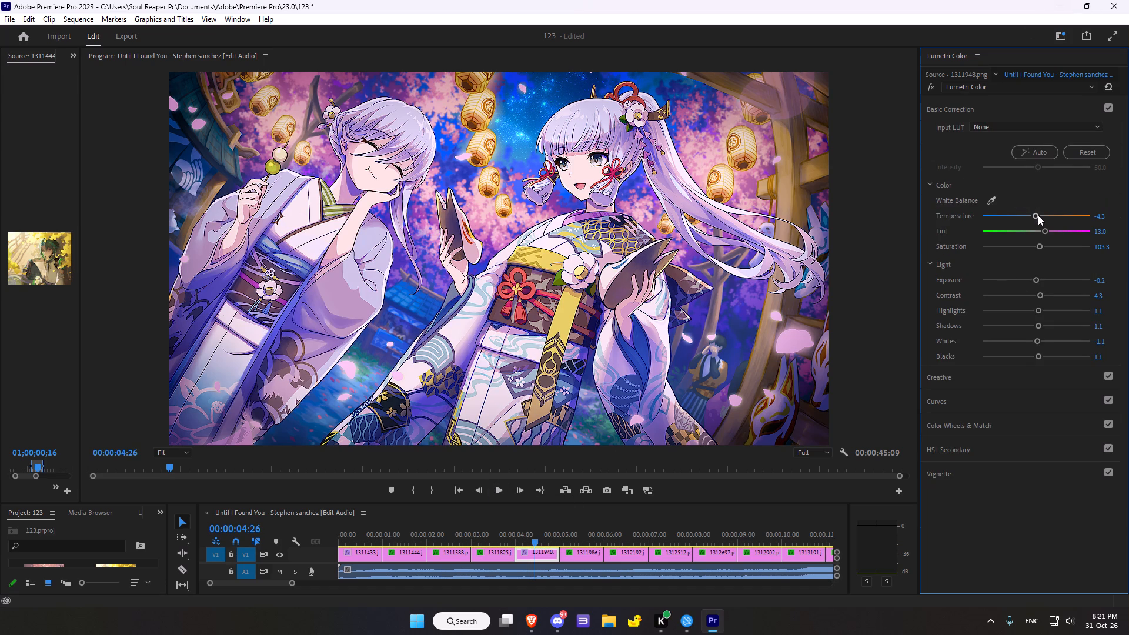
{"action": "left_click_drag", "start_coordinate": [1038, 215], "coordinate": [1027, 213]}
{"action": "left_click", "coordinate": [933, 88]}
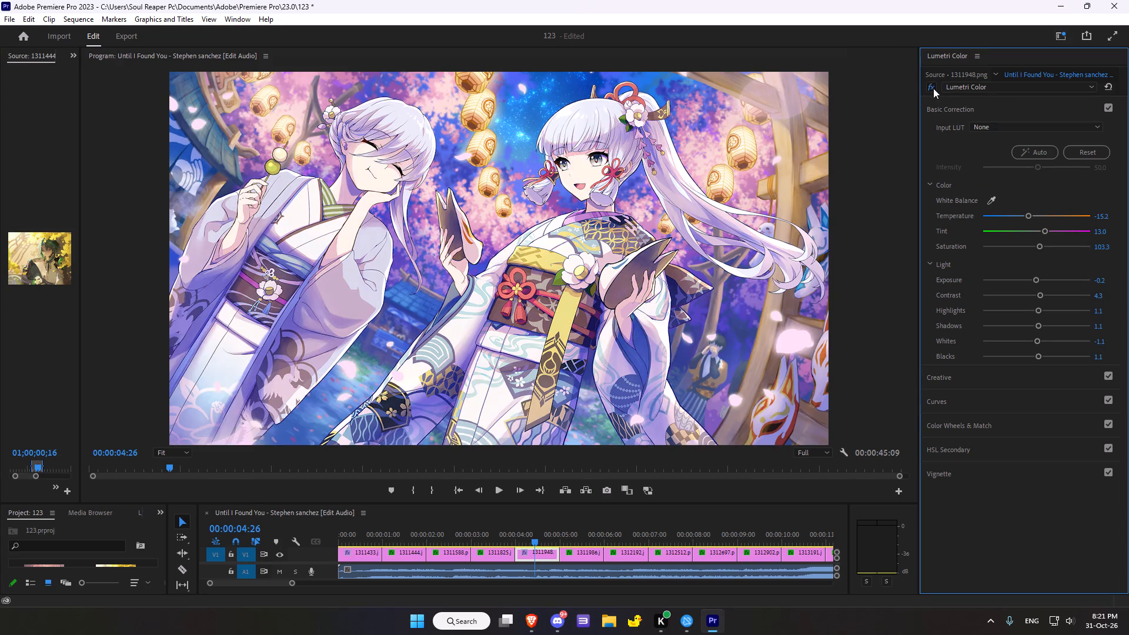
{"action": "left_click", "coordinate": [933, 88]}
{"action": "left_click", "coordinate": [1105, 82]}
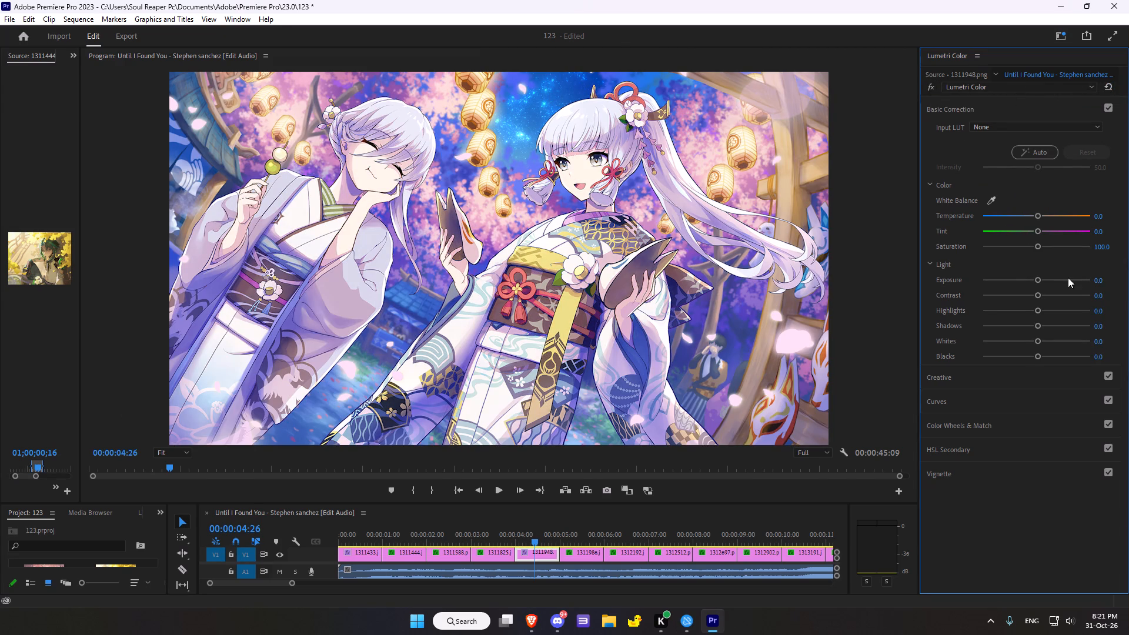
In the fifth clip's Basic Correction, set Temperature to 10.9, Tint to 7.6 and Saturation to 117.4.
{"action": "left_click_drag", "start_coordinate": [1038, 215], "coordinate": [1028, 212]}
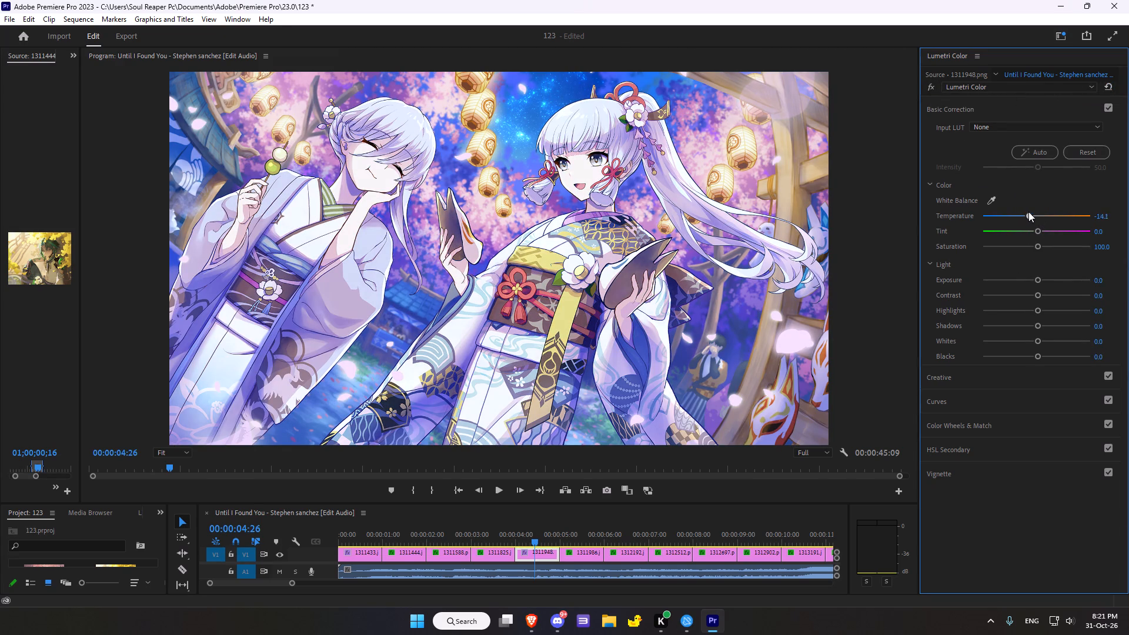
{"action": "left_click_drag", "start_coordinate": [1028, 212], "coordinate": [1034, 209]}
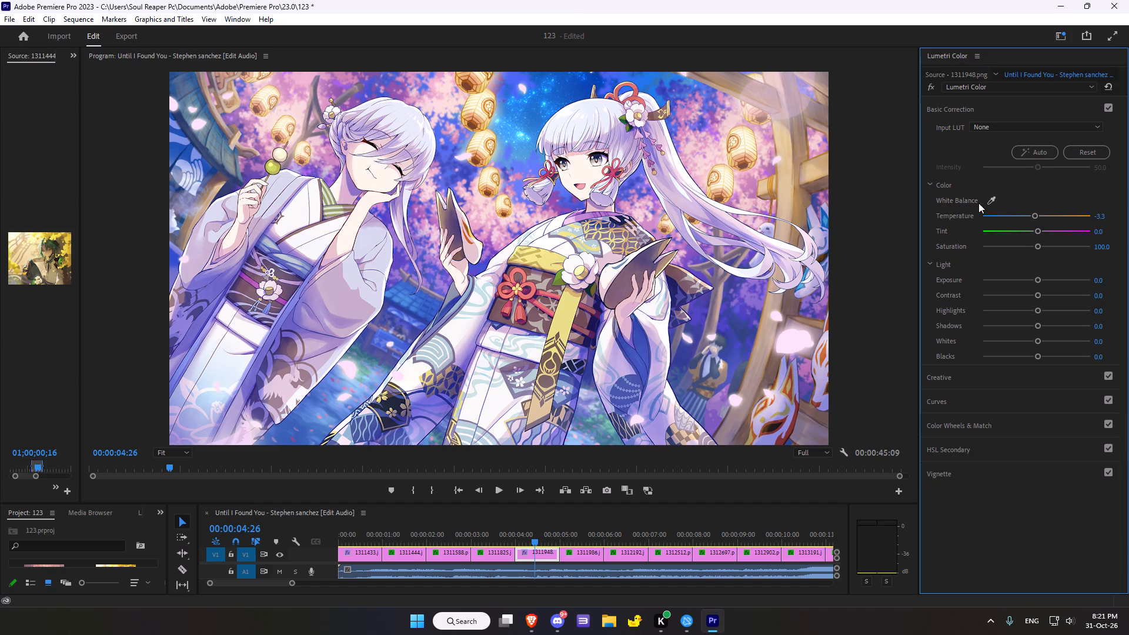
{"action": "left_click_drag", "start_coordinate": [1037, 229], "coordinate": [1017, 226]}
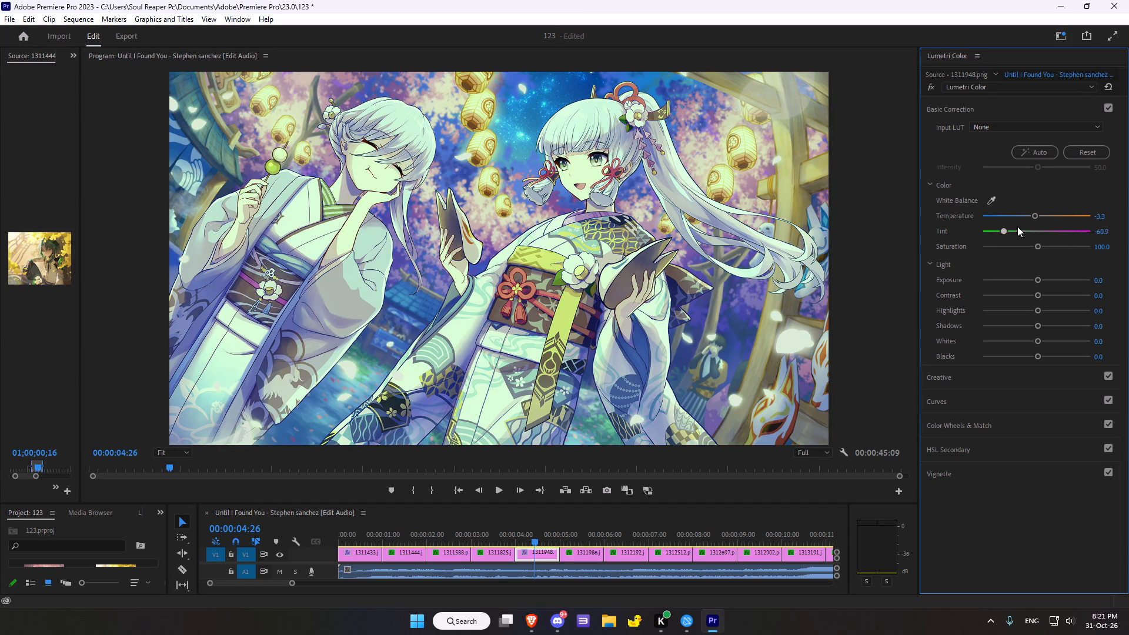
{"action": "left_click_drag", "start_coordinate": [1017, 226], "coordinate": [1028, 229]}
{"action": "double_click", "coordinate": [1028, 229]}
{"action": "left_click", "coordinate": [1038, 216]}
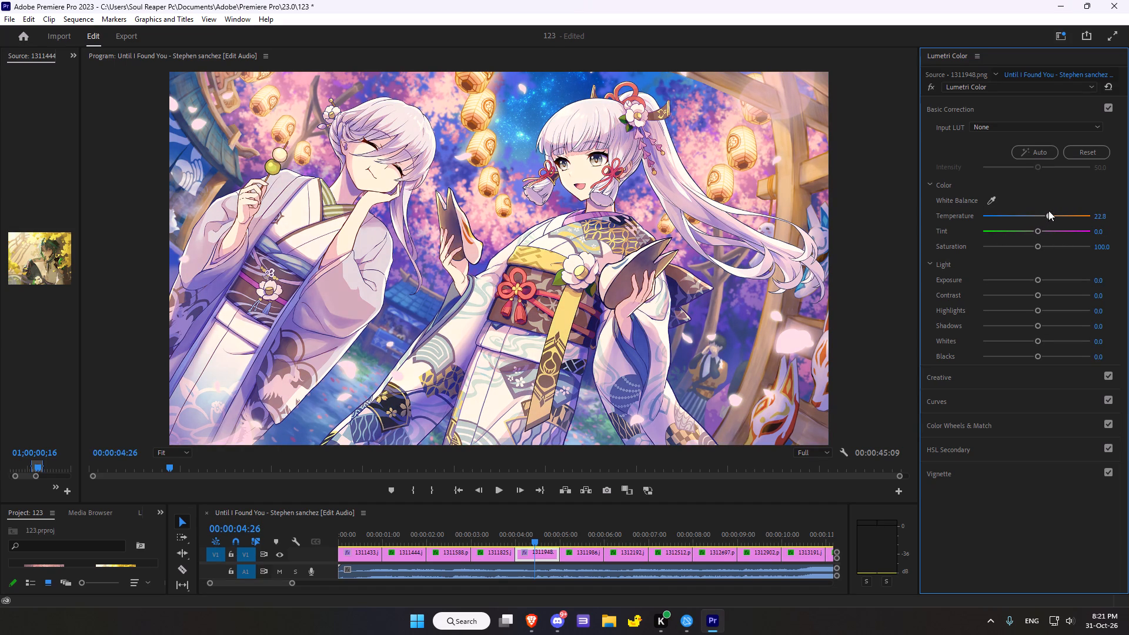
{"action": "left_click", "coordinate": [1039, 228]}
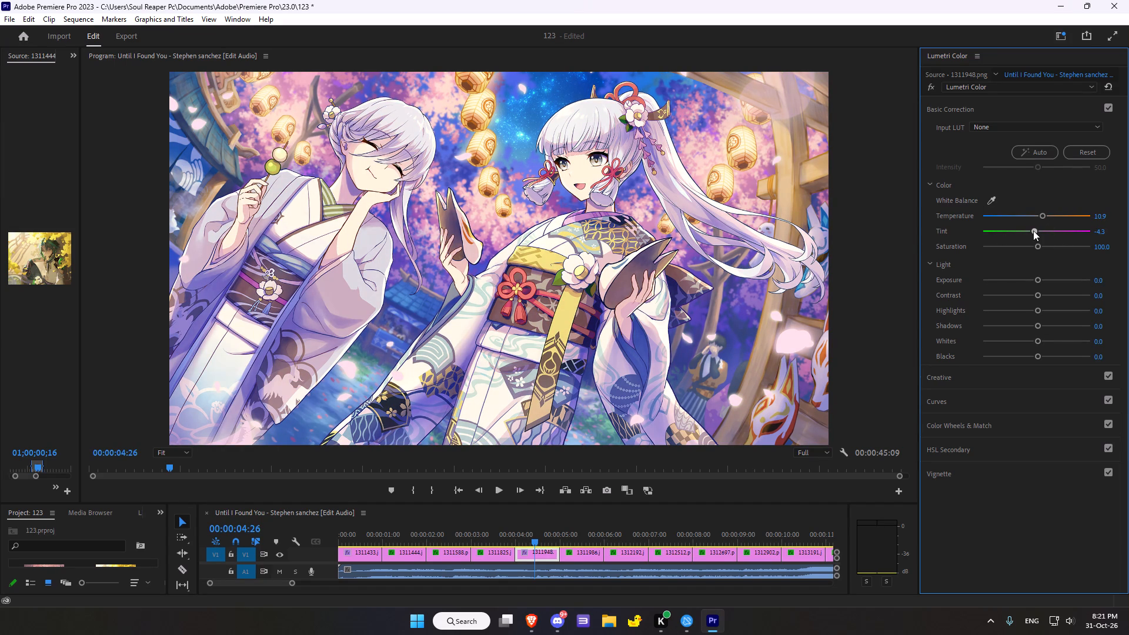
{"action": "double_click", "coordinate": [1034, 232]}
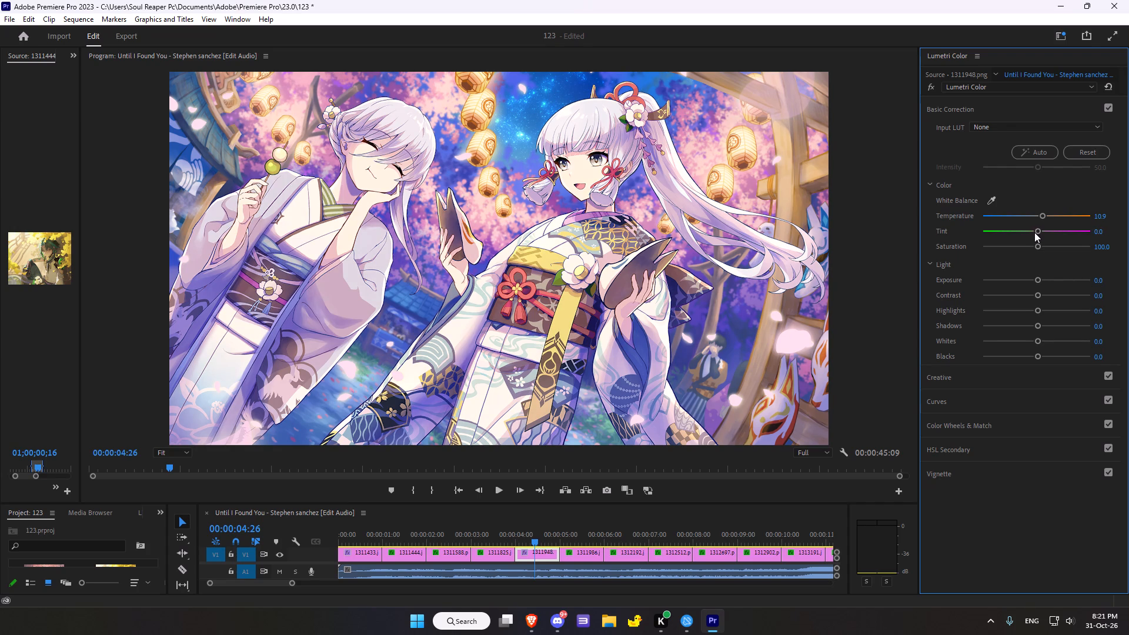
{"action": "left_click", "coordinate": [1037, 232]}
{"action": "left_click_drag", "start_coordinate": [1038, 246], "coordinate": [1030, 248]}
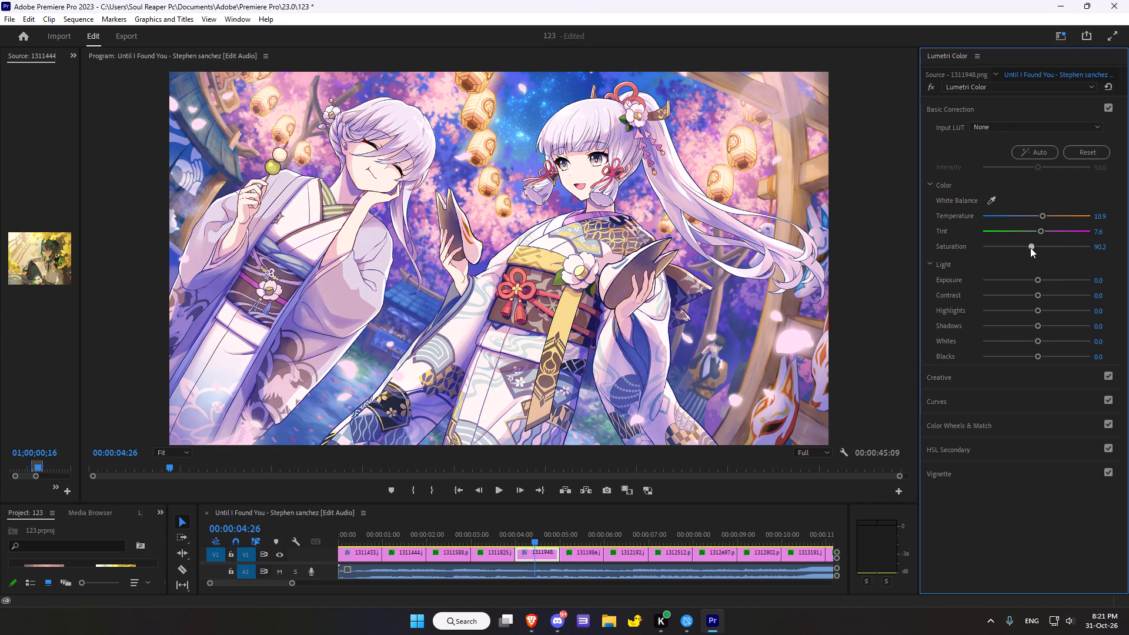
{"action": "left_click_drag", "start_coordinate": [1030, 248], "coordinate": [1045, 240]}
Set the fifth clip's Light values to Exposure -0.8, Highlights -4.3, Shadows -13.0, Whites -19.6 and Blacks 2.2.
{"action": "left_click_drag", "start_coordinate": [1038, 283], "coordinate": [1025, 278]}
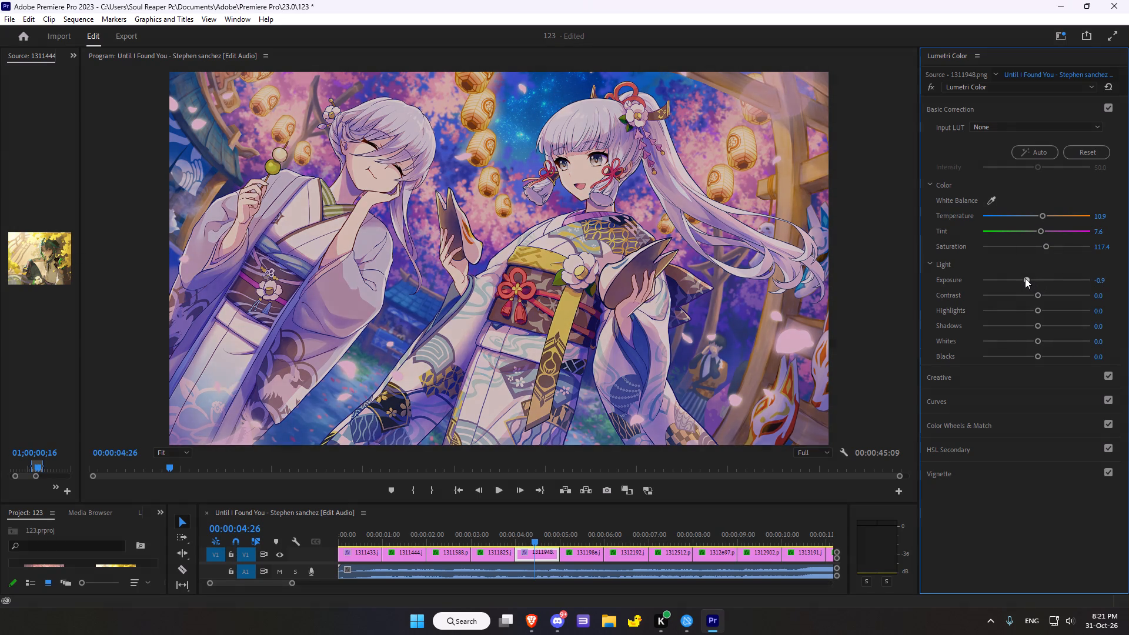
{"action": "left_click_drag", "start_coordinate": [1025, 278], "coordinate": [1027, 273]}
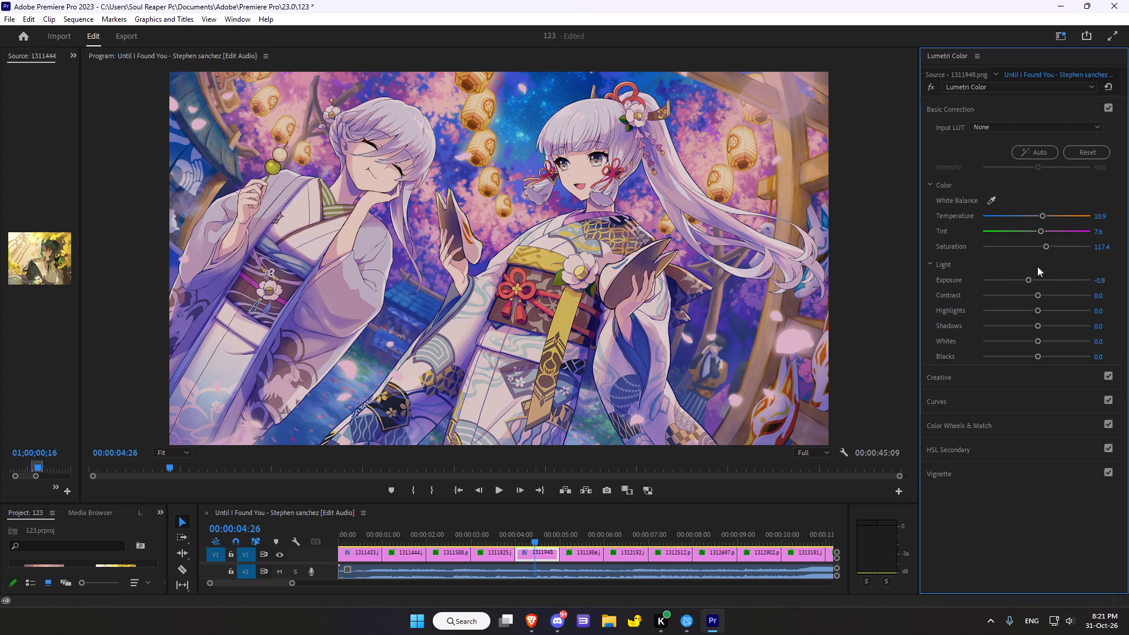
{"action": "left_click_drag", "start_coordinate": [1039, 309], "coordinate": [1033, 312]}
{"action": "left_click_drag", "start_coordinate": [1036, 326], "coordinate": [1028, 333]}
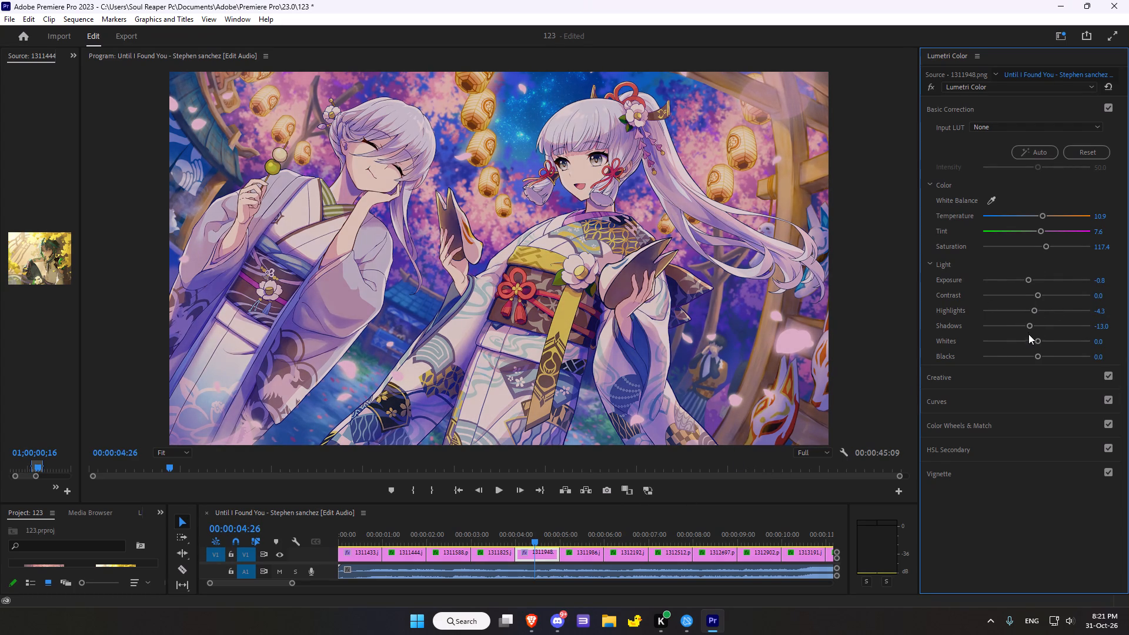
{"action": "left_click_drag", "start_coordinate": [1038, 342], "coordinate": [1025, 345]}
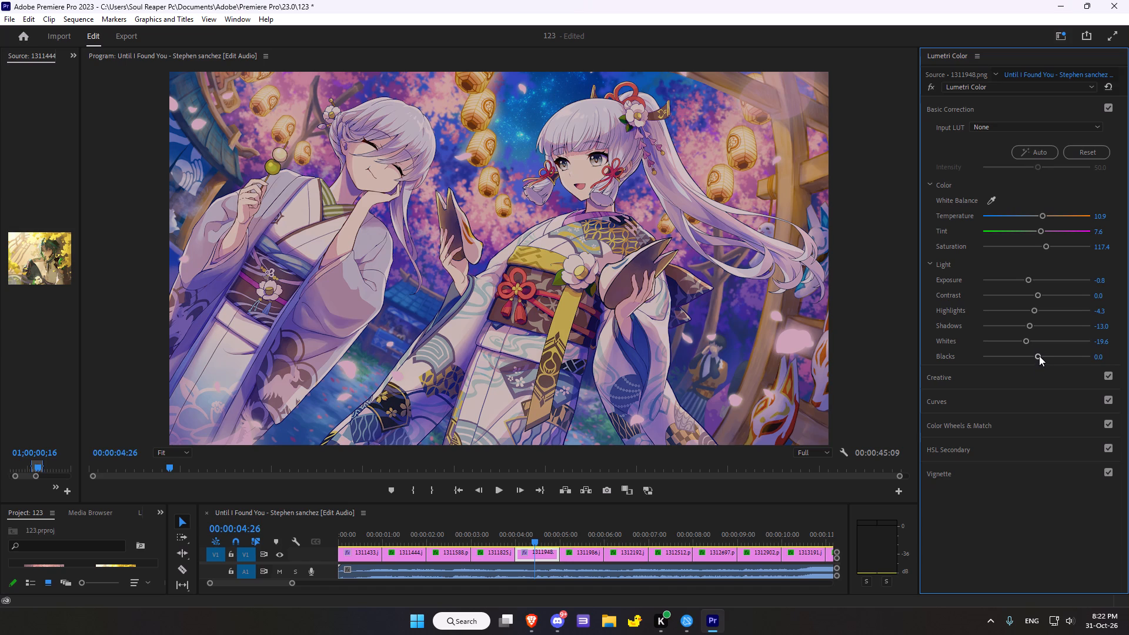
{"action": "left_click_drag", "start_coordinate": [1039, 356], "coordinate": [1042, 361]}
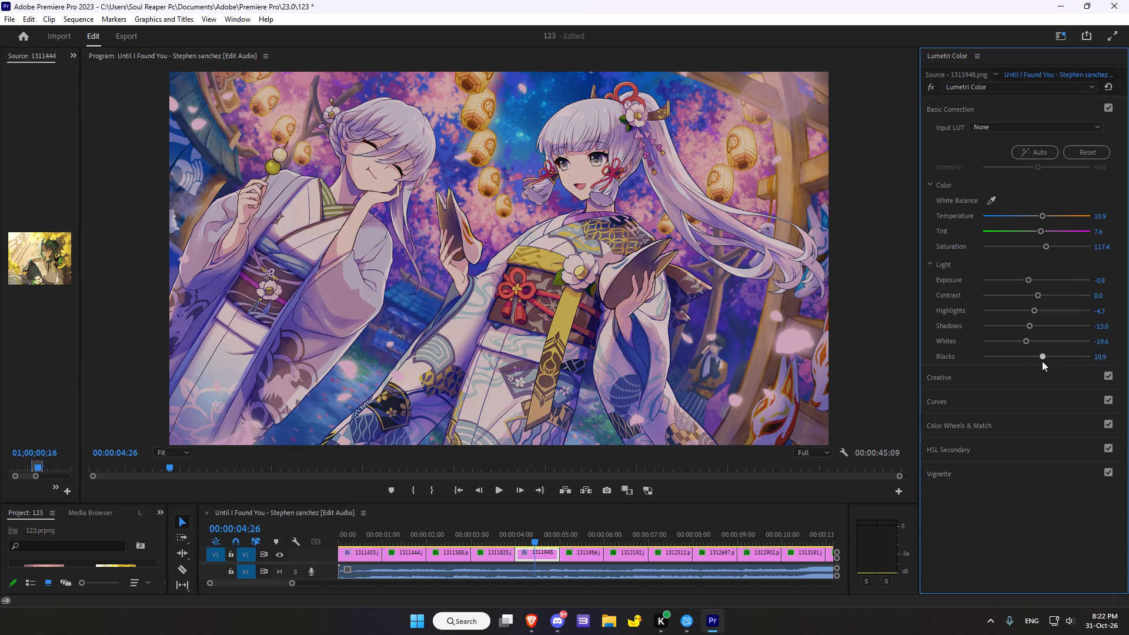
{"action": "left_click_drag", "start_coordinate": [1042, 361], "coordinate": [1040, 363]}
{"action": "left_click_drag", "start_coordinate": [1040, 363], "coordinate": [1040, 363]}
{"action": "left_click_drag", "start_coordinate": [1040, 363], "coordinate": [1037, 365]}
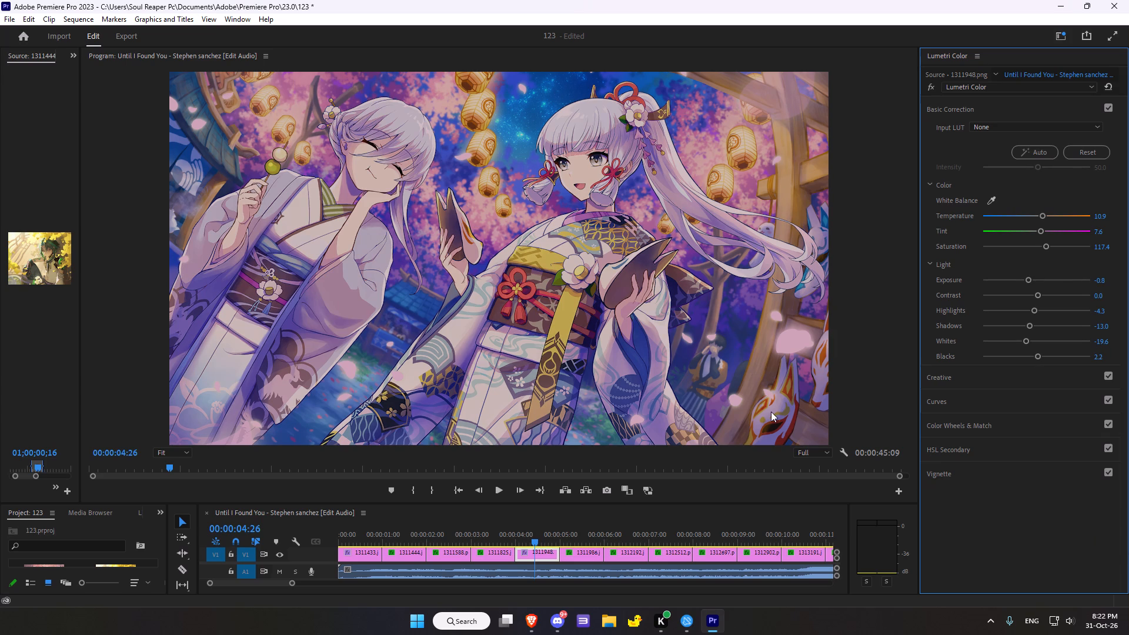
In the fifth clip's Creative adjustments, set Sharpen to 75.0, Vibrance to 21.7 and Saturation to 96.7.
{"action": "left_click", "coordinate": [942, 374]}
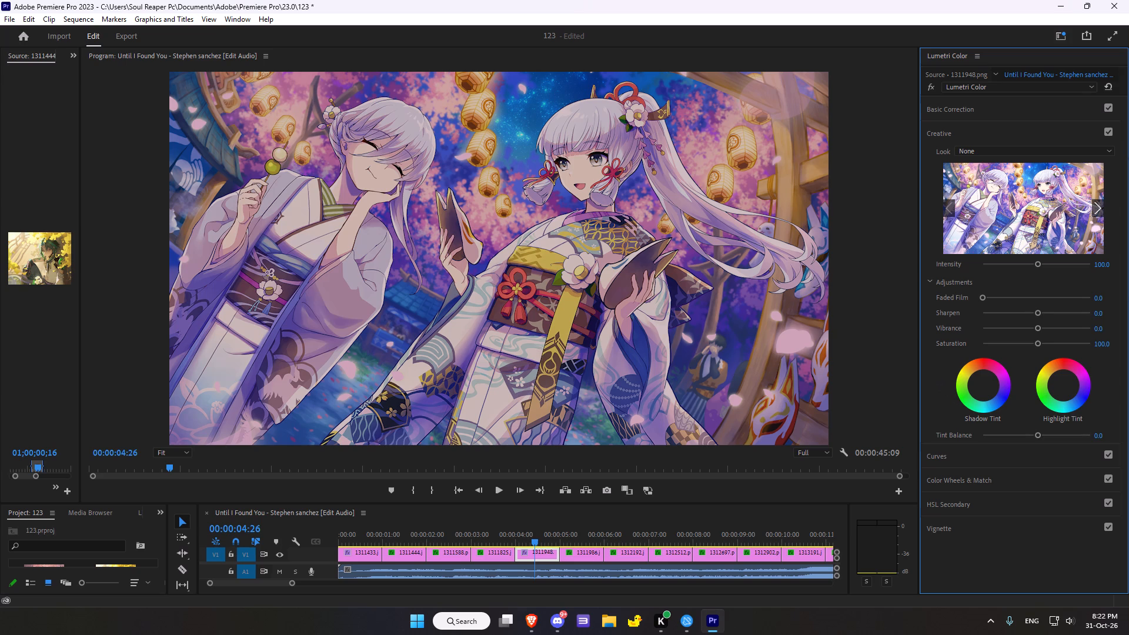
{"action": "left_click_drag", "start_coordinate": [1036, 312], "coordinate": [1051, 311]}
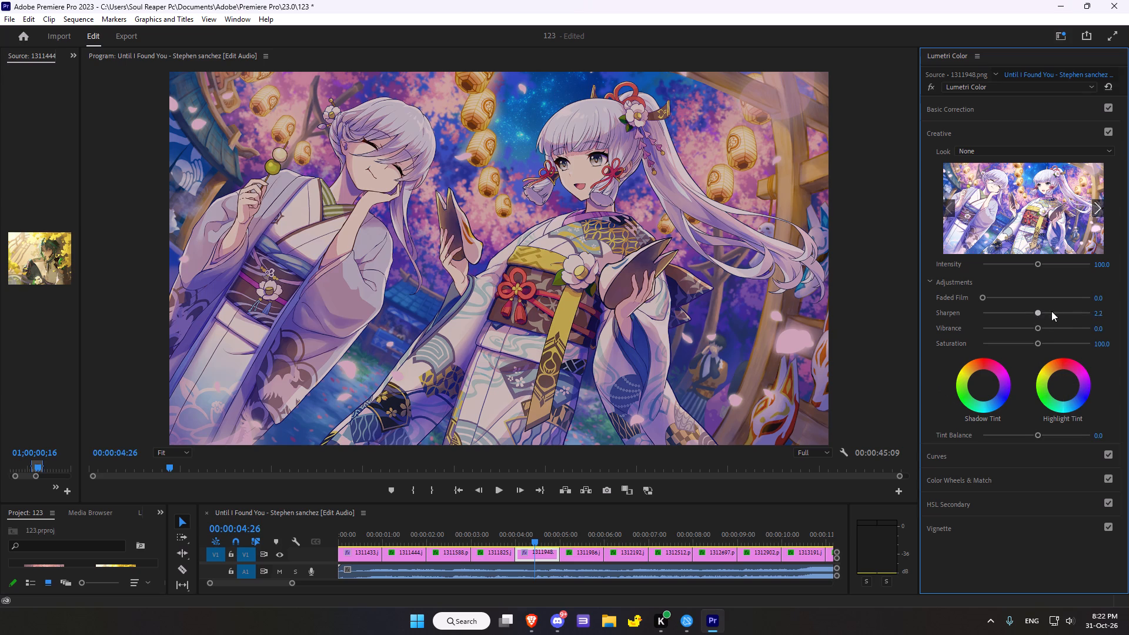
{"action": "left_click_drag", "start_coordinate": [1051, 311], "coordinate": [1069, 306]}
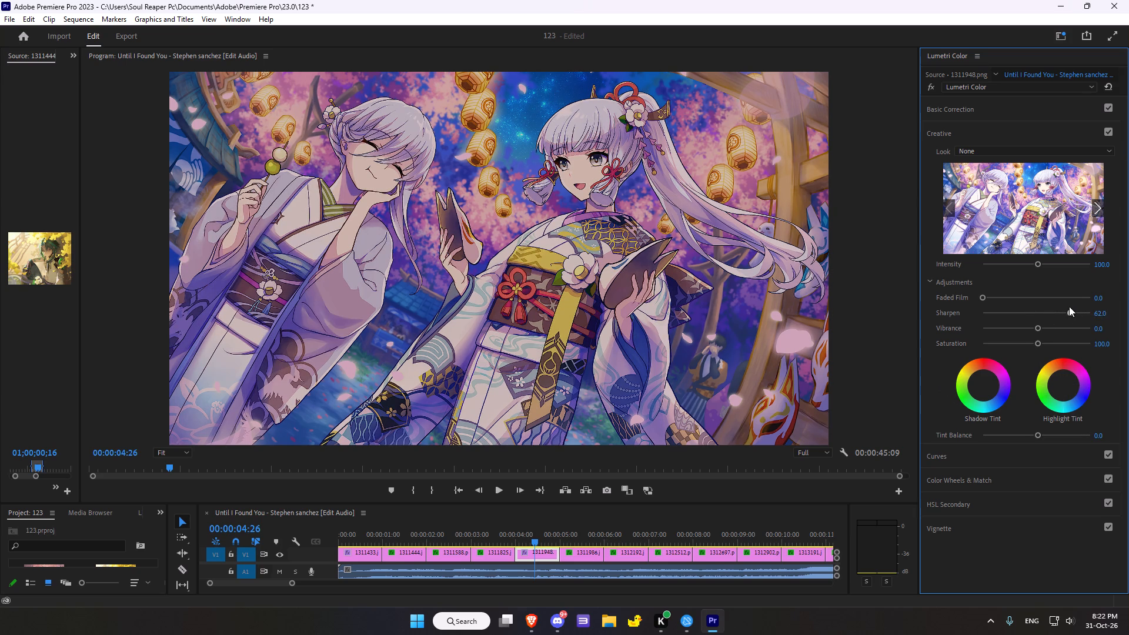
{"action": "left_click_drag", "start_coordinate": [1069, 306], "coordinate": [1076, 314]}
{"action": "left_click_drag", "start_coordinate": [1040, 329], "coordinate": [1042, 327]}
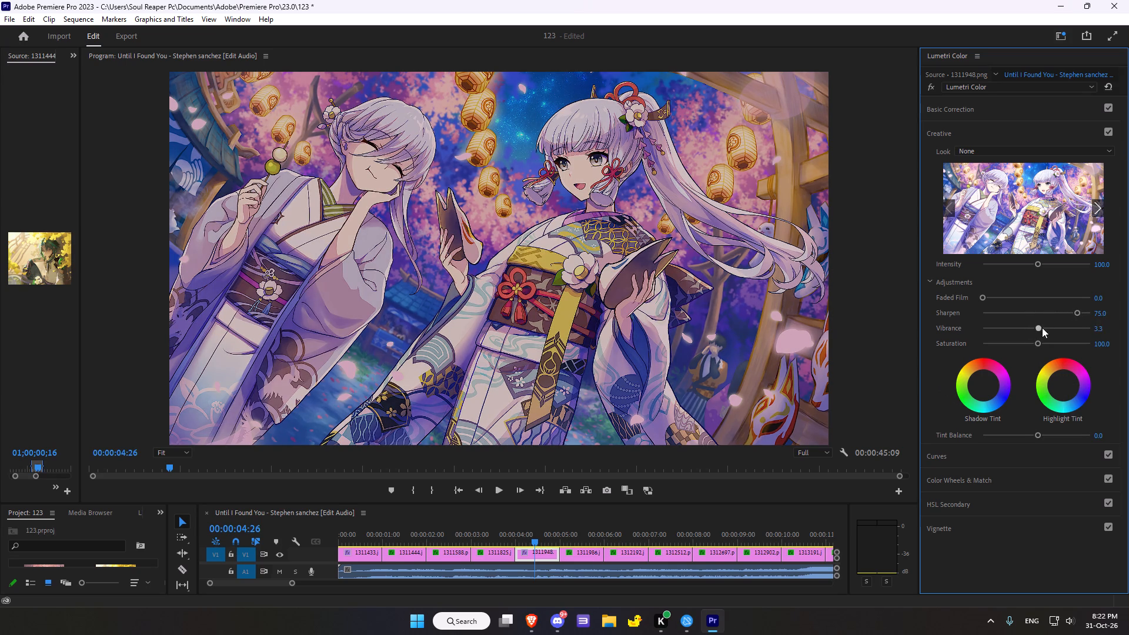
{"action": "left_click_drag", "start_coordinate": [1042, 327], "coordinate": [1019, 333]}
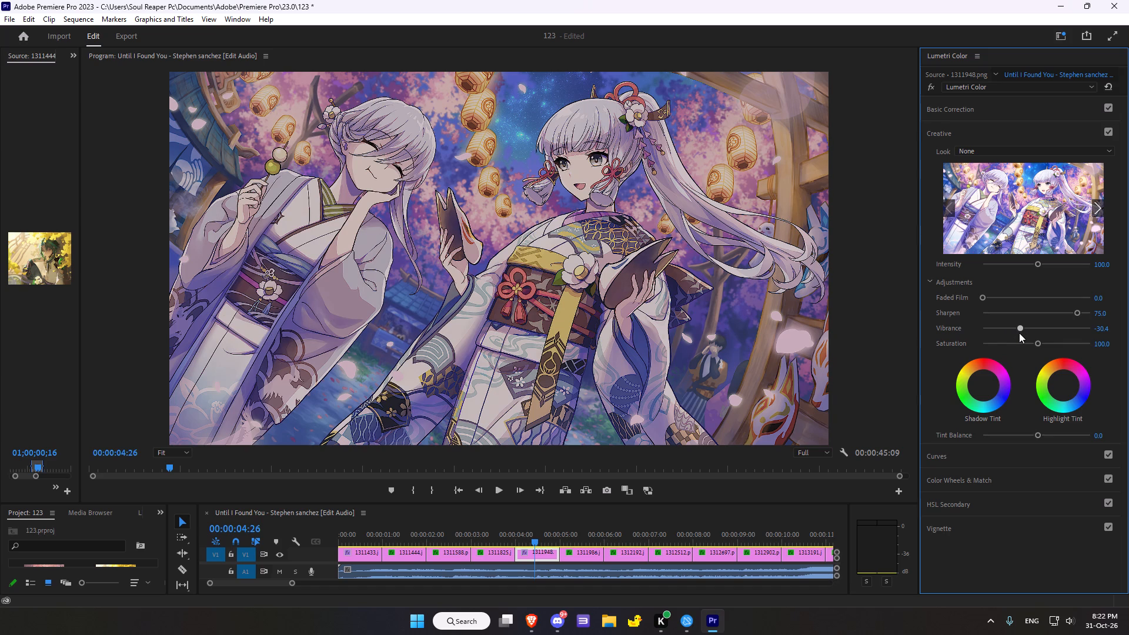
{"action": "left_click_drag", "start_coordinate": [1019, 333], "coordinate": [1038, 333]}
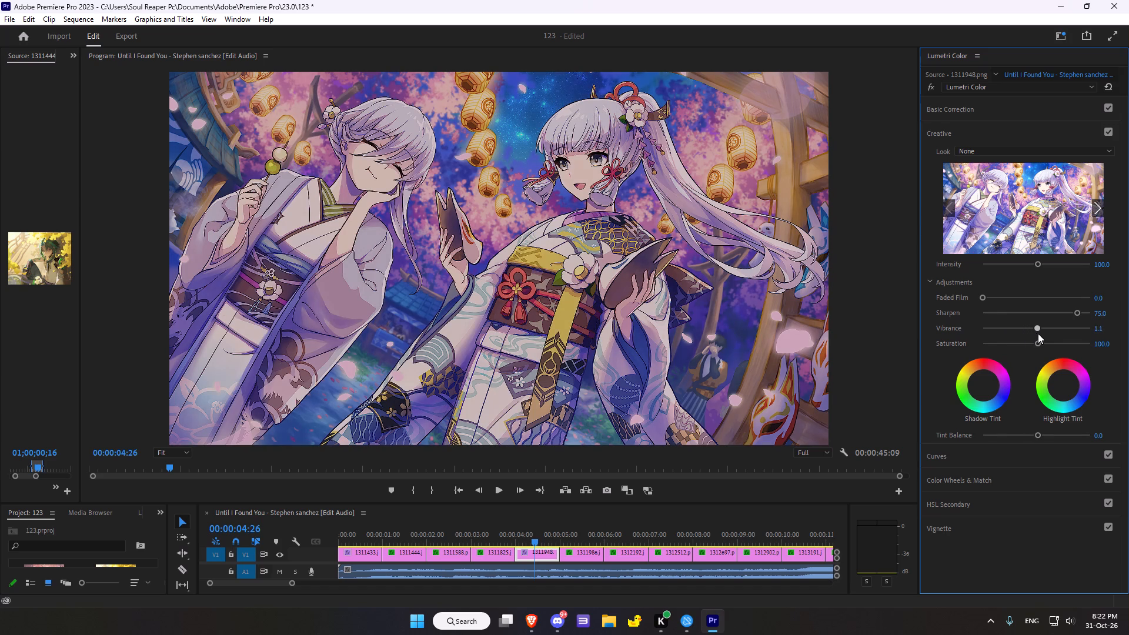
{"action": "left_click_drag", "start_coordinate": [1038, 333], "coordinate": [1047, 335]}
{"action": "left_click_drag", "start_coordinate": [1039, 345], "coordinate": [1021, 339]}
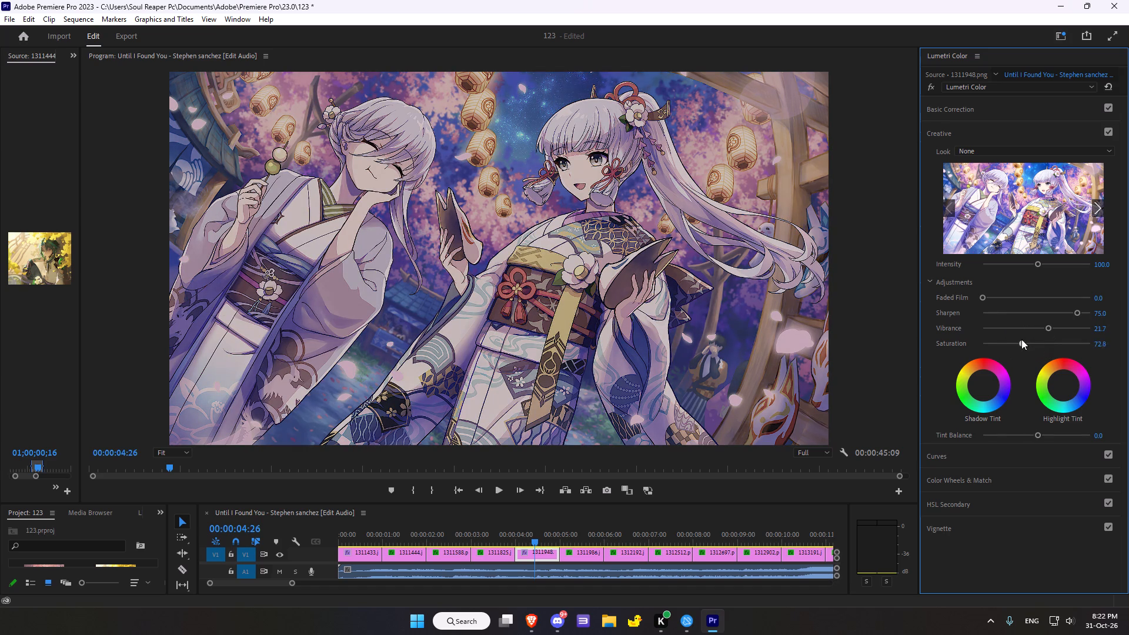
{"action": "left_click_drag", "start_coordinate": [1021, 339], "coordinate": [1034, 342]}
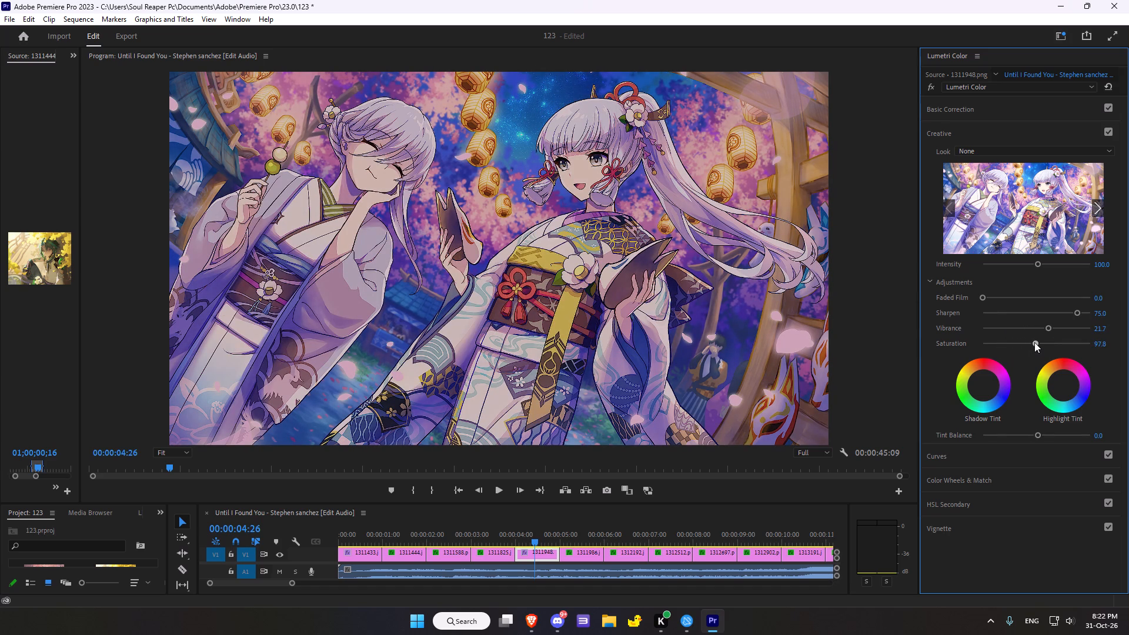
{"action": "left_click_drag", "start_coordinate": [1034, 342], "coordinate": [1034, 343]}
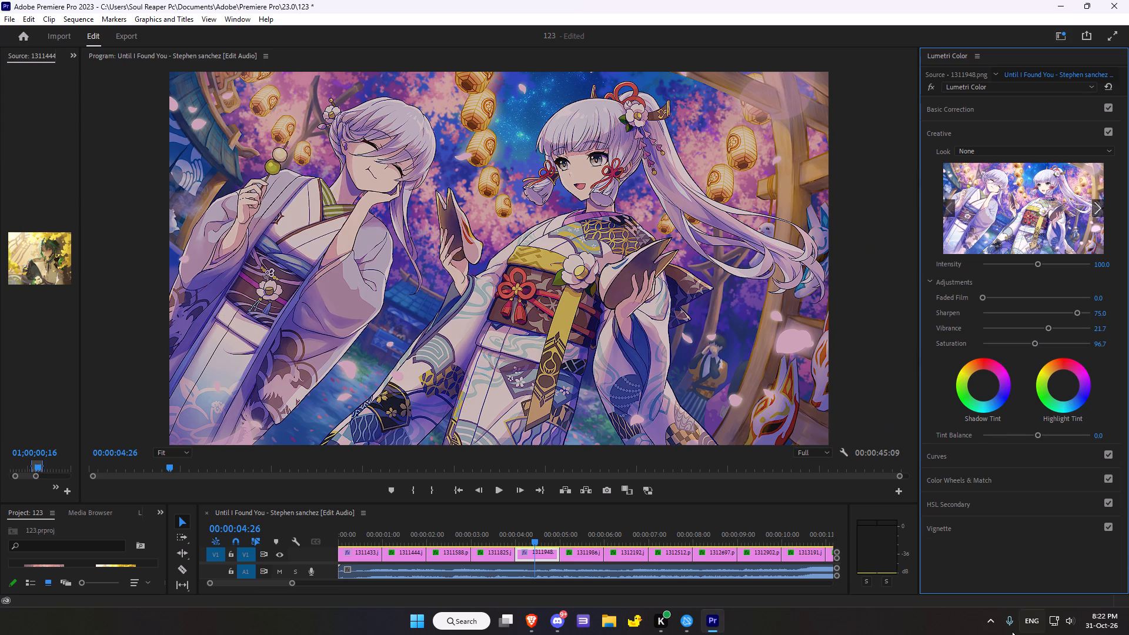
Shift the fifth clip's Shadow Tint and Highlight Tint very slightly off centre toward the warm yellow-orange side of their wheels.
{"action": "scroll", "coordinate": [1077, 360], "scroll_direction": "down", "scroll_amount": 1}
{"action": "left_click", "coordinate": [982, 383]}
{"action": "left_click_drag", "start_coordinate": [982, 384], "coordinate": [935, 361]}
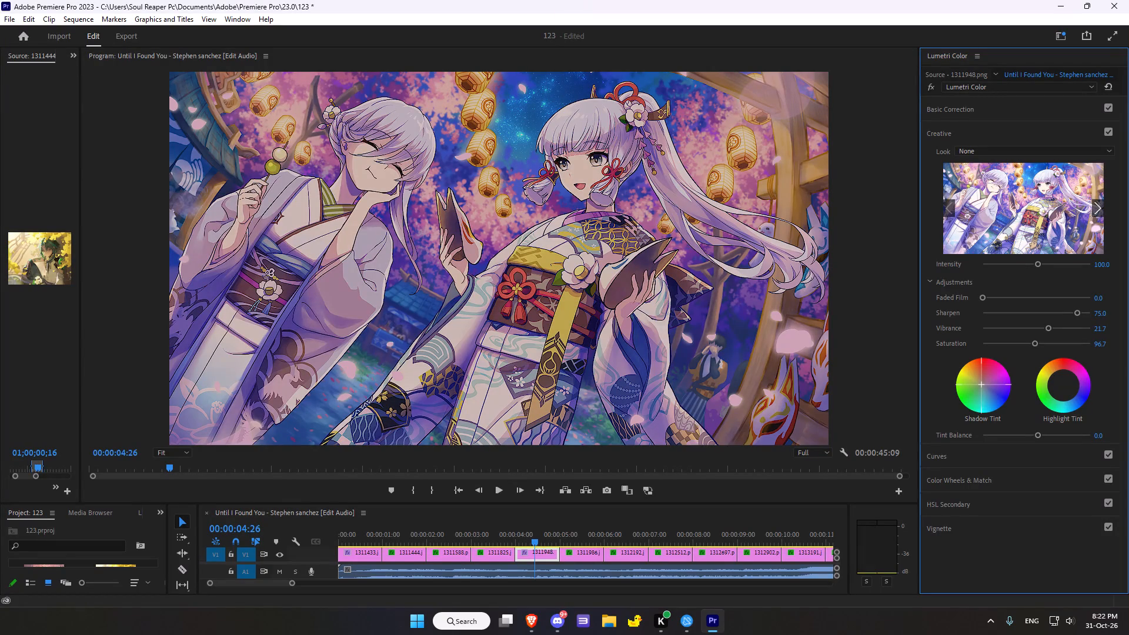
{"action": "left_click_drag", "start_coordinate": [935, 361], "coordinate": [941, 313]}
{"action": "left_click_drag", "start_coordinate": [1063, 386], "coordinate": [1036, 380]}
{"action": "left_click_drag", "start_coordinate": [1036, 380], "coordinate": [1034, 375]}
{"action": "left_click_drag", "start_coordinate": [1034, 375], "coordinate": [1028, 375]}
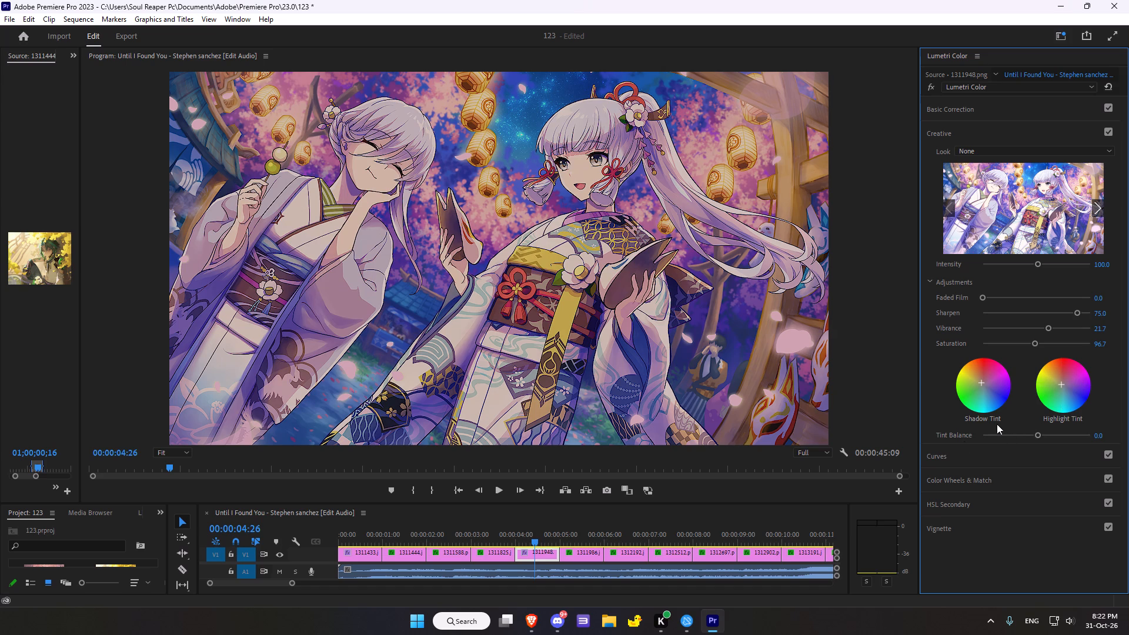
In the fifth clip's RGB Curves, add a midpoint to the white curve and pull it slightly down.
{"action": "left_click", "coordinate": [933, 454]}
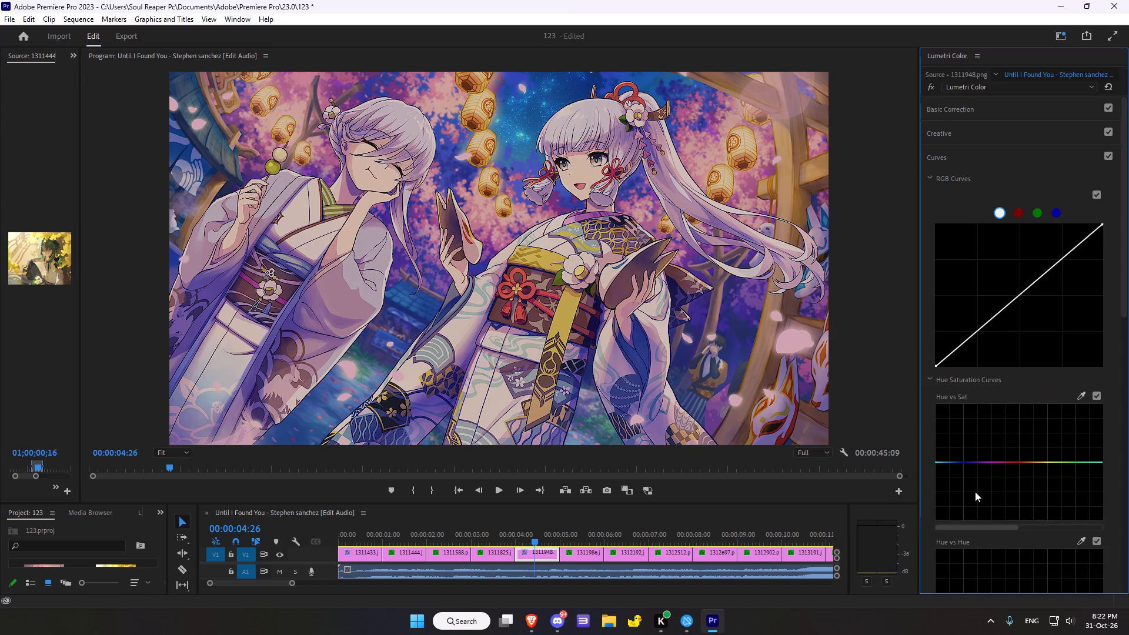
{"action": "left_click", "coordinate": [1015, 300]}
{"action": "left_click", "coordinate": [1016, 299]}
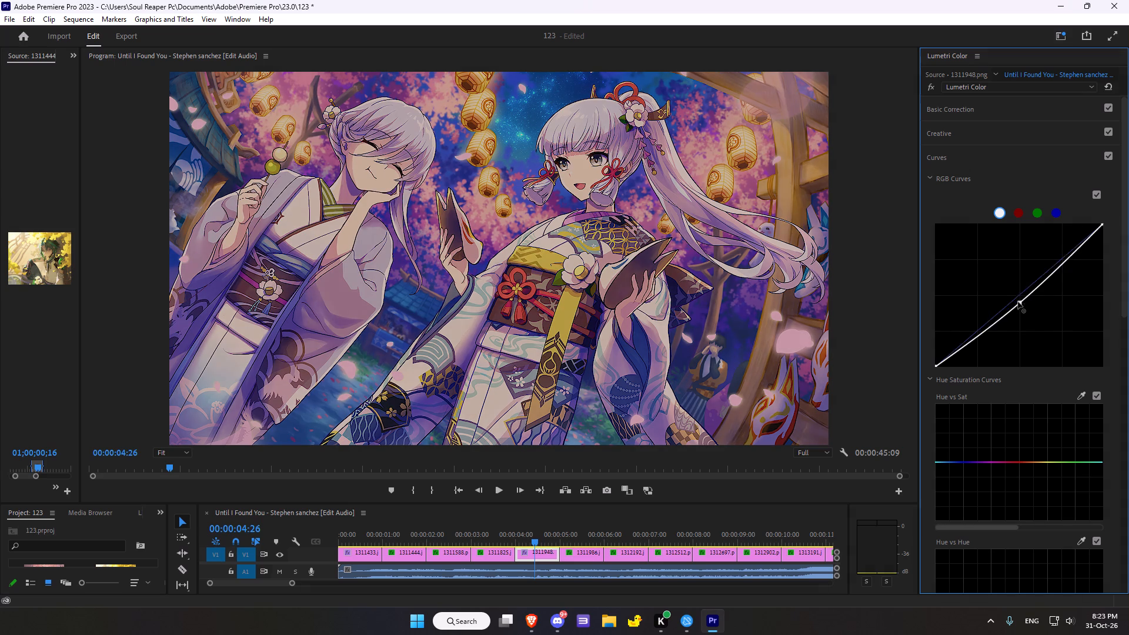
Place a control point near the middle of the red RGB curve and of the green RGB curve, keeping both lines straight.
{"action": "left_click", "coordinate": [1020, 215]}
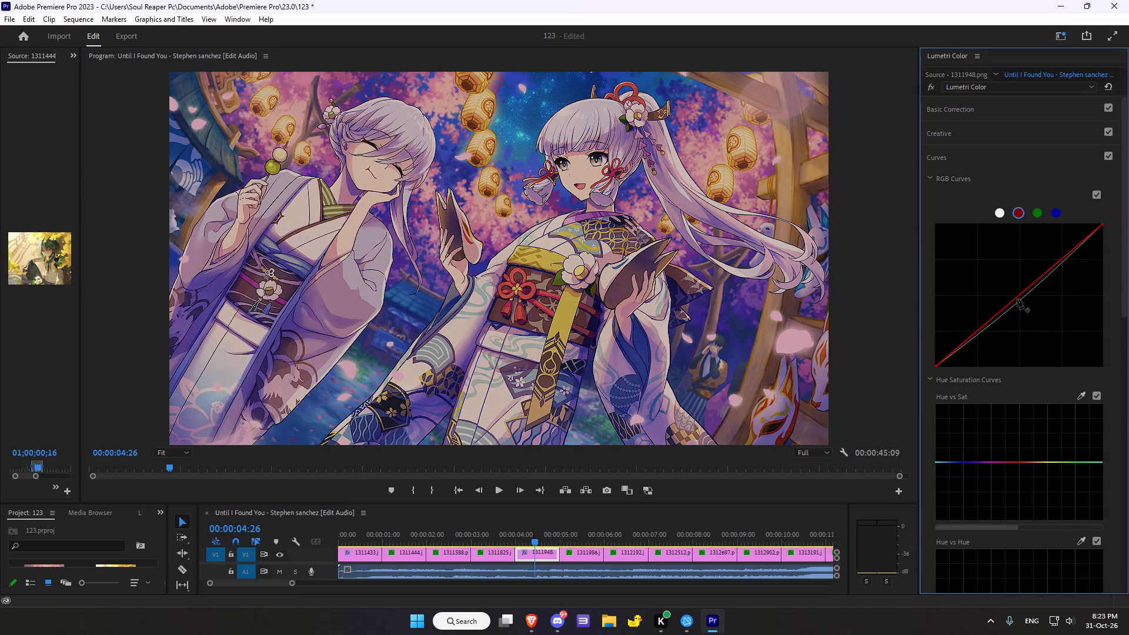
{"action": "left_click", "coordinate": [1018, 295]}
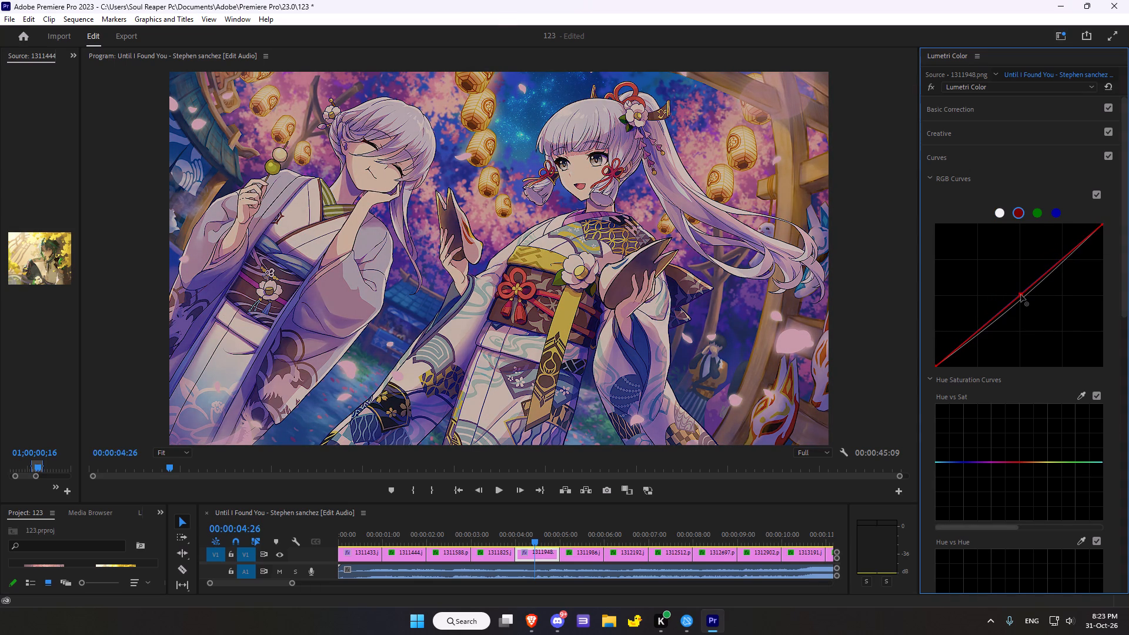
{"action": "double_click", "coordinate": [1021, 295]}
{"action": "left_click", "coordinate": [1037, 208]}
{"action": "left_click", "coordinate": [1034, 217]}
{"action": "left_click", "coordinate": [1036, 216]}
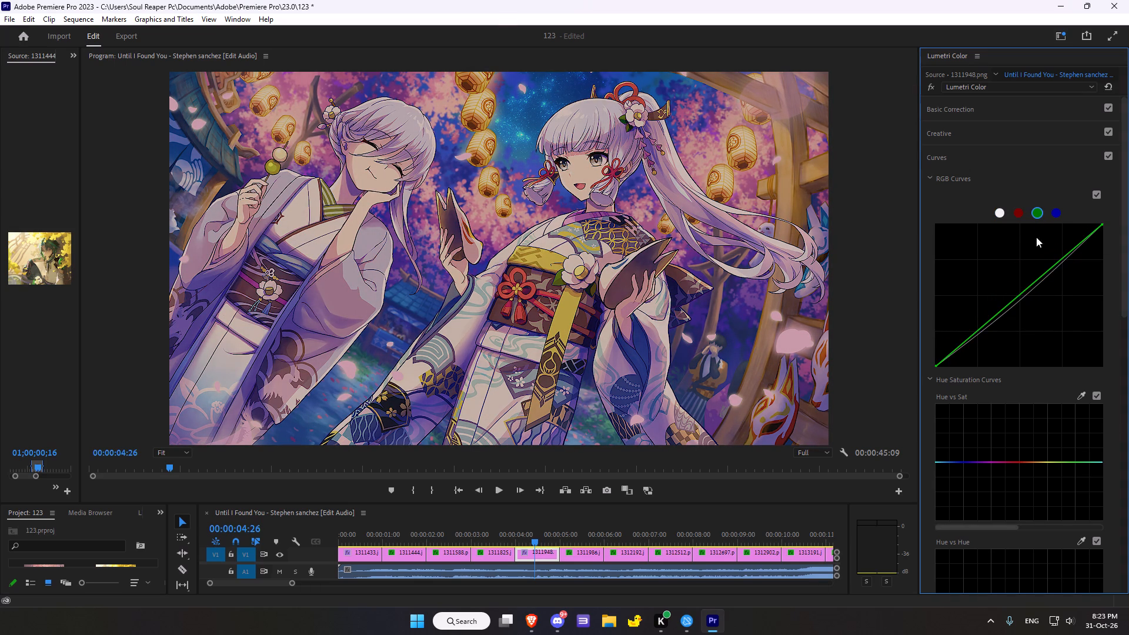
{"action": "left_click", "coordinate": [1019, 295]}
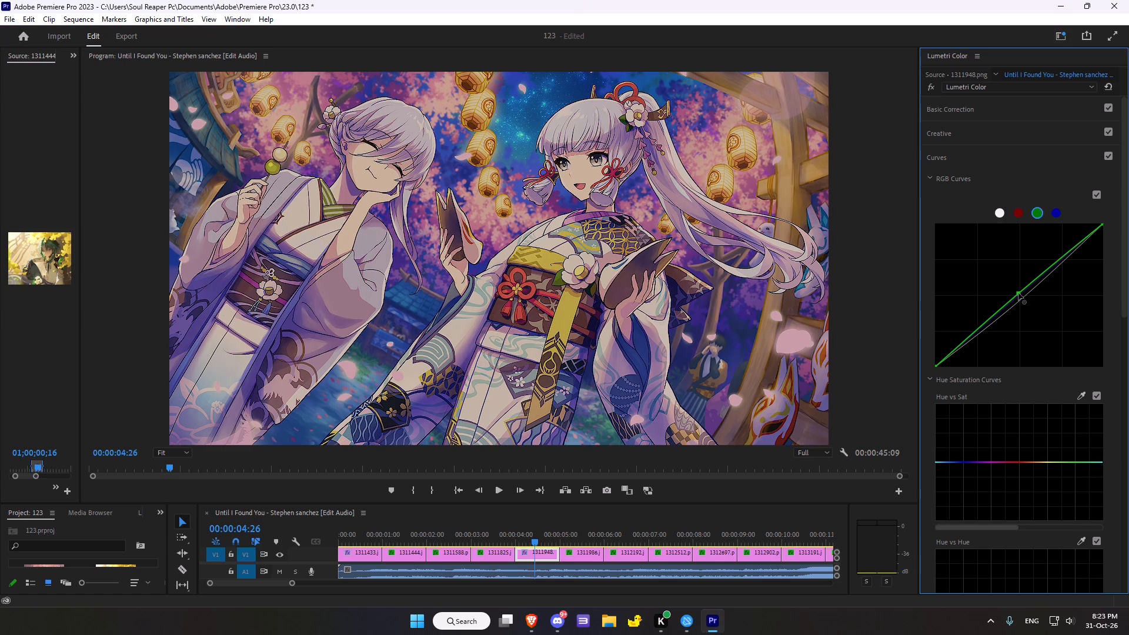
On the Hue vs Sat curve, sample the red bow on the kimono sash and raise the red point very slightly.
{"action": "scroll", "coordinate": [1051, 265], "scroll_direction": "down", "scroll_amount": 5}
{"action": "scroll", "coordinate": [1009, 296], "scroll_direction": "down", "scroll_amount": 4}
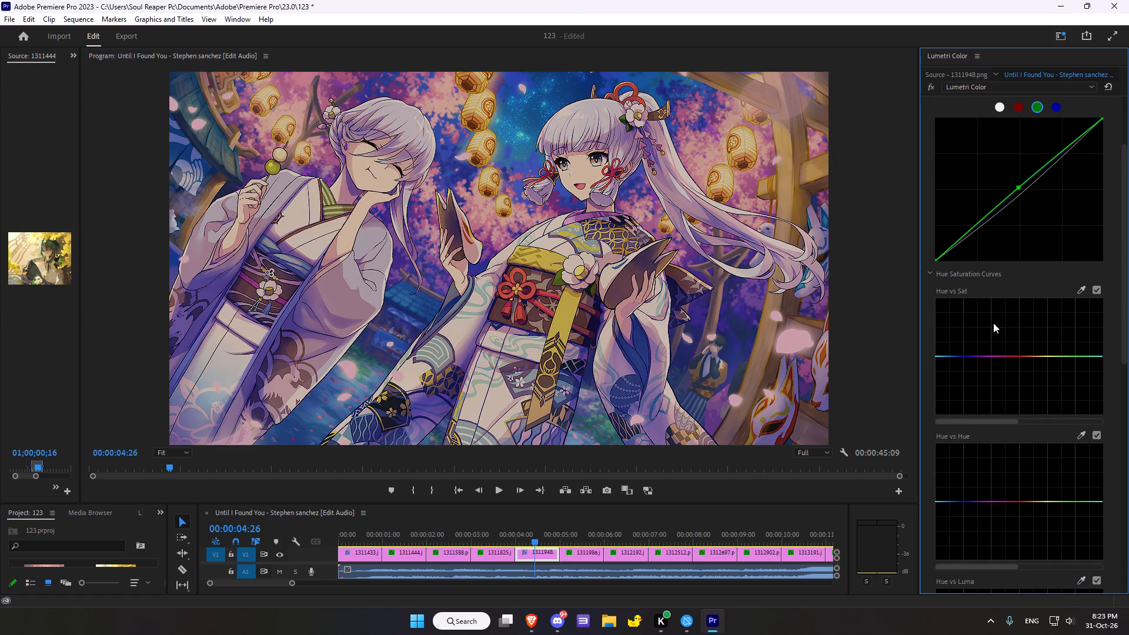
{"action": "scroll", "coordinate": [993, 327], "scroll_direction": "down", "scroll_amount": 6}
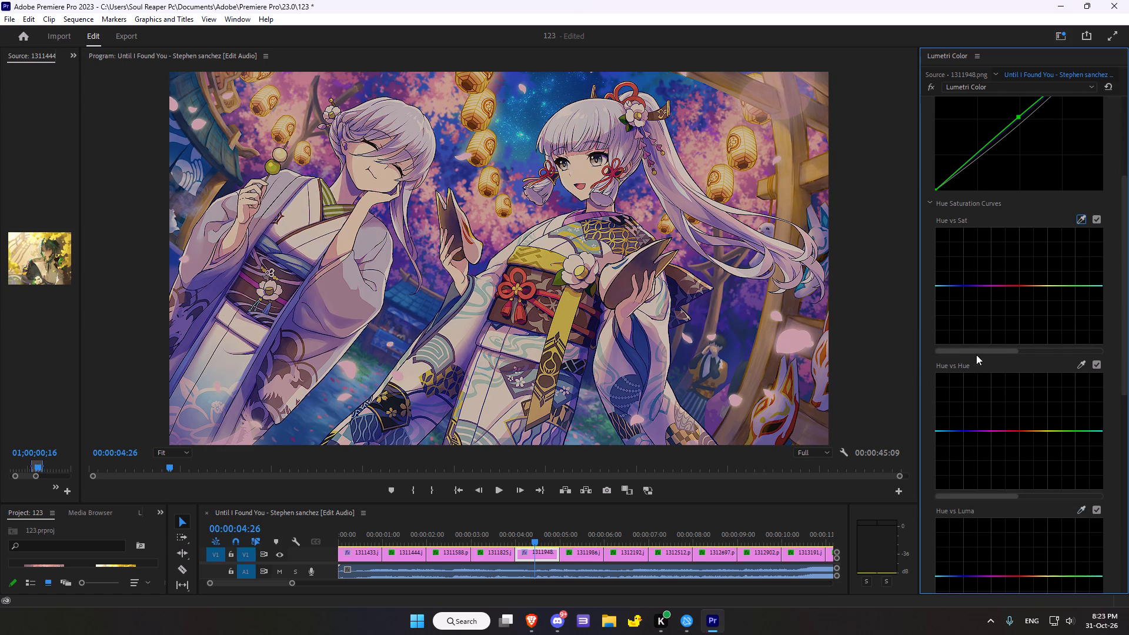
{"action": "scroll", "coordinate": [976, 355], "scroll_direction": "down", "scroll_amount": 5}
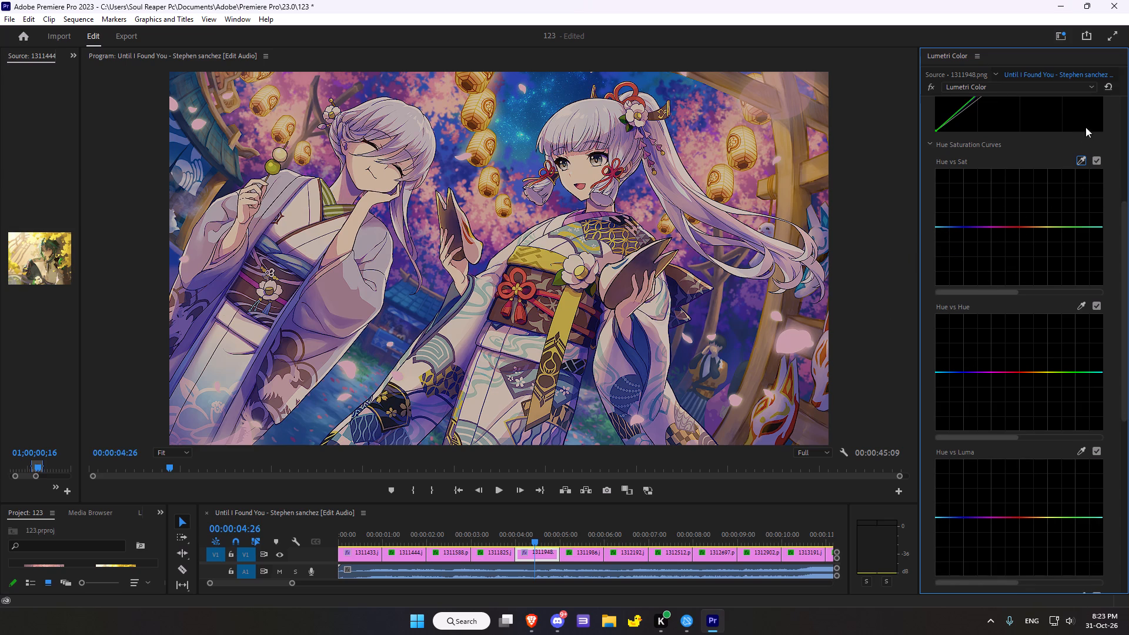
{"action": "left_click", "coordinate": [1081, 162]}
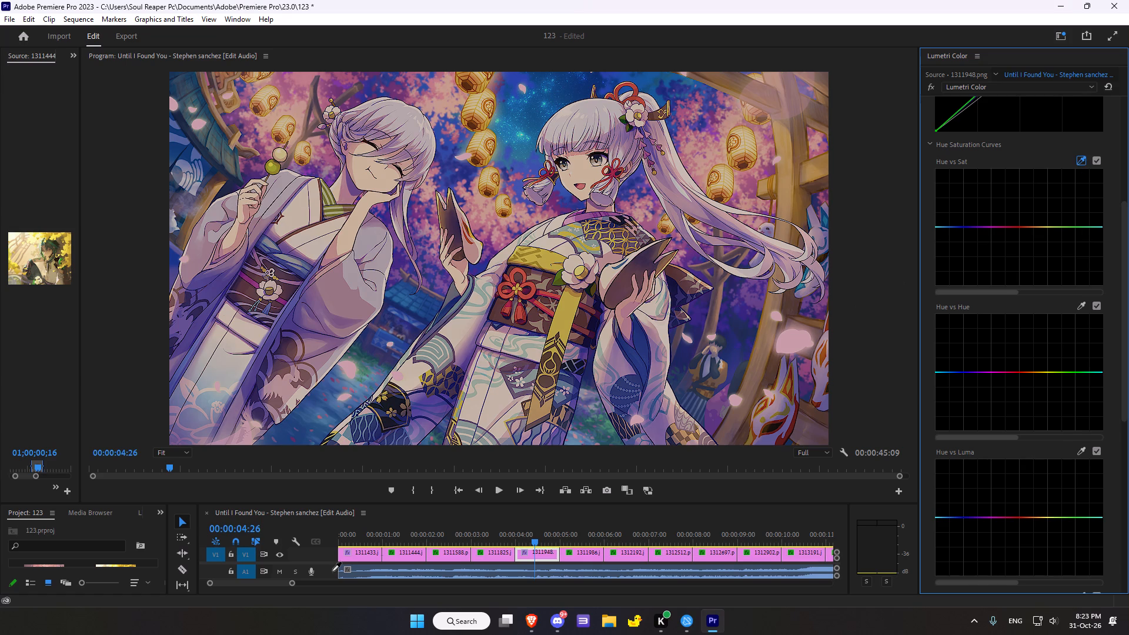
{"action": "left_click", "coordinate": [526, 298]}
{"action": "left_click_drag", "start_coordinate": [1021, 226], "coordinate": [1023, 208]}
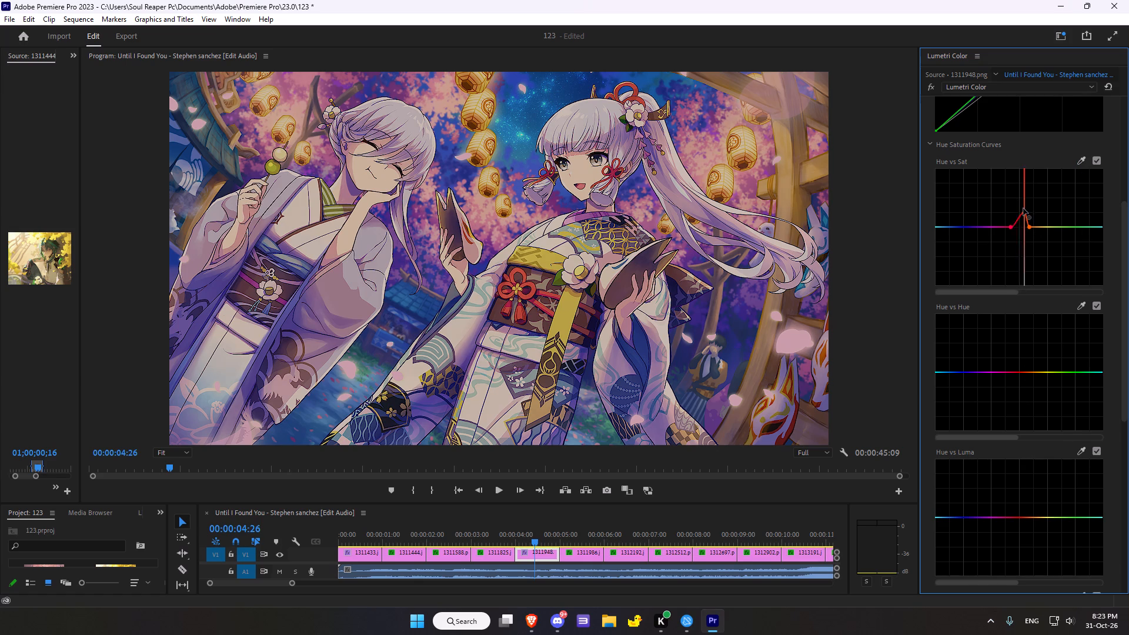
{"action": "left_click_drag", "start_coordinate": [1023, 208], "coordinate": [1016, 222]}
{"action": "left_click_drag", "start_coordinate": [1016, 222], "coordinate": [1014, 225]}
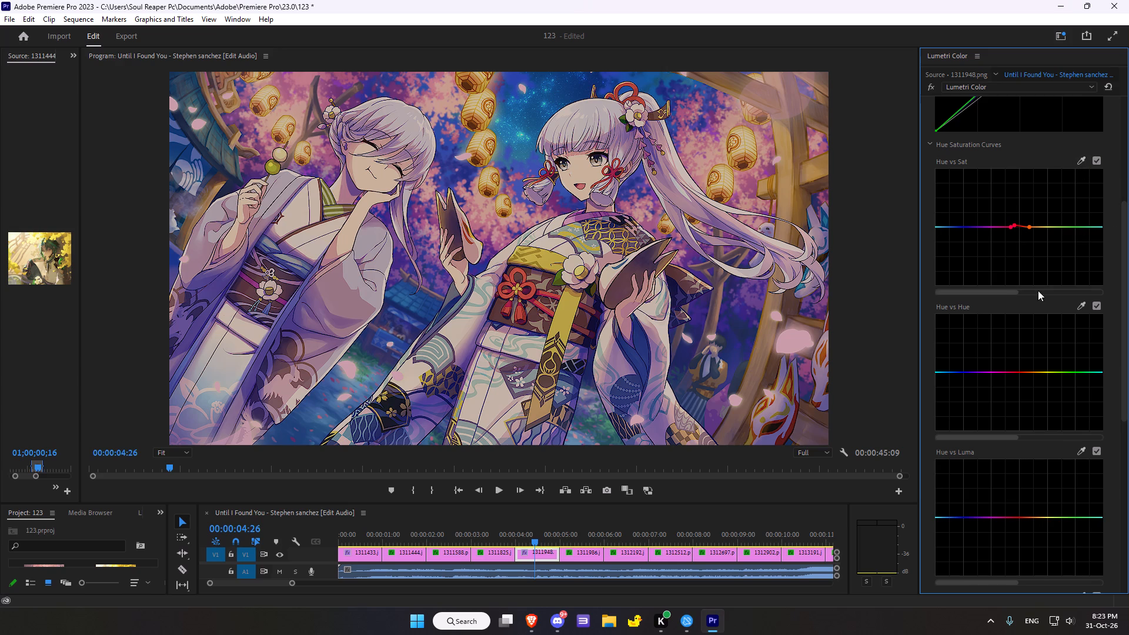
On the fifth clip's Hue vs Hue curve, sample the blue pattern on the kimono and raise the blue point slightly.
{"action": "left_click", "coordinate": [1083, 305]}
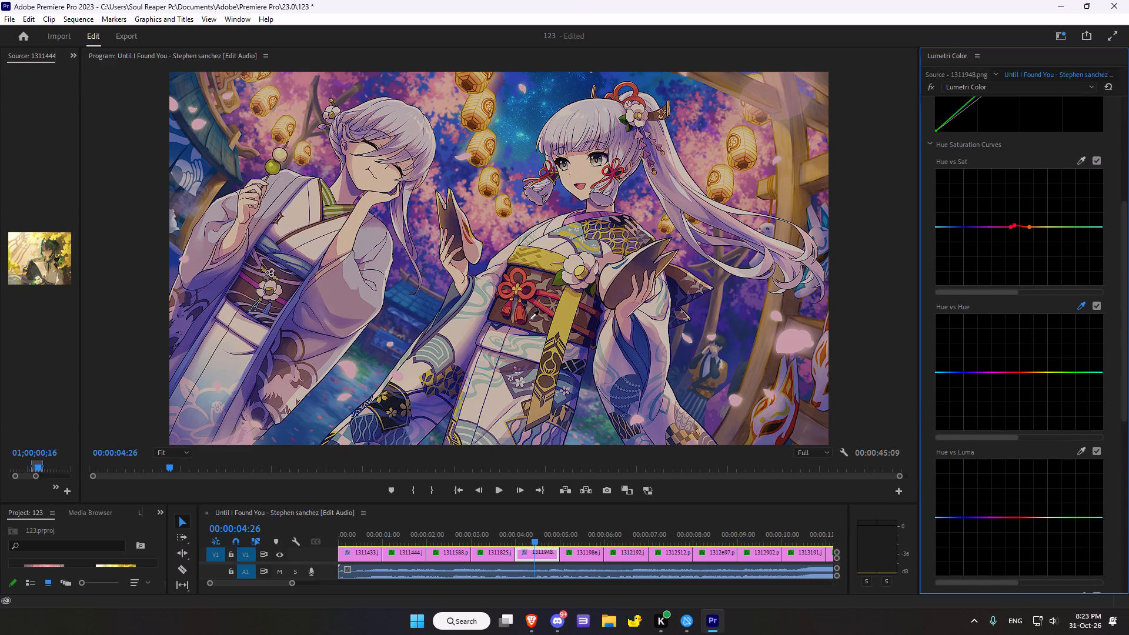
{"action": "left_click", "coordinate": [637, 366]}
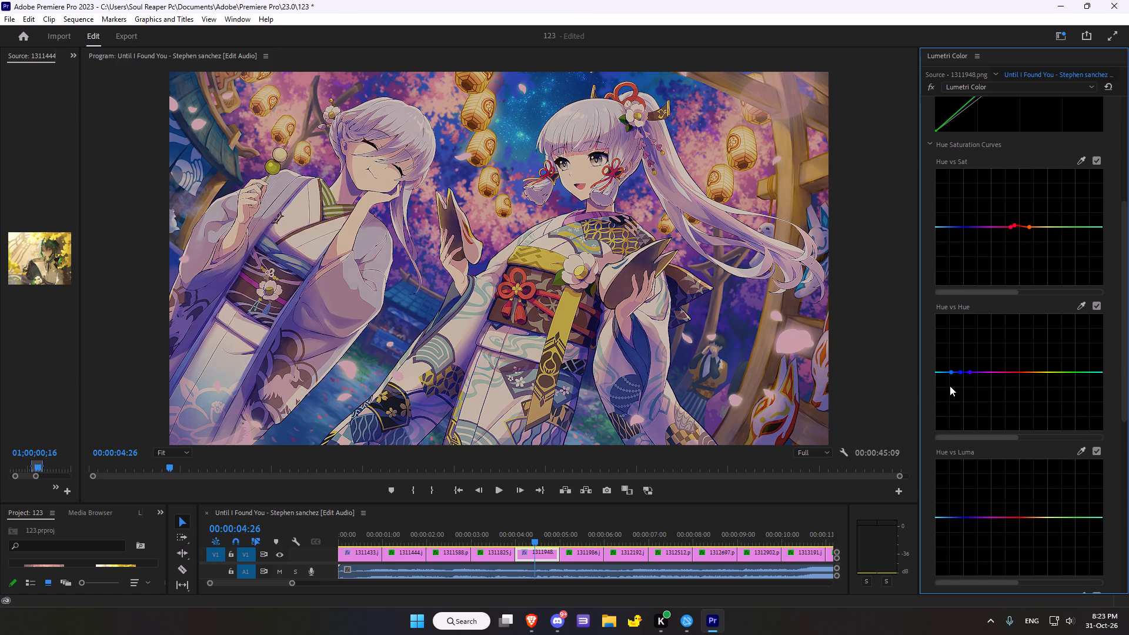
{"action": "left_click_drag", "start_coordinate": [961, 372], "coordinate": [960, 381]}
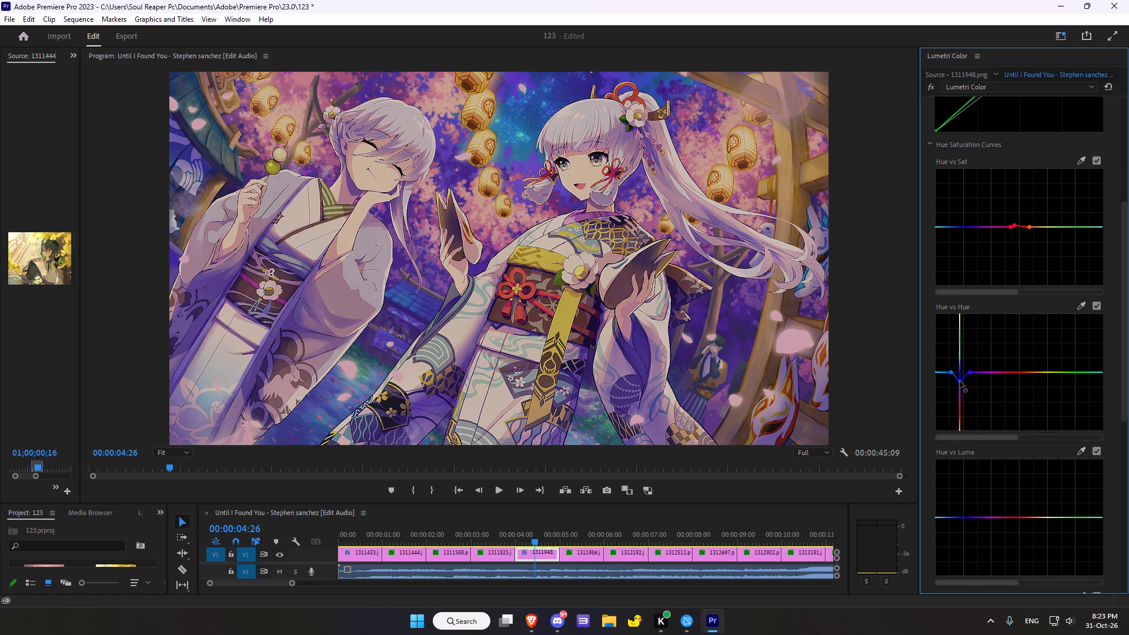
{"action": "left_click_drag", "start_coordinate": [960, 381], "coordinate": [960, 369]}
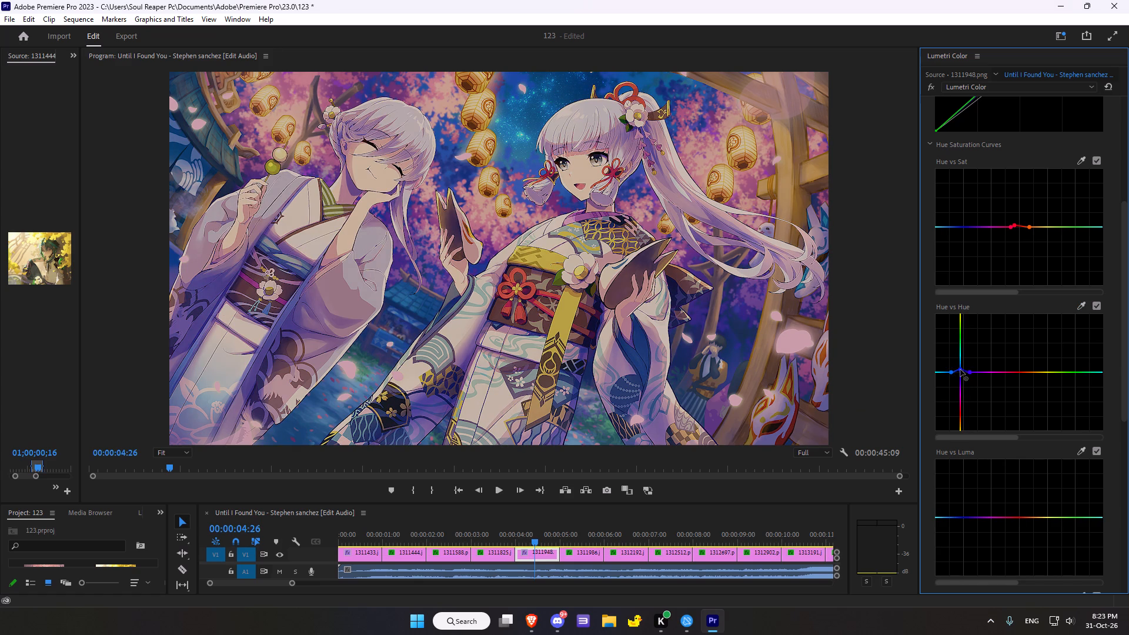
{"action": "left_click_drag", "start_coordinate": [960, 369], "coordinate": [959, 363]}
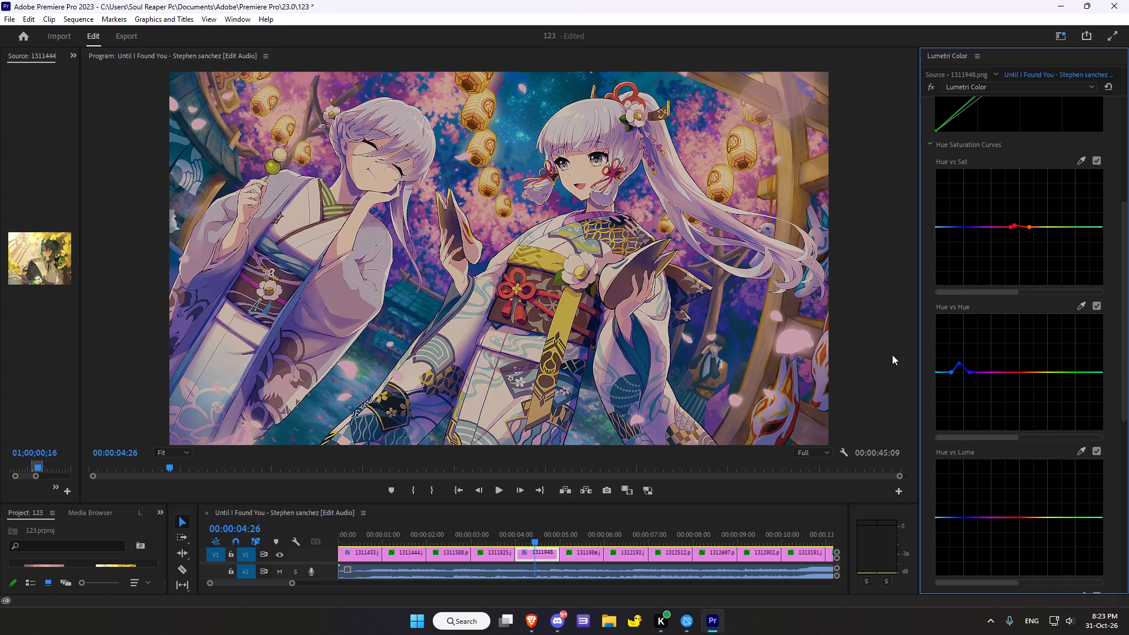
In the fifth clip's Color Wheels & Match, shift the Midtones wheel very slightly off centre toward red.
{"action": "scroll", "coordinate": [1110, 359], "scroll_direction": "down", "scroll_amount": 7}
{"action": "scroll", "coordinate": [1082, 424], "scroll_direction": "down", "scroll_amount": 12}
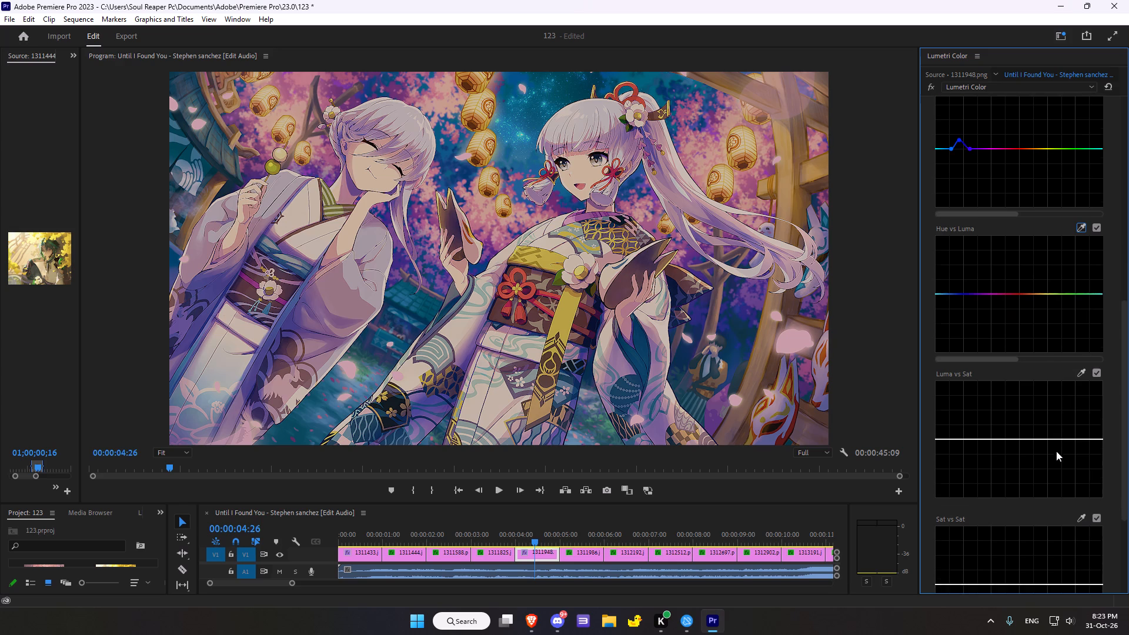
{"action": "scroll", "coordinate": [1056, 451], "scroll_direction": "down", "scroll_amount": 14}
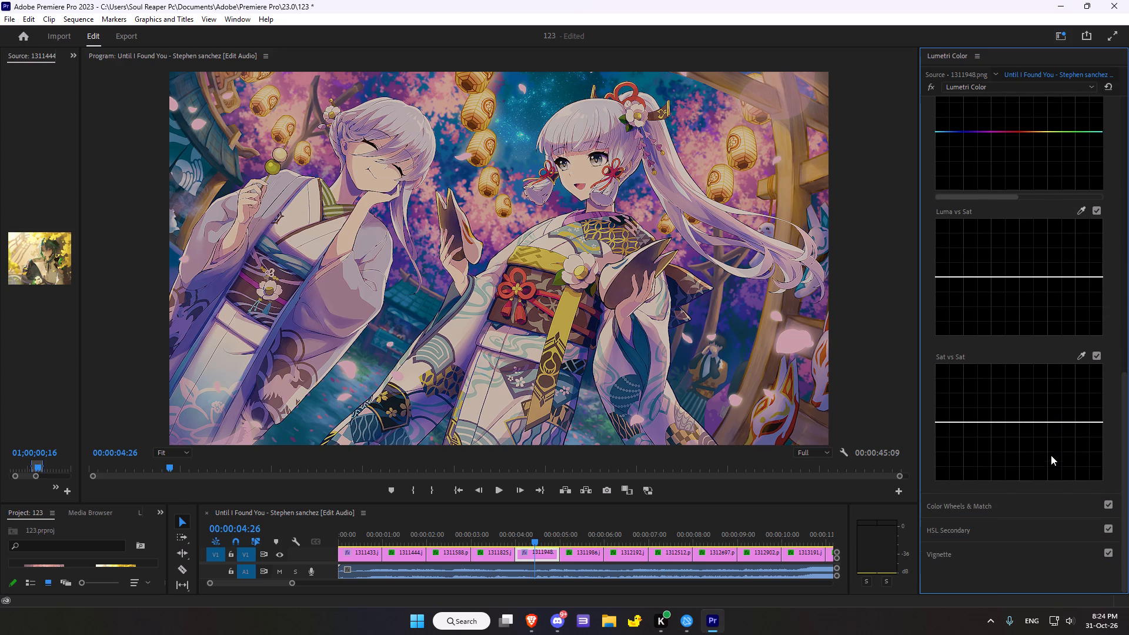
{"action": "scroll", "coordinate": [1051, 455], "scroll_direction": "down", "scroll_amount": 7}
{"action": "scroll", "coordinate": [1051, 455], "scroll_direction": "up", "scroll_amount": 10}
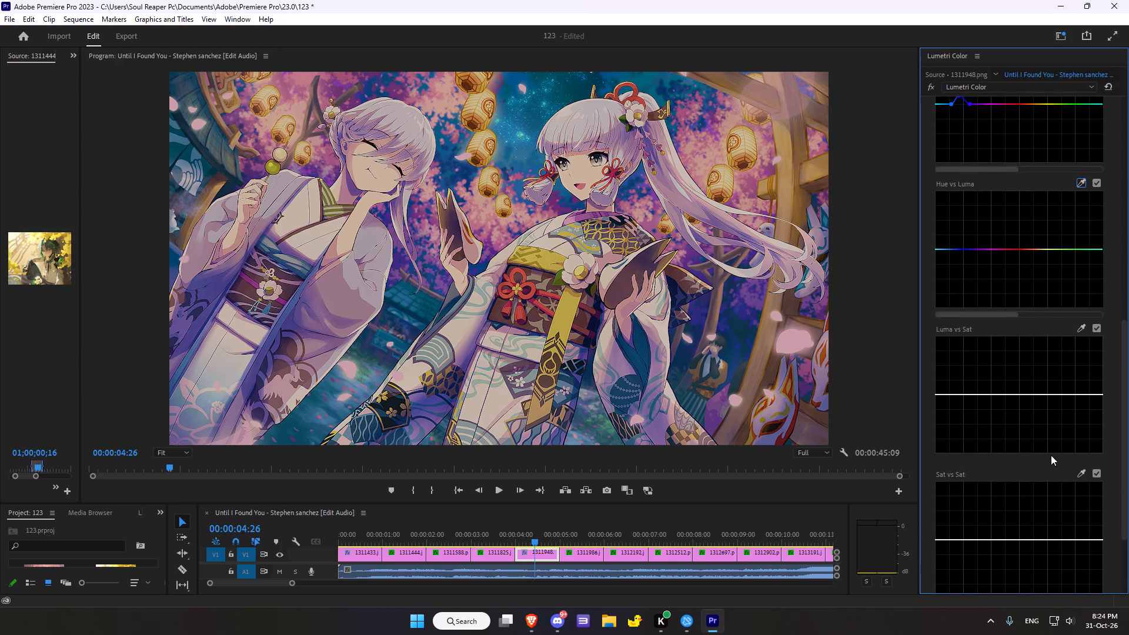
{"action": "scroll", "coordinate": [1051, 455], "scroll_direction": "up", "scroll_amount": 2}
{"action": "scroll", "coordinate": [1044, 459], "scroll_direction": "down", "scroll_amount": 15}
{"action": "left_click", "coordinate": [956, 505]}
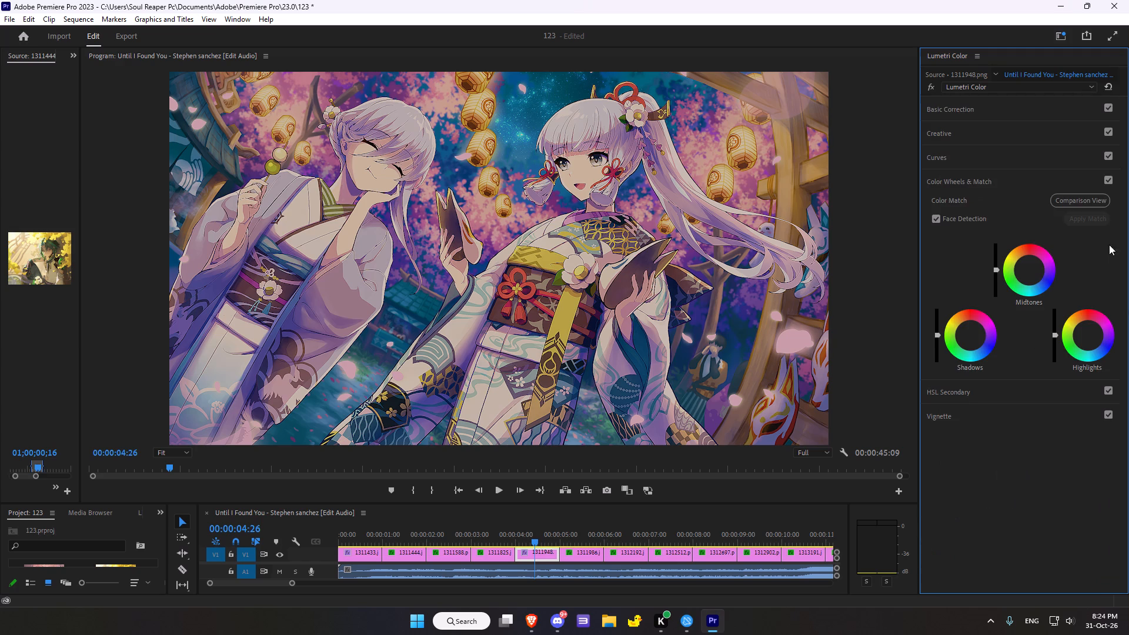
{"action": "left_click_drag", "start_coordinate": [1030, 269], "coordinate": [1046, 235]}
Reset the trial tints on the Shadows wheel and nudge it slightly toward blue-purple, keeping the Highlights wheel neutral.
{"action": "left_click_drag", "start_coordinate": [973, 338], "coordinate": [844, 285]}
{"action": "double_click", "coordinate": [973, 338]}
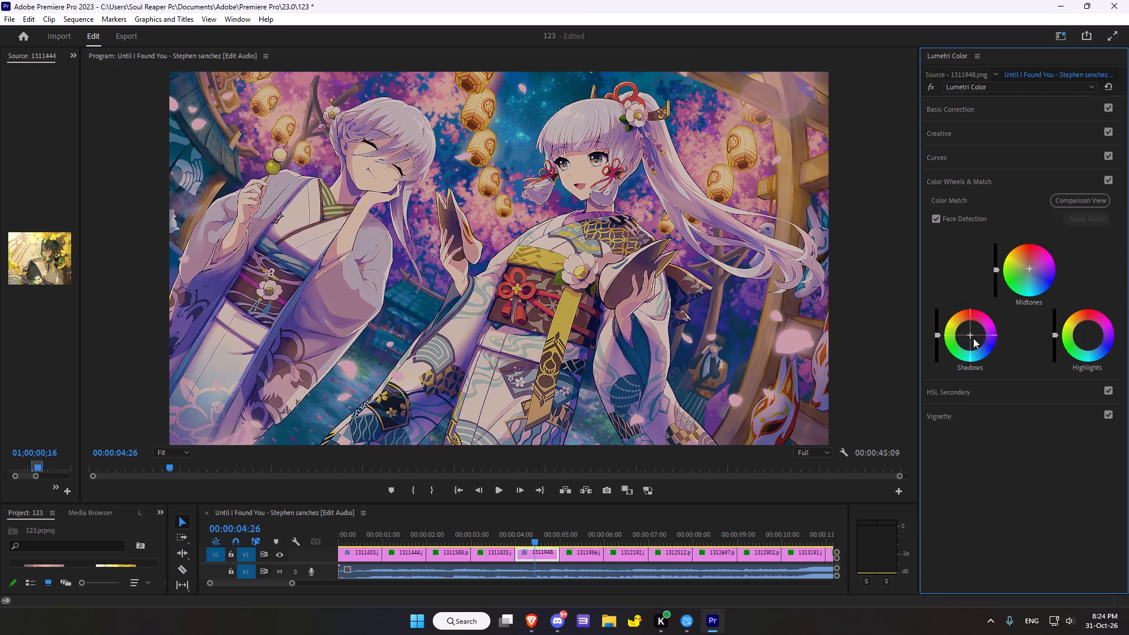
{"action": "left_click_drag", "start_coordinate": [973, 338], "coordinate": [973, 329]}
{"action": "left_click", "coordinate": [974, 330]}
{"action": "triple_click", "coordinate": [973, 332]}
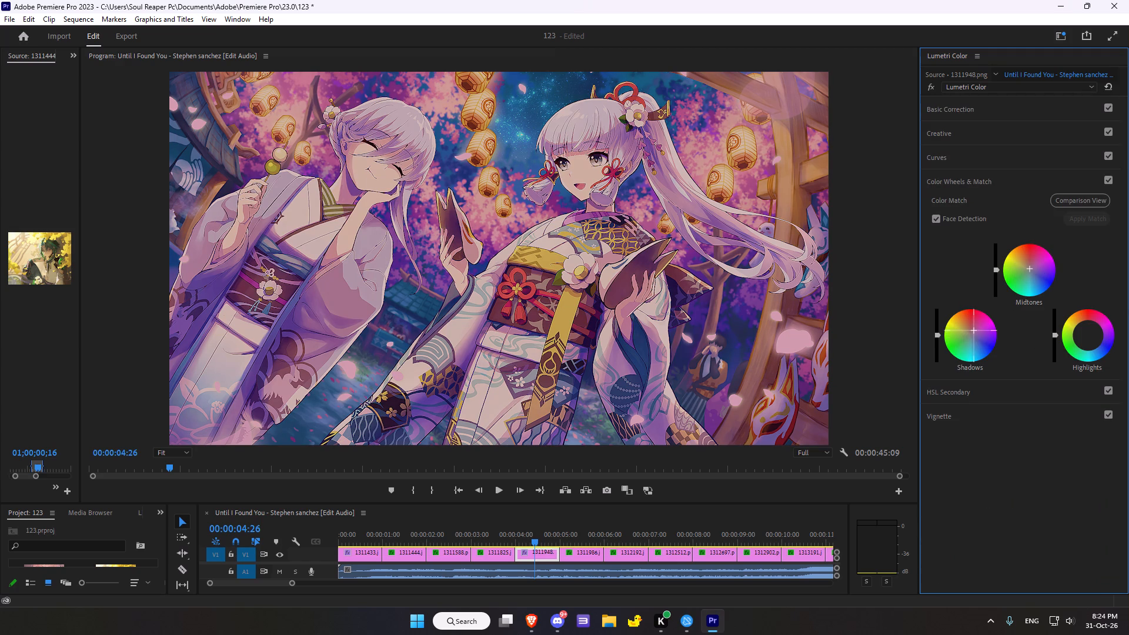
{"action": "left_click", "coordinate": [970, 335]}
{"action": "left_click_drag", "start_coordinate": [971, 335], "coordinate": [990, 333]}
{"action": "triple_click", "coordinate": [1091, 336]}
Set the fifth clip's Vignette to Amount -1.8, Midpoint 39.1, Roundness -15.2 and Feather 52.2.
{"action": "left_click", "coordinate": [951, 385]}
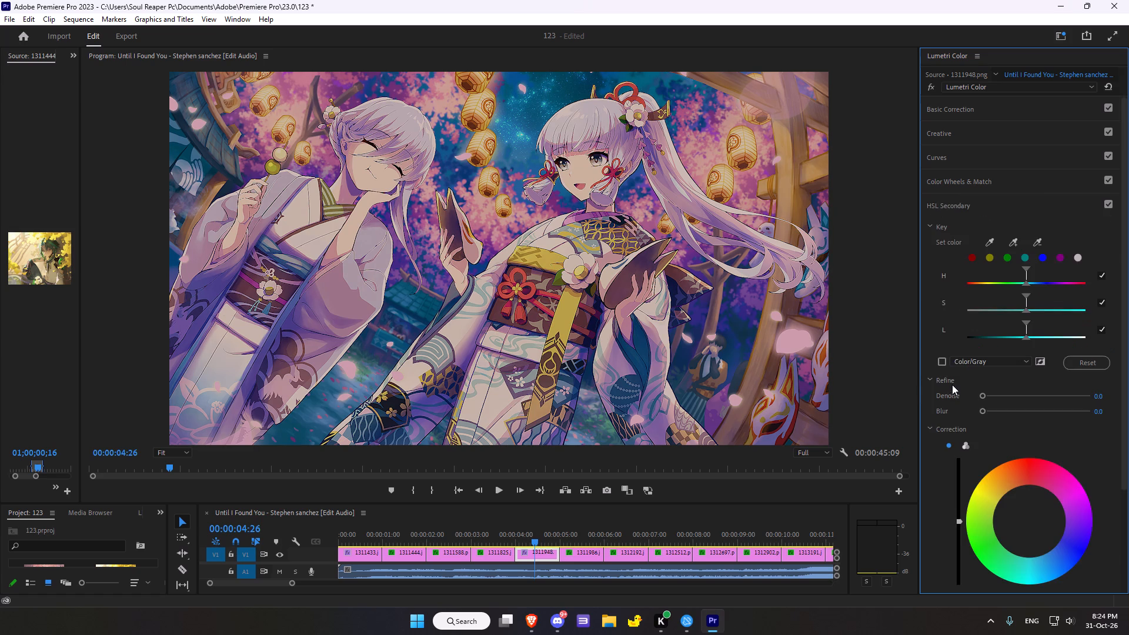
{"action": "scroll", "coordinate": [998, 439], "scroll_direction": "down", "scroll_amount": 18}
{"action": "left_click", "coordinate": [963, 555]}
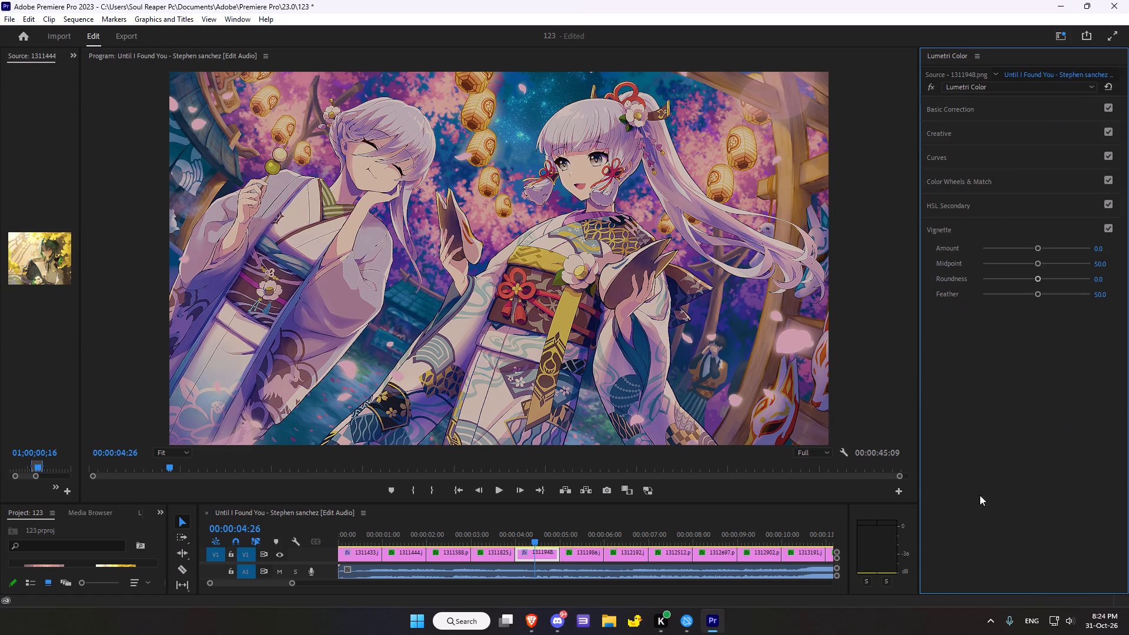
{"action": "left_click_drag", "start_coordinate": [1040, 245], "coordinate": [1003, 253]}
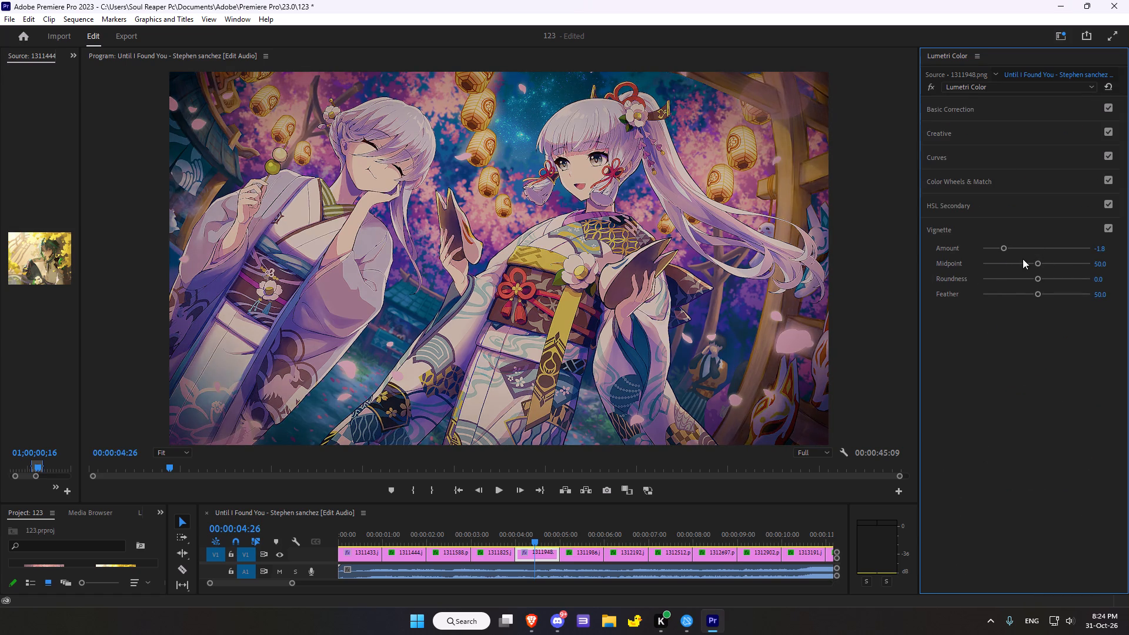
{"action": "left_click_drag", "start_coordinate": [1031, 261], "coordinate": [1024, 266]}
{"action": "left_click_drag", "start_coordinate": [1039, 282], "coordinate": [1027, 282]}
{"action": "left_click_drag", "start_coordinate": [1037, 291], "coordinate": [1007, 290]}
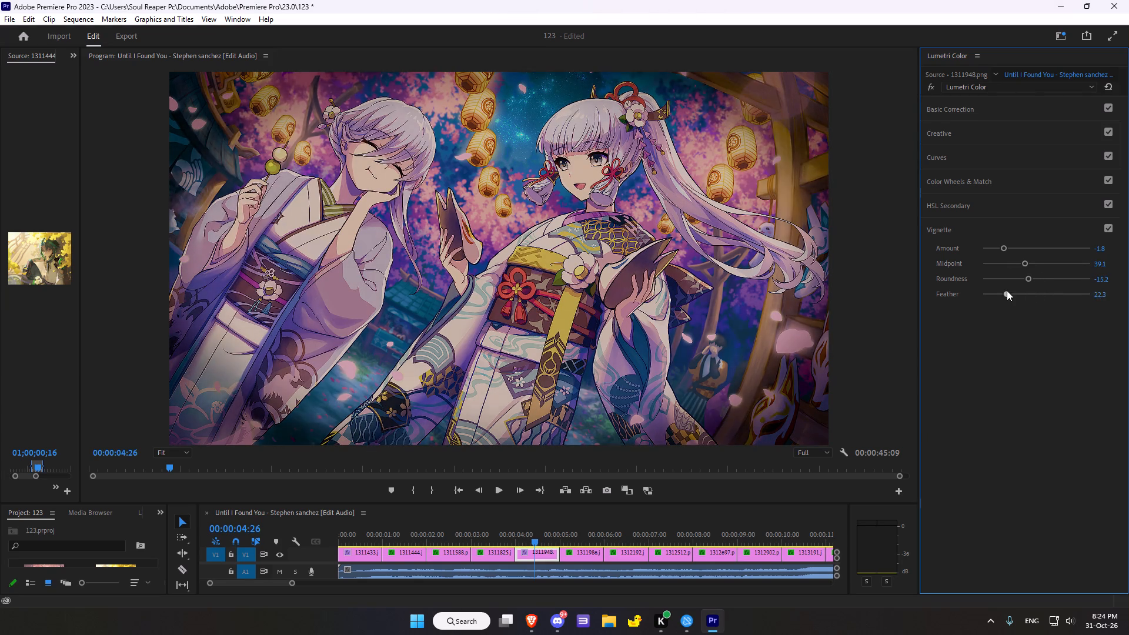
{"action": "left_click_drag", "start_coordinate": [1007, 290], "coordinate": [1038, 286]}
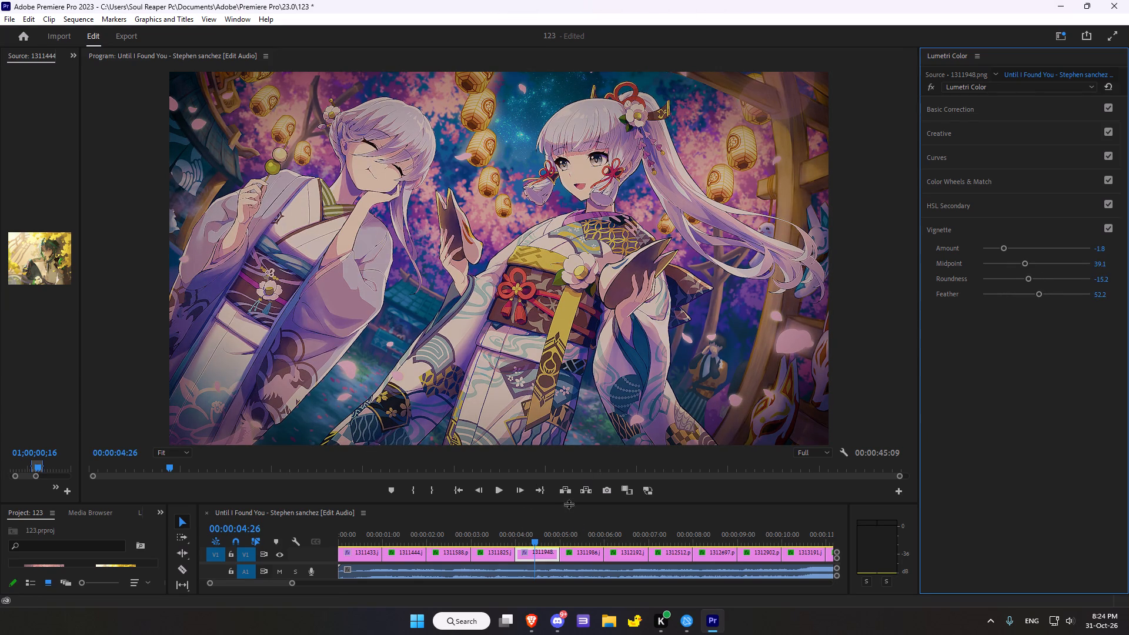
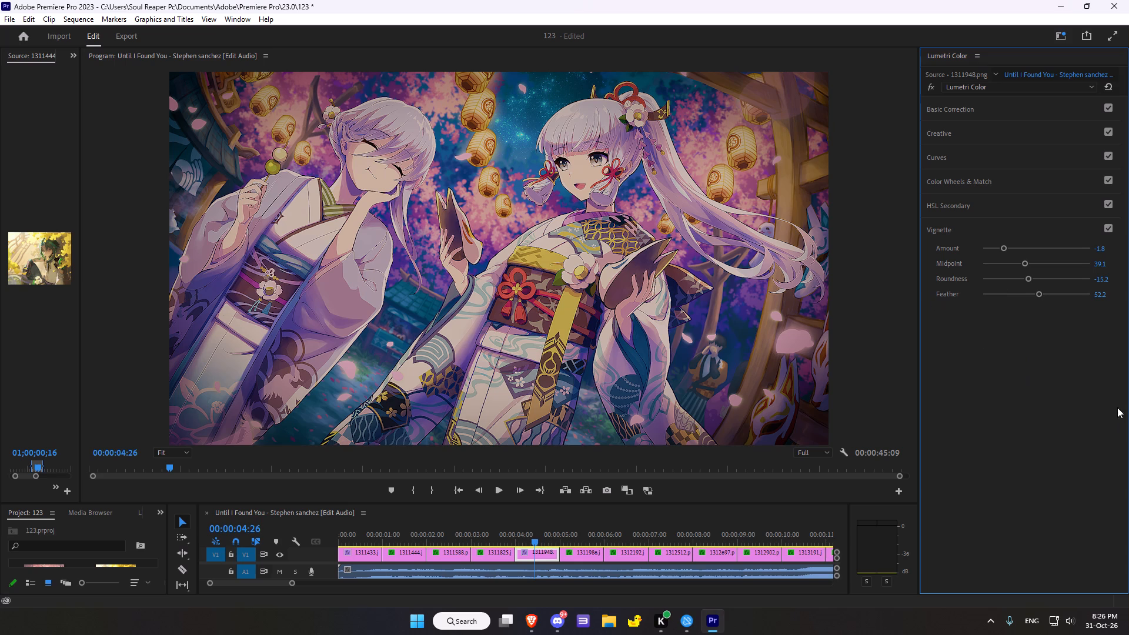
Lower the fifth clip's Vignette Feather to 47.8.
{"action": "scroll", "coordinate": [1035, 343], "scroll_direction": "up", "scroll_amount": 1}
{"action": "left_click_drag", "start_coordinate": [1041, 295], "coordinate": [1033, 295]}
Step back and forth through the frames around the cut between the fifth and sixth clips to compare their grading.
{"action": "scroll", "coordinate": [566, 460], "scroll_direction": "down", "scroll_amount": 7}
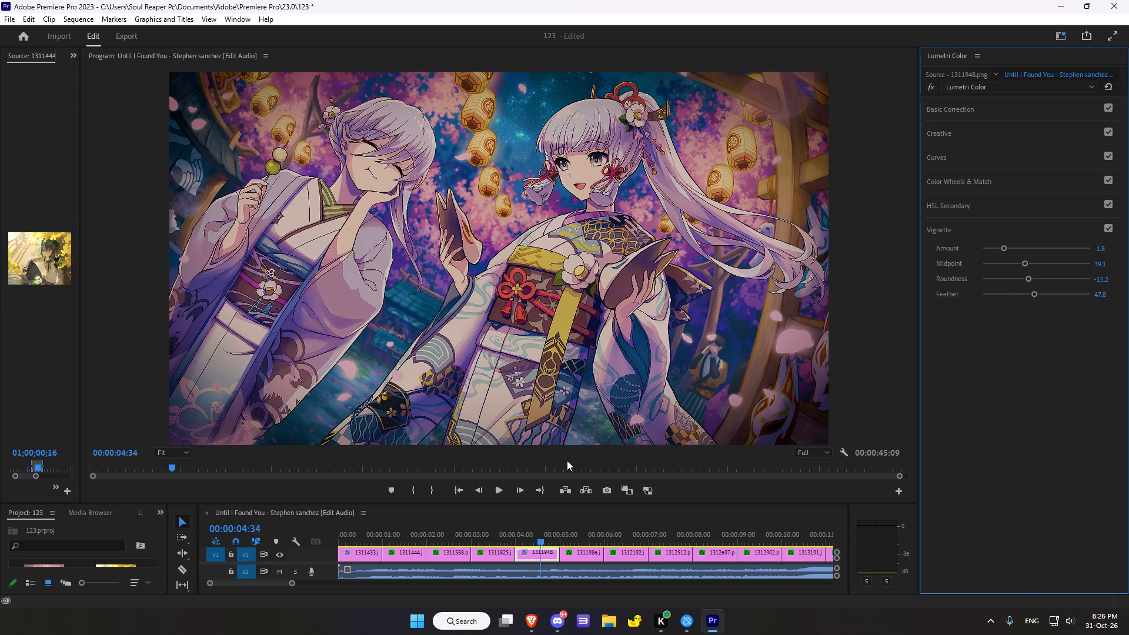
{"action": "scroll", "coordinate": [567, 460], "scroll_direction": "down", "scroll_amount": 20}
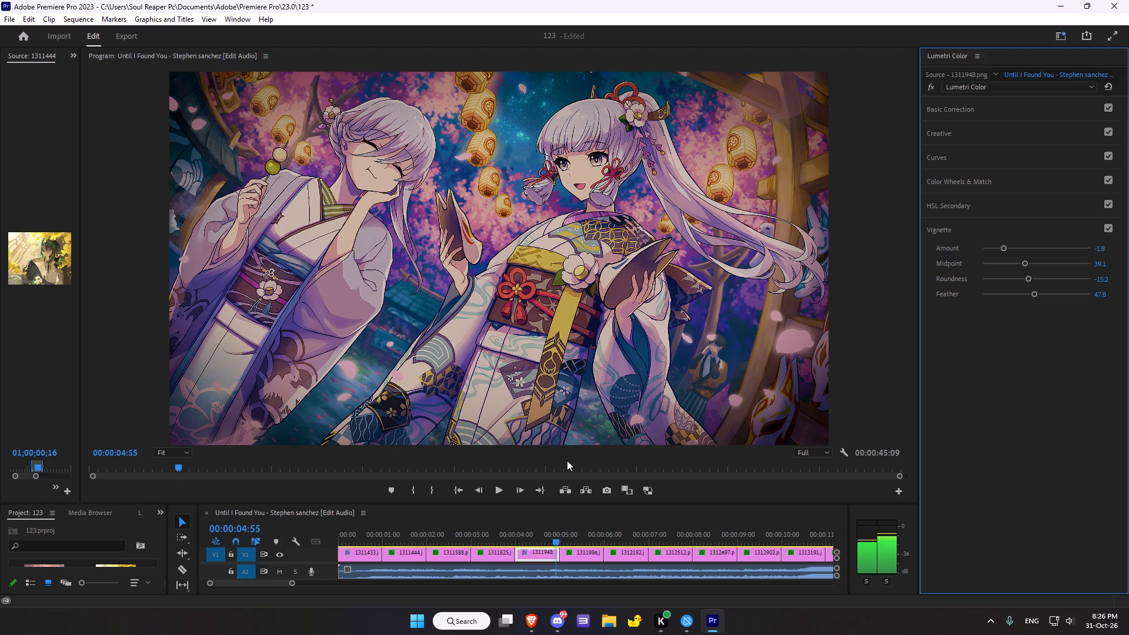
{"action": "scroll", "coordinate": [567, 460], "scroll_direction": "down", "scroll_amount": 17}
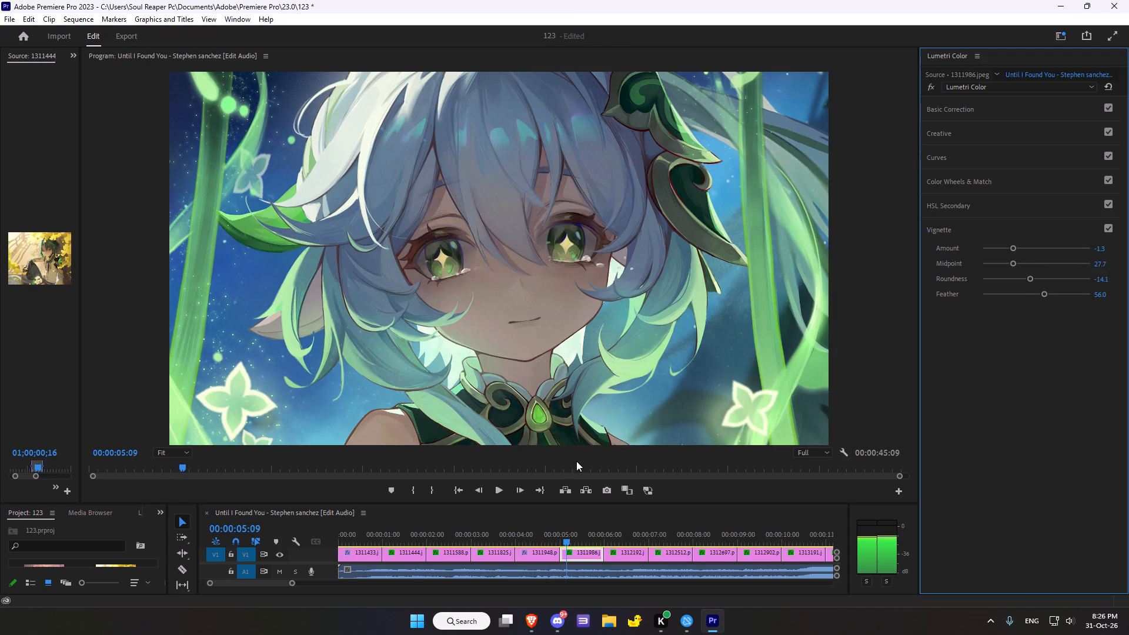
{"action": "scroll", "coordinate": [576, 460], "scroll_direction": "down", "scroll_amount": 18}
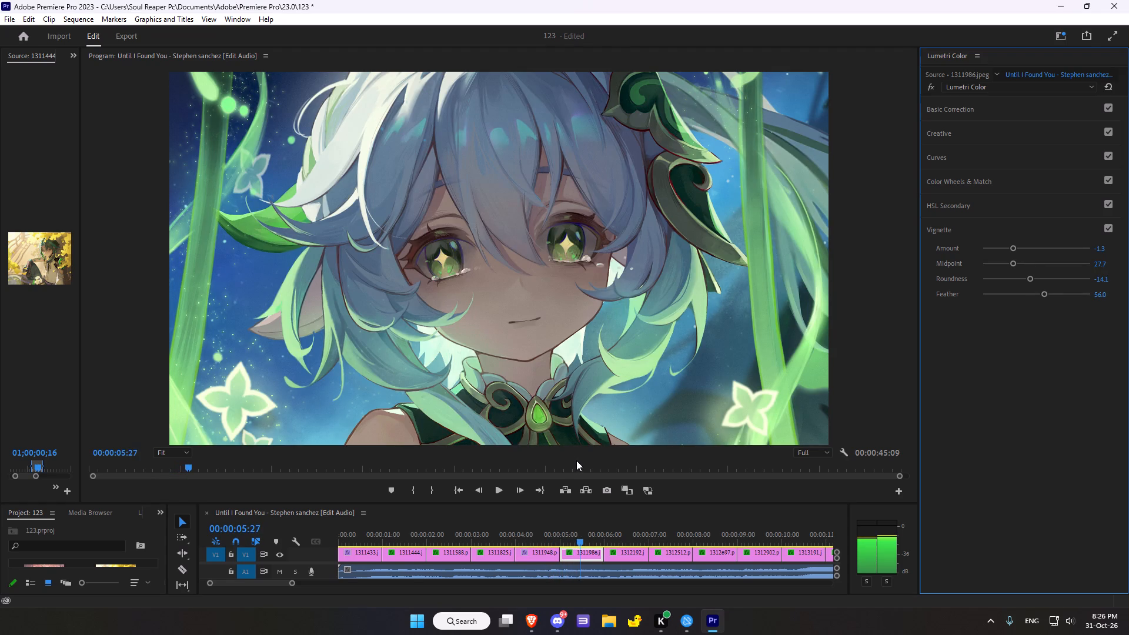
{"action": "scroll", "coordinate": [576, 460], "scroll_direction": "down", "scroll_amount": 8}
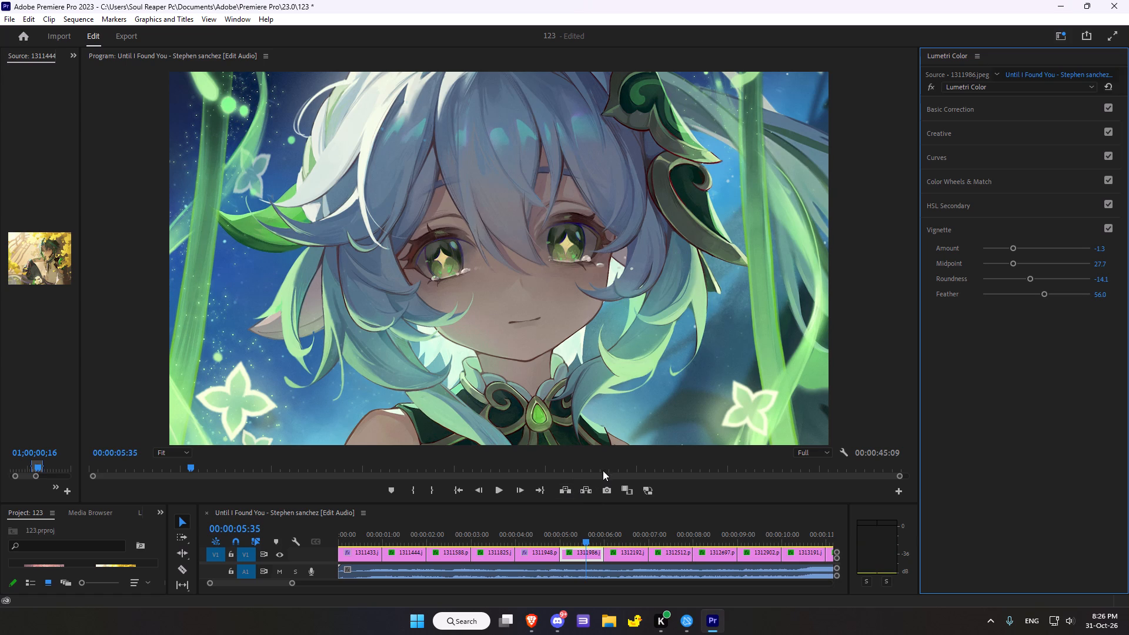
{"action": "scroll", "coordinate": [592, 529], "scroll_direction": "down", "scroll_amount": 1}
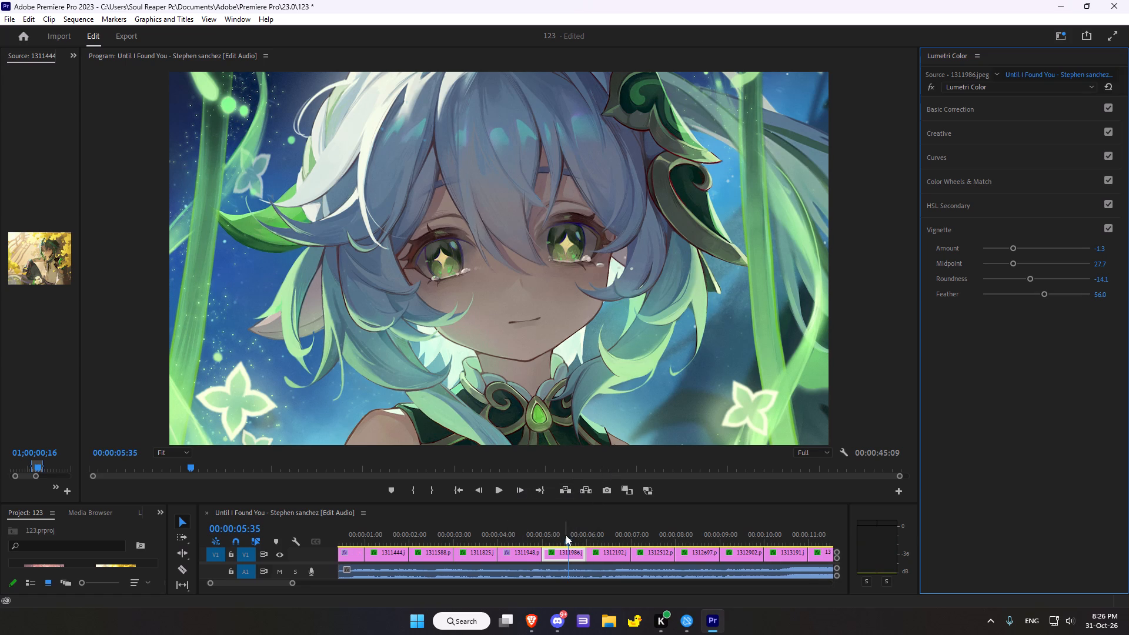
{"action": "scroll", "coordinate": [564, 540], "scroll_direction": "up", "scroll_amount": 4}
{"action": "scroll", "coordinate": [587, 459], "scroll_direction": "up", "scroll_amount": 2}
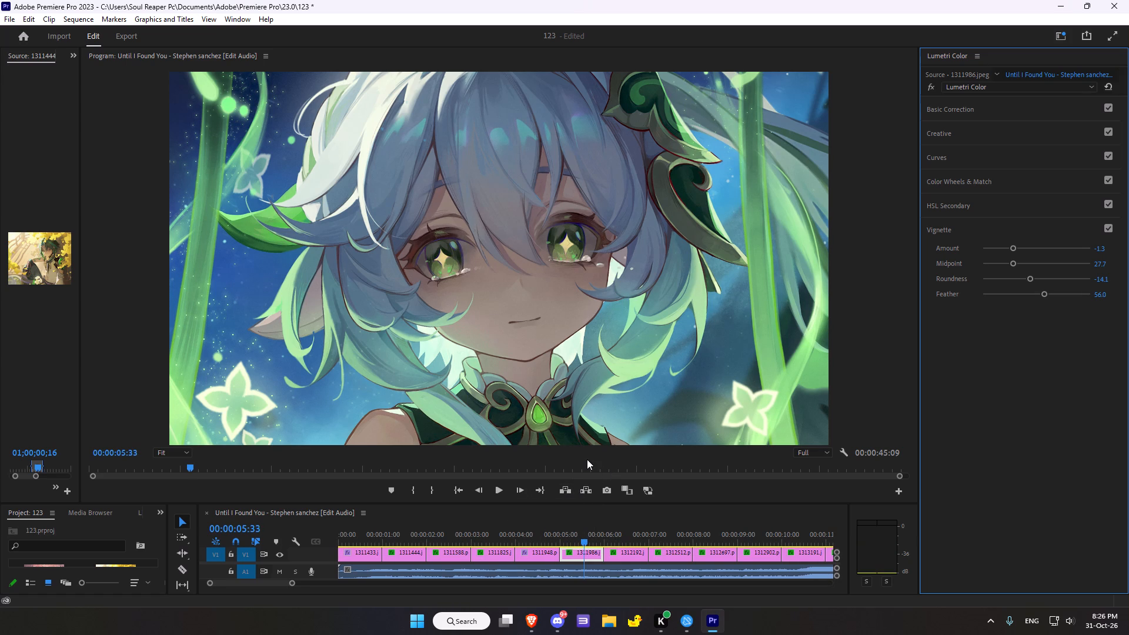
{"action": "scroll", "coordinate": [587, 459], "scroll_direction": "up", "scroll_amount": 9}
{"action": "scroll", "coordinate": [587, 459], "scroll_direction": "up", "scroll_amount": 14}
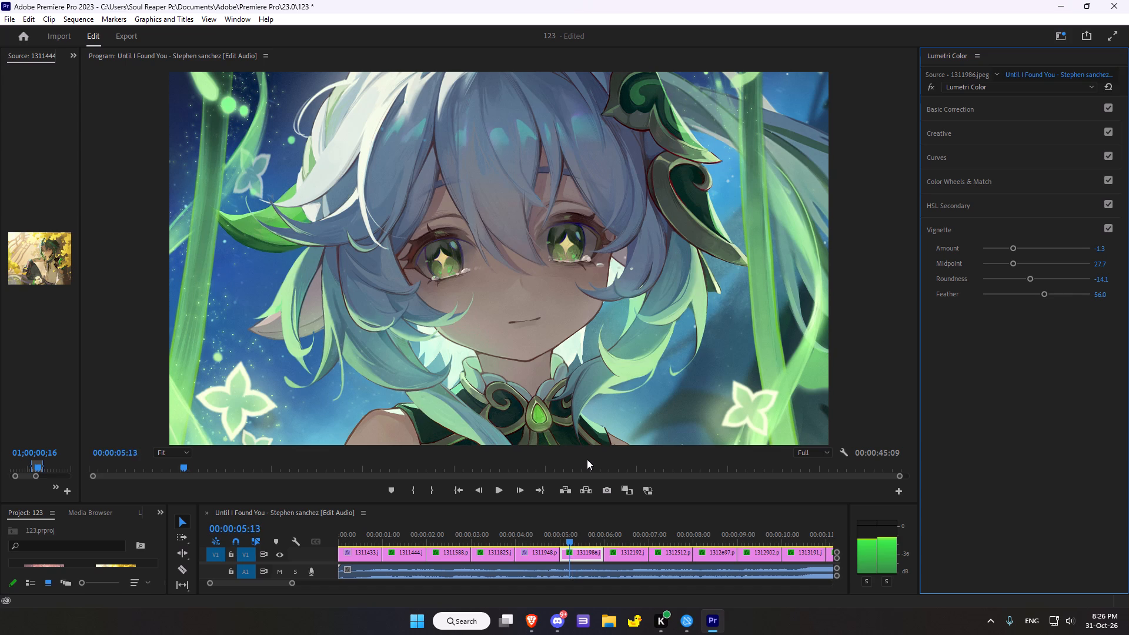
{"action": "scroll", "coordinate": [587, 459], "scroll_direction": "up", "scroll_amount": 14}
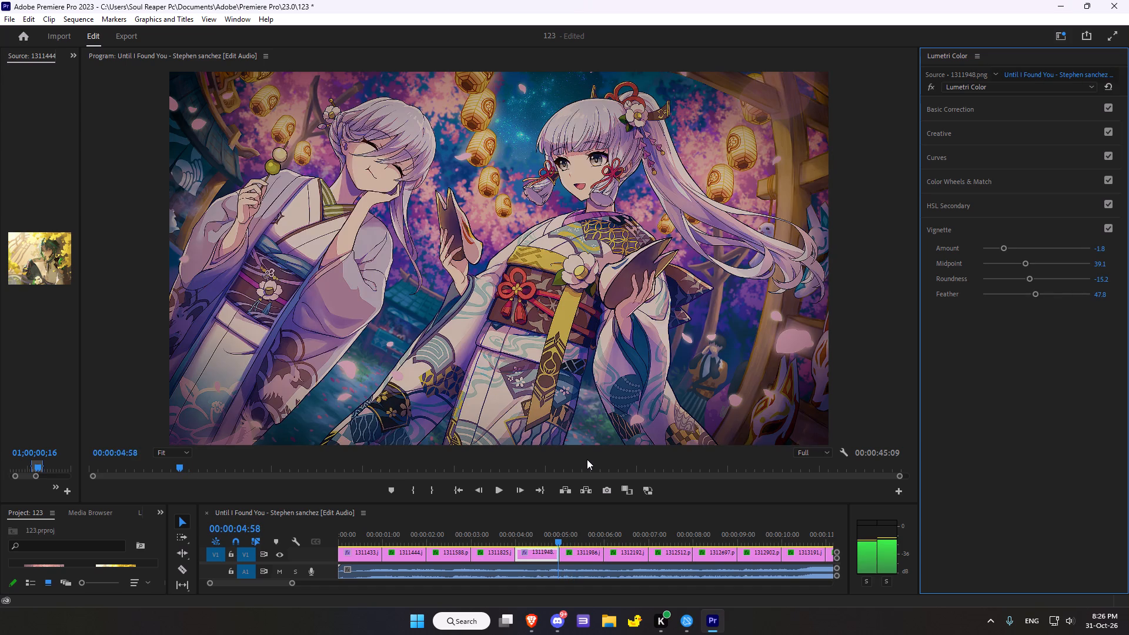
{"action": "scroll", "coordinate": [587, 459], "scroll_direction": "up", "scroll_amount": 8}
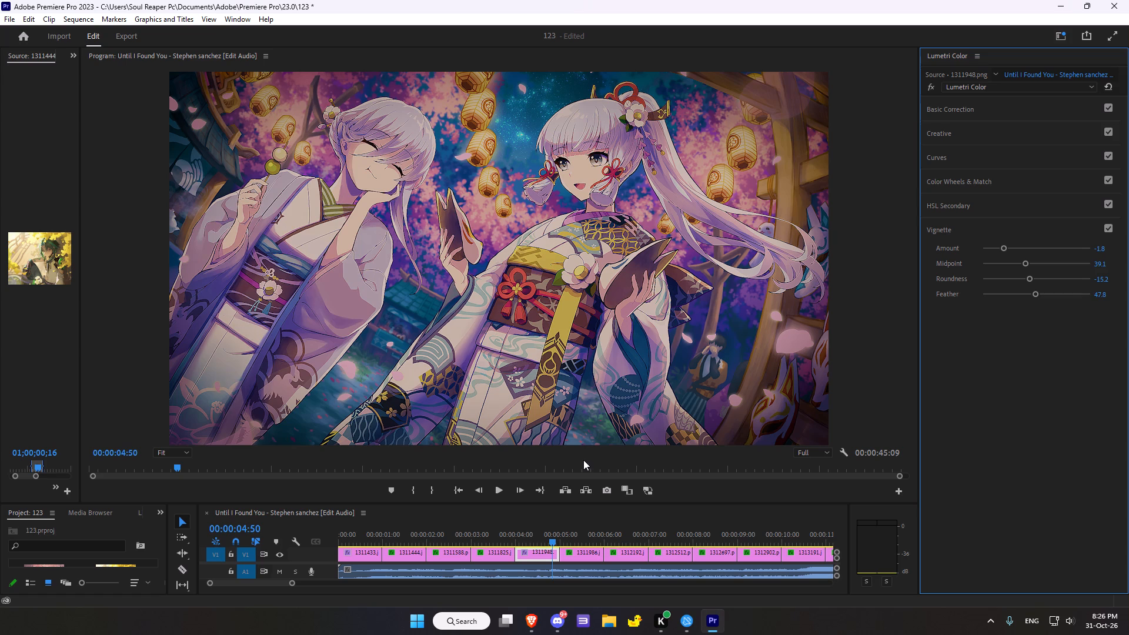
Move to the sixth clip, 1311986, preview it without its Lumetri Color effect, and reset all of that effect's settings.
{"action": "scroll", "coordinate": [577, 452], "scroll_direction": "down", "scroll_amount": 9}
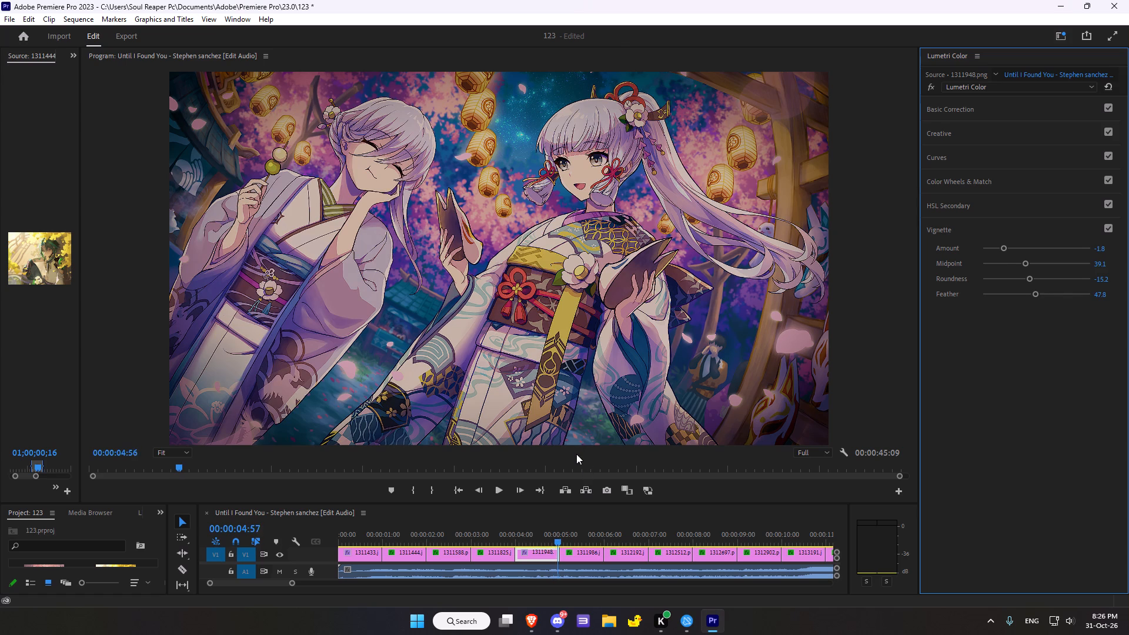
{"action": "scroll", "coordinate": [576, 454], "scroll_direction": "down", "scroll_amount": 16}
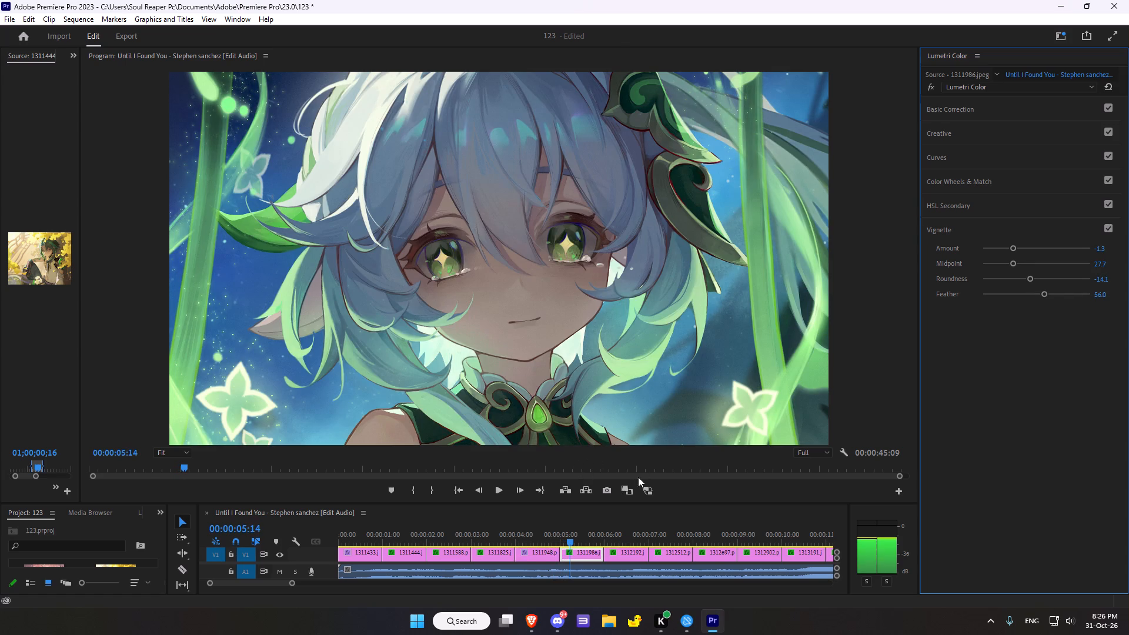
{"action": "scroll", "coordinate": [634, 479], "scroll_direction": "down", "scroll_amount": 11}
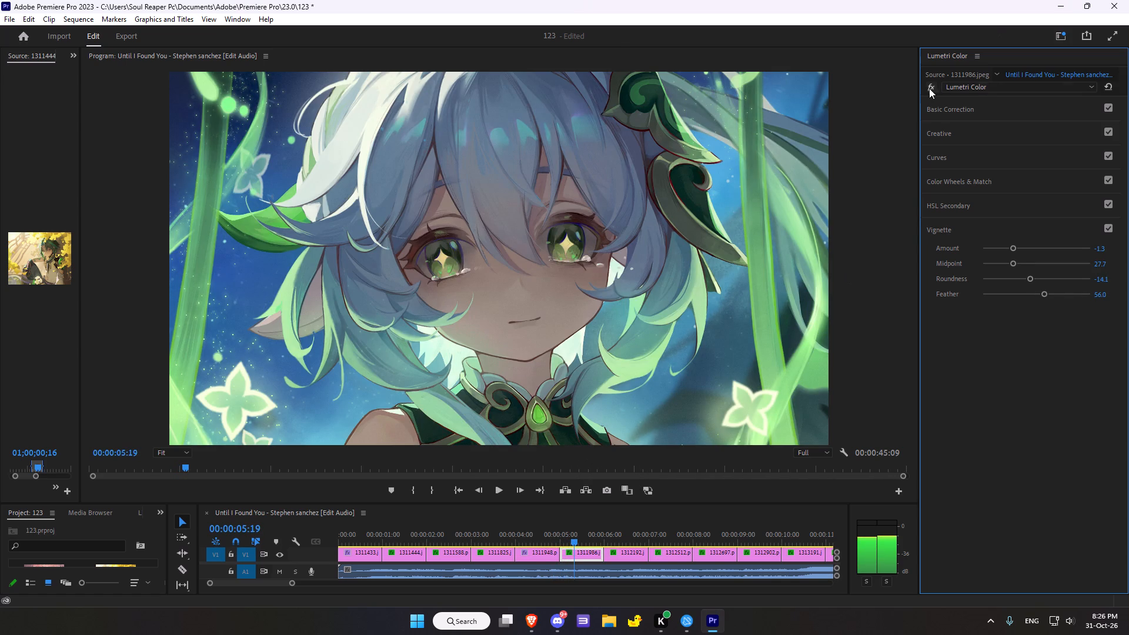
{"action": "left_click", "coordinate": [930, 88]}
{"action": "left_click", "coordinate": [930, 88]}
{"action": "left_click", "coordinate": [1115, 92]}
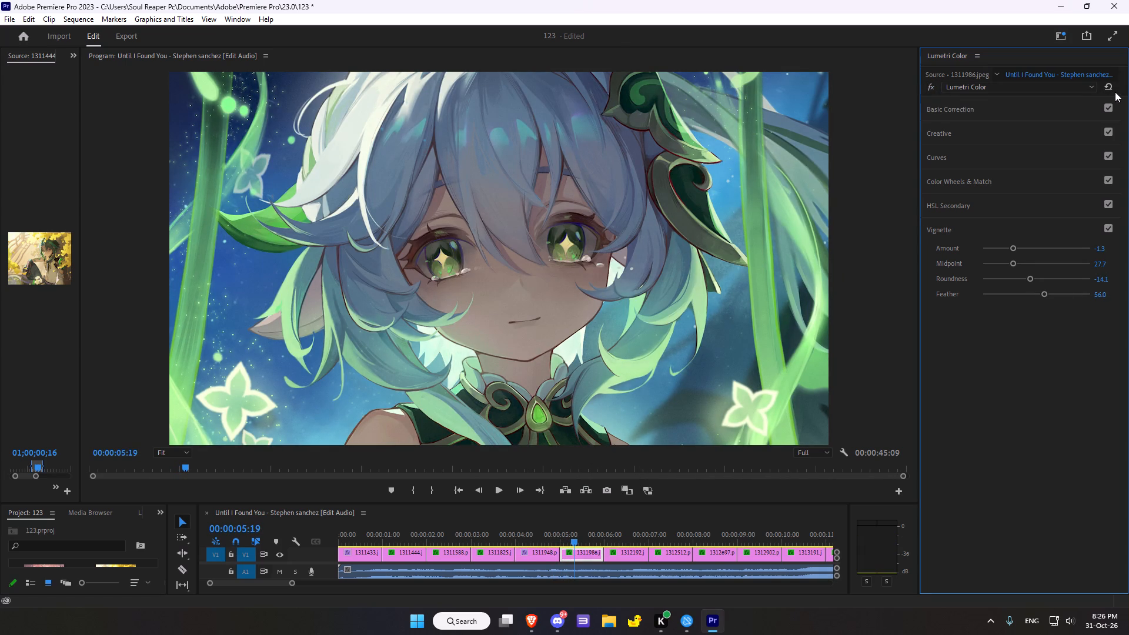
{"action": "left_click", "coordinate": [1110, 87]}
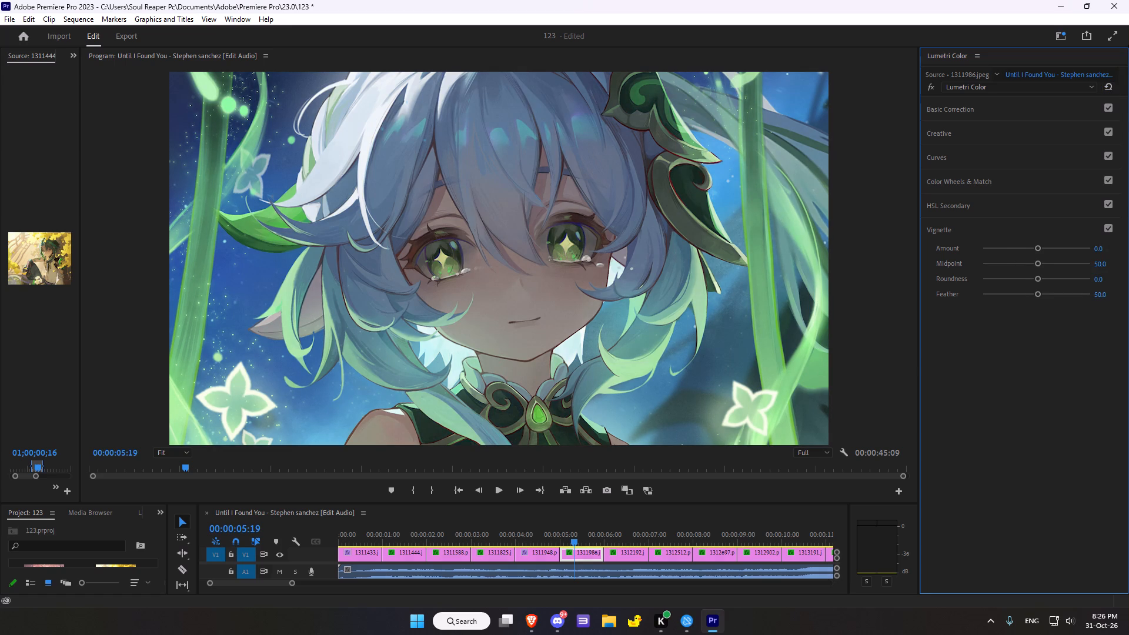
In the sixth clip's Basic Correction, set Temperature to -9.8, Tint to 19.6 and Saturation to 152.2.
{"action": "left_click", "coordinate": [951, 110]}
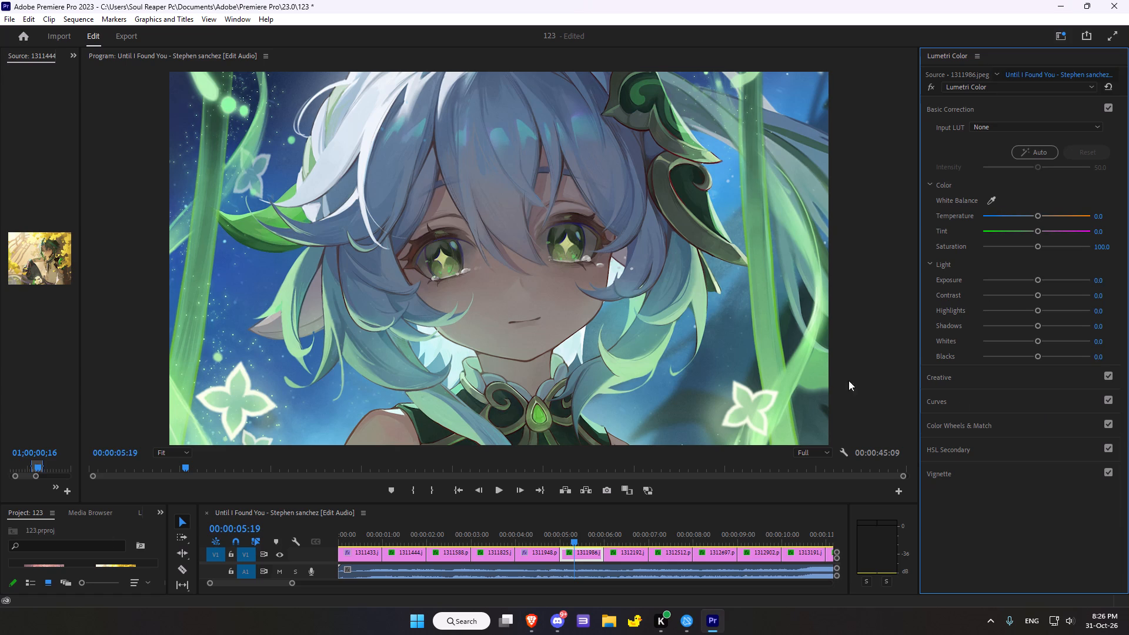
{"action": "left_click_drag", "start_coordinate": [1036, 215], "coordinate": [1028, 216]}
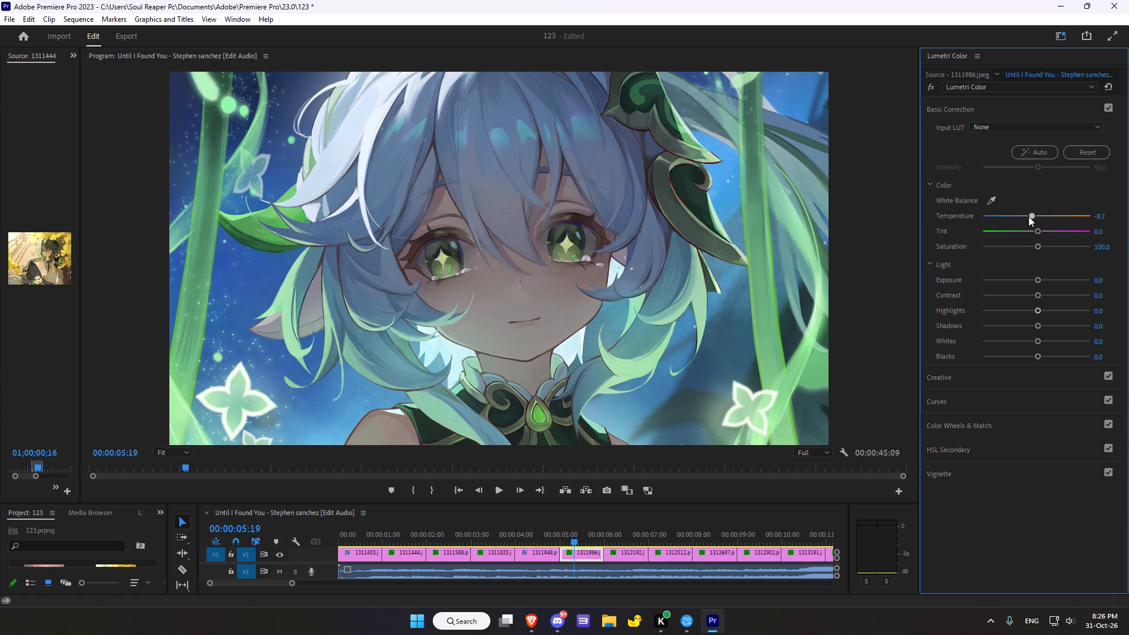
{"action": "left_click_drag", "start_coordinate": [1028, 216], "coordinate": [1033, 225]}
{"action": "left_click_drag", "start_coordinate": [1033, 225], "coordinate": [1030, 225]}
{"action": "left_click_drag", "start_coordinate": [1037, 232], "coordinate": [1040, 236]}
{"action": "left_click_drag", "start_coordinate": [1040, 236], "coordinate": [1041, 239]}
{"action": "left_click_drag", "start_coordinate": [1041, 239], "coordinate": [1046, 238]}
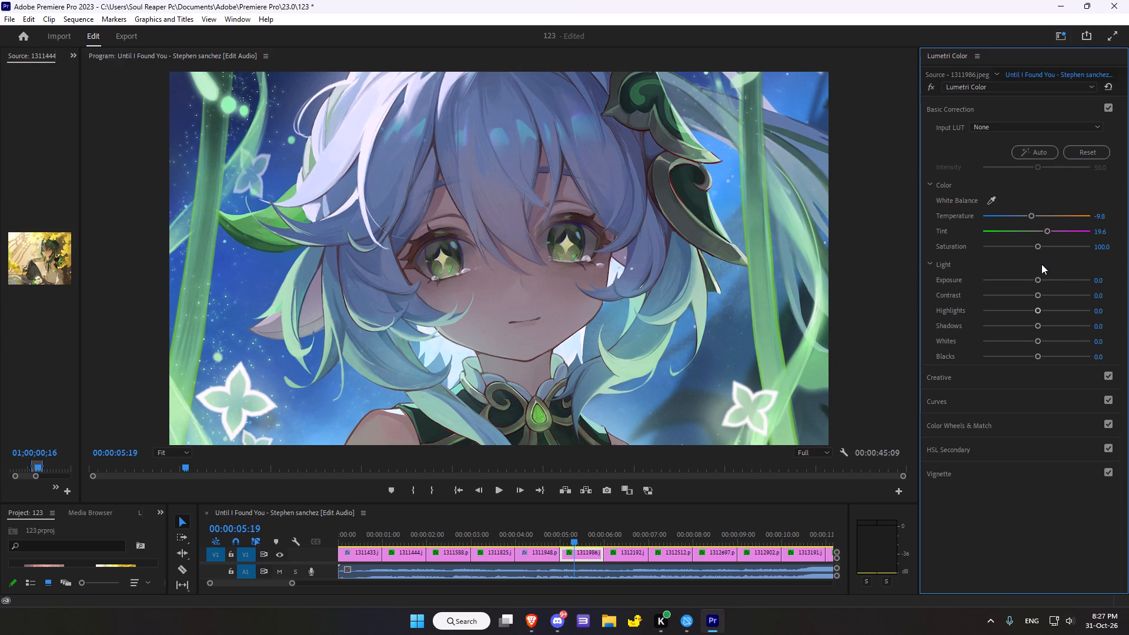
{"action": "left_click_drag", "start_coordinate": [1041, 246], "coordinate": [1058, 252]}
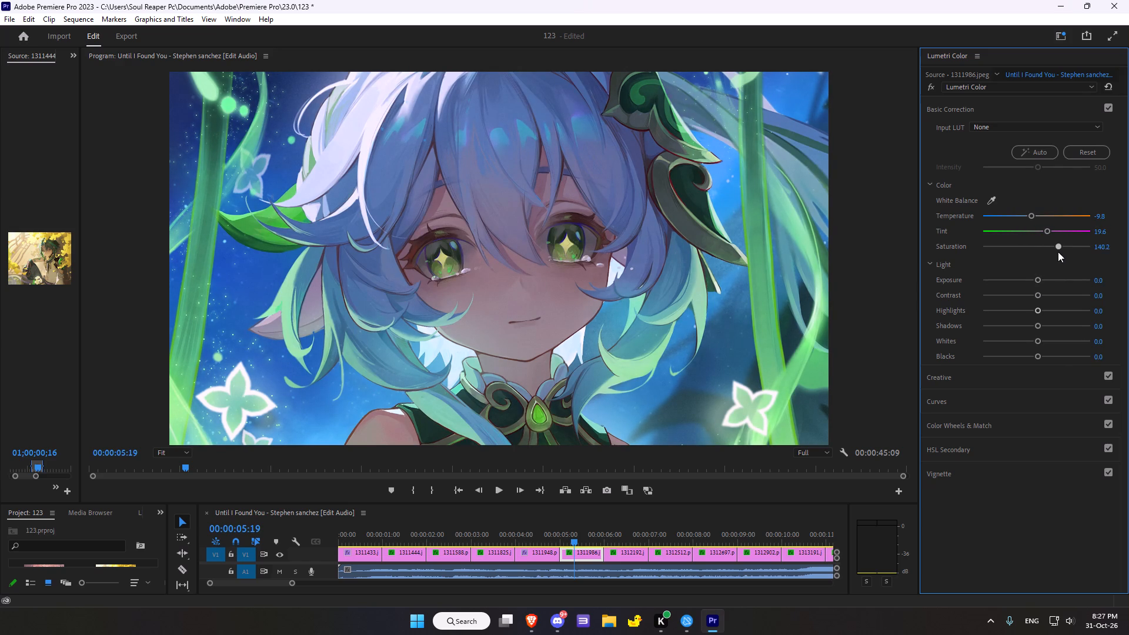
{"action": "left_click_drag", "start_coordinate": [1058, 252], "coordinate": [1064, 251]}
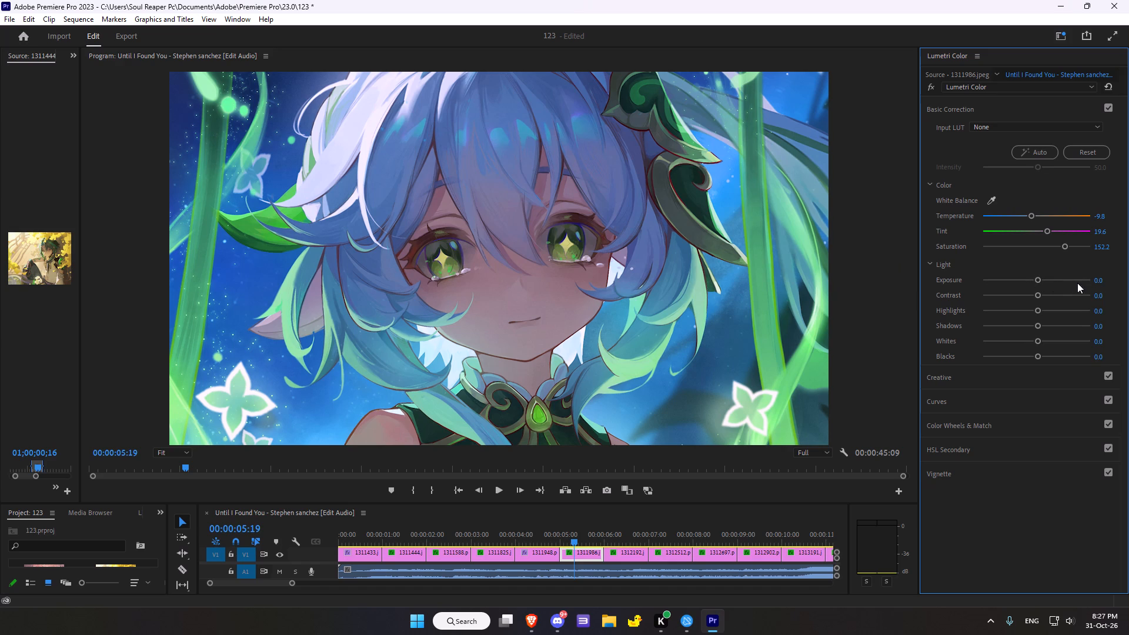
Set the sixth clip's Light values to Exposure 0.3, Contrast 12.0, Highlights -19.6, Shadows -4.3 and Blacks -15.2.
{"action": "left_click", "coordinate": [1035, 282]}
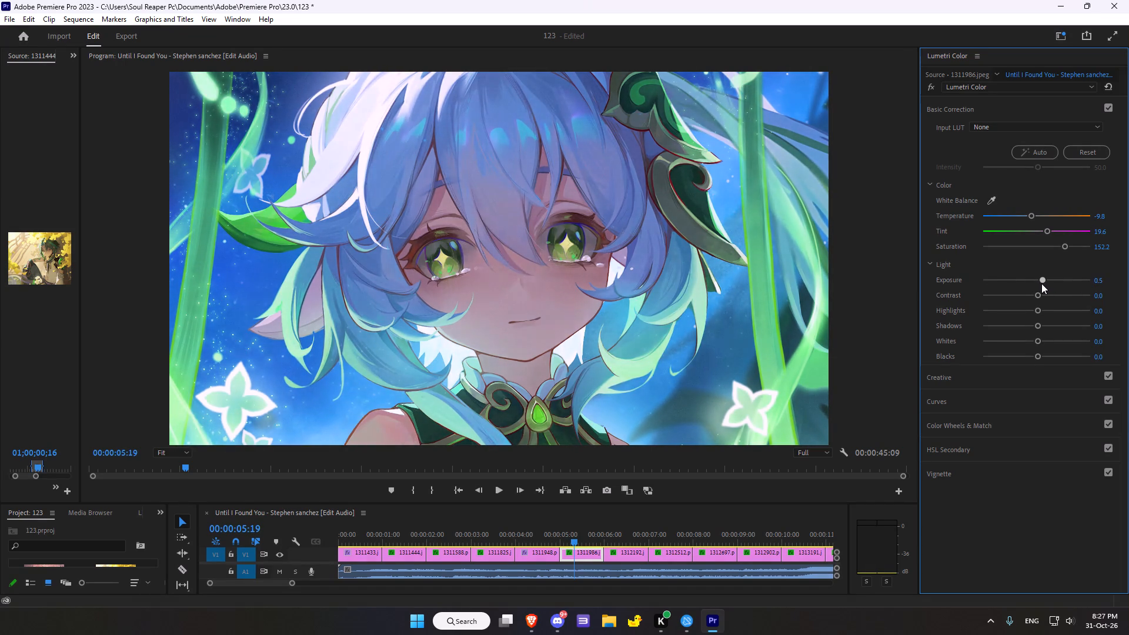
{"action": "left_click_drag", "start_coordinate": [1037, 295], "coordinate": [1028, 301]}
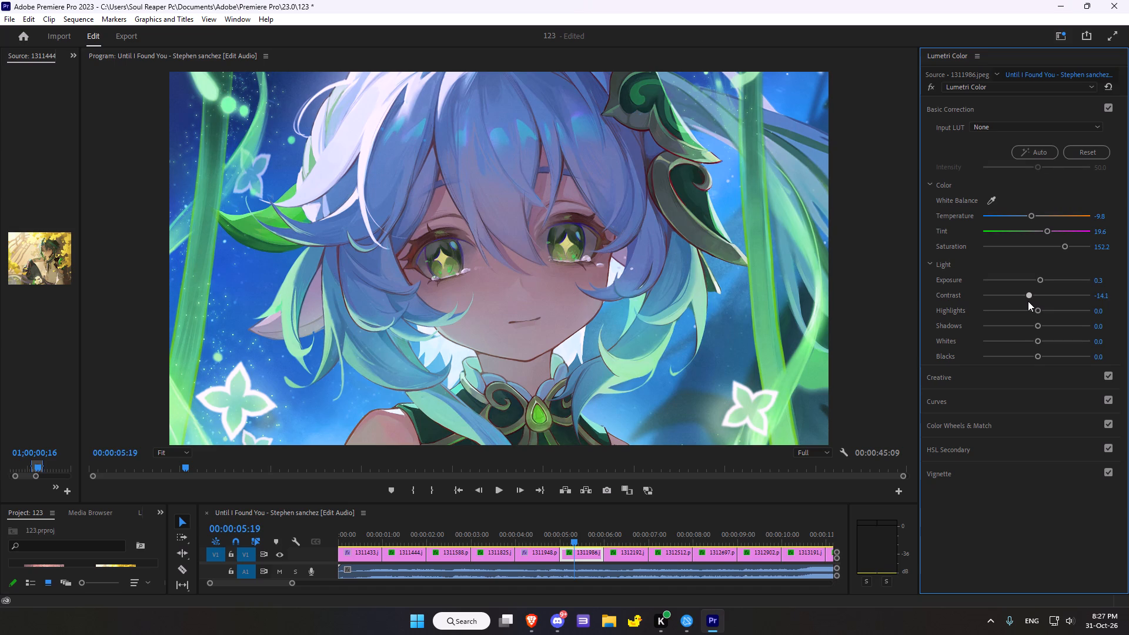
{"action": "left_click_drag", "start_coordinate": [1028, 301], "coordinate": [1042, 306]}
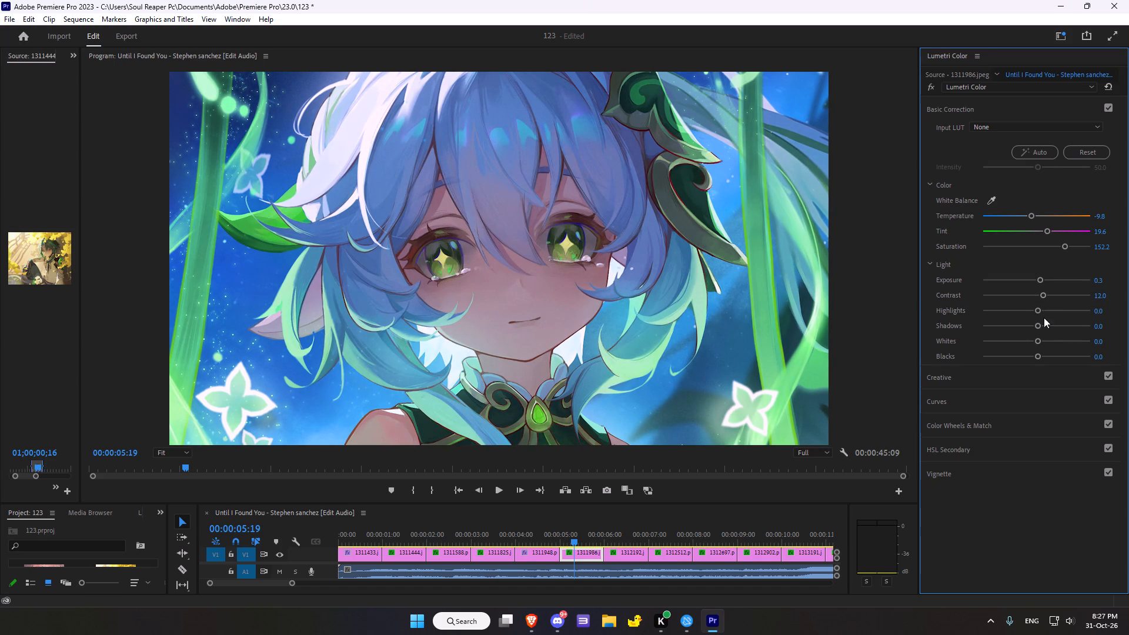
{"action": "left_click_drag", "start_coordinate": [1040, 312], "coordinate": [1033, 310]}
{"action": "left_click_drag", "start_coordinate": [1033, 310], "coordinate": [1025, 308]}
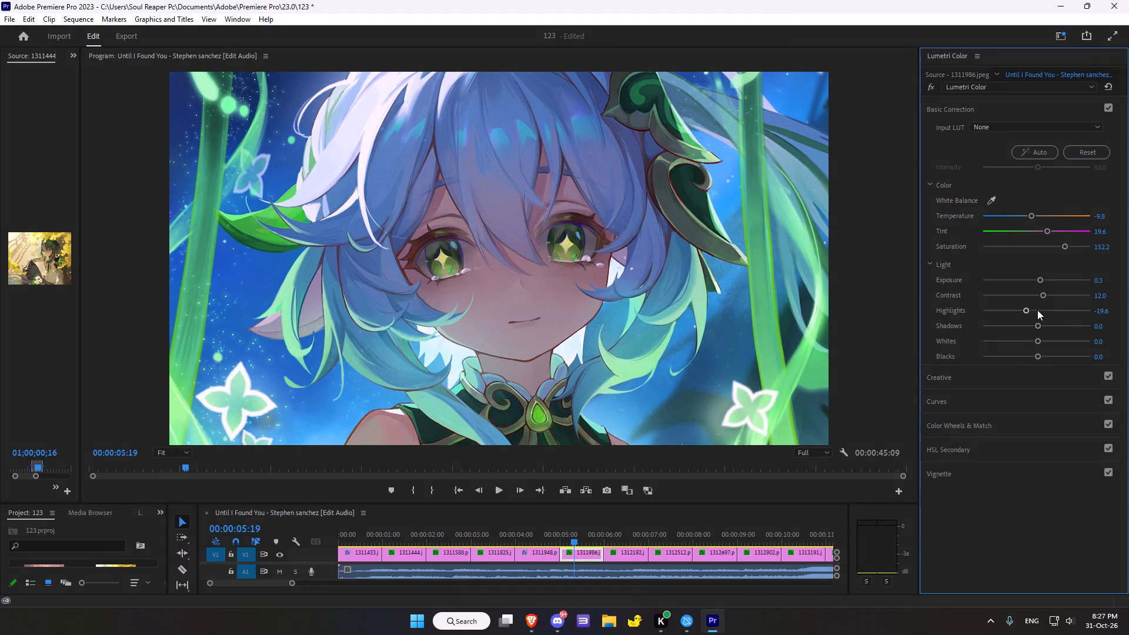
{"action": "left_click", "coordinate": [1037, 330]}
{"action": "left_click_drag", "start_coordinate": [1037, 355], "coordinate": [1027, 360]}
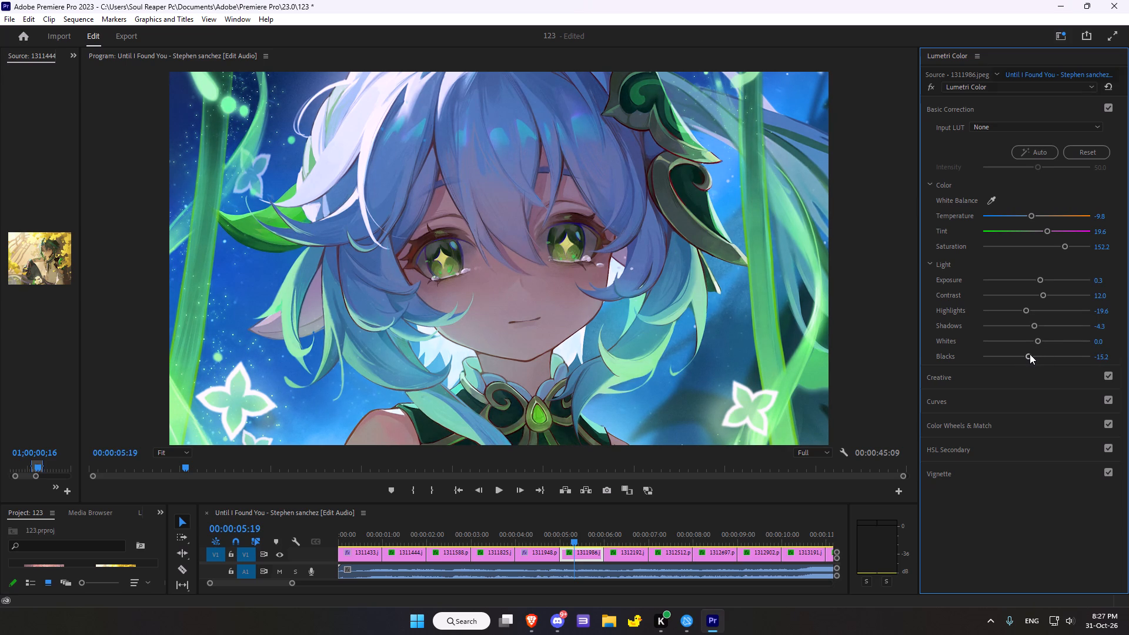
In the sixth clip's Creative adjustments, set Sharpen to 38.0, Vibrance to 14.1 and Saturation to 93.5.
{"action": "scroll", "coordinate": [1046, 347], "scroll_direction": "down", "scroll_amount": 4}
{"action": "left_click", "coordinate": [943, 383]}
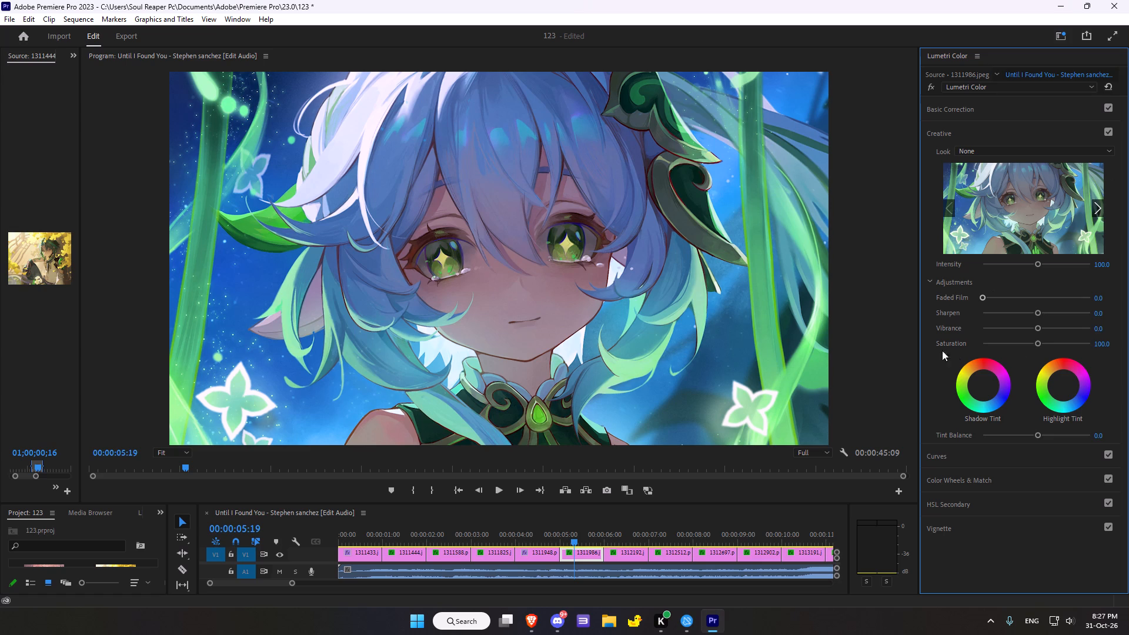
{"action": "left_click_drag", "start_coordinate": [1037, 313], "coordinate": [1020, 323]}
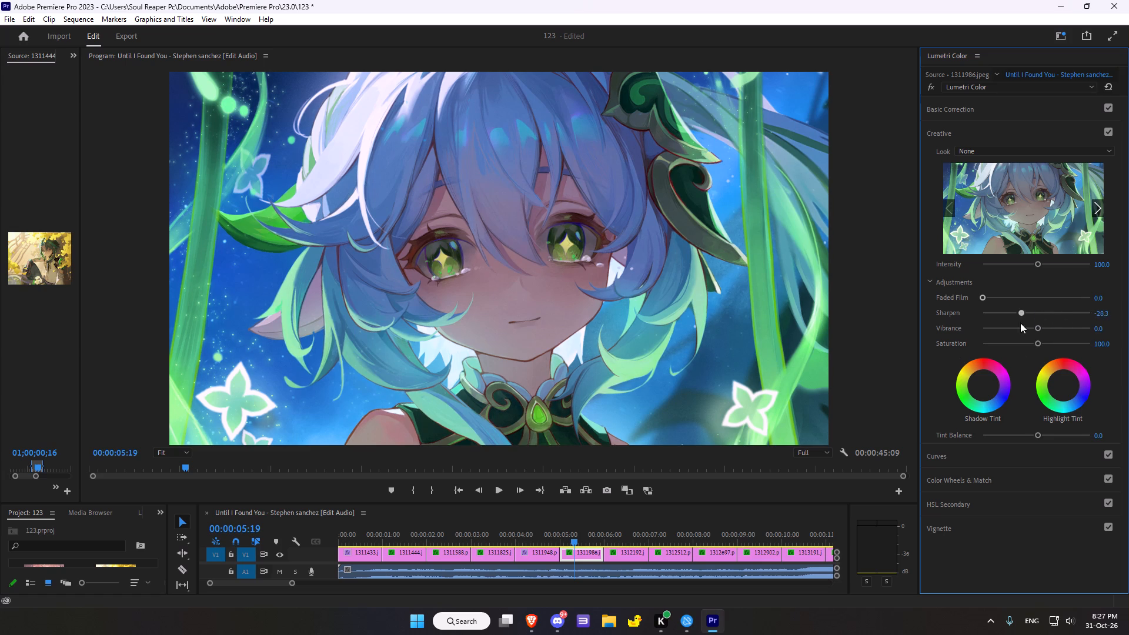
{"action": "left_click_drag", "start_coordinate": [1020, 323], "coordinate": [1036, 328]}
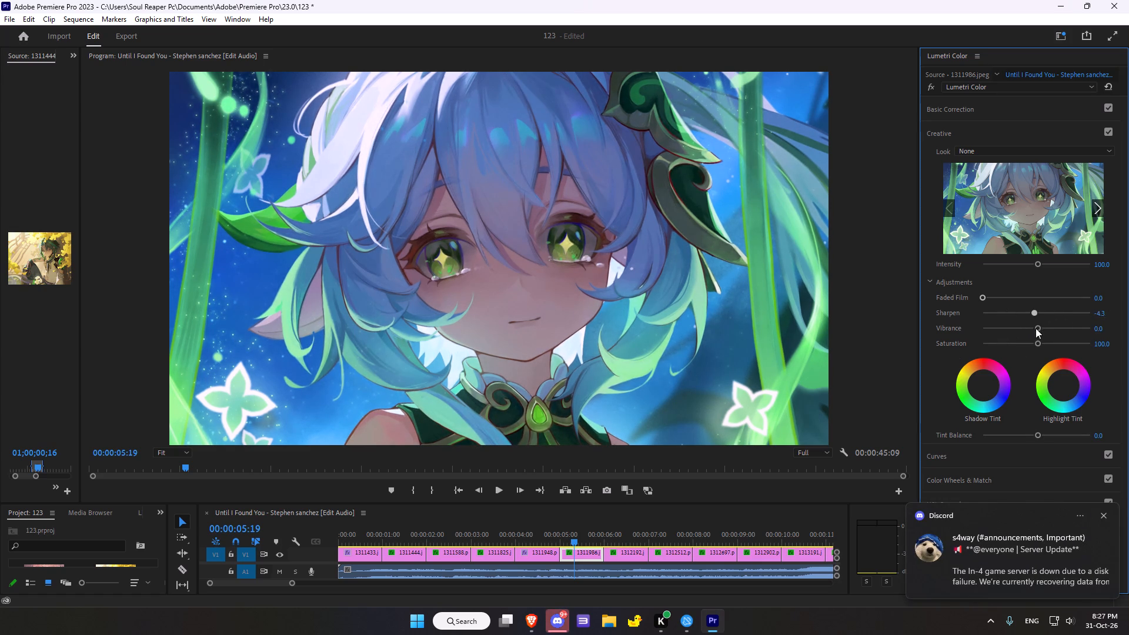
{"action": "left_click_drag", "start_coordinate": [1036, 328], "coordinate": [1056, 325]}
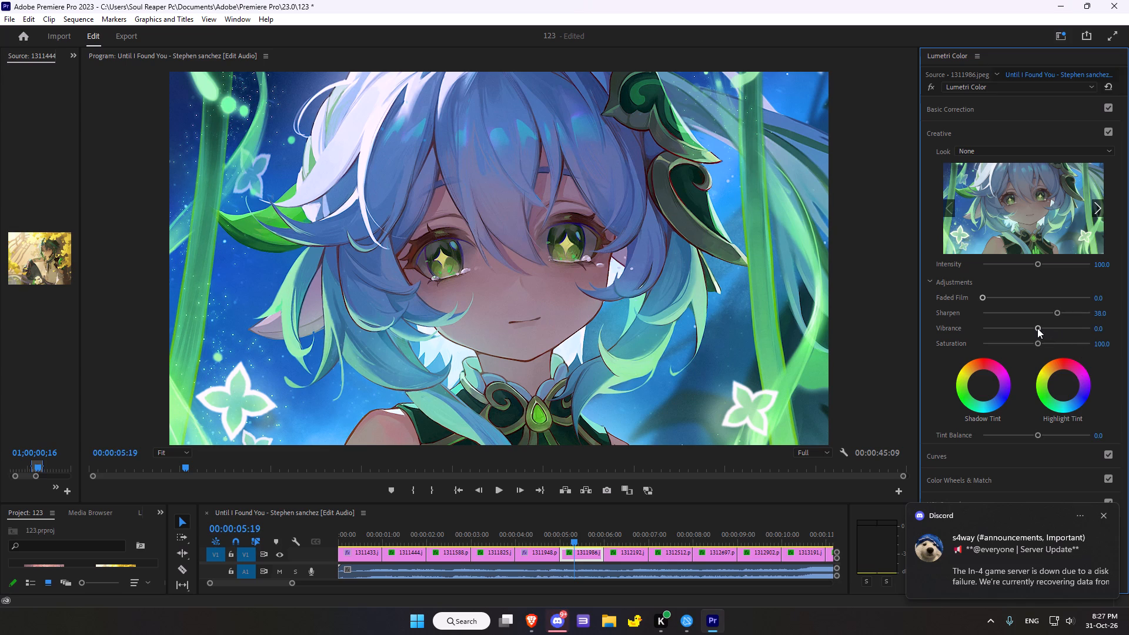
{"action": "left_click_drag", "start_coordinate": [1037, 328], "coordinate": [1043, 326]}
{"action": "left_click_drag", "start_coordinate": [1036, 343], "coordinate": [1037, 346]}
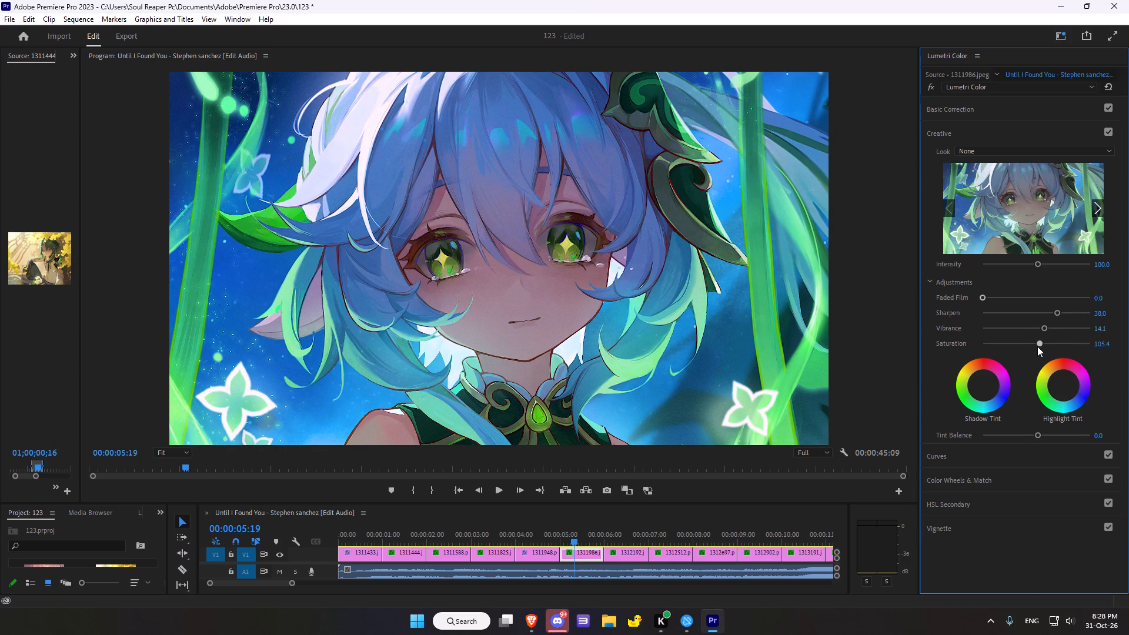
{"action": "left_click_drag", "start_coordinate": [1037, 346], "coordinate": [1032, 349]}
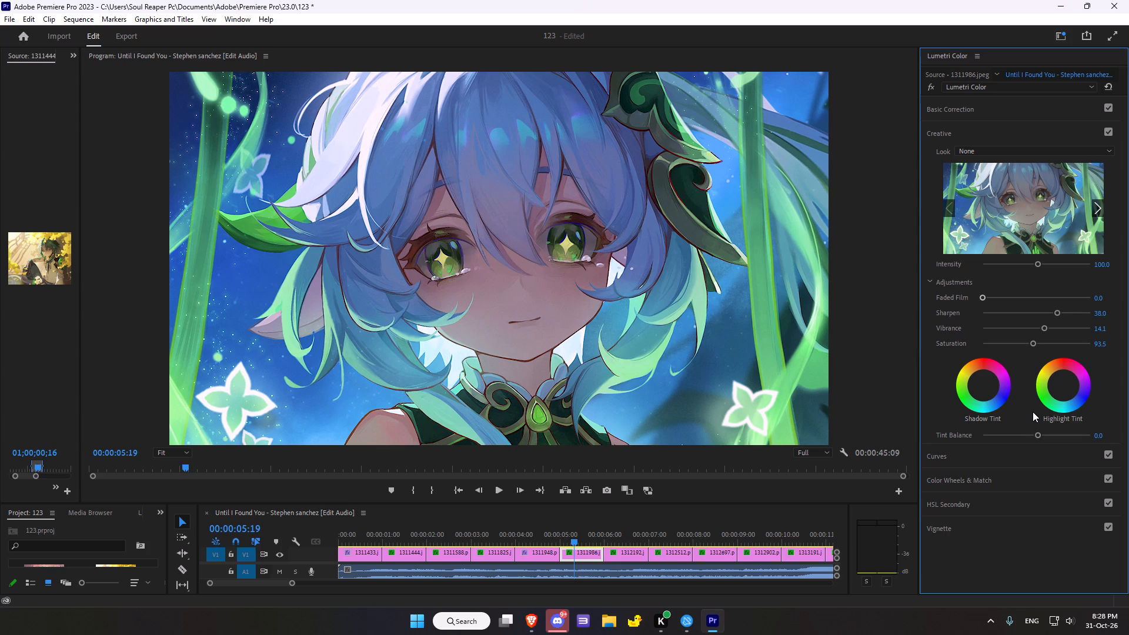
Shift the Creative Shadow Tint slightly toward red and the Highlight Tint slightly toward cyan-blue.
{"action": "scroll", "coordinate": [1063, 408], "scroll_direction": "down", "scroll_amount": 2}
{"action": "left_click_drag", "start_coordinate": [984, 386], "coordinate": [981, 370]}
{"action": "left_click_drag", "start_coordinate": [1063, 388], "coordinate": [1058, 400]}
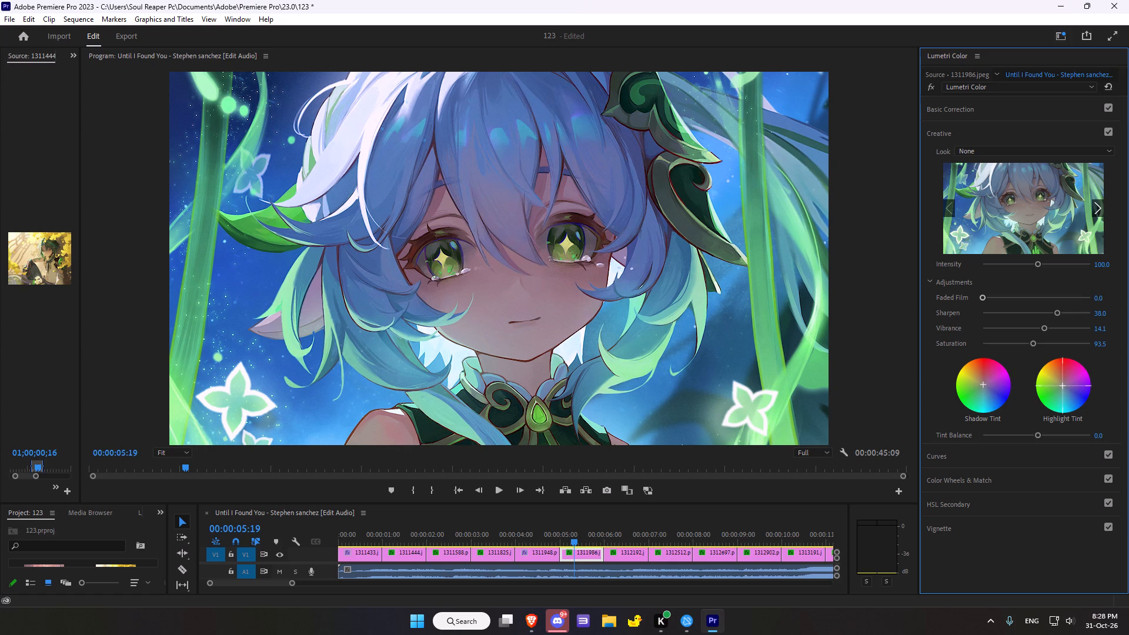
{"action": "left_click_drag", "start_coordinate": [1058, 400], "coordinate": [1066, 395]}
Add a midpoint to the white RGB curve in Curves and lower it very slightly.
{"action": "left_click", "coordinate": [943, 457]}
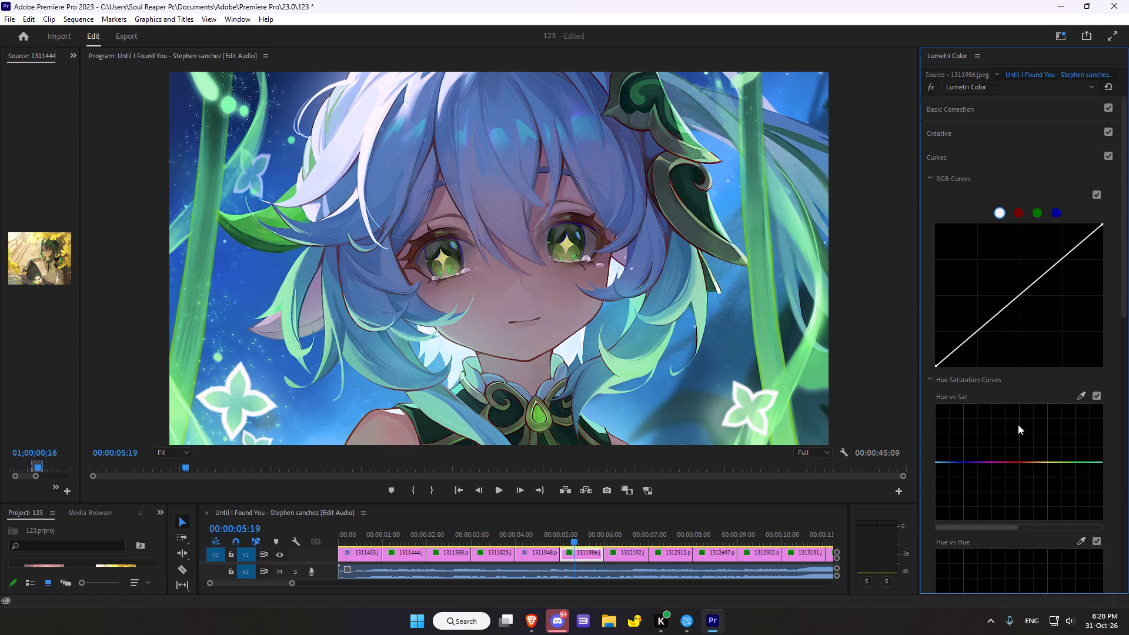
{"action": "left_click", "coordinate": [1018, 296]}
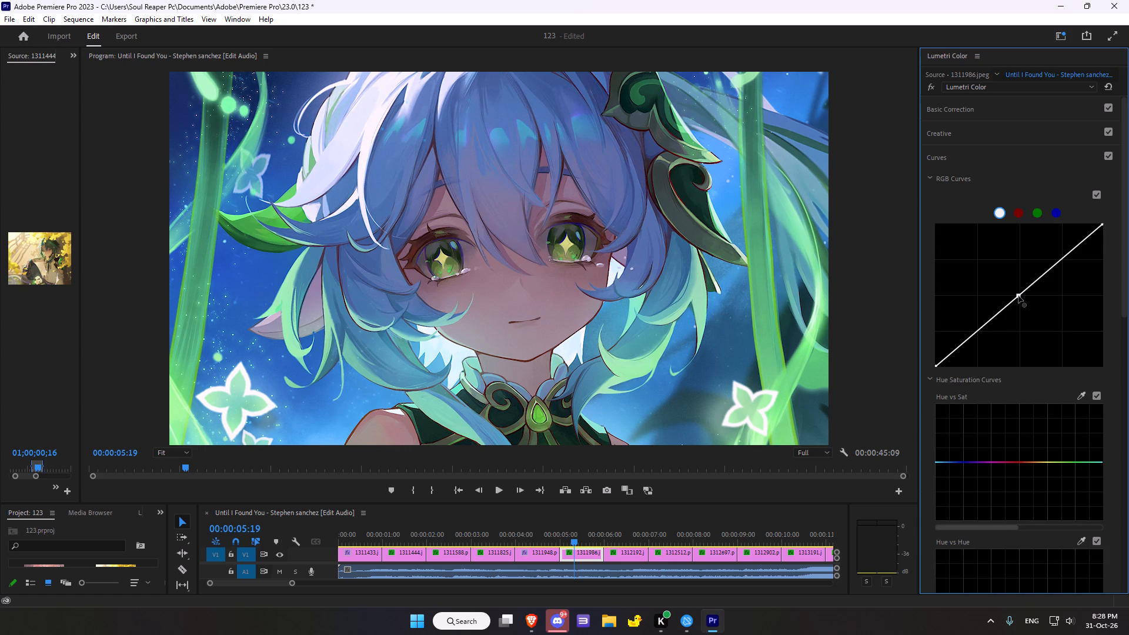
{"action": "left_click", "coordinate": [1018, 296]}
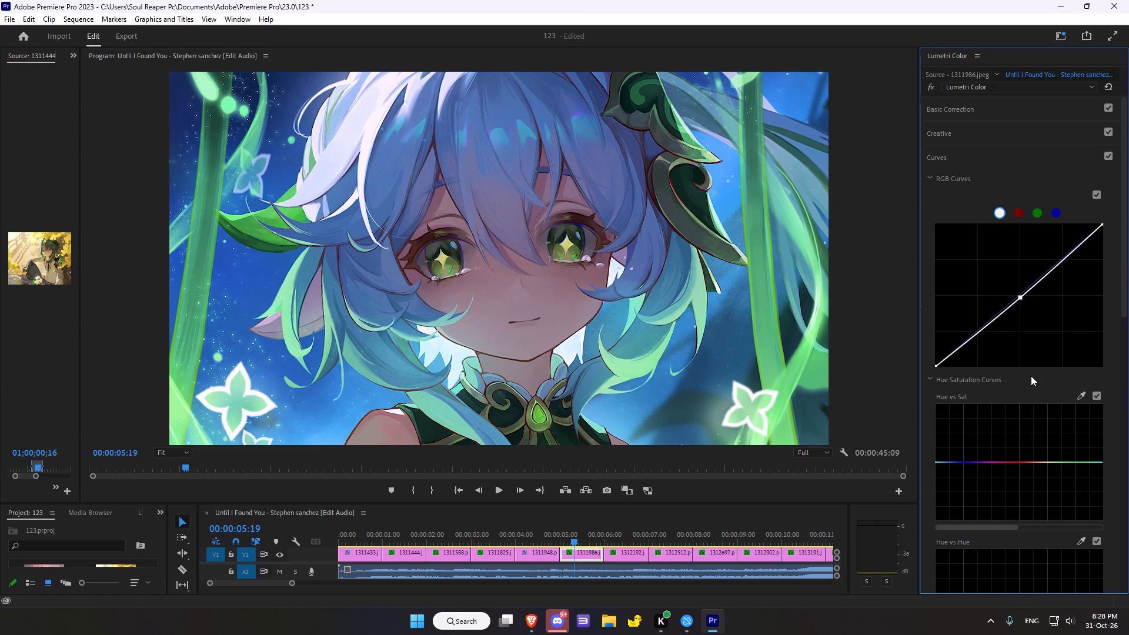
Sample the character's facial skin for the Hue vs Sat curve and raise its middle red point to boost saturation.
{"action": "left_click", "coordinate": [1077, 394]}
{"action": "left_click", "coordinate": [461, 282]}
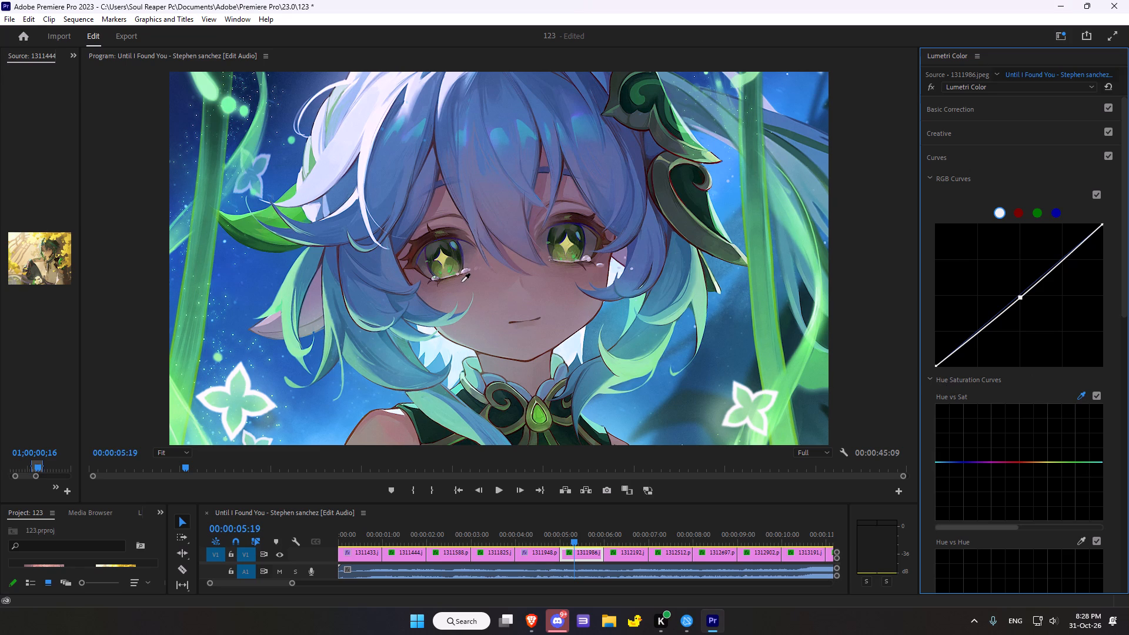
{"action": "left_click_drag", "start_coordinate": [1013, 463], "coordinate": [1013, 464]}
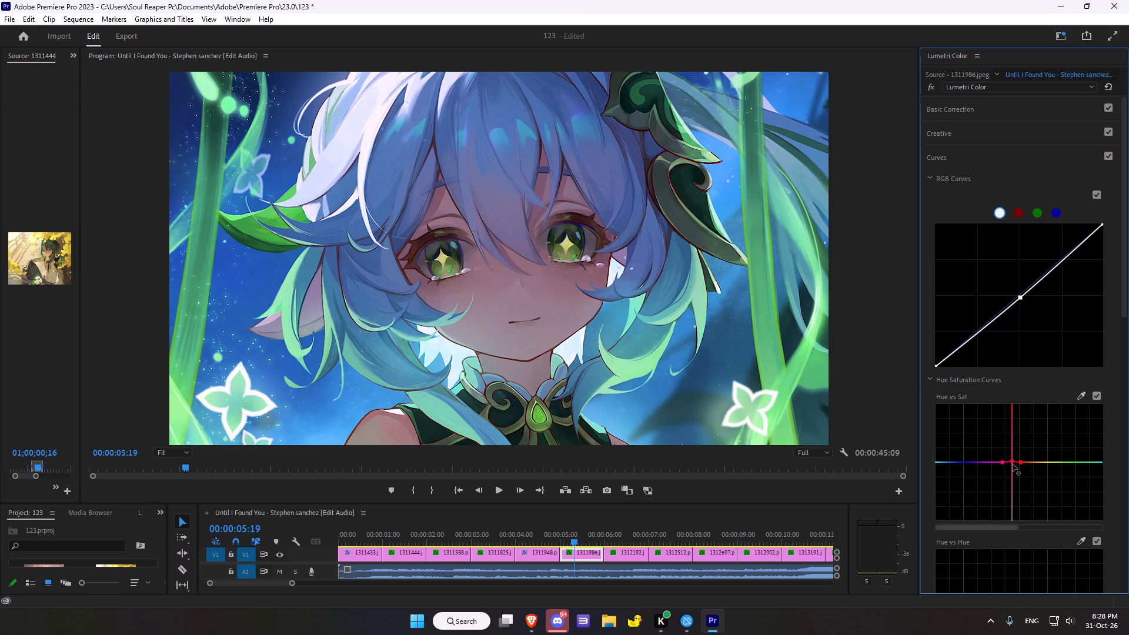
{"action": "left_click_drag", "start_coordinate": [1013, 464], "coordinate": [1011, 446]}
{"action": "left_click_drag", "start_coordinate": [1011, 446], "coordinate": [1011, 444]}
Sample the green inside the white-edged flower for the Hue vs Hue curve and lower its middle point slightly.
{"action": "scroll", "coordinate": [1015, 406], "scroll_direction": "down", "scroll_amount": 6}
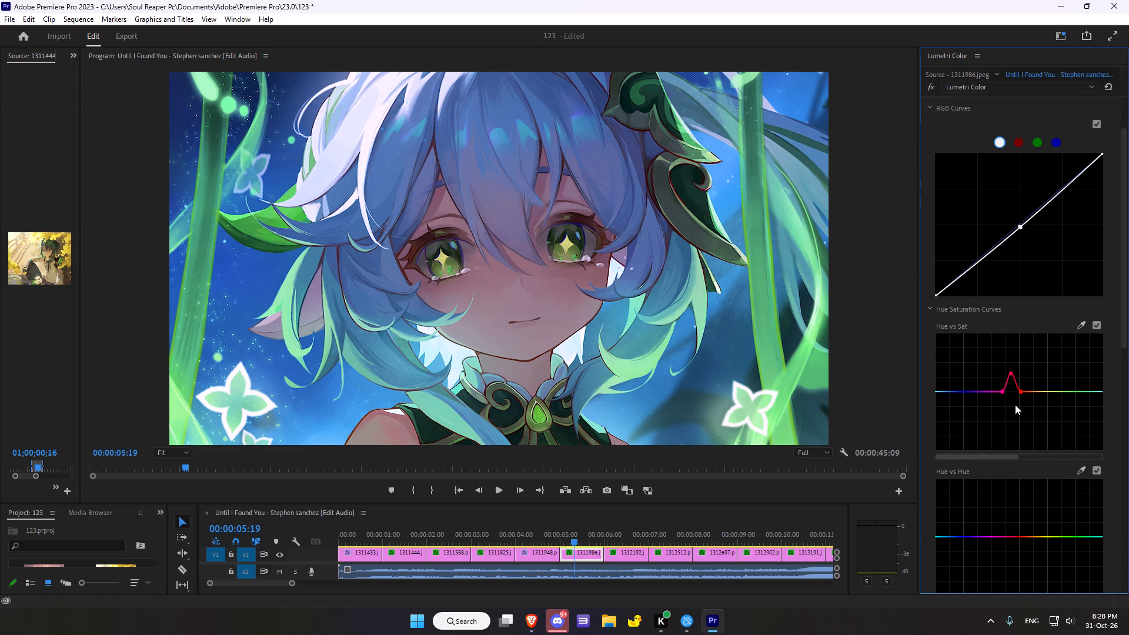
{"action": "scroll", "coordinate": [1015, 405], "scroll_direction": "down", "scroll_amount": 7}
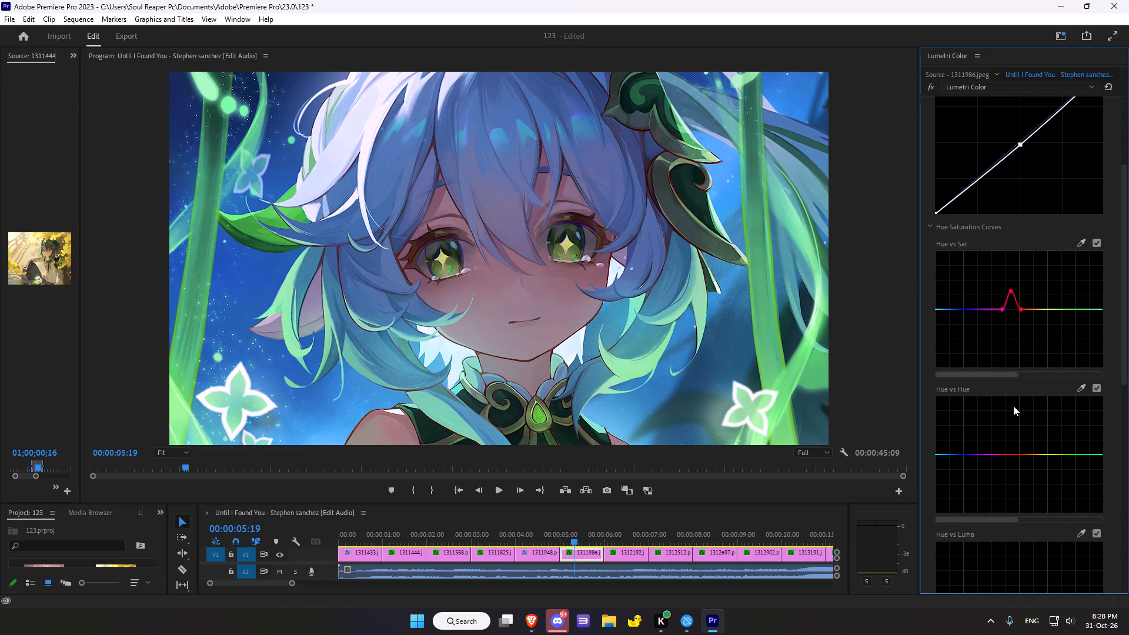
{"action": "scroll", "coordinate": [1013, 406], "scroll_direction": "down", "scroll_amount": 6}
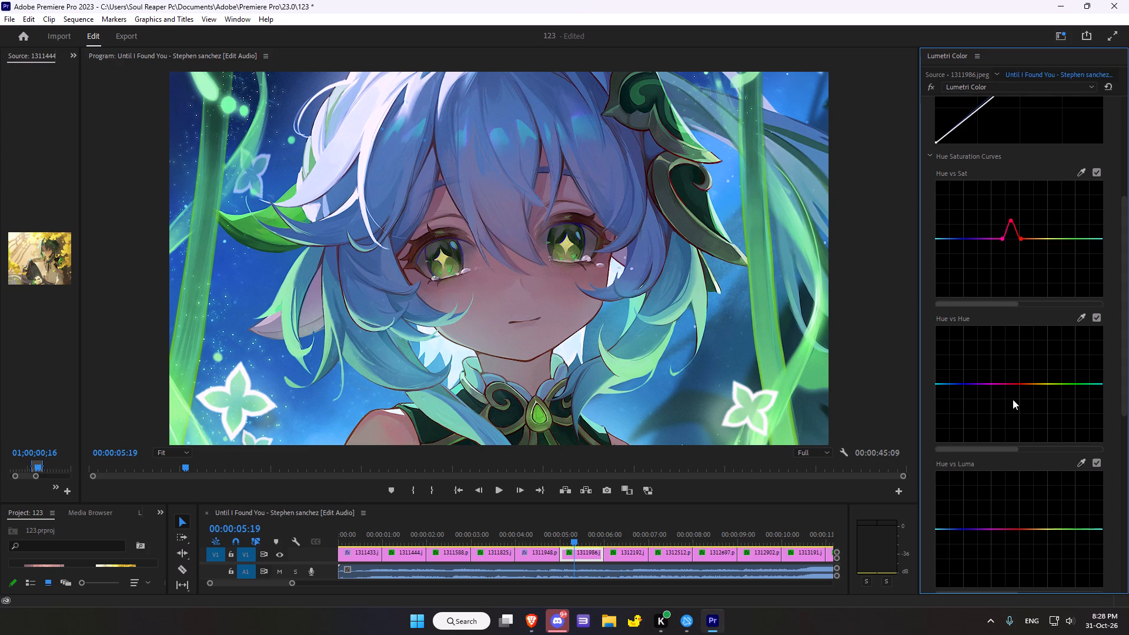
{"action": "scroll", "coordinate": [1013, 399], "scroll_direction": "down", "scroll_amount": 1}
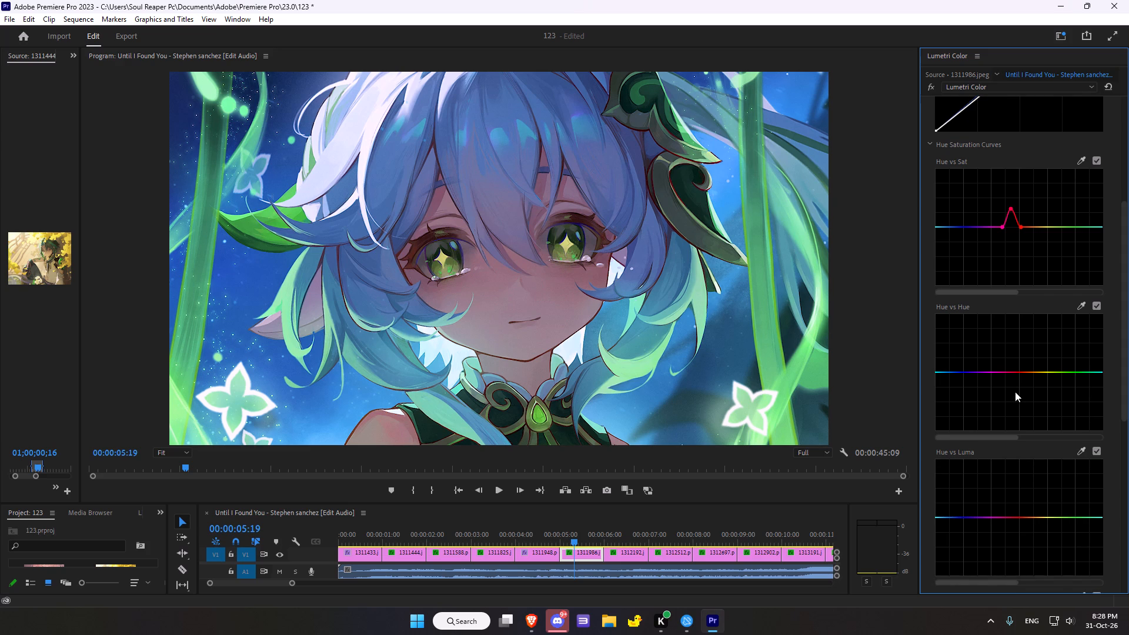
{"action": "left_click", "coordinate": [1080, 306]}
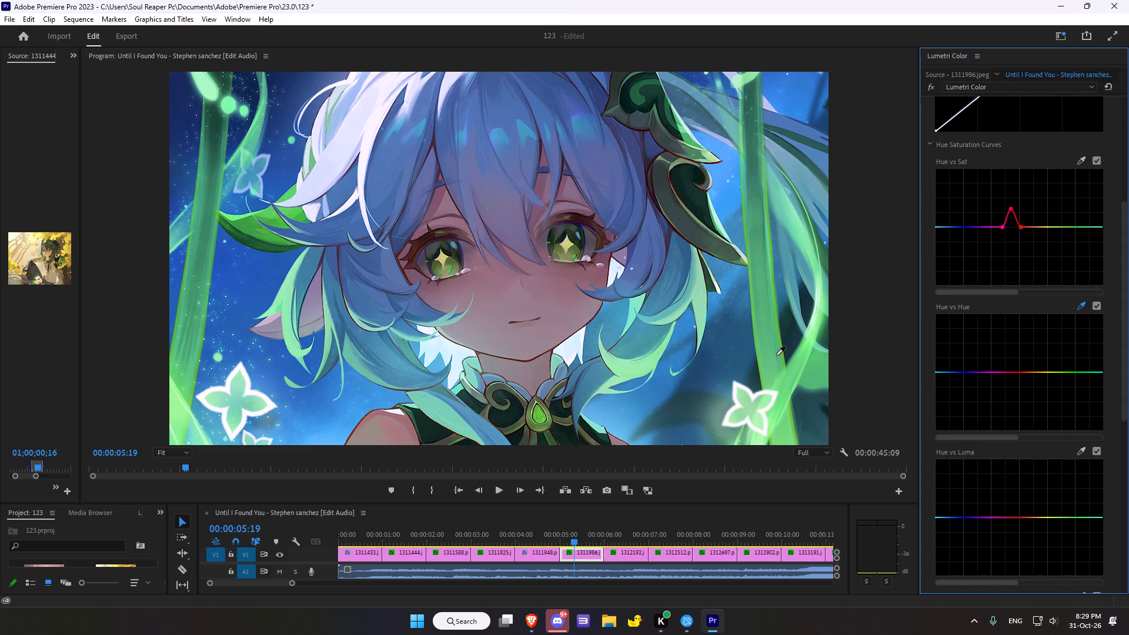
{"action": "left_click", "coordinate": [241, 398]}
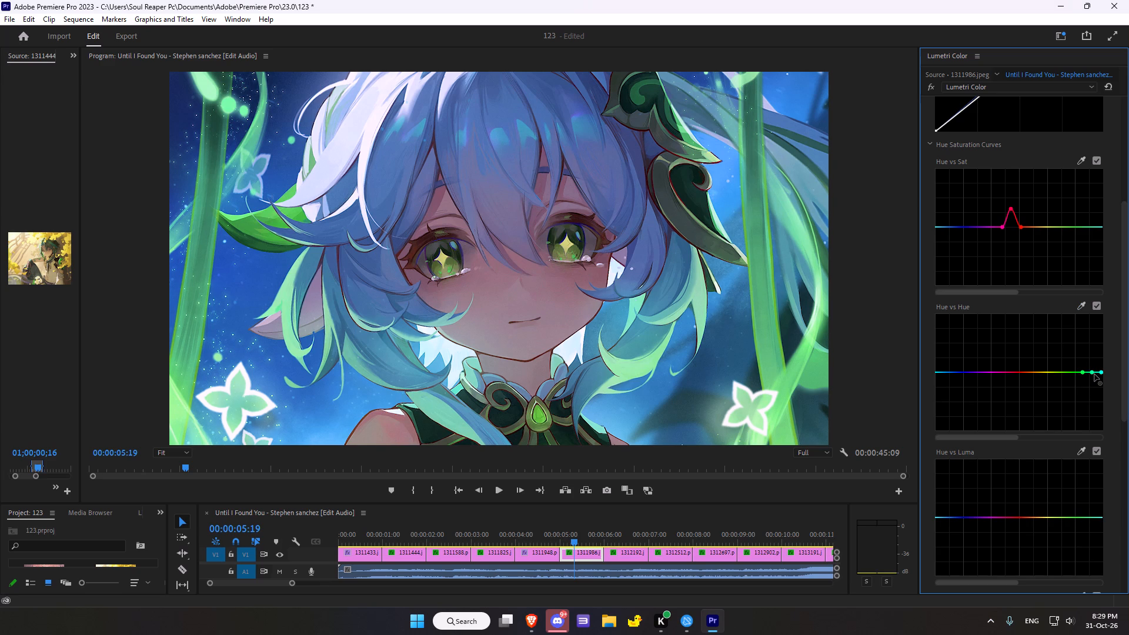
{"action": "left_click", "coordinate": [1092, 372]}
Sample the green collar gem for the Hue vs Luma curve, then shift its middle point toward teal and slightly up.
{"action": "scroll", "coordinate": [1006, 400], "scroll_direction": "down", "scroll_amount": 7}
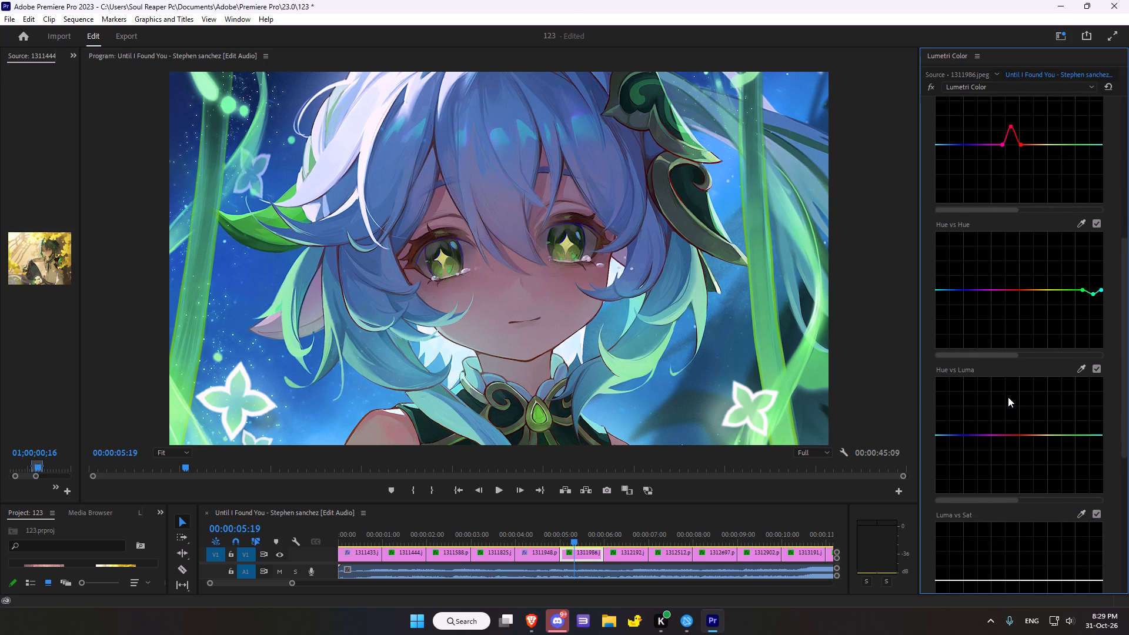
{"action": "scroll", "coordinate": [1008, 397], "scroll_direction": "down", "scroll_amount": 1}
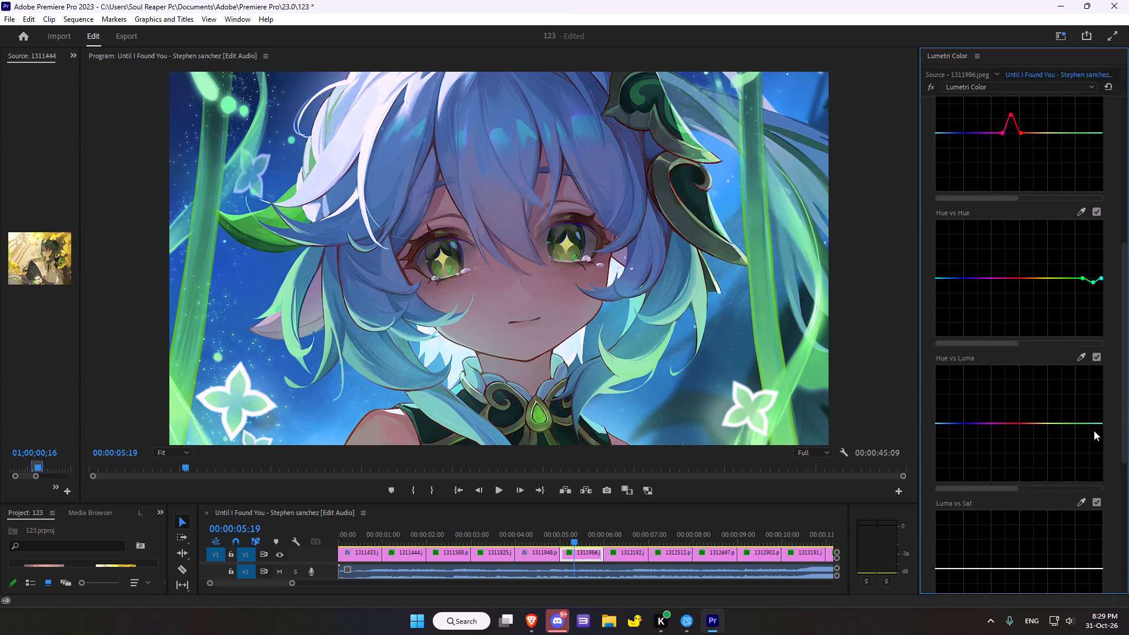
{"action": "left_click", "coordinate": [1083, 353]}
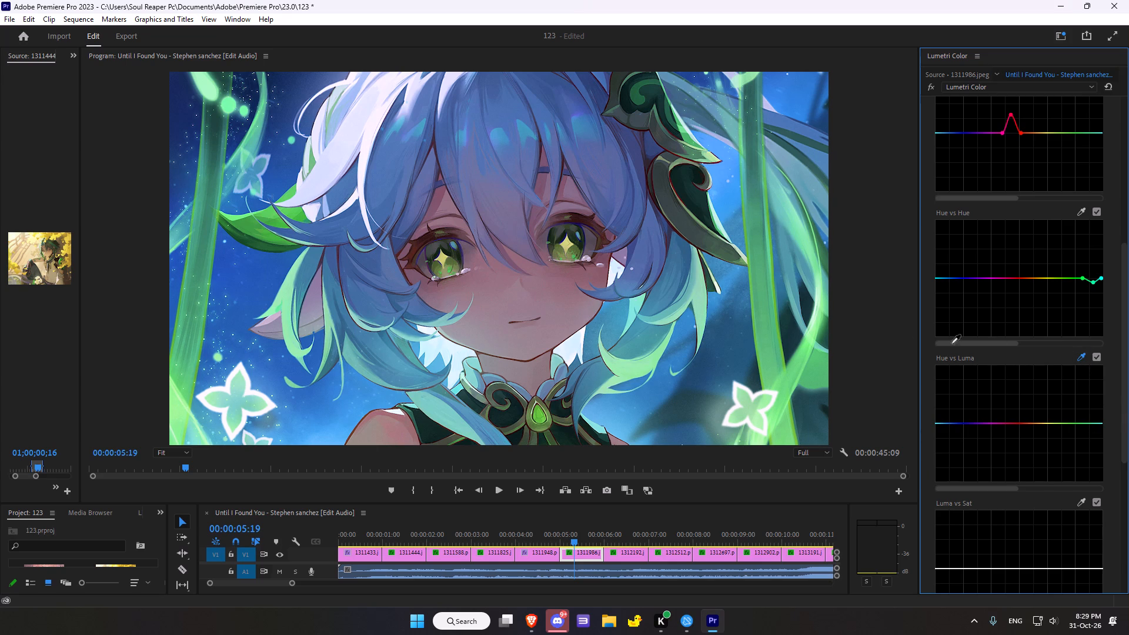
{"action": "left_click", "coordinate": [541, 419]}
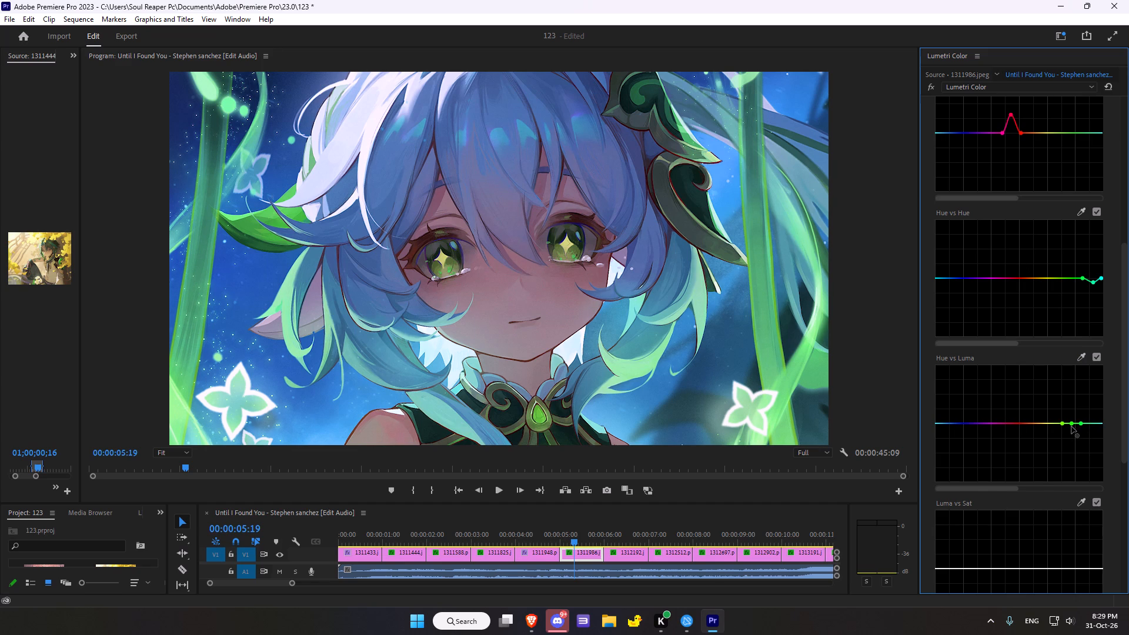
{"action": "left_click_drag", "start_coordinate": [1073, 425], "coordinate": [1086, 423]}
{"action": "left_click_drag", "start_coordinate": [1086, 423], "coordinate": [1087, 420]}
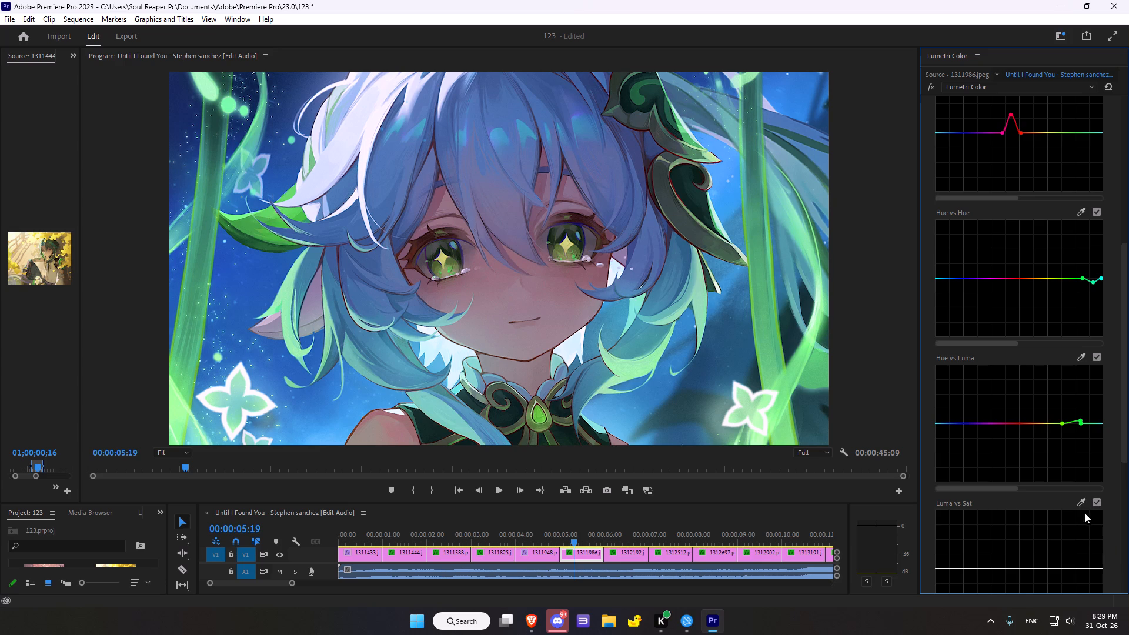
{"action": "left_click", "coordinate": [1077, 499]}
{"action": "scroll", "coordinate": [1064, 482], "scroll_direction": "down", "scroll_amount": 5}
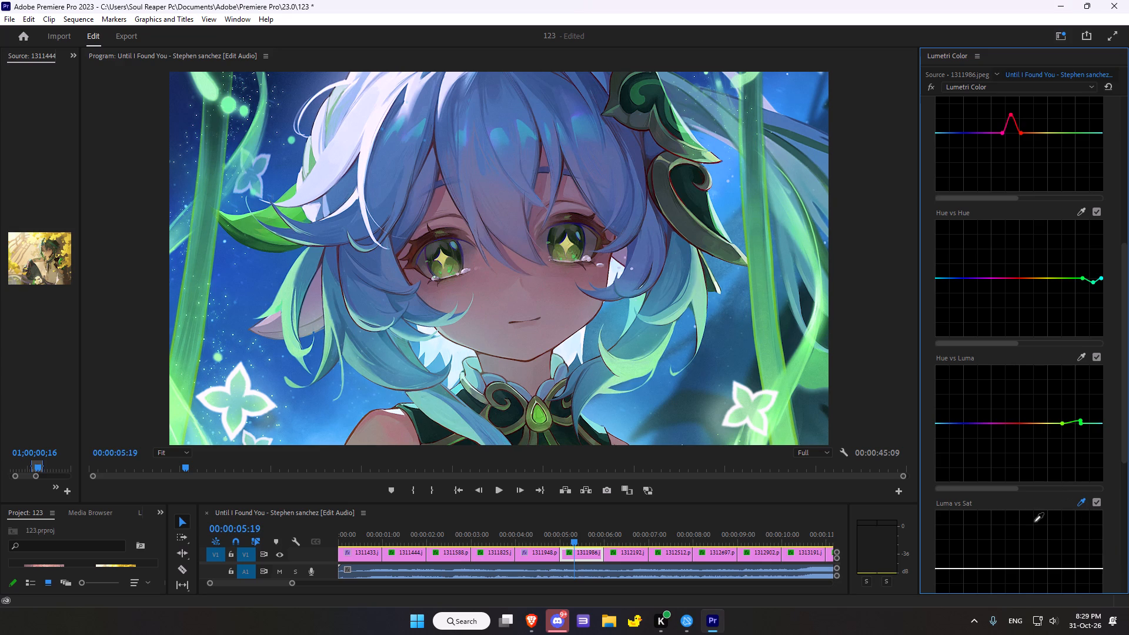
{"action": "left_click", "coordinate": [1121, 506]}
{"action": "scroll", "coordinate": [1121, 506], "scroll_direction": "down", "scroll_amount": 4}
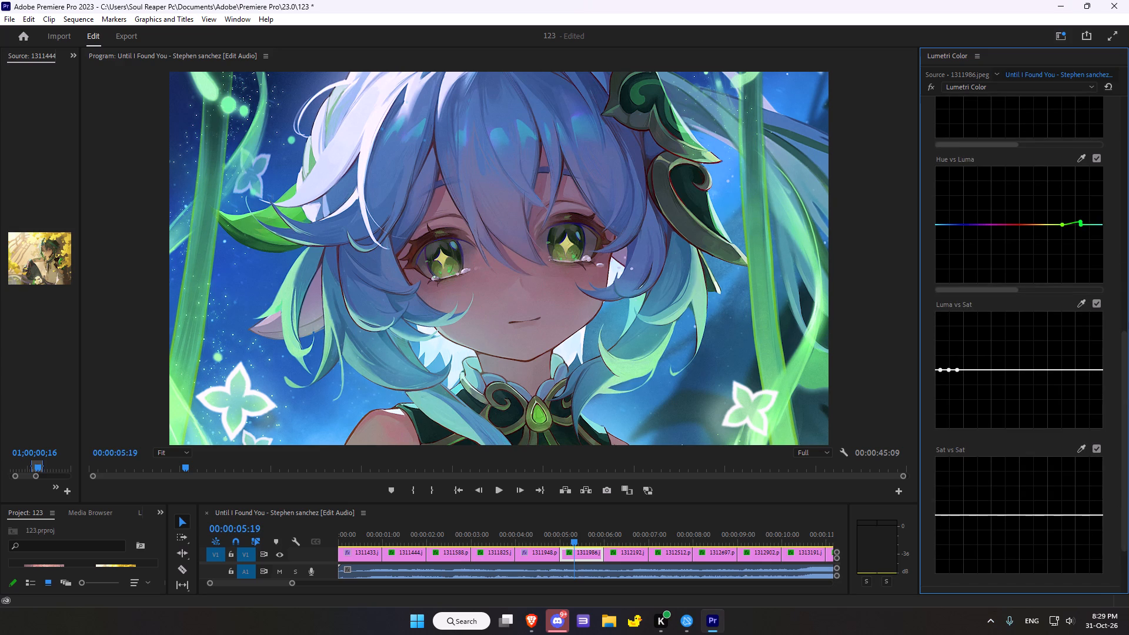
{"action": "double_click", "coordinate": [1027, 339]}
Sample the bright flower beside the character's shoulder for the Luma vs Sat curve and lower its middle point slightly.
{"action": "left_click", "coordinate": [1083, 303]}
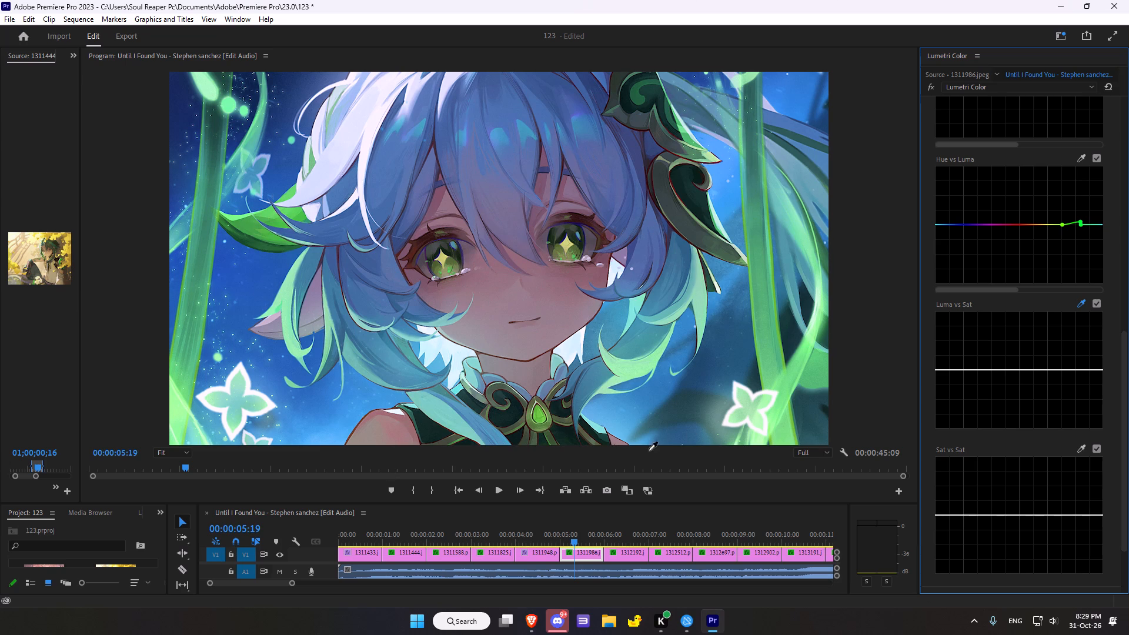
{"action": "scroll", "coordinate": [669, 357], "scroll_direction": "down", "scroll_amount": 2}
{"action": "left_click", "coordinate": [753, 415]}
{"action": "left_click", "coordinate": [1092, 370]}
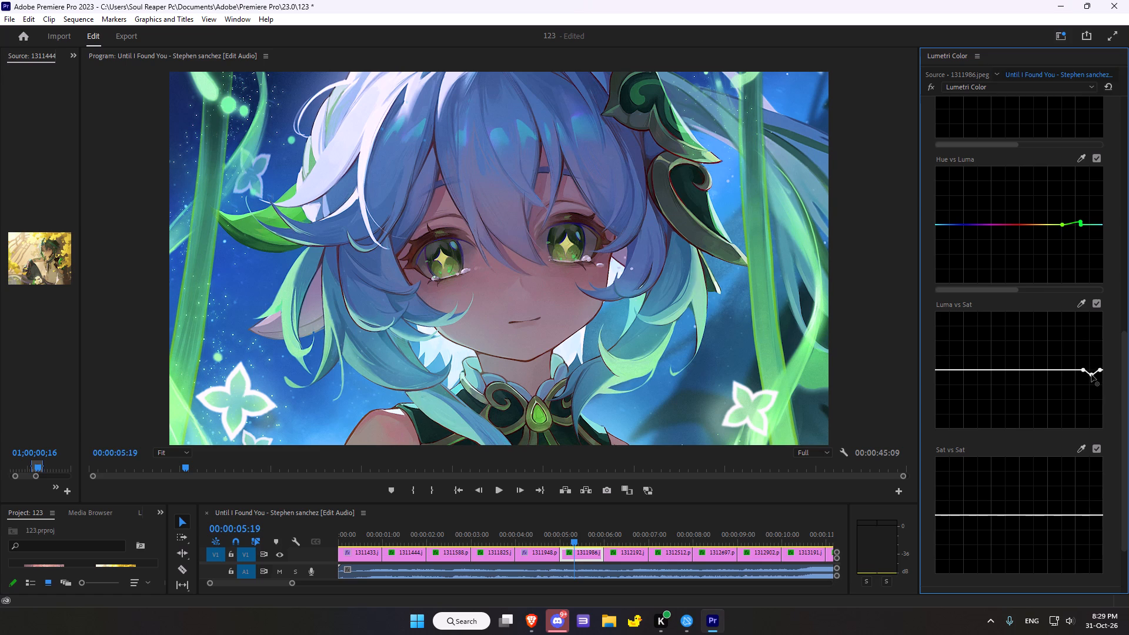
{"action": "scroll", "coordinate": [1064, 349], "scroll_direction": "down", "scroll_amount": 1}
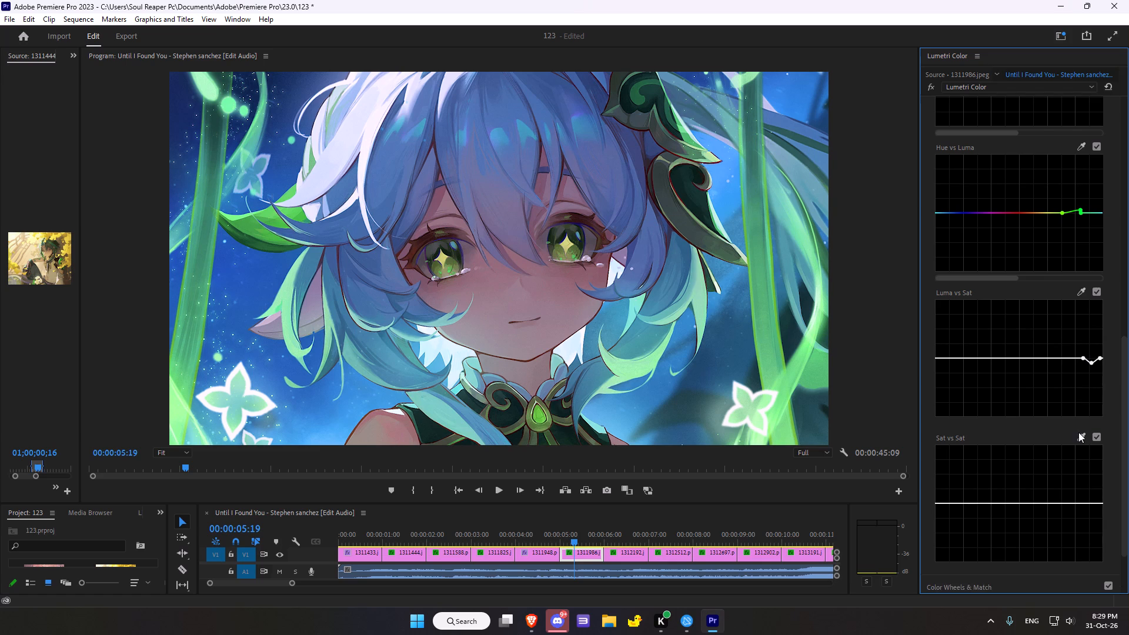
Sample the character's shoulder skin for the Sat vs Sat curve and lower its middle point slightly.
{"action": "left_click", "coordinate": [1083, 437]}
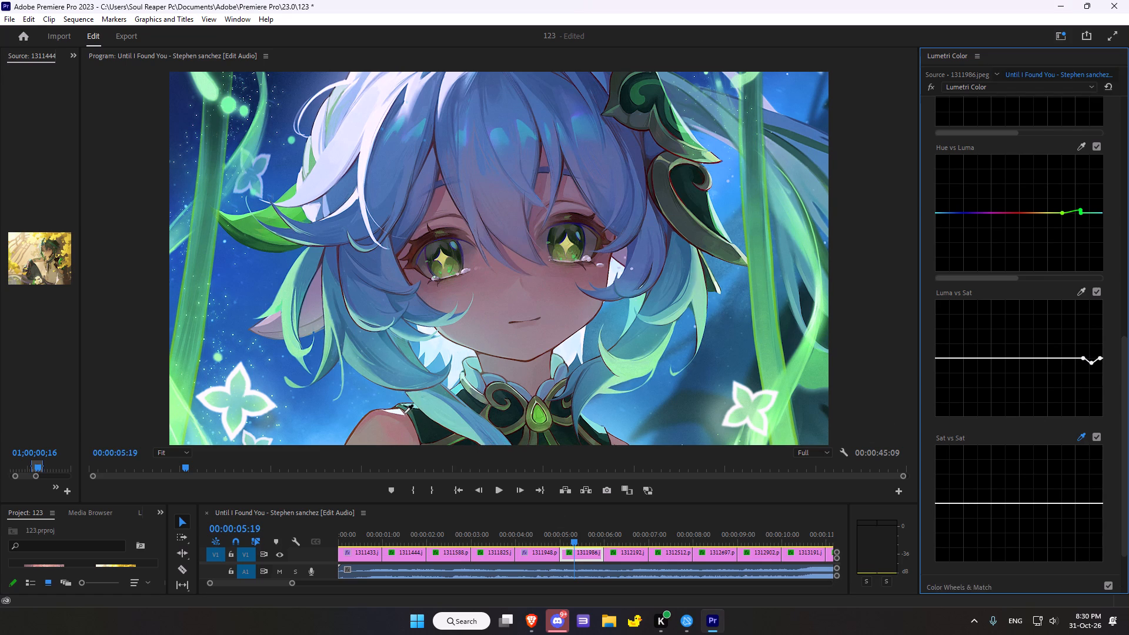
{"action": "left_click", "coordinate": [388, 435]}
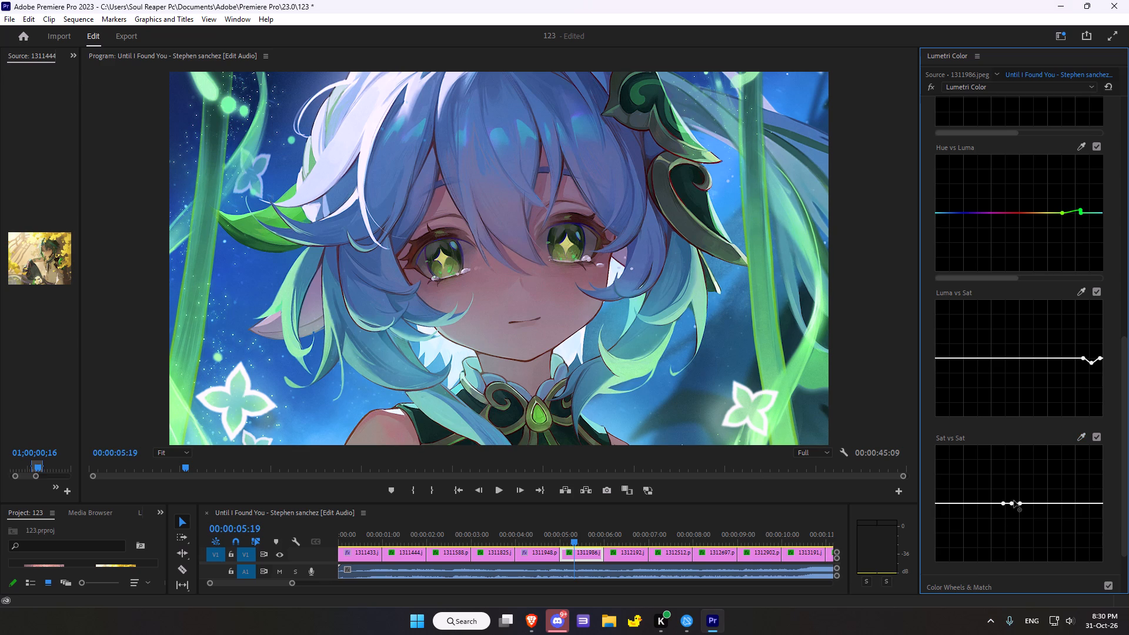
{"action": "left_click", "coordinate": [1012, 506]}
Make slight tint shifts on the Midtones, Shadows and Highlights colour wheels of the sixth clip.
{"action": "scroll", "coordinate": [1009, 503], "scroll_direction": "down", "scroll_amount": 2}
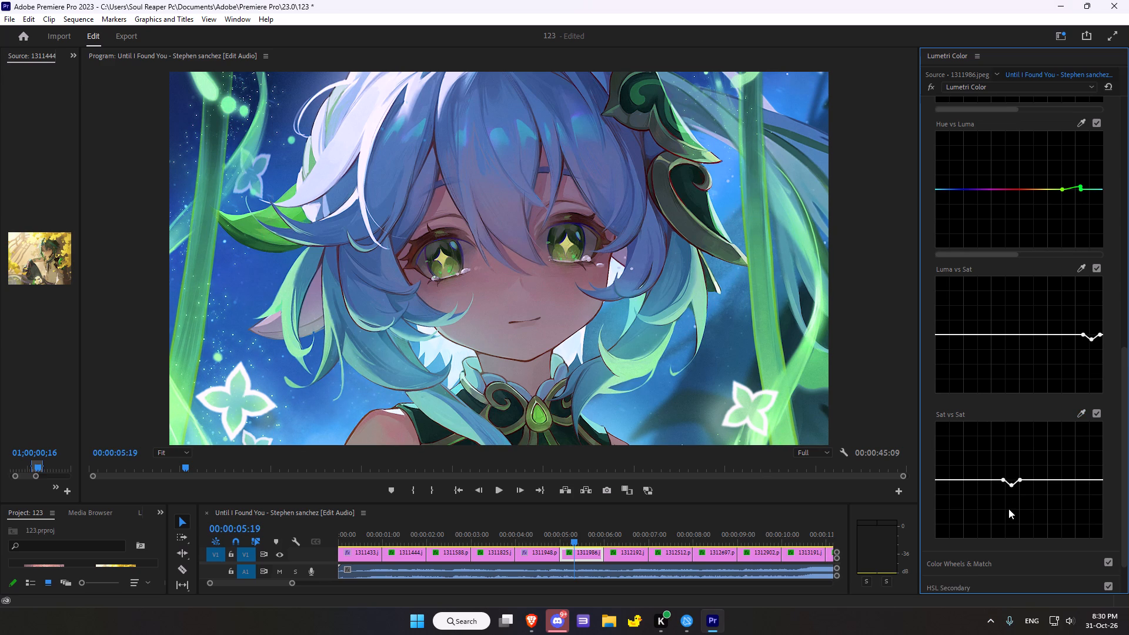
{"action": "scroll", "coordinate": [1008, 509], "scroll_direction": "down", "scroll_amount": 2}
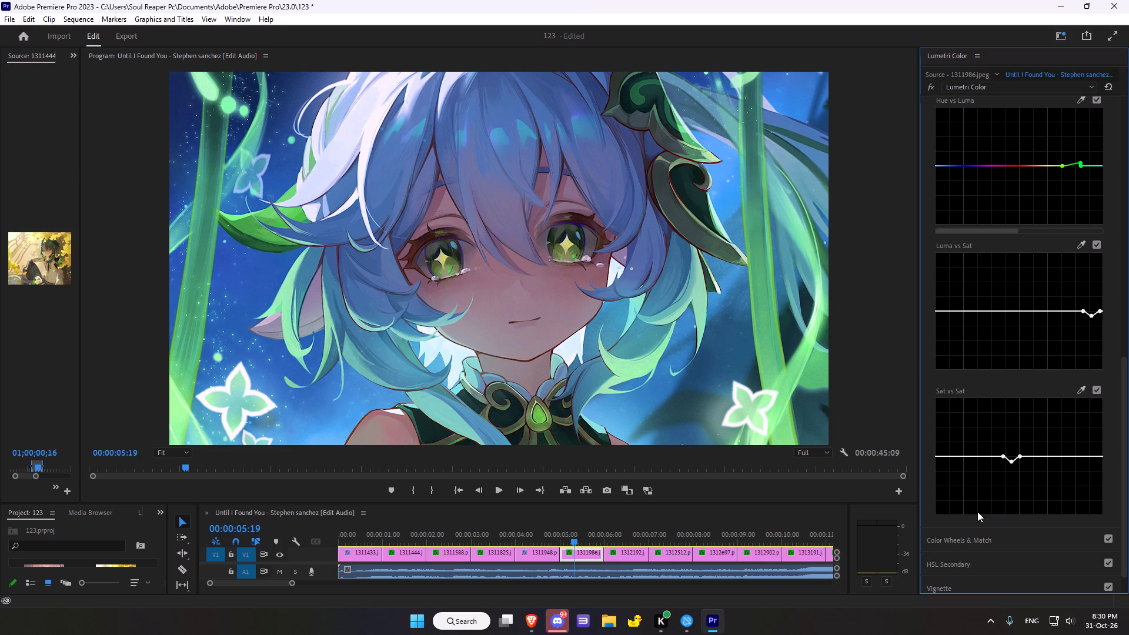
{"action": "left_click", "coordinate": [944, 540]}
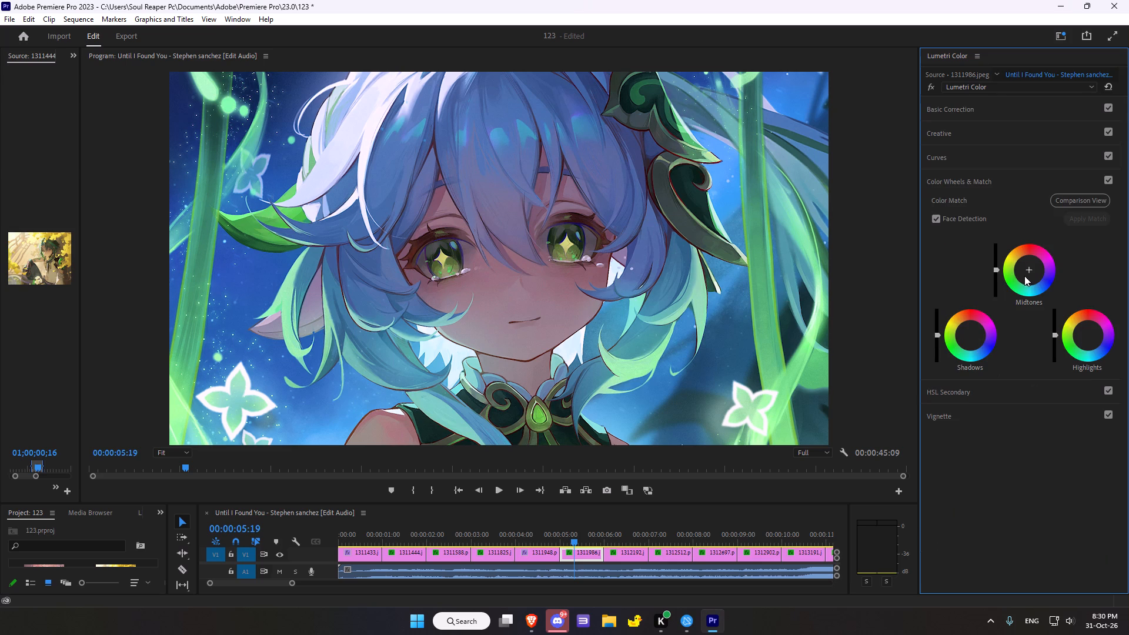
{"action": "left_click_drag", "start_coordinate": [1028, 268], "coordinate": [1034, 280]}
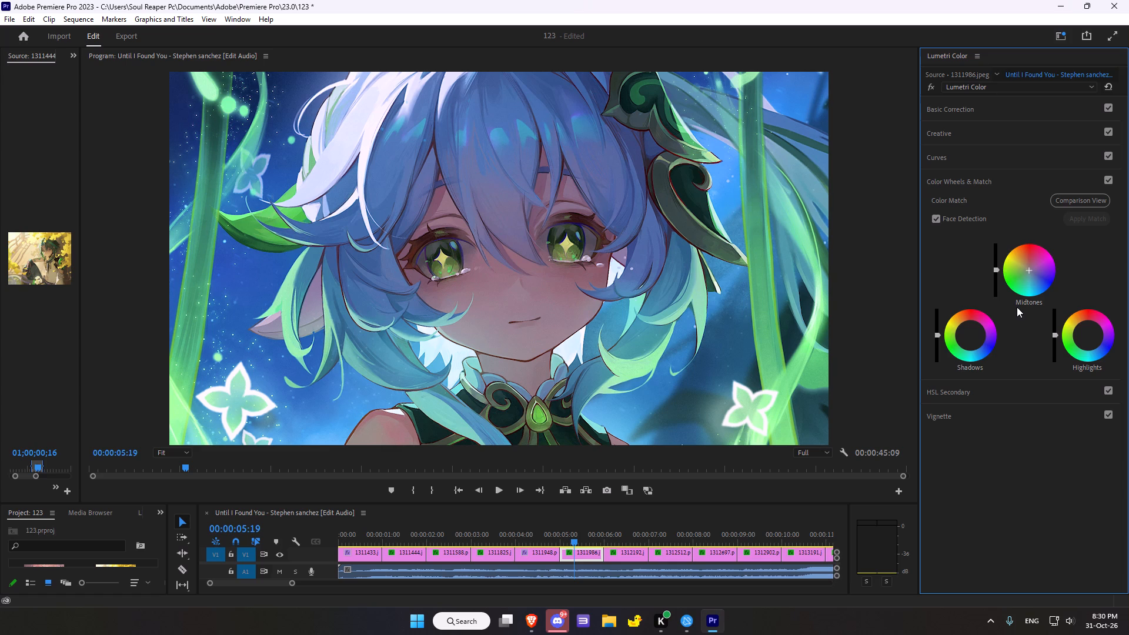
{"action": "left_click_drag", "start_coordinate": [970, 338], "coordinate": [977, 336]}
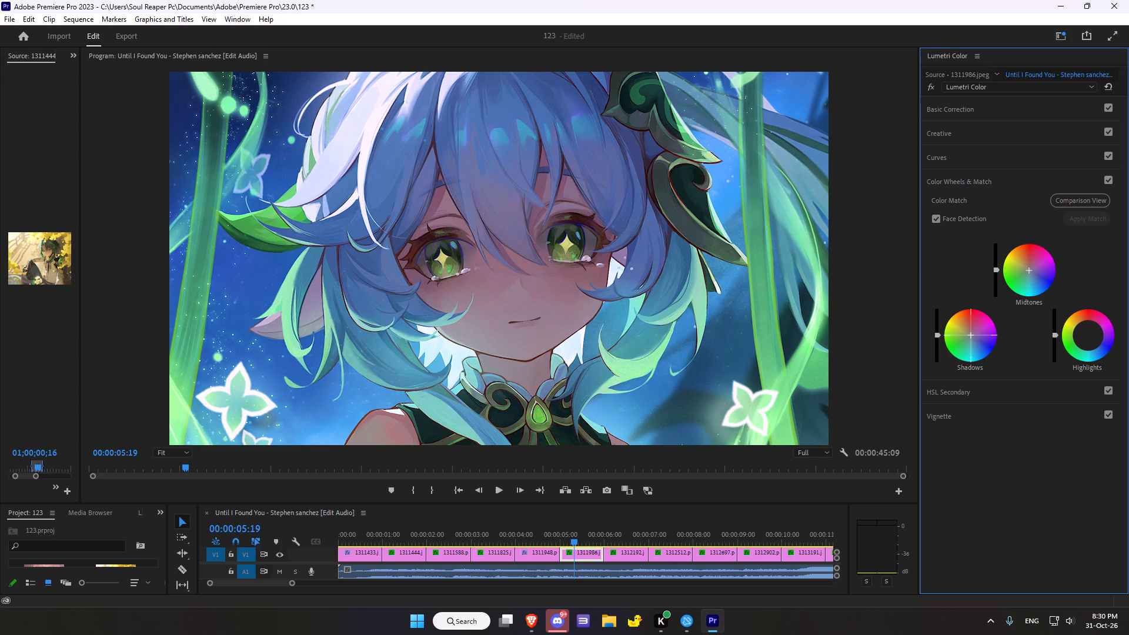
{"action": "left_click_drag", "start_coordinate": [977, 336], "coordinate": [975, 327]}
{"action": "left_click_drag", "start_coordinate": [1087, 336], "coordinate": [1091, 345]}
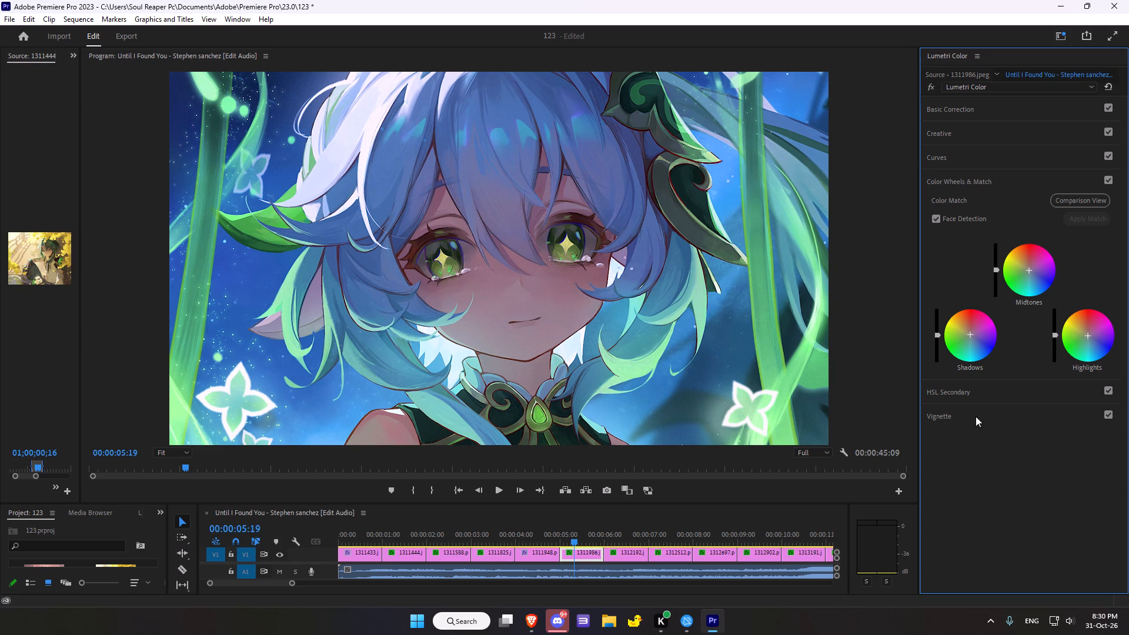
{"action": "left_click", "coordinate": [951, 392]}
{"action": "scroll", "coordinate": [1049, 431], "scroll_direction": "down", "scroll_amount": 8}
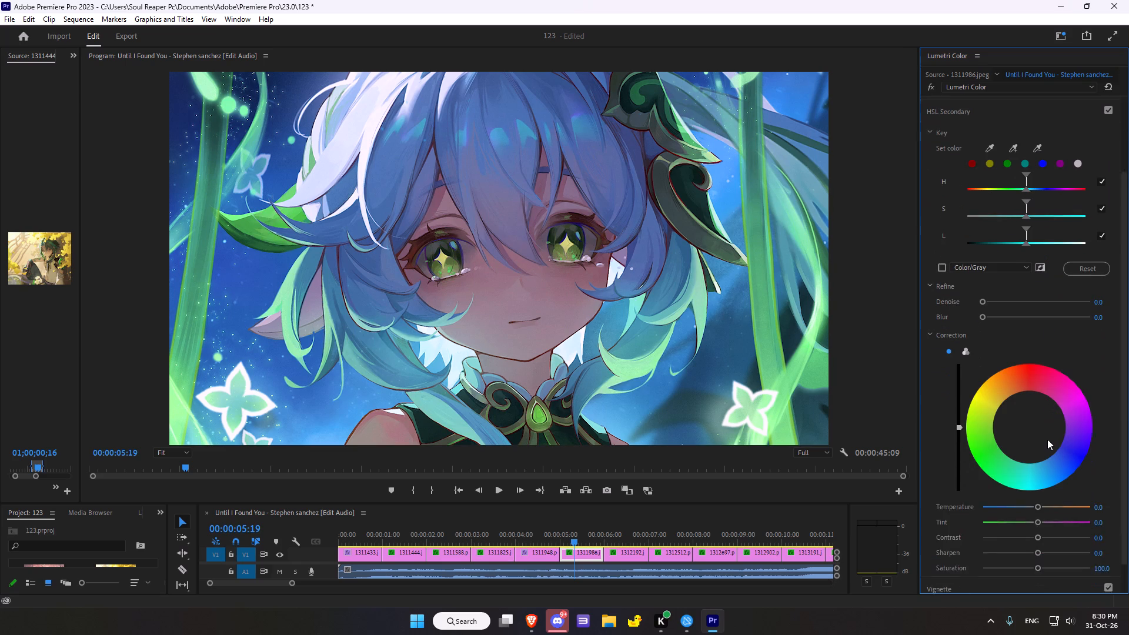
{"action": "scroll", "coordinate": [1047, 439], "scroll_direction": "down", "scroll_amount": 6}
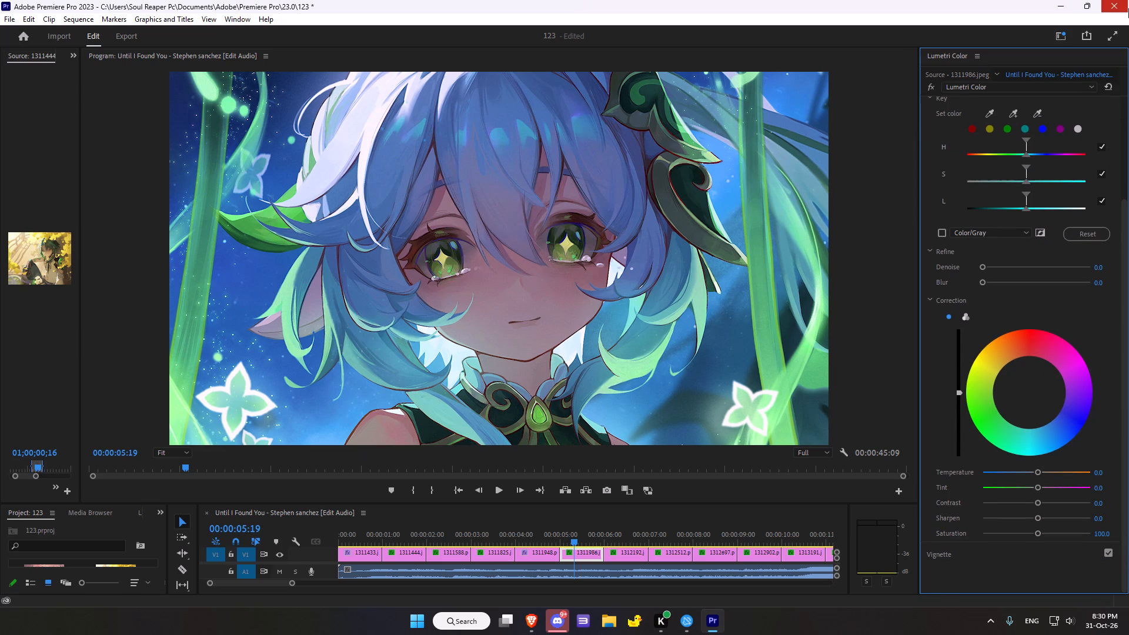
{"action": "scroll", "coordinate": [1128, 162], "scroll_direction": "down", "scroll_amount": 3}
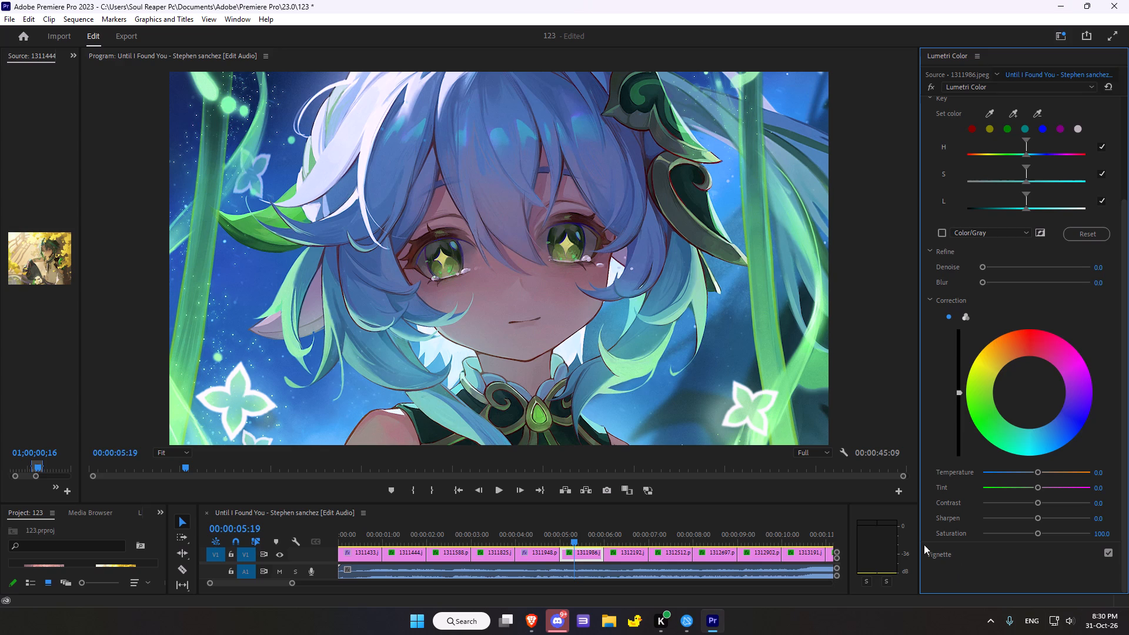
Set the sixth clip's vignette to amount 0.7, midpoint 46.7, roundness 6.5 and feather 60.3.
{"action": "left_click", "coordinate": [934, 552]}
{"action": "left_click_drag", "start_coordinate": [1038, 247], "coordinate": [1027, 248]}
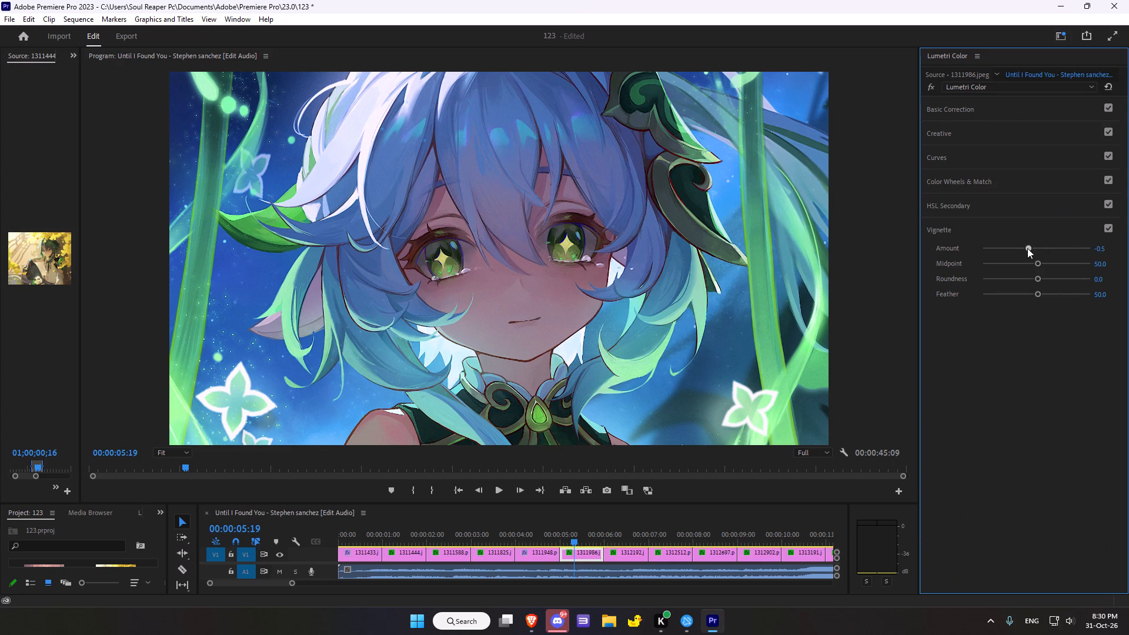
{"action": "left_click_drag", "start_coordinate": [1027, 248], "coordinate": [1047, 241]}
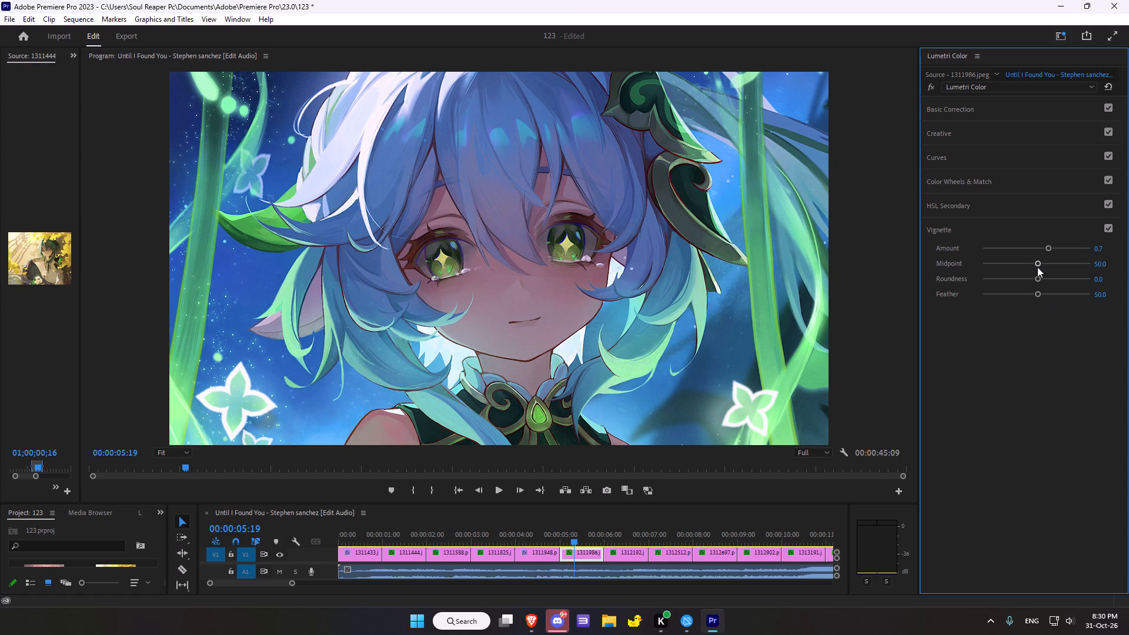
{"action": "left_click_drag", "start_coordinate": [1037, 262], "coordinate": [1054, 264]}
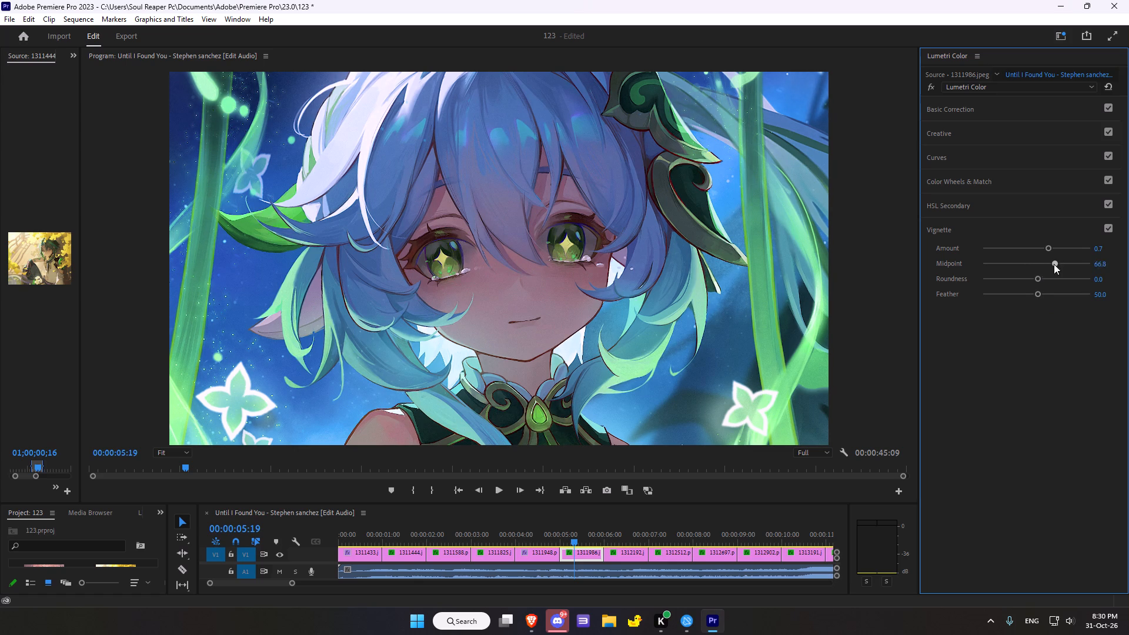
{"action": "left_click_drag", "start_coordinate": [1054, 264], "coordinate": [1032, 273]}
{"action": "left_click", "coordinate": [1034, 276]}
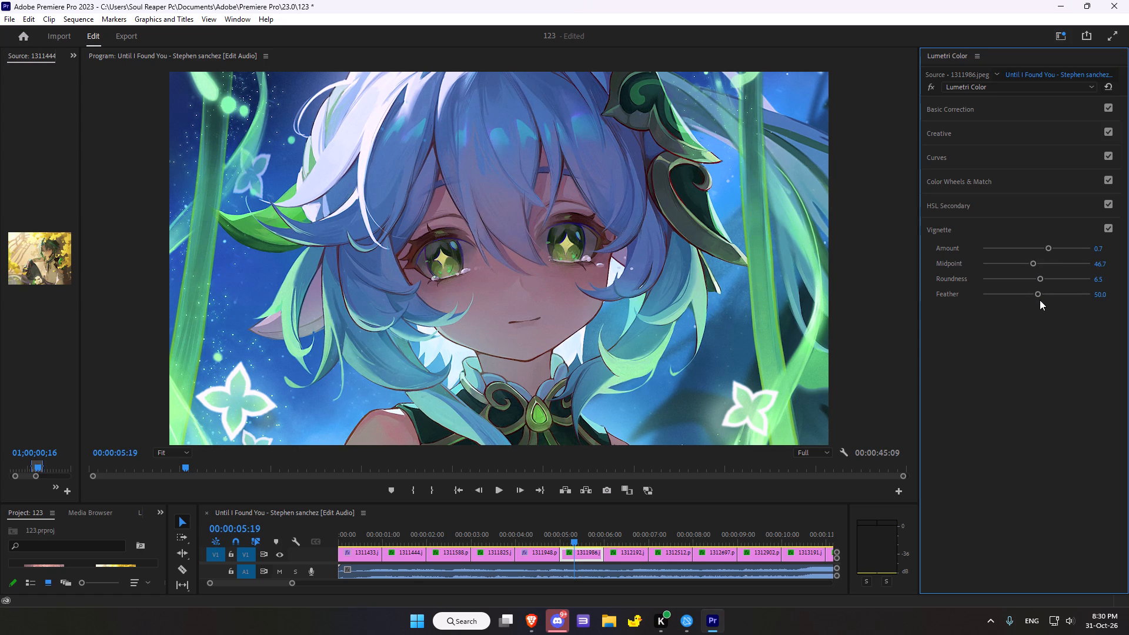
{"action": "left_click_drag", "start_coordinate": [1040, 293], "coordinate": [1047, 286]}
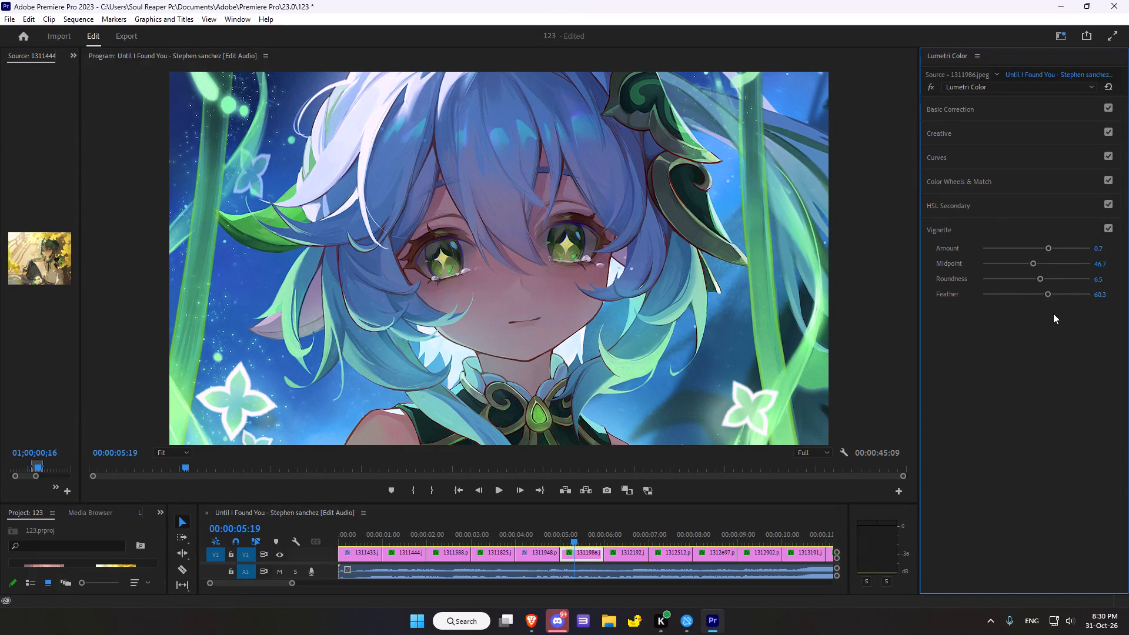
Reset the Lumetri Color grading on the seventh clip, 1312192.jpg, after comparing the image with the effect off and on.
{"action": "scroll", "coordinate": [1050, 317], "scroll_direction": "down", "scroll_amount": 3}
{"action": "scroll", "coordinate": [857, 405], "scroll_direction": "up", "scroll_amount": 1}
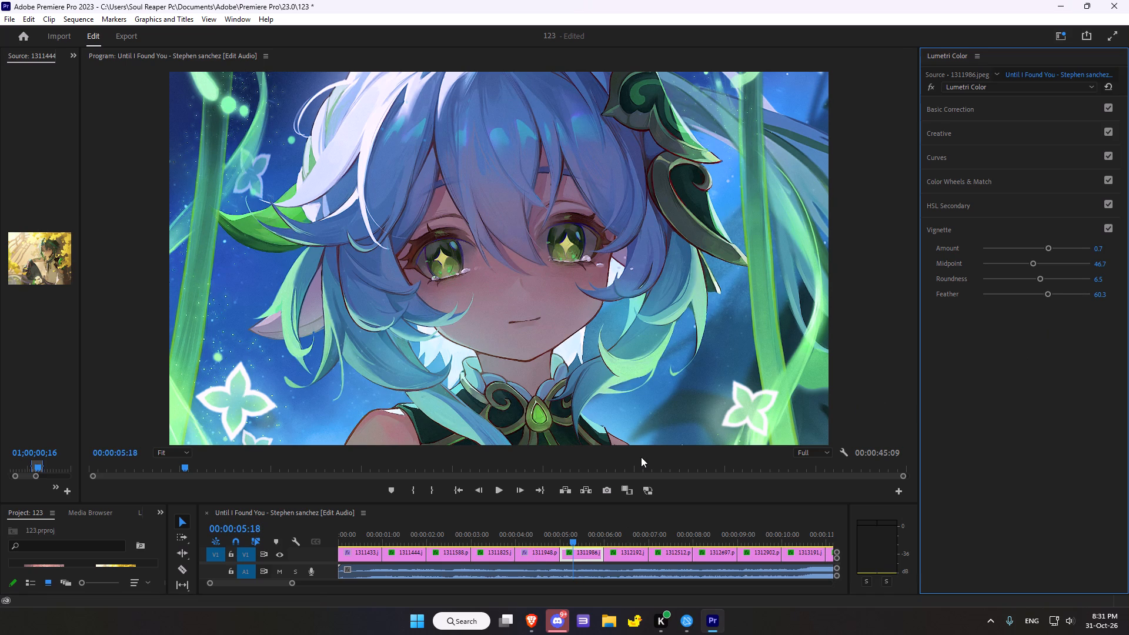
{"action": "scroll", "coordinate": [641, 457], "scroll_direction": "down", "scroll_amount": 12}
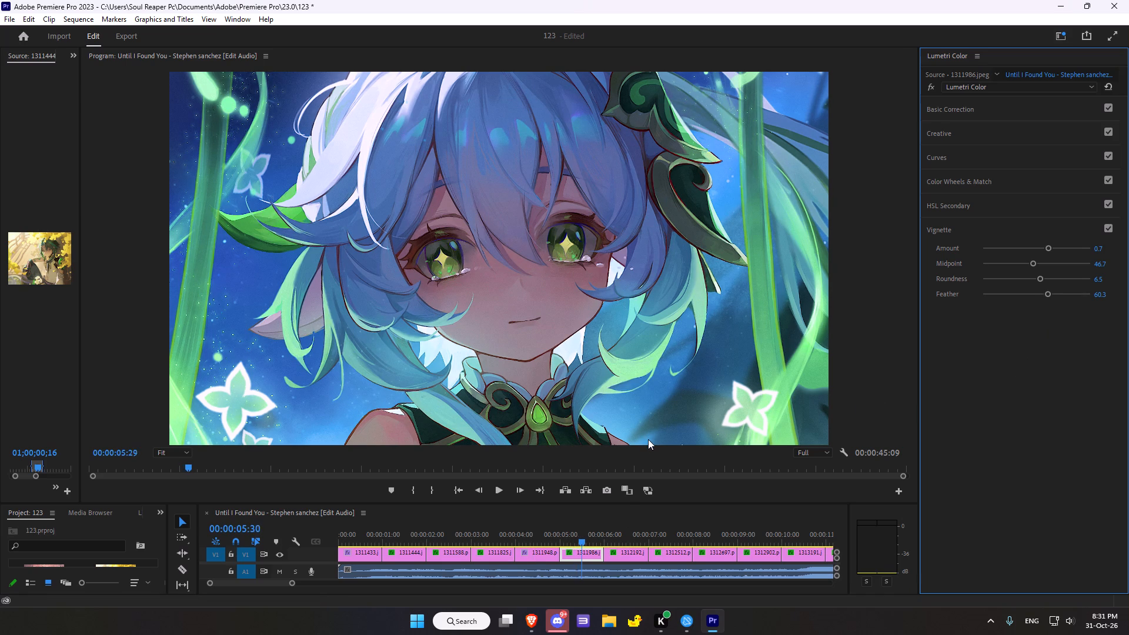
{"action": "scroll", "coordinate": [648, 439], "scroll_direction": "down", "scroll_amount": 3}
{"action": "scroll", "coordinate": [649, 439], "scroll_direction": "down", "scroll_amount": 20}
{"action": "scroll", "coordinate": [649, 439], "scroll_direction": "down", "scroll_amount": 1}
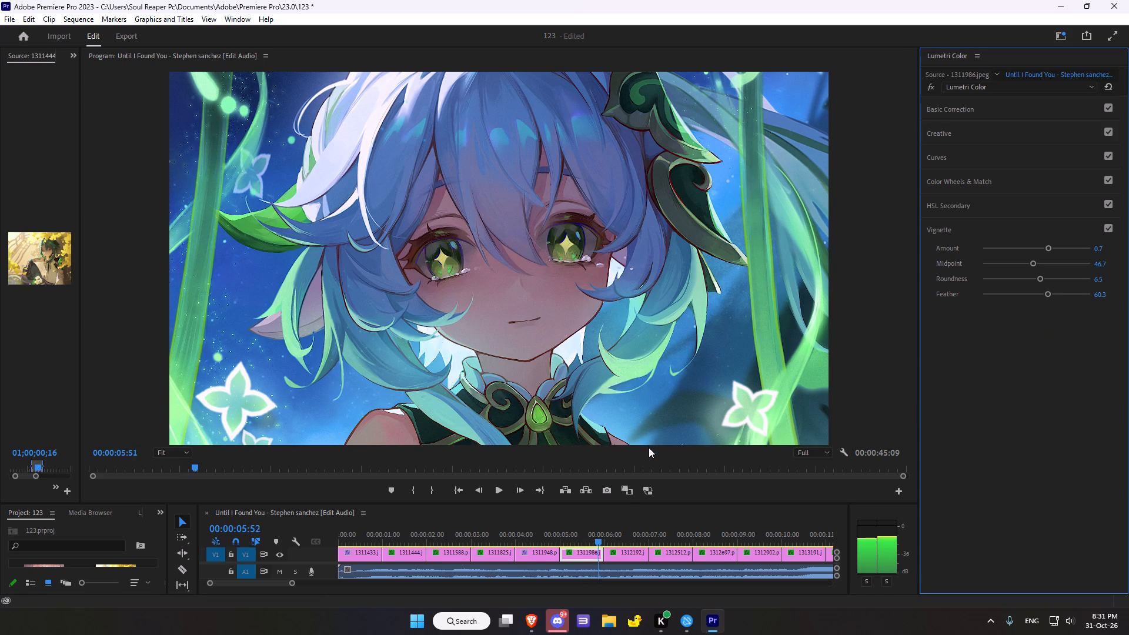
{"action": "scroll", "coordinate": [649, 447], "scroll_direction": "down", "scroll_amount": 20}
{"action": "scroll", "coordinate": [649, 447], "scroll_direction": "down", "scroll_amount": 3}
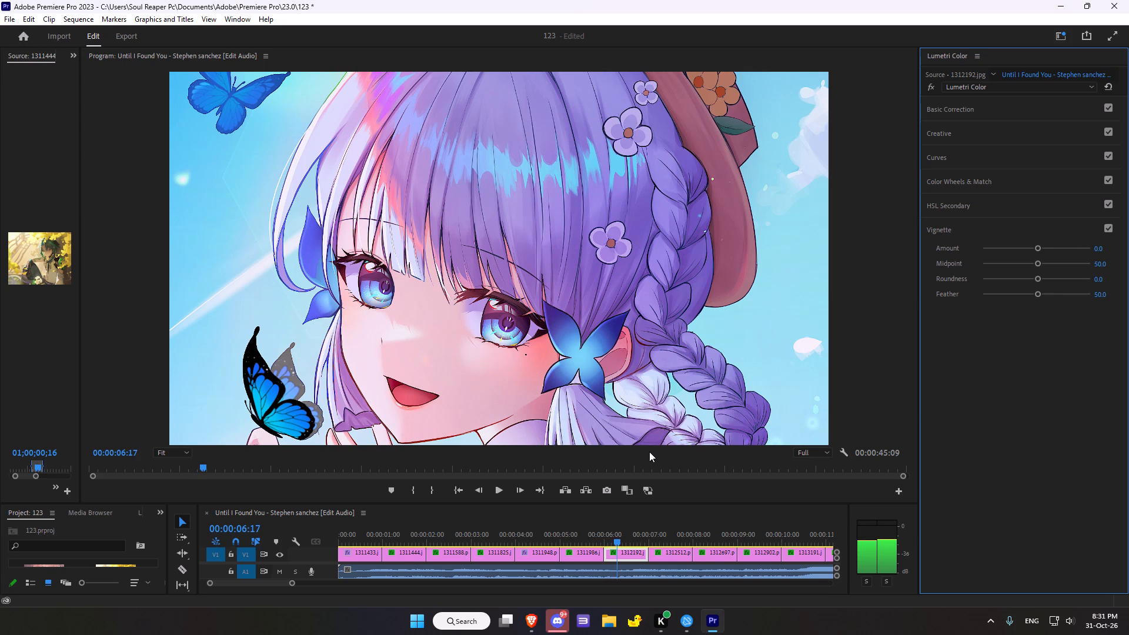
{"action": "left_click", "coordinate": [931, 87]}
{"action": "left_click", "coordinate": [931, 87]}
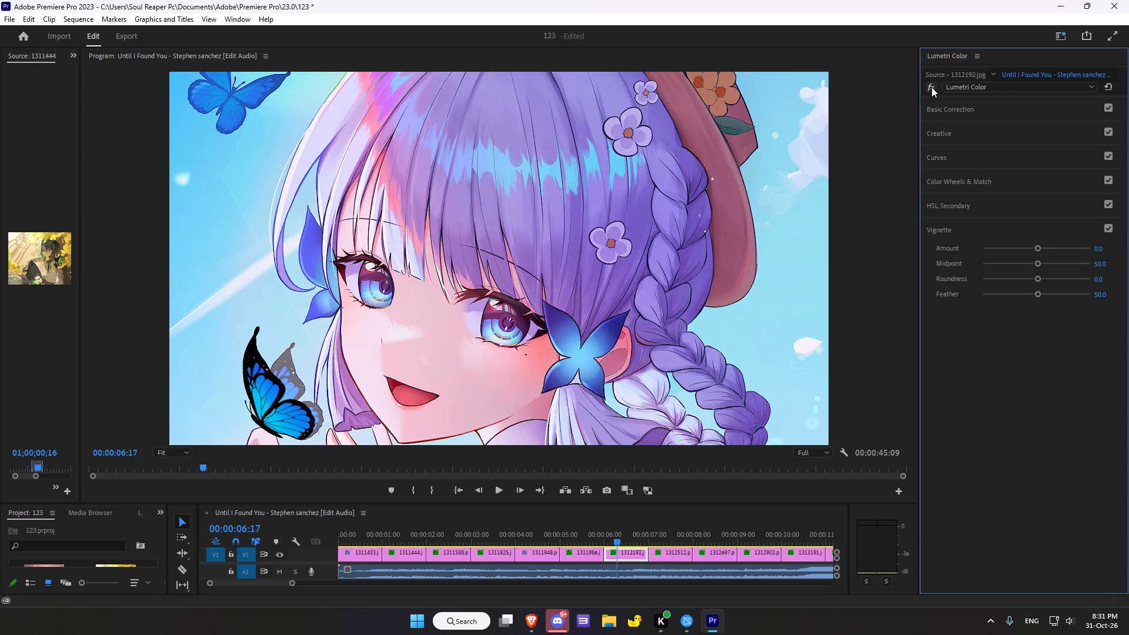
{"action": "left_click", "coordinate": [1113, 89]}
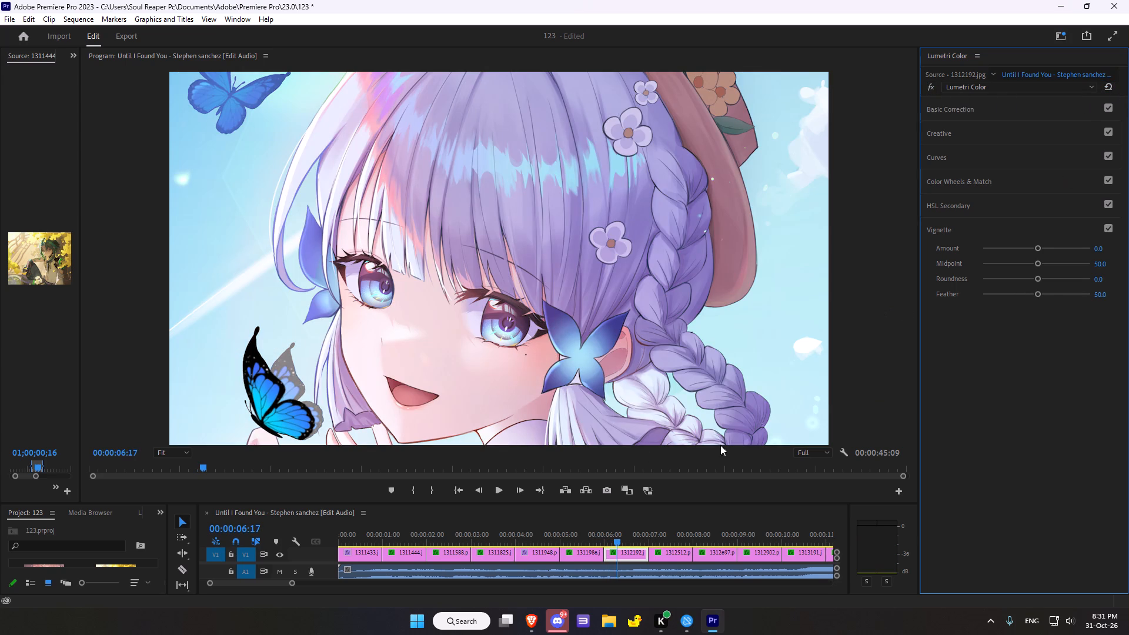
{"action": "left_click", "coordinate": [756, 485]}
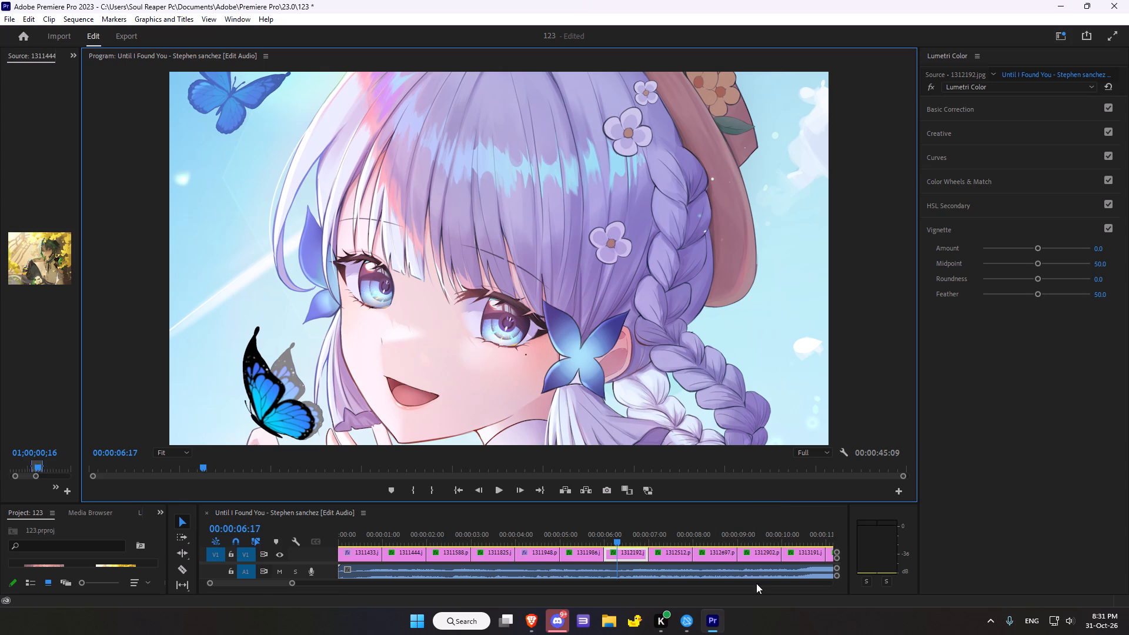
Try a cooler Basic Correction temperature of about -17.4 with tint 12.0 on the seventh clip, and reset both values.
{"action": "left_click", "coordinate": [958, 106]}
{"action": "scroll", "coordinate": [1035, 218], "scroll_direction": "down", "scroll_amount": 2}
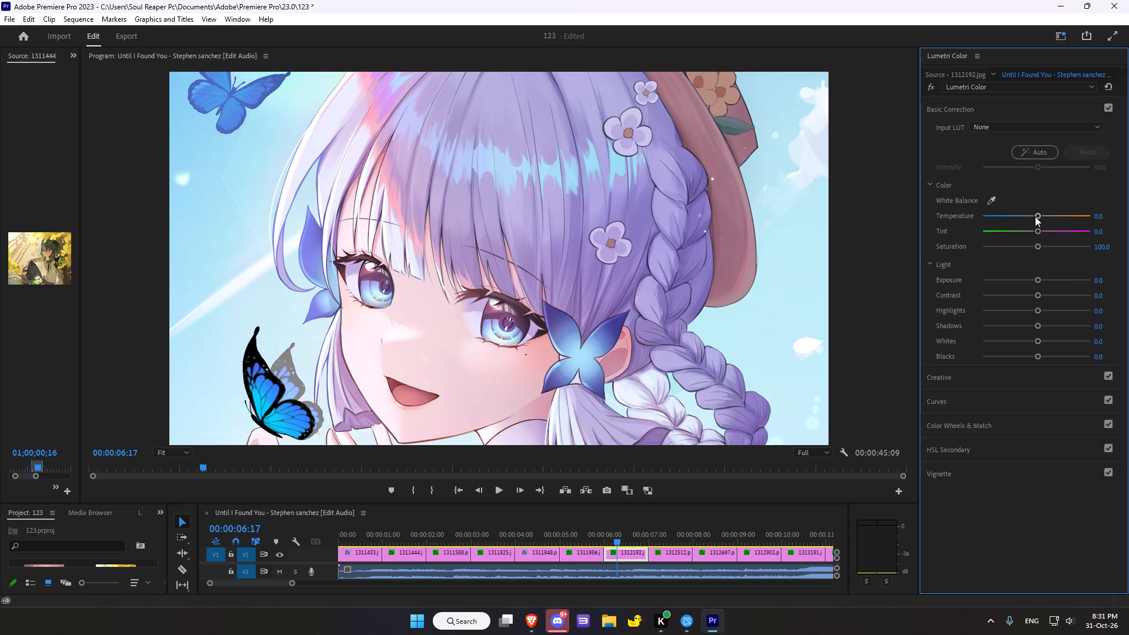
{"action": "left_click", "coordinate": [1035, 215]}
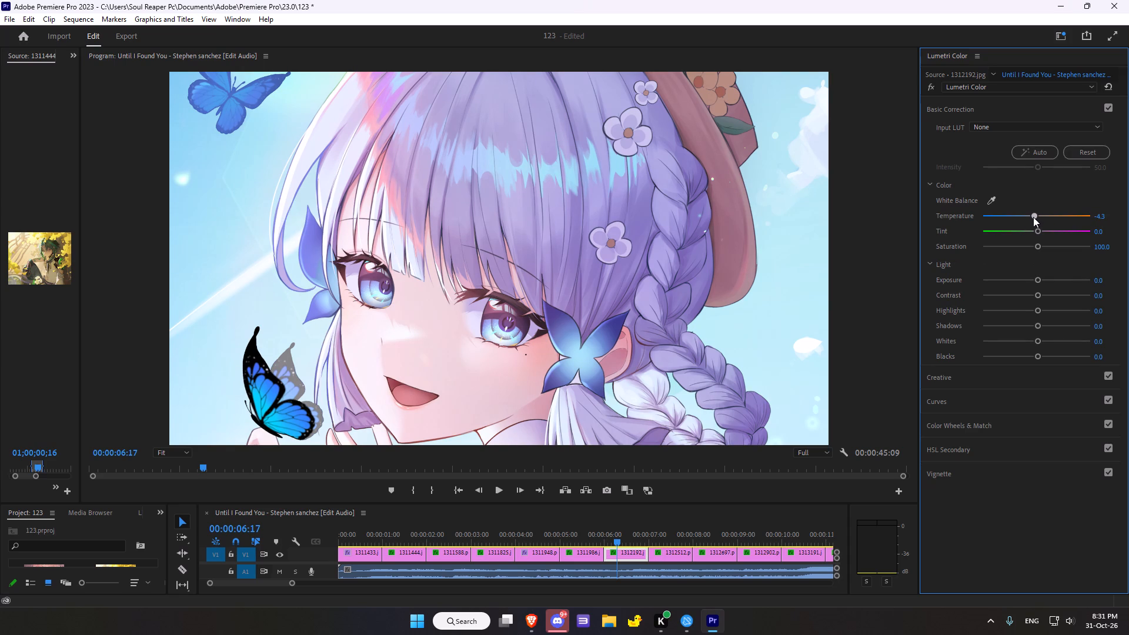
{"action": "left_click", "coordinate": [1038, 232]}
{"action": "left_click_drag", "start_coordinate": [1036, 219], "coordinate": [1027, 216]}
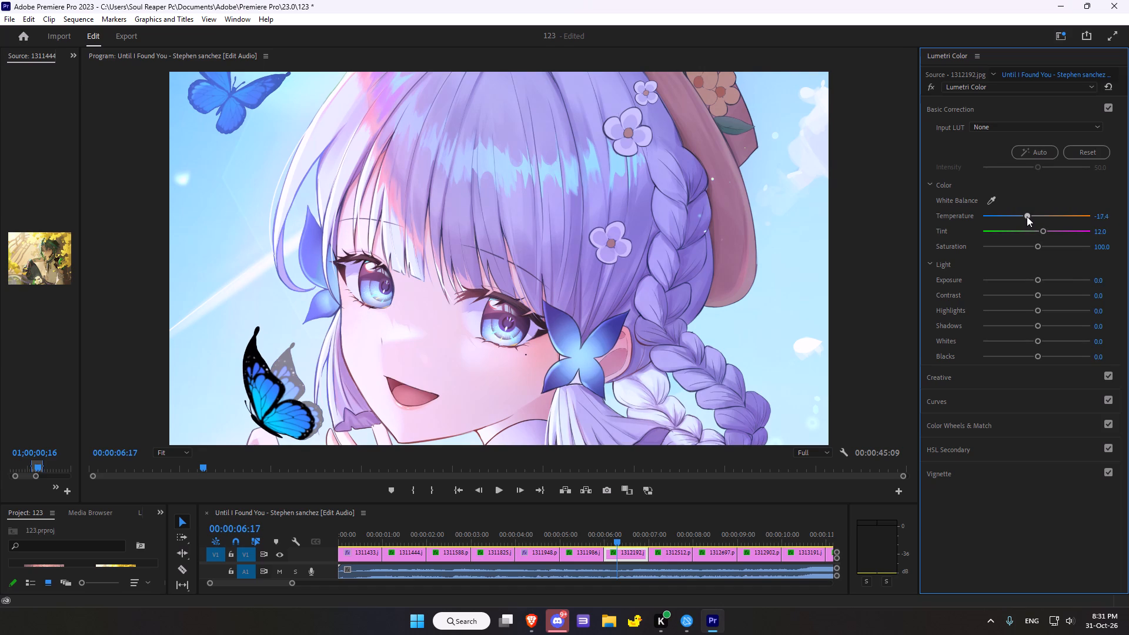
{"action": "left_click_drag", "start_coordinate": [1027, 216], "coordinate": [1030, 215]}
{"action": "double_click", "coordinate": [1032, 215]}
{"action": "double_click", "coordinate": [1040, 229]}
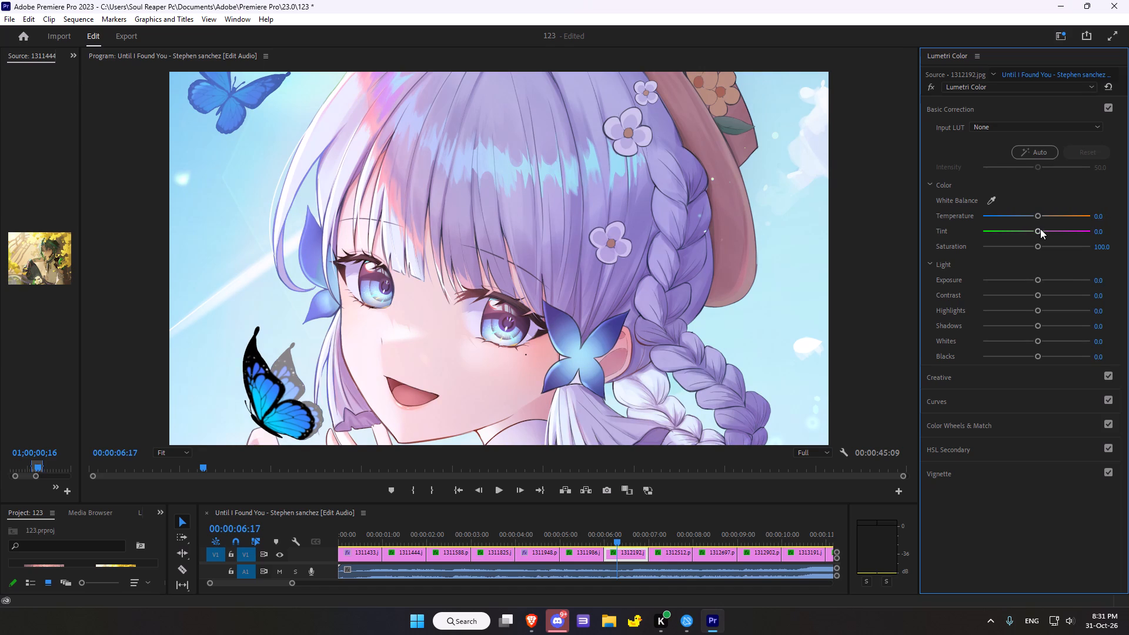
Set the seventh clip's Basic Correction temperature to 4.3 and tint to 8.7.
{"action": "left_click", "coordinate": [1035, 215]}
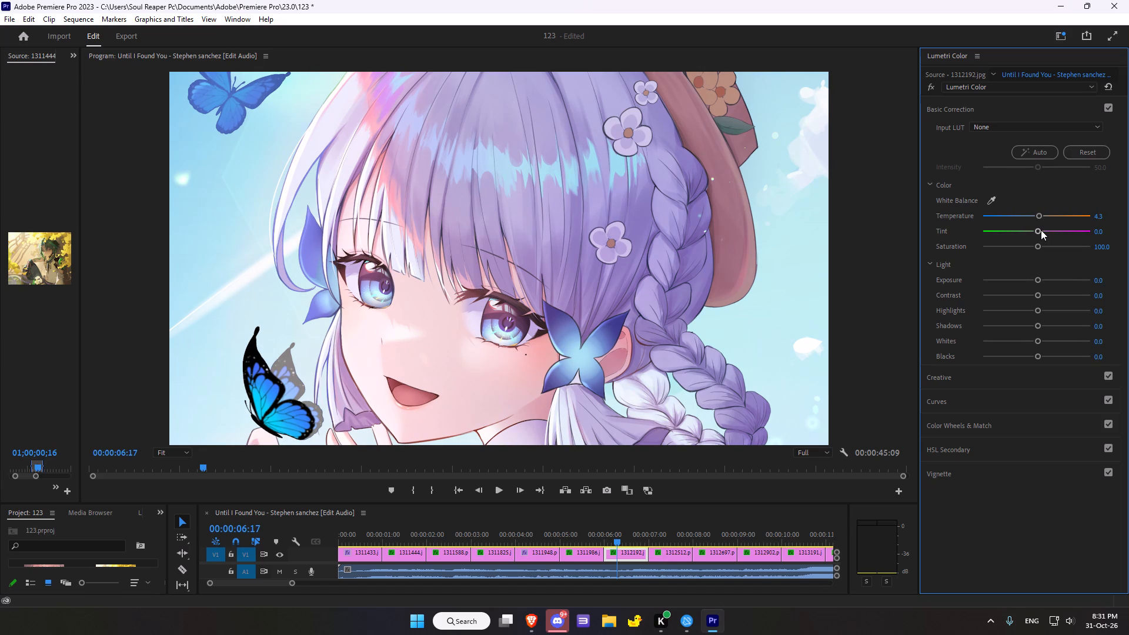
{"action": "left_click", "coordinate": [1041, 230]}
Darken the seventh clip's light settings to exposure -0.3, contrast -2.2 and highlights -37.0.
{"action": "left_click", "coordinate": [1036, 283]}
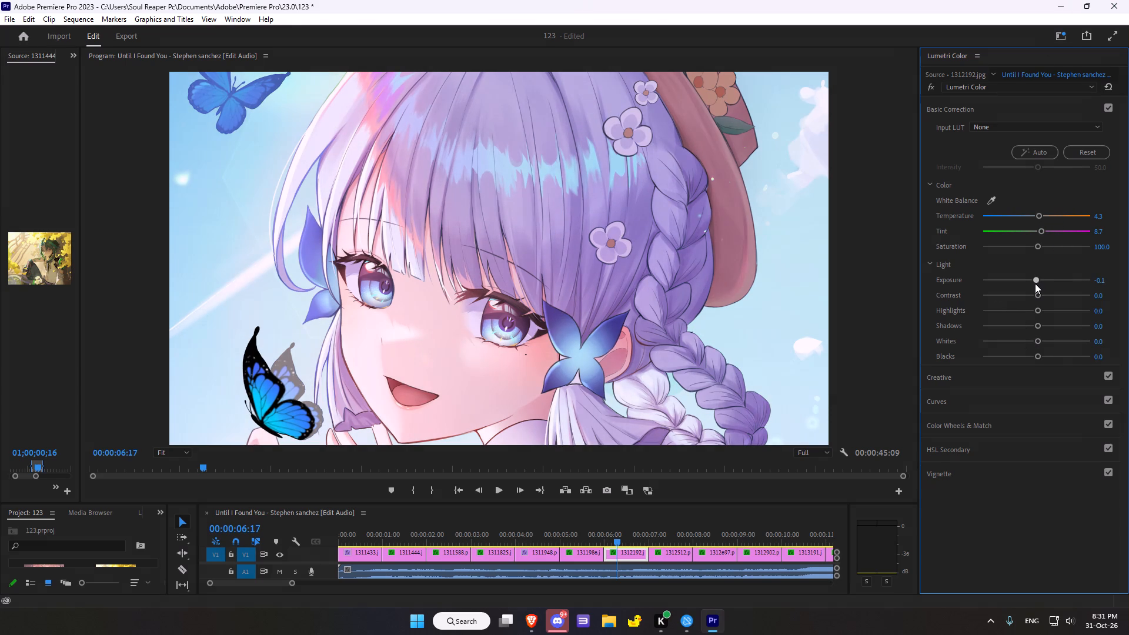
{"action": "left_click", "coordinate": [1036, 294]}
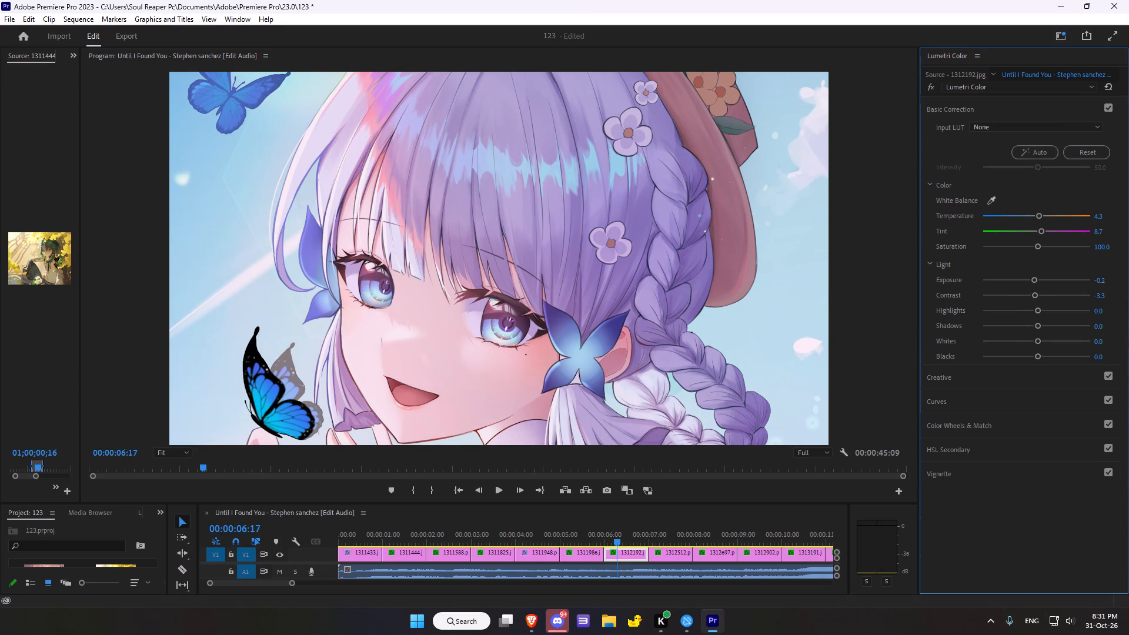
{"action": "left_click", "coordinate": [1038, 310]}
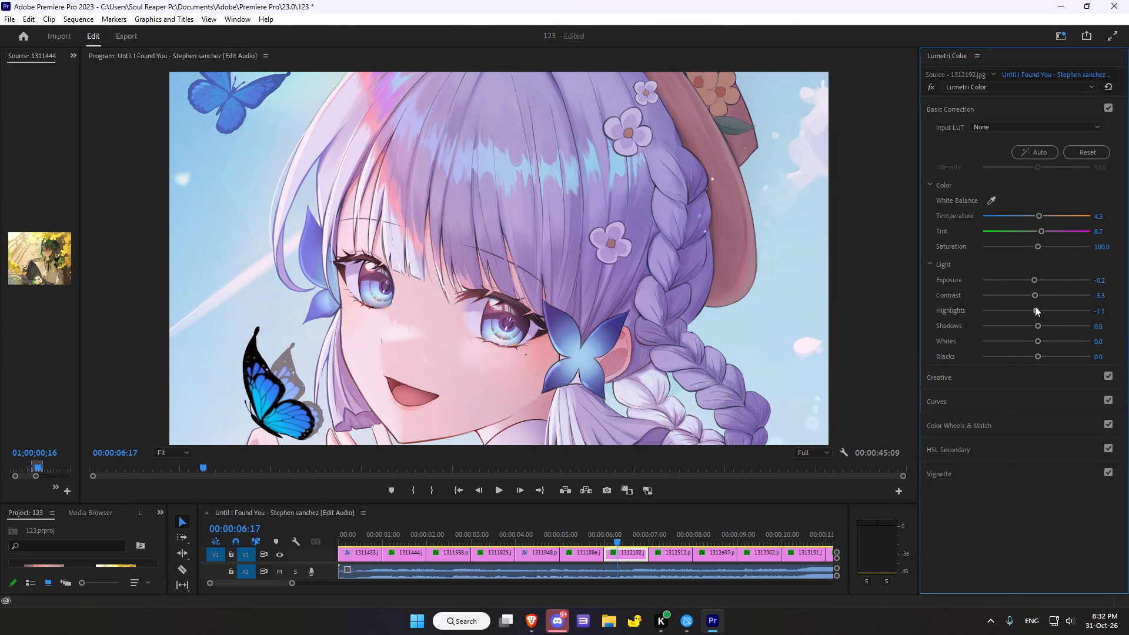
{"action": "left_click", "coordinate": [1034, 297]}
{"action": "left_click", "coordinate": [1037, 278]}
{"action": "left_click_drag", "start_coordinate": [1028, 296], "coordinate": [1028, 295]}
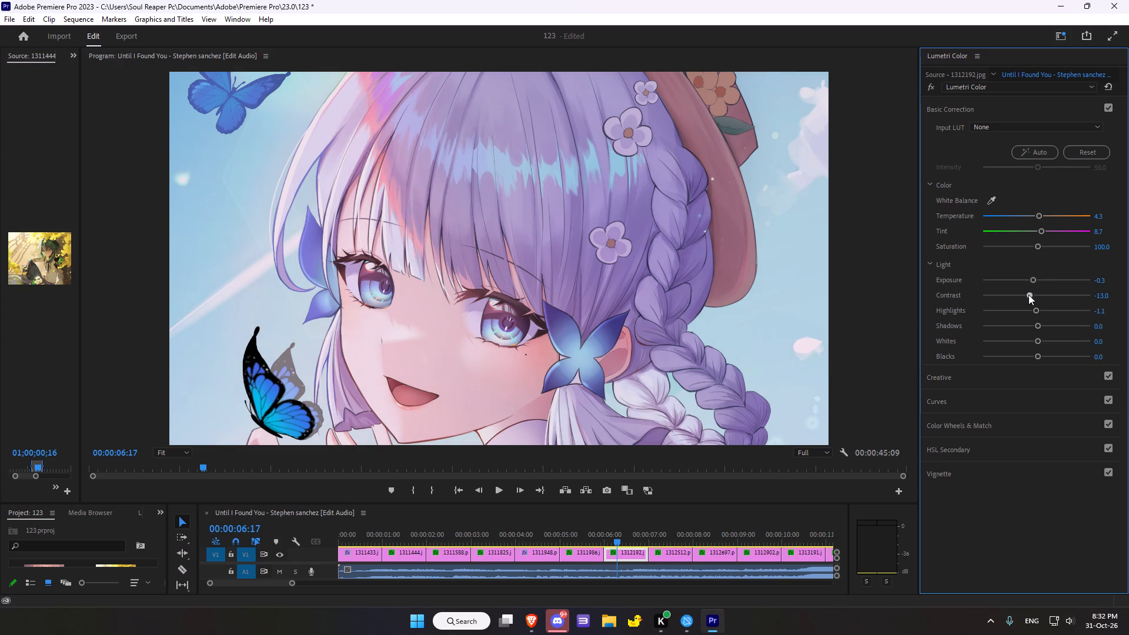
{"action": "left_click_drag", "start_coordinate": [1028, 295], "coordinate": [1034, 293]}
{"action": "left_click_drag", "start_coordinate": [1037, 314], "coordinate": [1028, 315]}
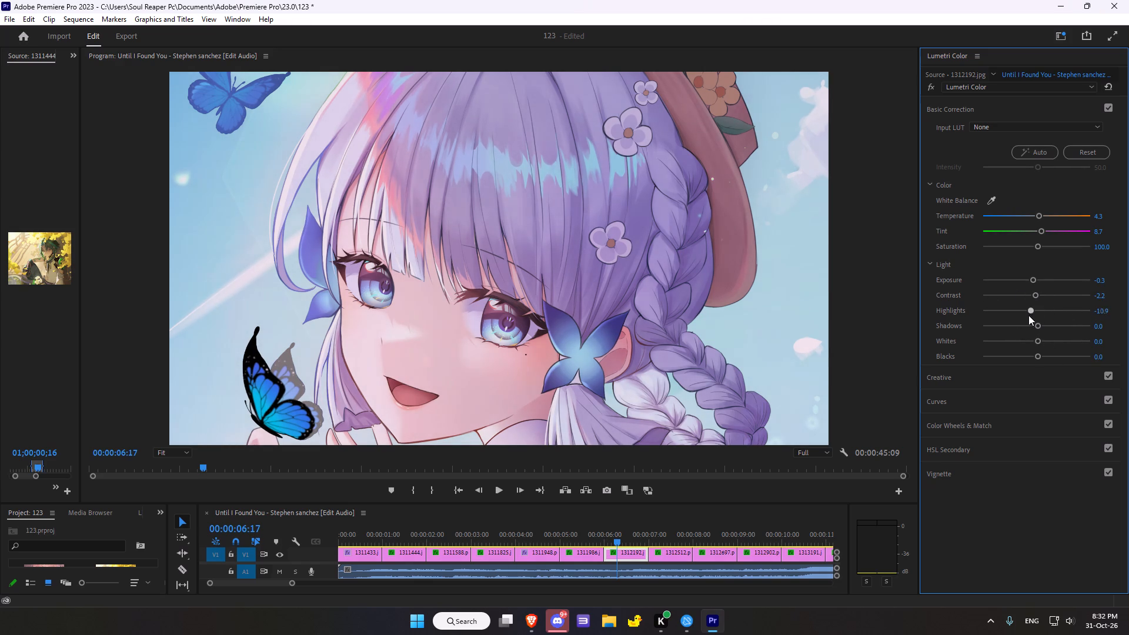
{"action": "left_click_drag", "start_coordinate": [1028, 315], "coordinate": [1016, 309]}
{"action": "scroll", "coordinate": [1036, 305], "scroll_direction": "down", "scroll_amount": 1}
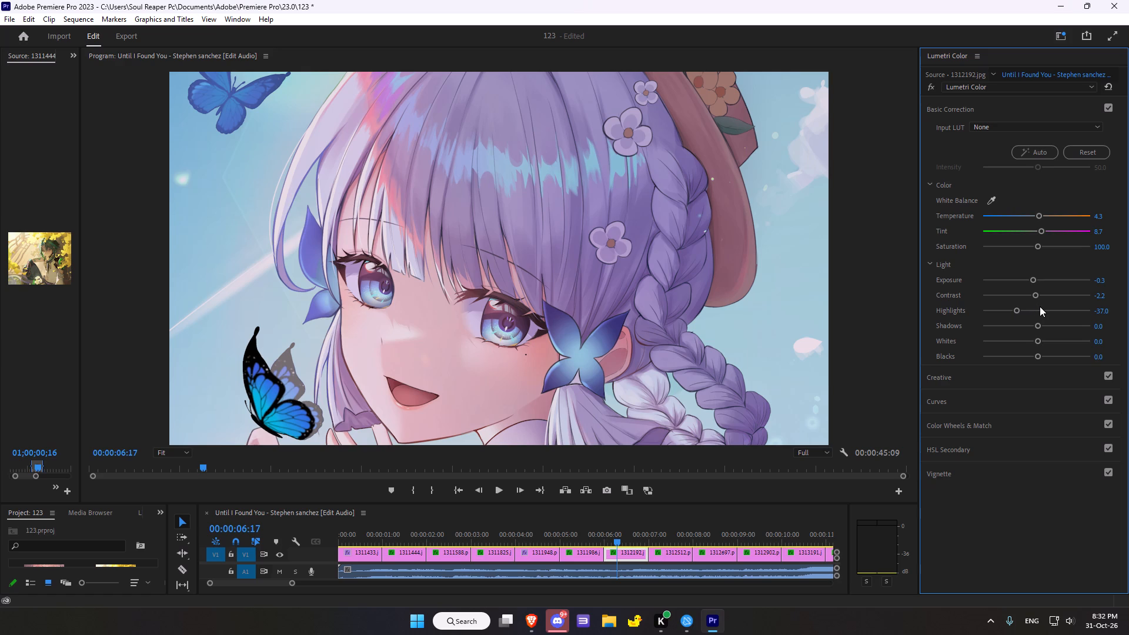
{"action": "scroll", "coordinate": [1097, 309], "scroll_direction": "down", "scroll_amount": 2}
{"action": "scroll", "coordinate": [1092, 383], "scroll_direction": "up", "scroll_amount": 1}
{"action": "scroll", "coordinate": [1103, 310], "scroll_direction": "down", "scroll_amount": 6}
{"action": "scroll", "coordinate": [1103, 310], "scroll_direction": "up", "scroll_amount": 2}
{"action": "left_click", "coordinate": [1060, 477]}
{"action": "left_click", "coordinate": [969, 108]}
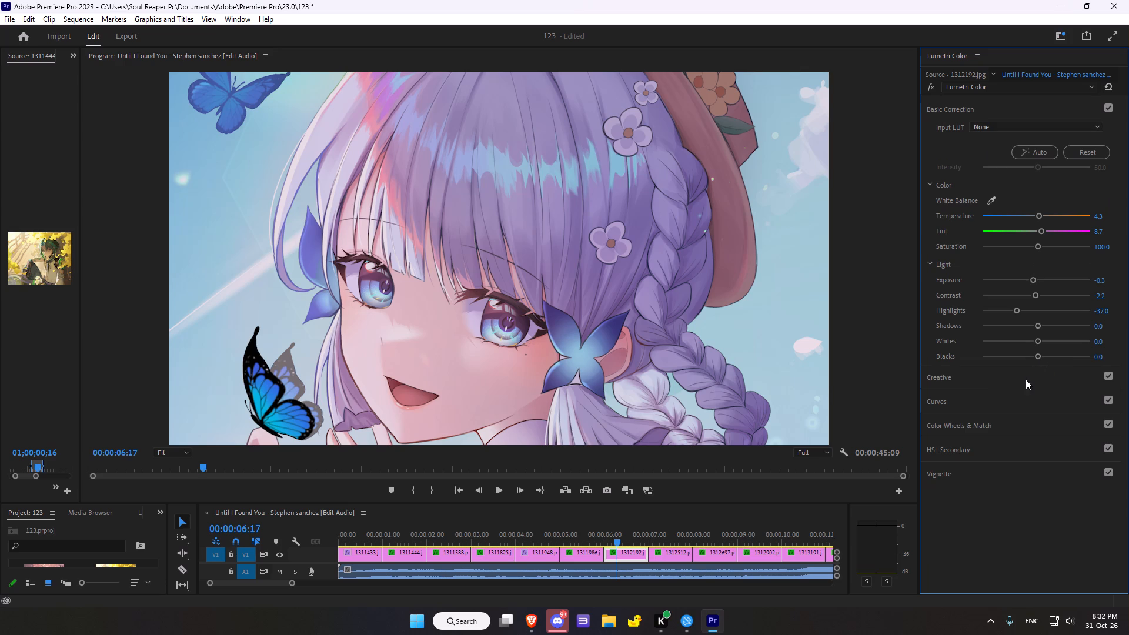
Set the seventh clip's Creative sharpen to 63.0, trying both softer and sharper amounts on the image.
{"action": "left_click", "coordinate": [1021, 370]}
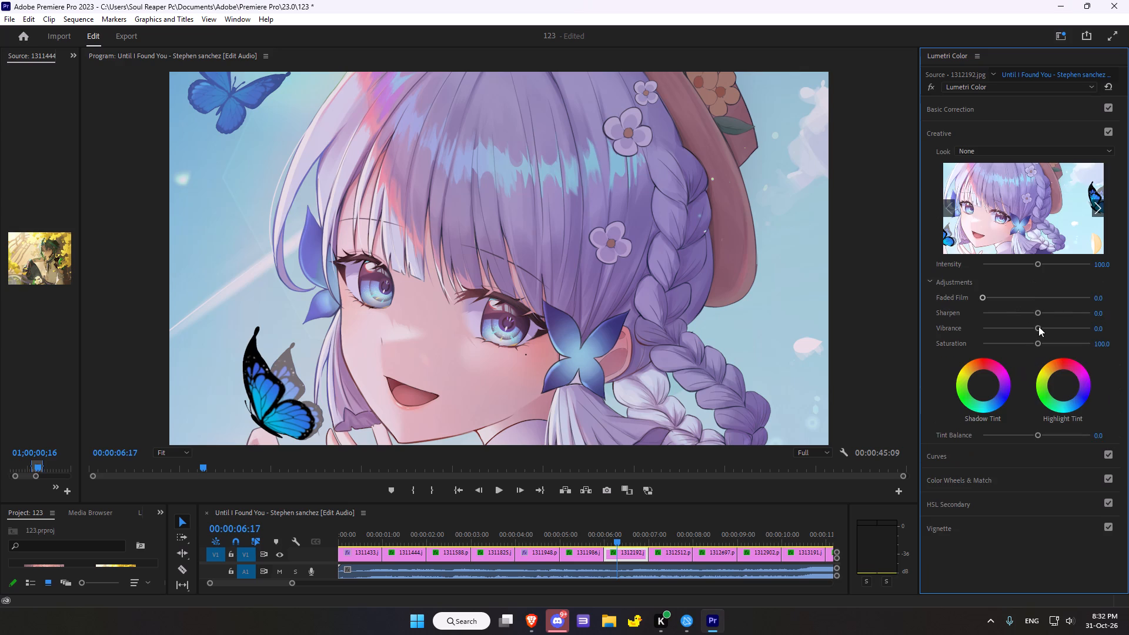
{"action": "left_click_drag", "start_coordinate": [1039, 315], "coordinate": [1090, 333]}
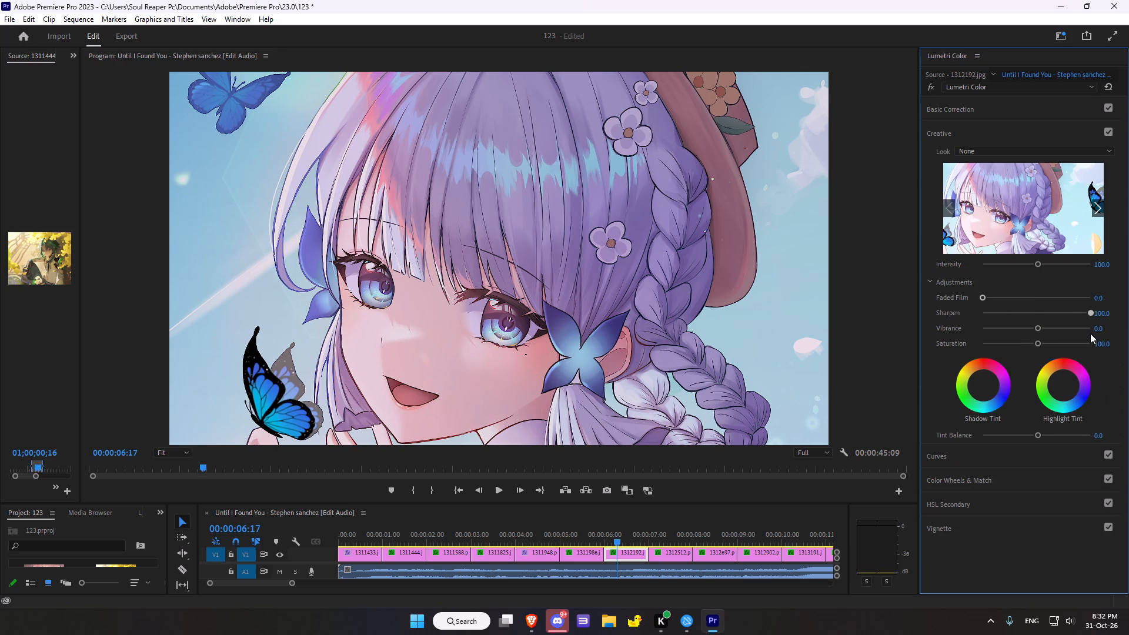
{"action": "left_click_drag", "start_coordinate": [1090, 333], "coordinate": [1070, 317]}
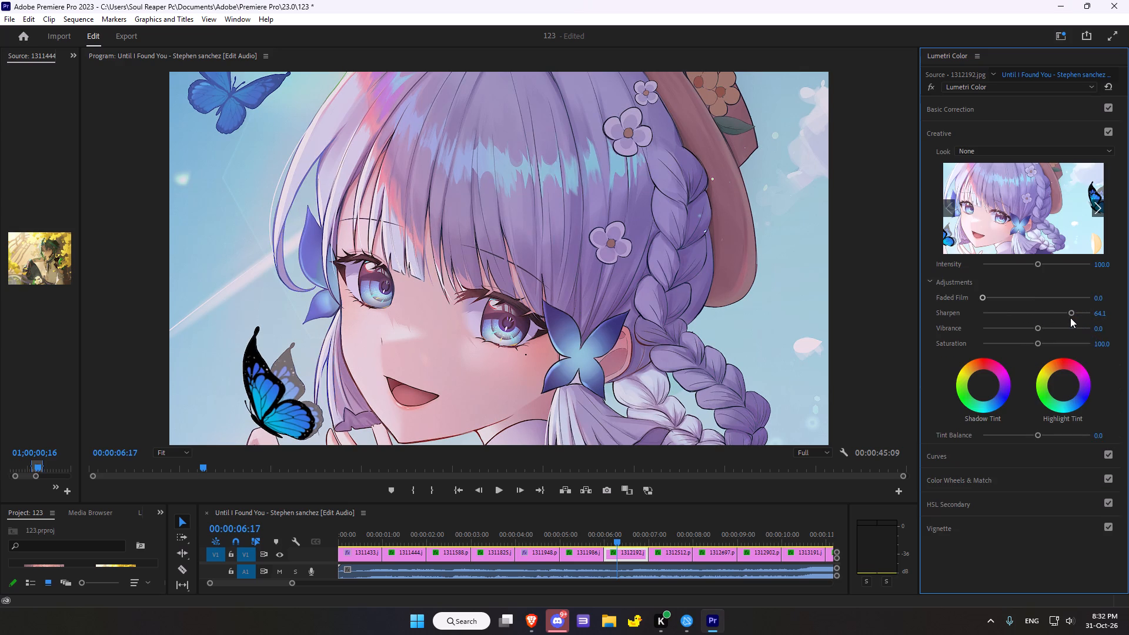
{"action": "scroll", "coordinate": [1046, 336], "scroll_direction": "down", "scroll_amount": 1}
{"action": "left_click_drag", "start_coordinate": [1067, 313], "coordinate": [1004, 322]}
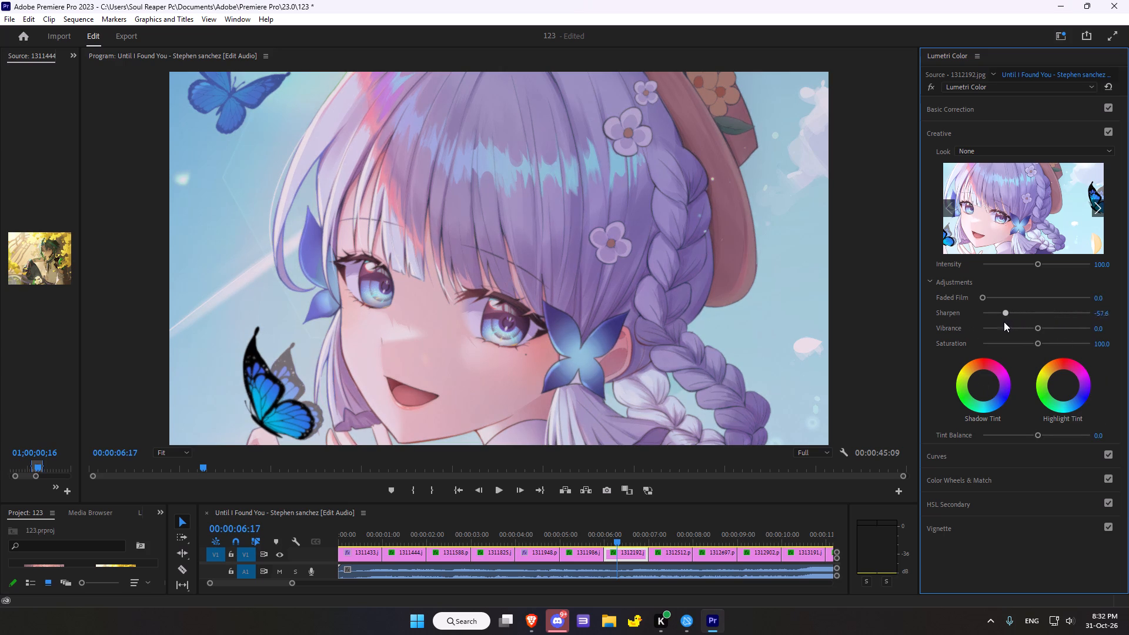
{"action": "left_click_drag", "start_coordinate": [1004, 322], "coordinate": [1051, 343]}
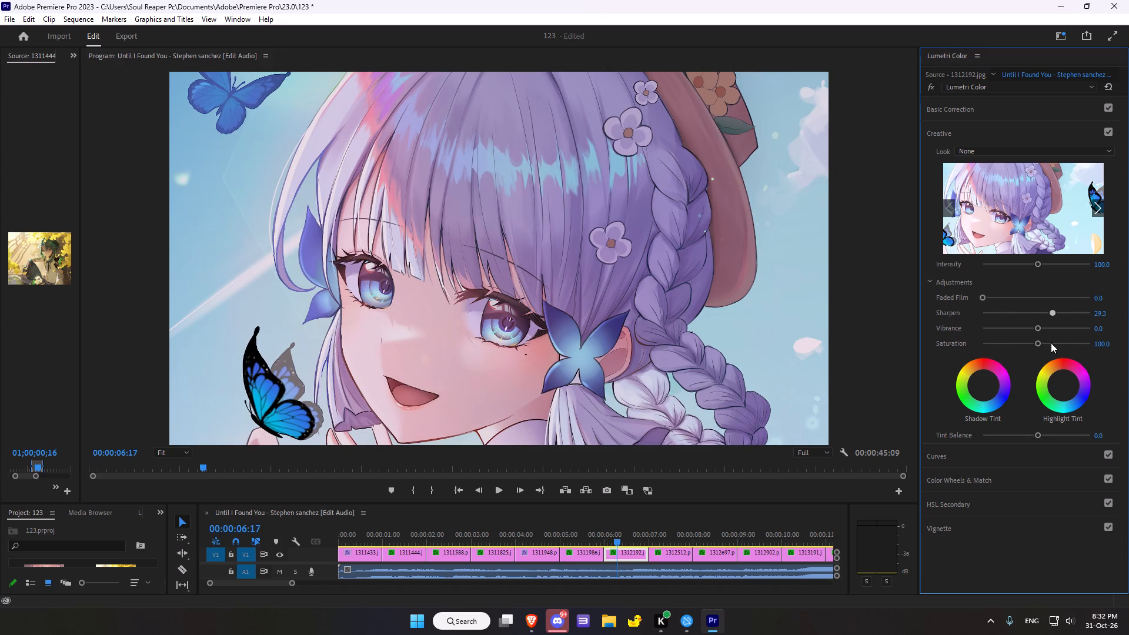
{"action": "left_click_drag", "start_coordinate": [1051, 343], "coordinate": [1070, 303]}
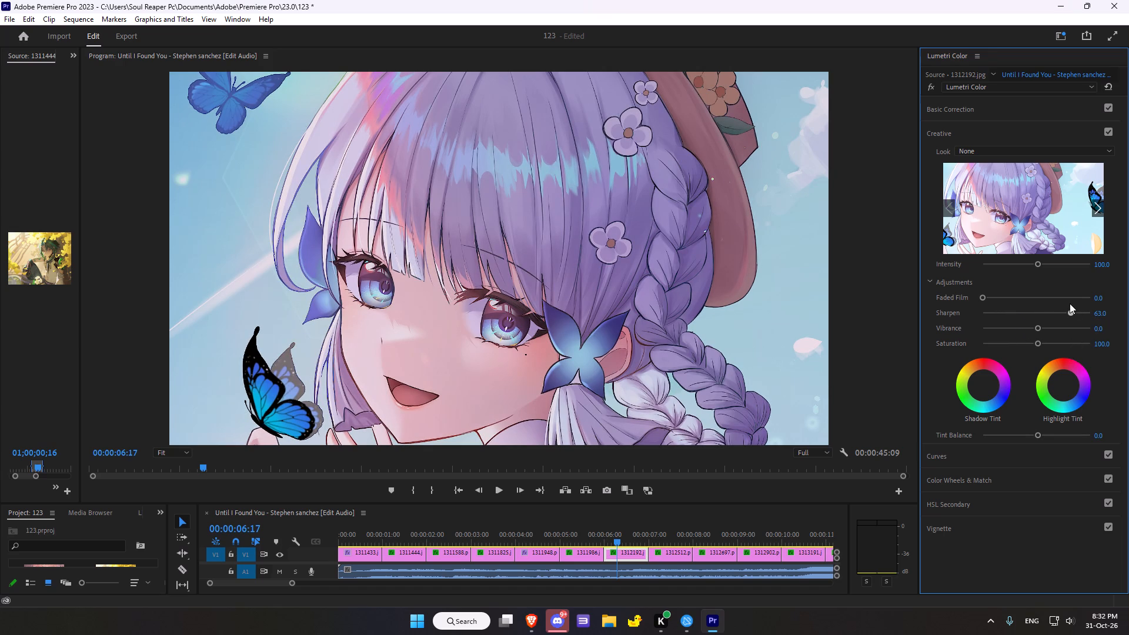
{"action": "left_click_drag", "start_coordinate": [1070, 303], "coordinate": [1070, 304]}
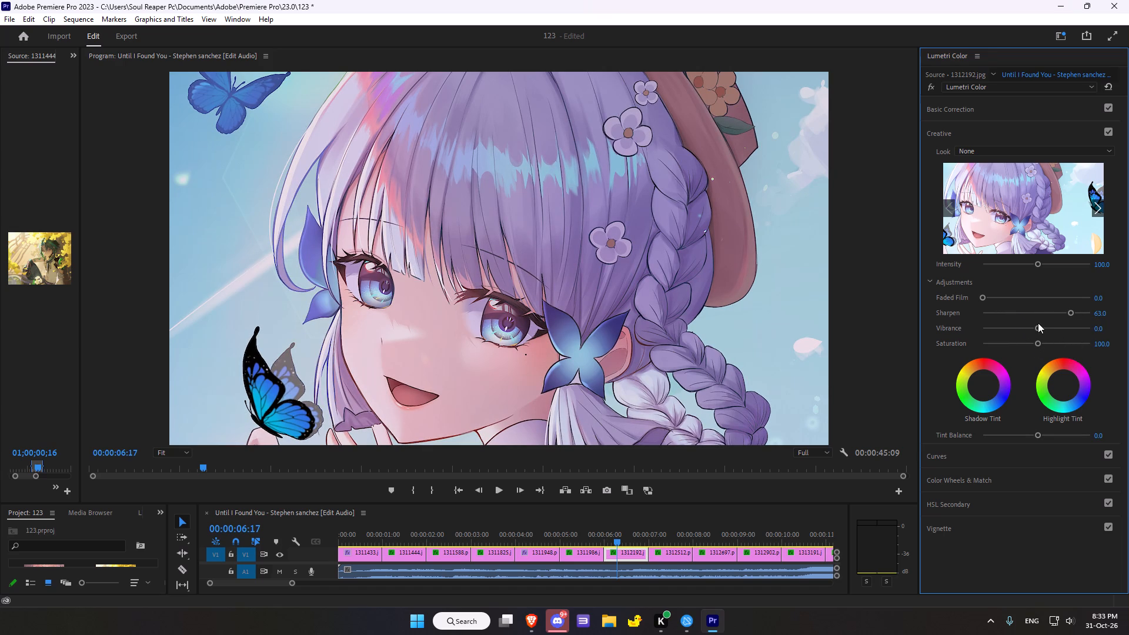
Raise the seventh clip's Creative vibrance to 35.9 and saturation to 137.0.
{"action": "left_click_drag", "start_coordinate": [1041, 329], "coordinate": [1058, 340]}
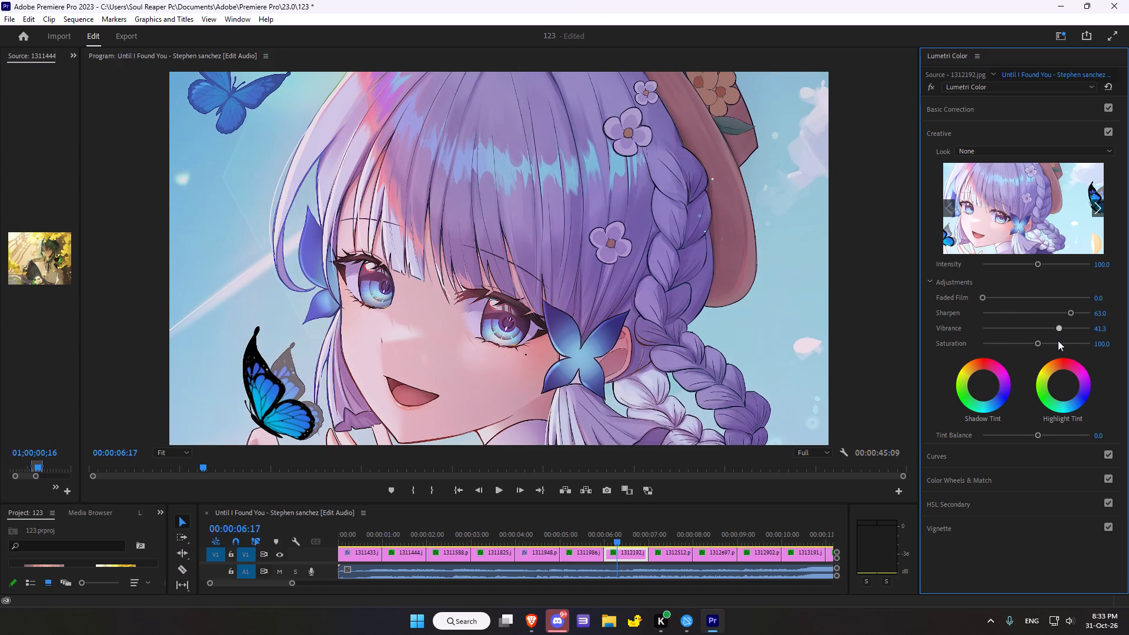
{"action": "left_click_drag", "start_coordinate": [1058, 340], "coordinate": [1055, 334]}
{"action": "left_click_drag", "start_coordinate": [1040, 346], "coordinate": [1058, 347]}
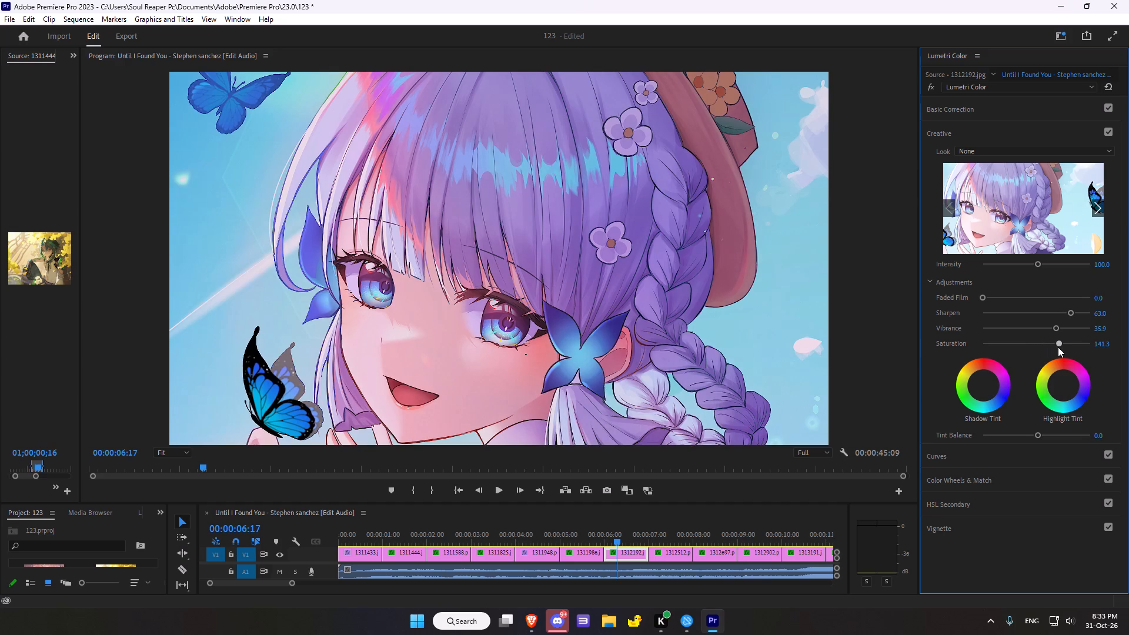
{"action": "left_click_drag", "start_coordinate": [1058, 347], "coordinate": [1067, 353]}
{"action": "left_click_drag", "start_coordinate": [1067, 353], "coordinate": [1055, 353]}
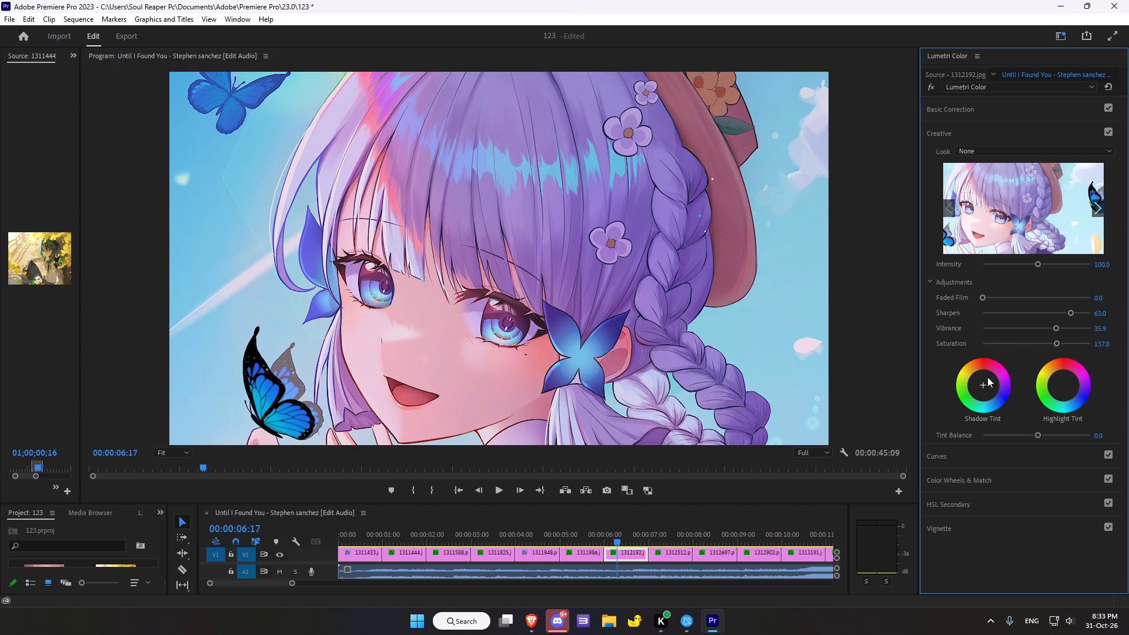
Shift the seventh clip's Creative shadow tint slightly toward blue and its highlight tint very slightly toward cyan.
{"action": "left_click_drag", "start_coordinate": [983, 386], "coordinate": [998, 402]}
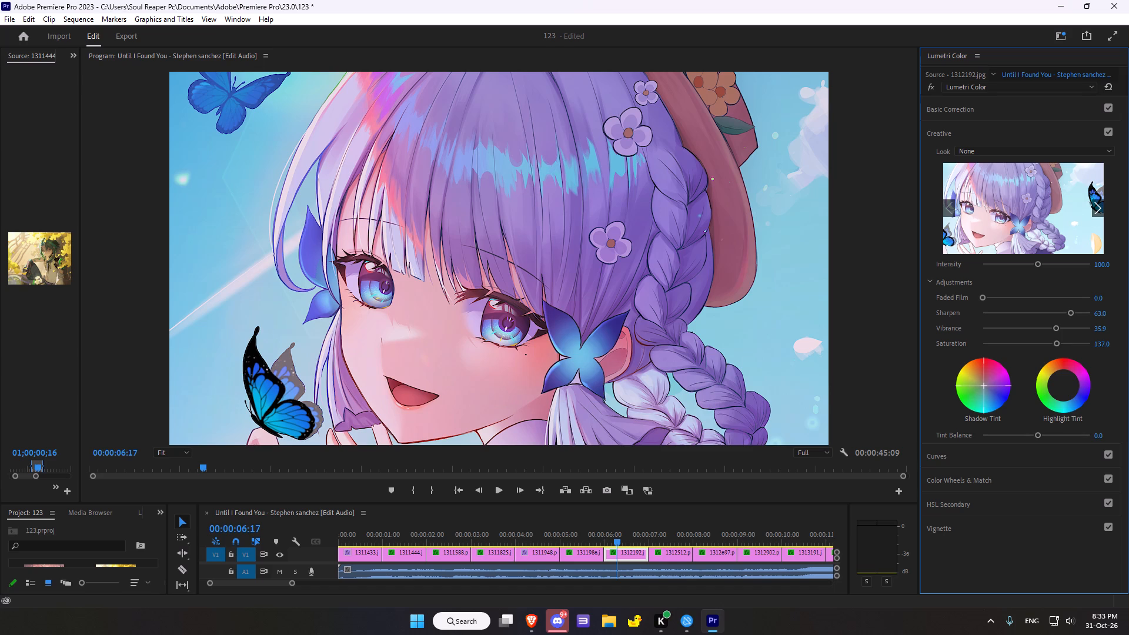
{"action": "left_click_drag", "start_coordinate": [998, 402], "coordinate": [987, 399]}
{"action": "left_click_drag", "start_coordinate": [987, 399], "coordinate": [983, 350]}
{"action": "left_click_drag", "start_coordinate": [983, 350], "coordinate": [1093, 442]}
{"action": "left_click_drag", "start_coordinate": [1093, 442], "coordinate": [1095, 435]}
{"action": "left_click_drag", "start_coordinate": [1063, 382], "coordinate": [1058, 365]}
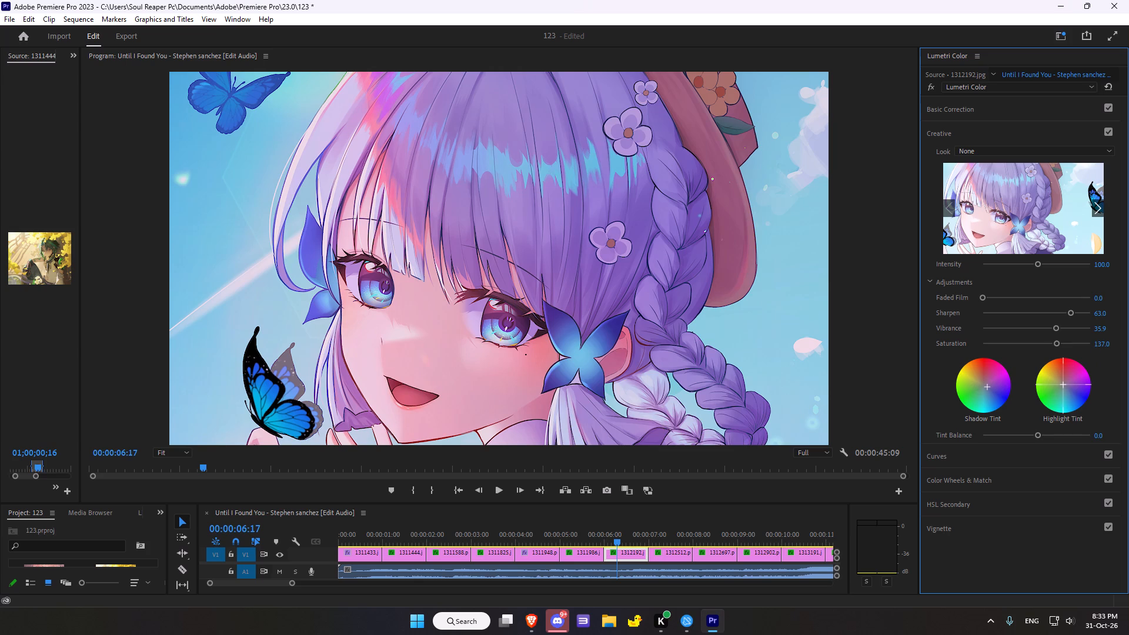
{"action": "left_click_drag", "start_coordinate": [1058, 365], "coordinate": [1070, 407]}
{"action": "scroll", "coordinate": [1025, 277], "scroll_direction": "down", "scroll_amount": 3}
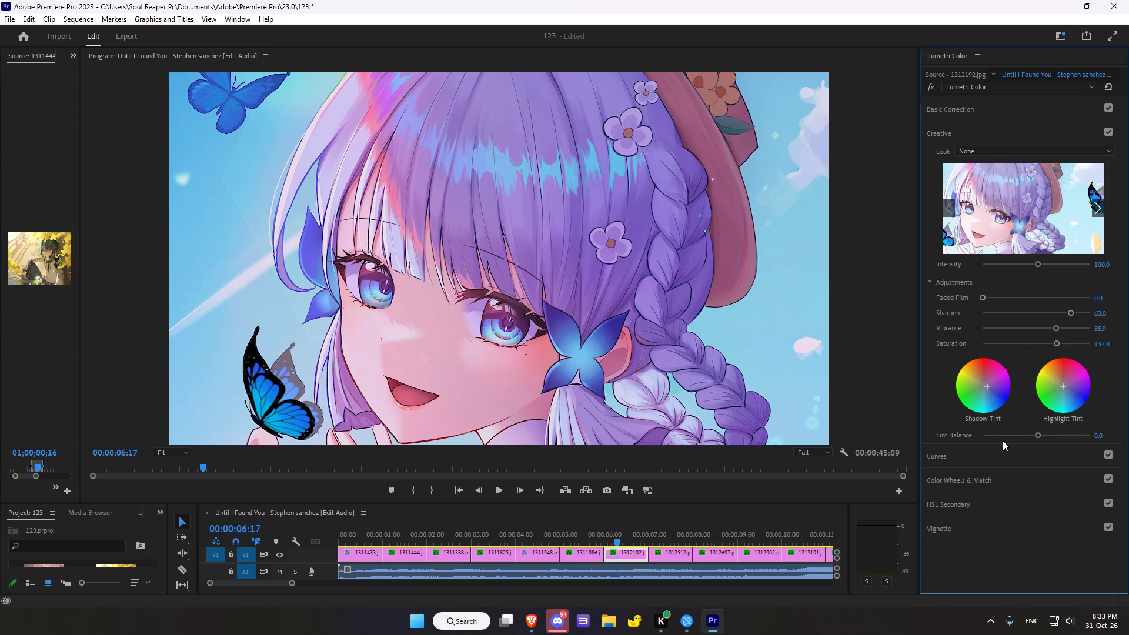
Bend the seventh clip's white RGB curve slightly down at its midpoint, trying extreme dark and bright positions on the image.
{"action": "left_click", "coordinate": [1004, 453]}
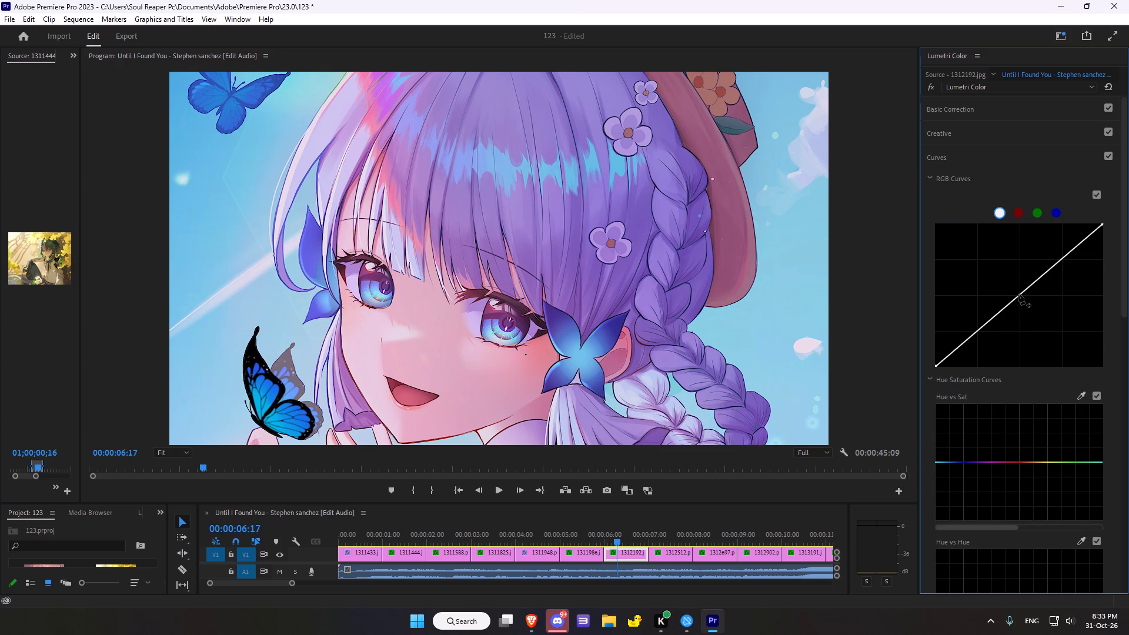
{"action": "left_click", "coordinate": [1018, 294]}
{"action": "left_click_drag", "start_coordinate": [1018, 293], "coordinate": [1023, 298]}
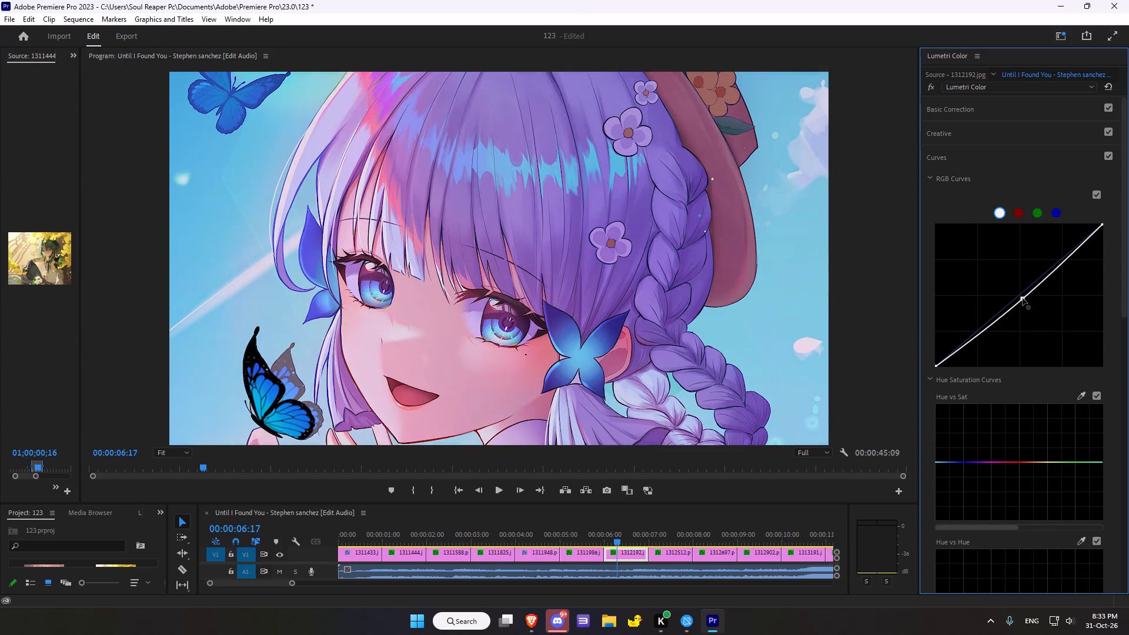
{"action": "left_click_drag", "start_coordinate": [1023, 298], "coordinate": [1128, 379]}
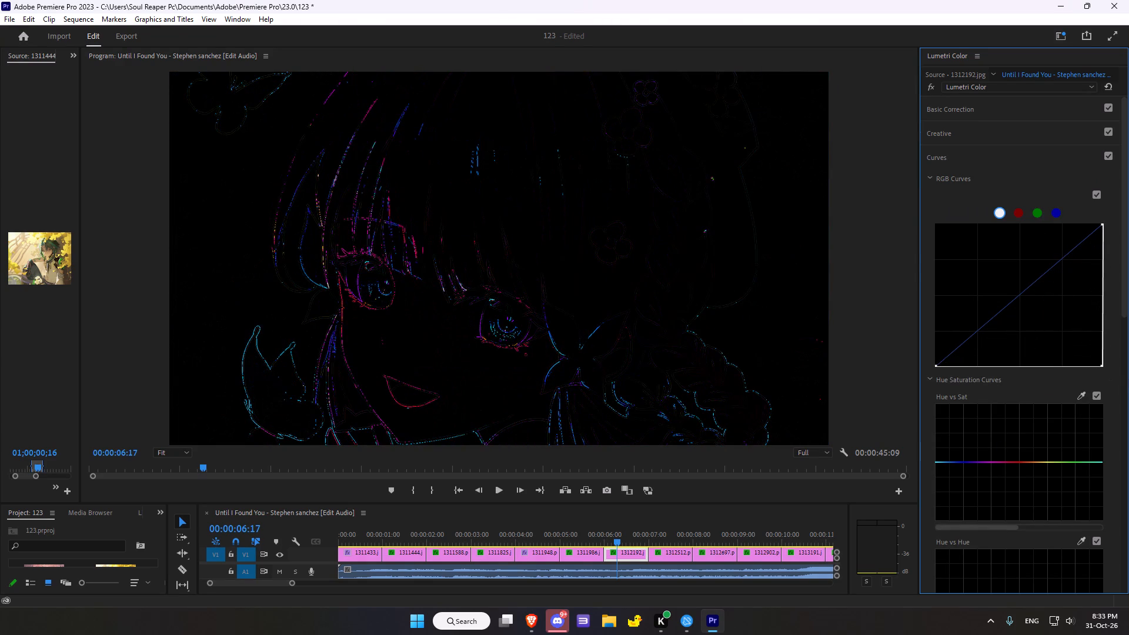
{"action": "left_click_drag", "start_coordinate": [1128, 379], "coordinate": [1007, 225]}
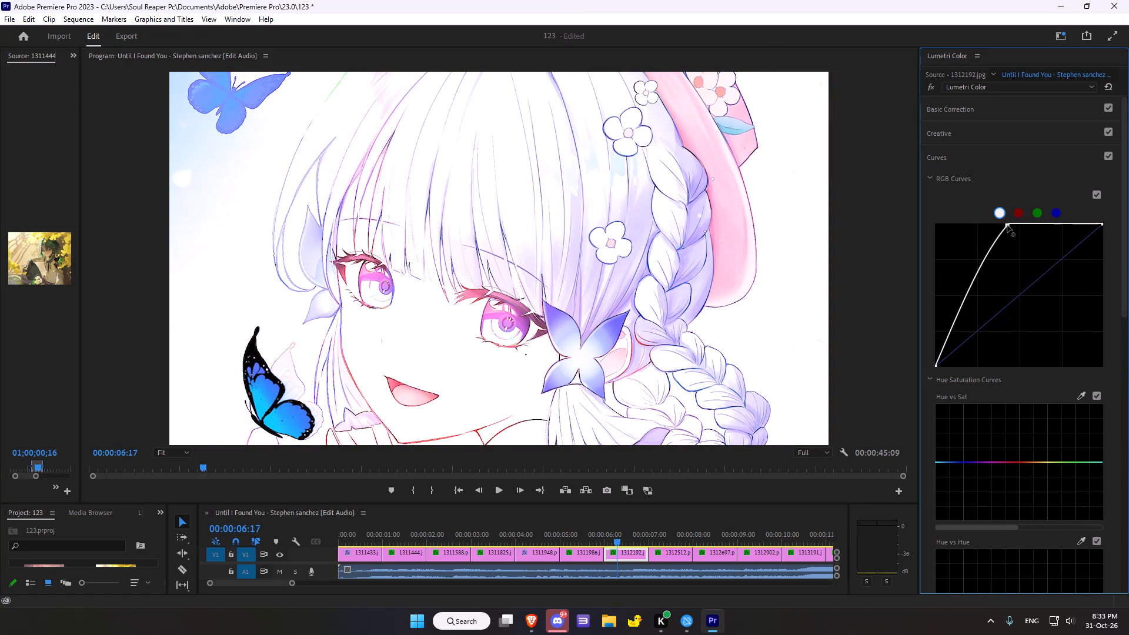
{"action": "left_click_drag", "start_coordinate": [1007, 225], "coordinate": [1022, 301]}
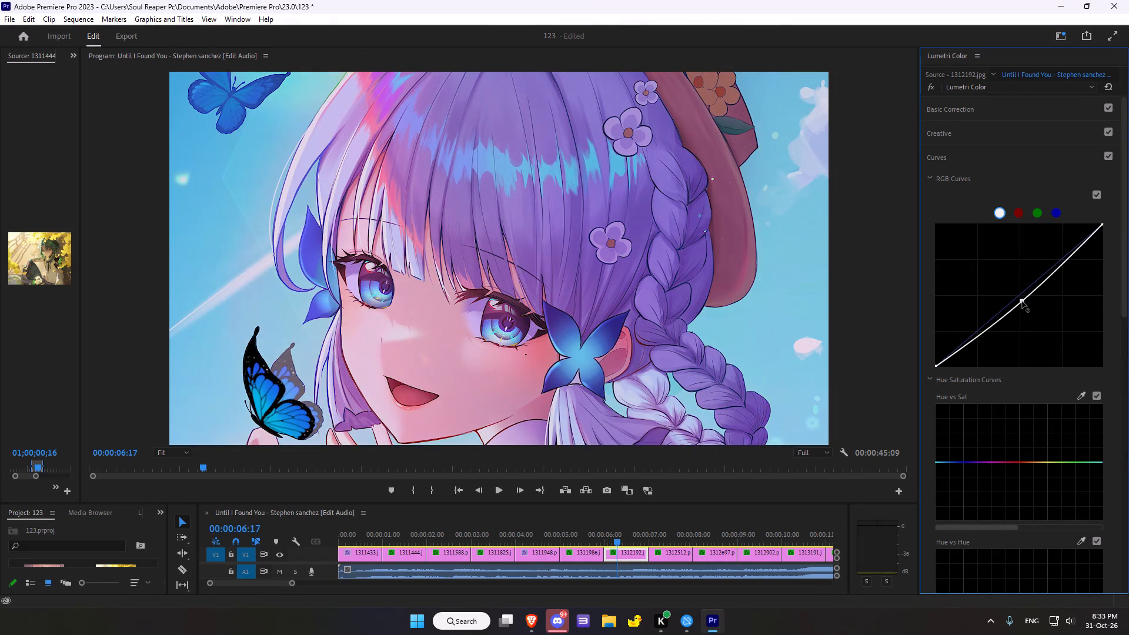
{"action": "left_click_drag", "start_coordinate": [1022, 301], "coordinate": [1017, 302]}
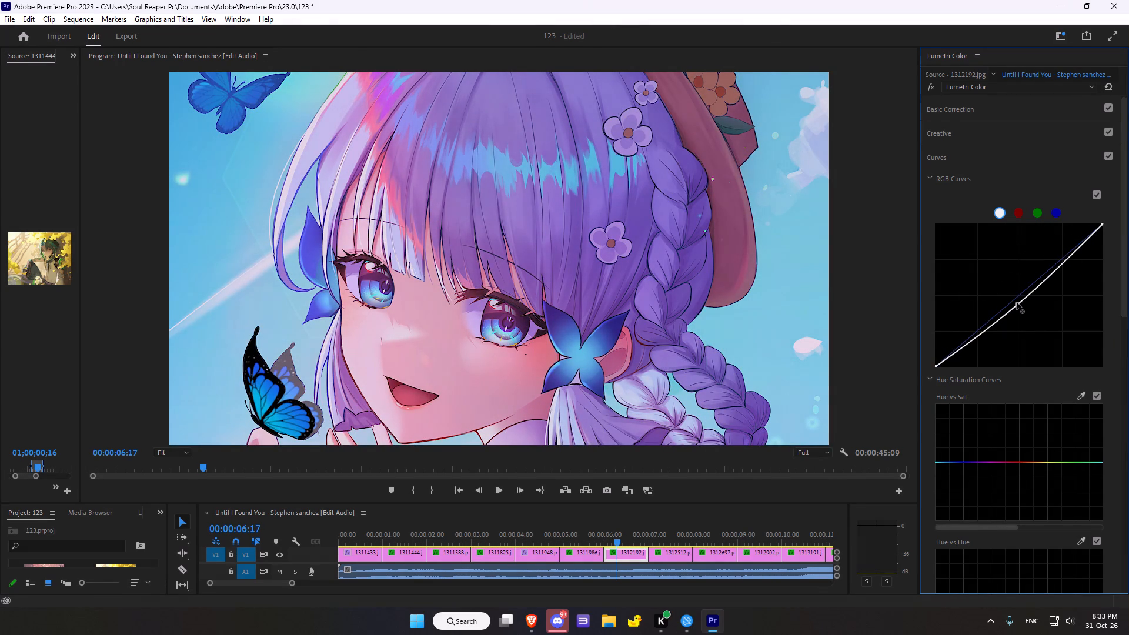
{"action": "left_click_drag", "start_coordinate": [1017, 302], "coordinate": [1016, 302]}
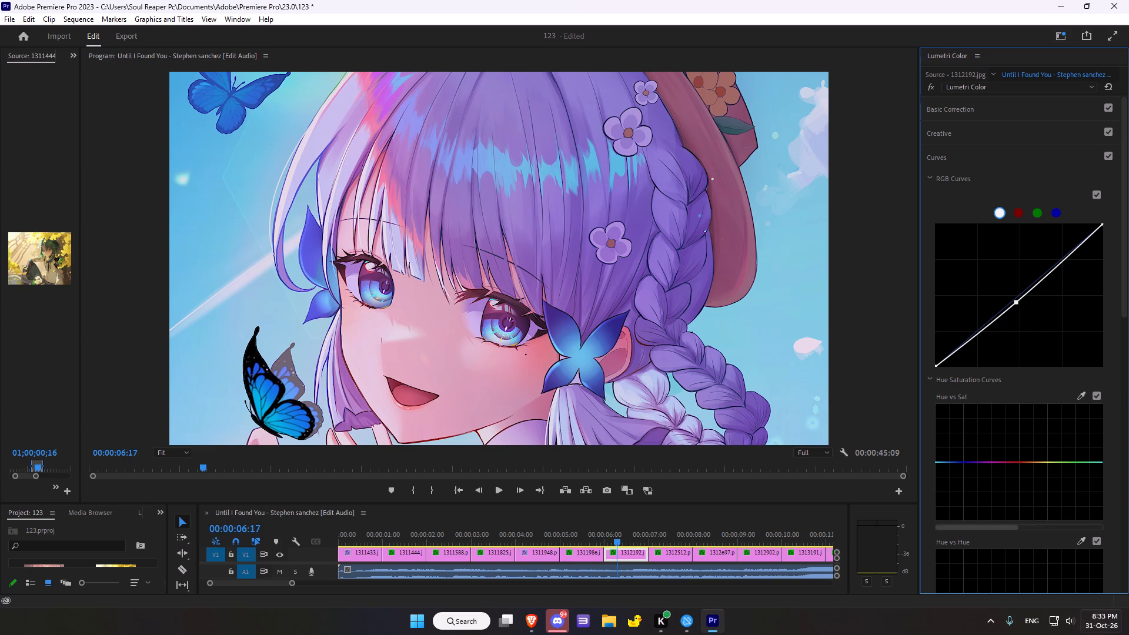
Sample the cyan hair highlight for the seventh clip's Hue vs Sat curve and raise that blue range's saturation slightly.
{"action": "scroll", "coordinate": [1049, 331], "scroll_direction": "down", "scroll_amount": 1}
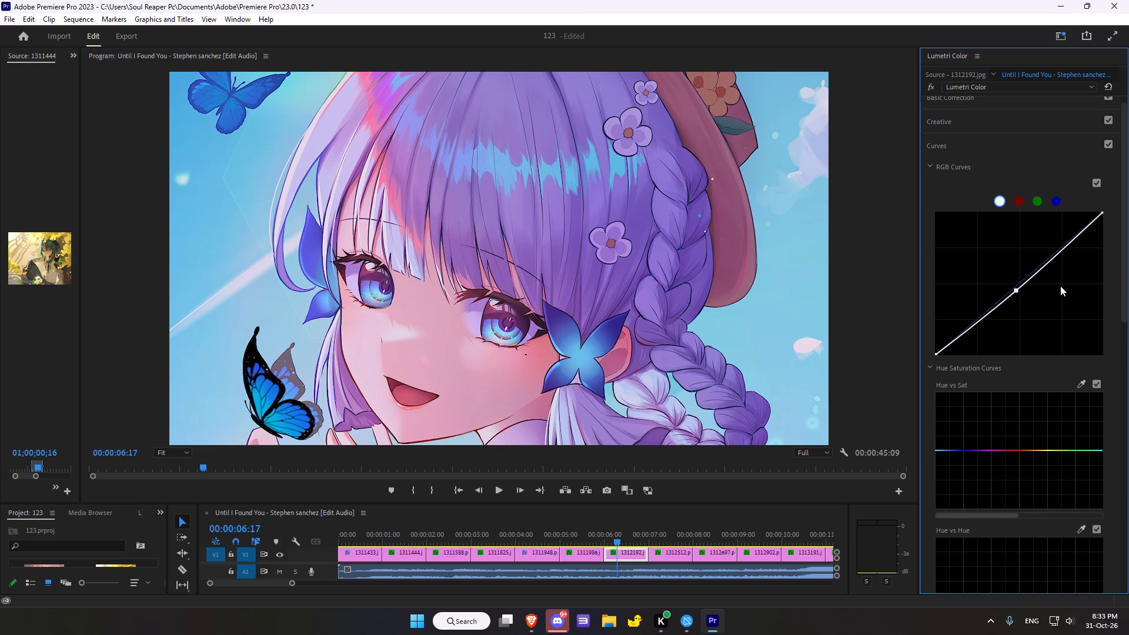
{"action": "scroll", "coordinate": [1060, 285], "scroll_direction": "down", "scroll_amount": 1}
{"action": "scroll", "coordinate": [1113, 327], "scroll_direction": "down", "scroll_amount": 2}
{"action": "scroll", "coordinate": [1113, 328], "scroll_direction": "up", "scroll_amount": 1}
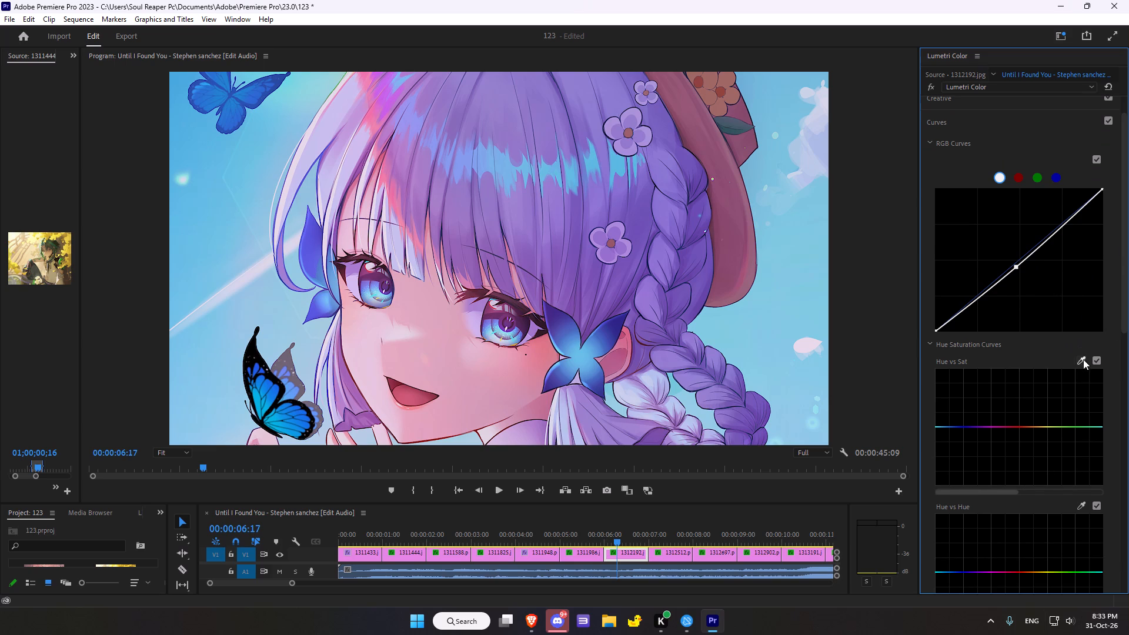
{"action": "left_click", "coordinate": [1083, 359]}
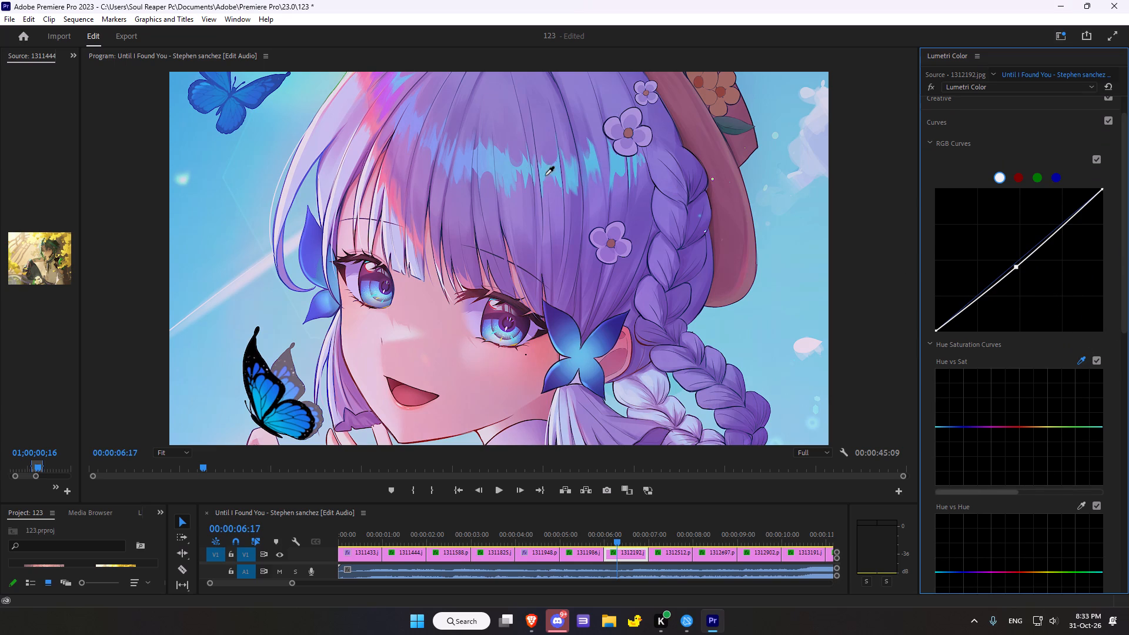
{"action": "left_click", "coordinate": [552, 171]}
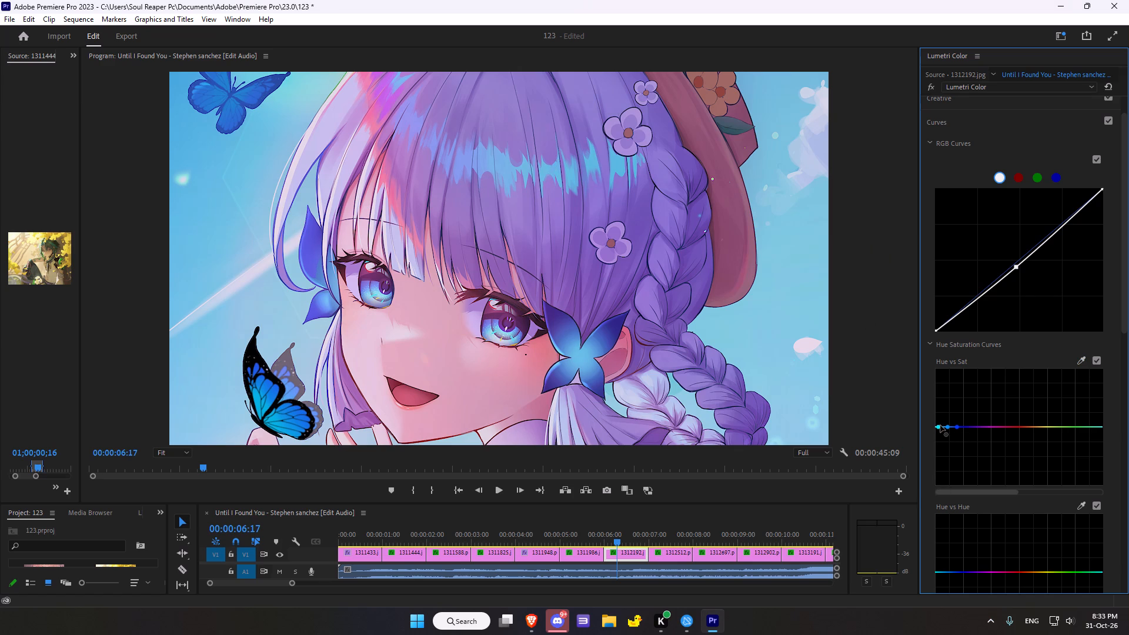
{"action": "left_click_drag", "start_coordinate": [948, 429], "coordinate": [947, 407]}
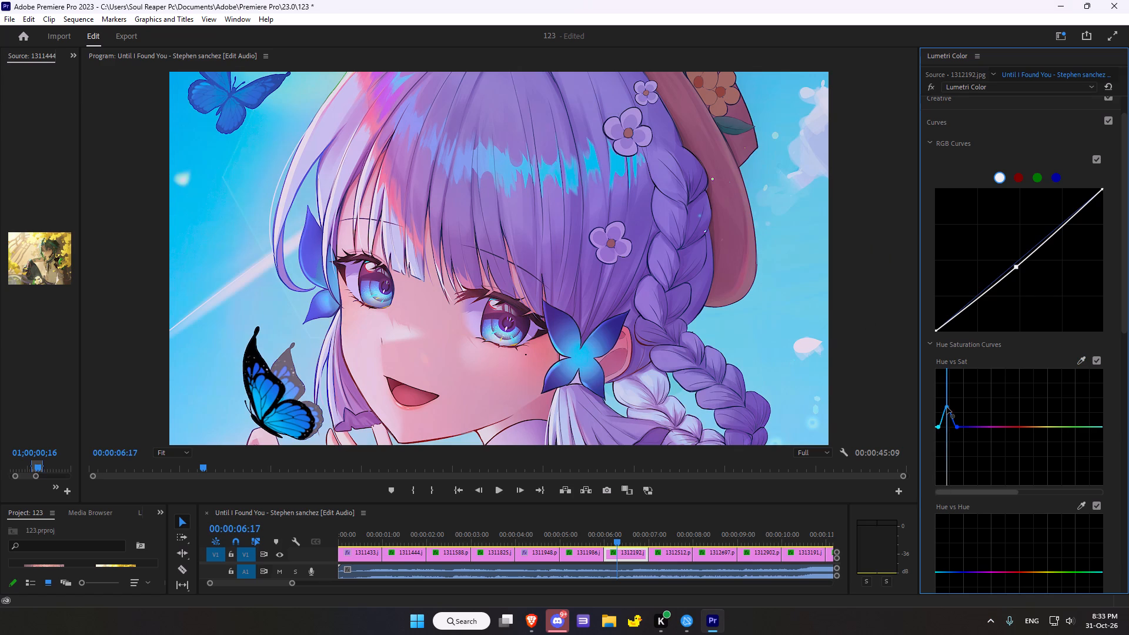
{"action": "left_click_drag", "start_coordinate": [947, 407], "coordinate": [948, 413]}
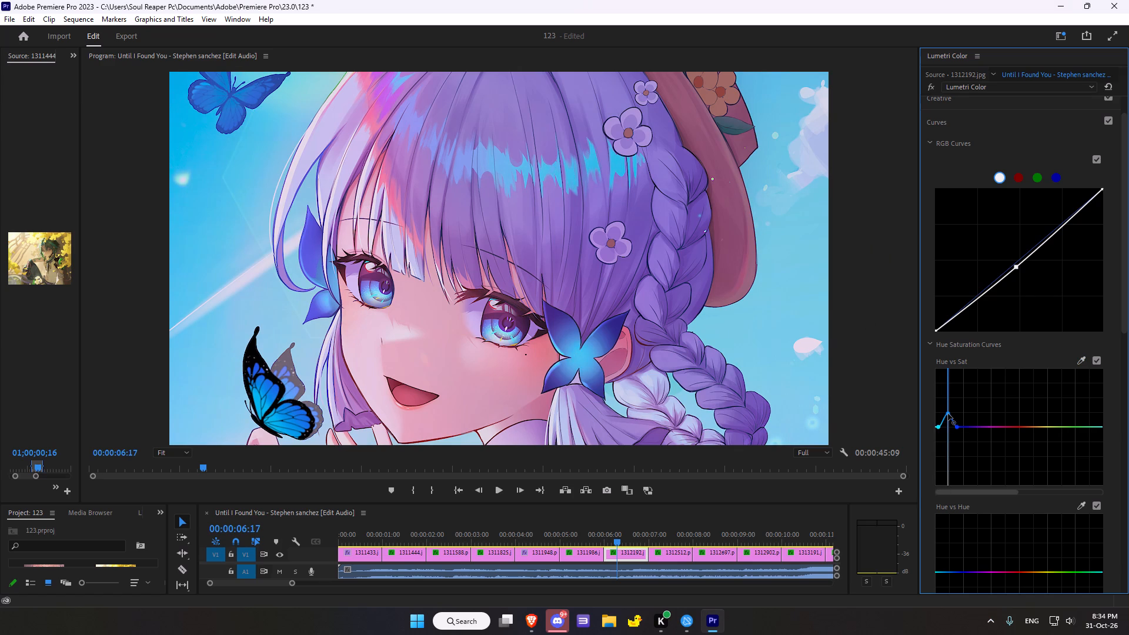
{"action": "left_click_drag", "start_coordinate": [948, 413], "coordinate": [946, 419]}
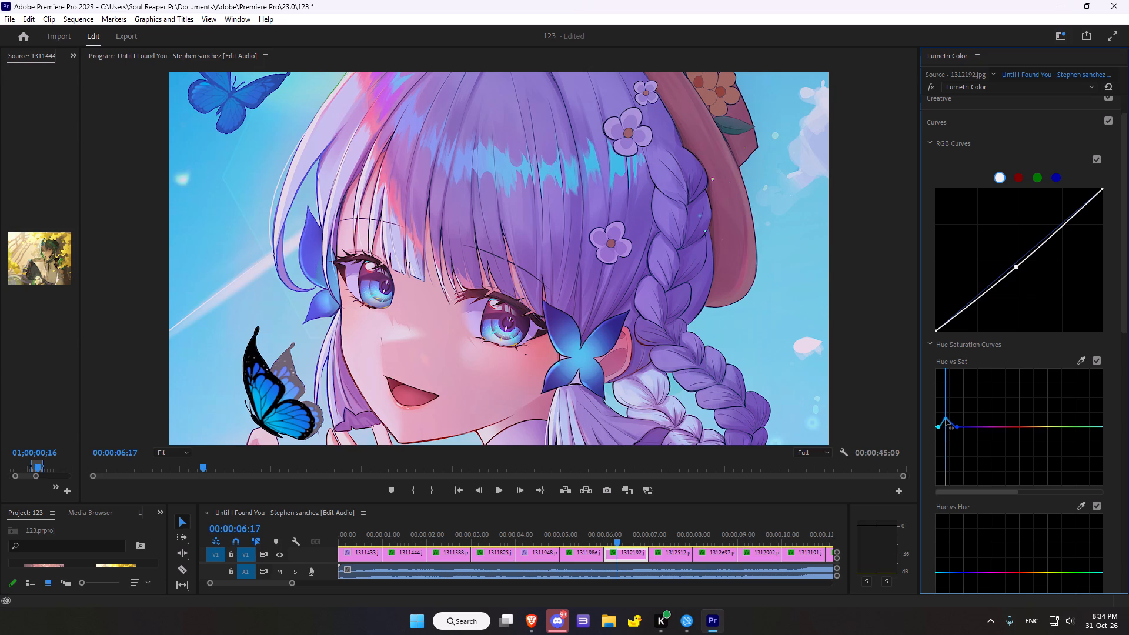
{"action": "left_click_drag", "start_coordinate": [946, 419], "coordinate": [948, 420]}
{"action": "left_click_drag", "start_coordinate": [948, 420], "coordinate": [947, 418]}
Sample the hair flower's centre for the seventh clip's Hue vs Hue curve and raise the sampled red point slightly.
{"action": "scroll", "coordinate": [1057, 266], "scroll_direction": "down", "scroll_amount": 1}
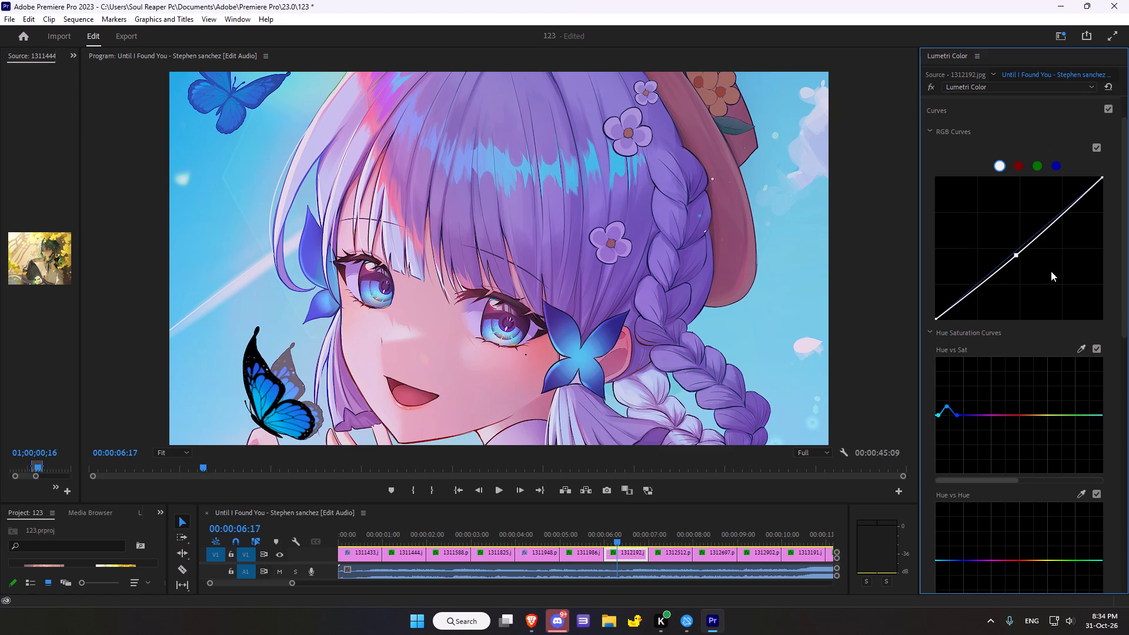
{"action": "scroll", "coordinate": [1101, 113], "scroll_direction": "down", "scroll_amount": 1}
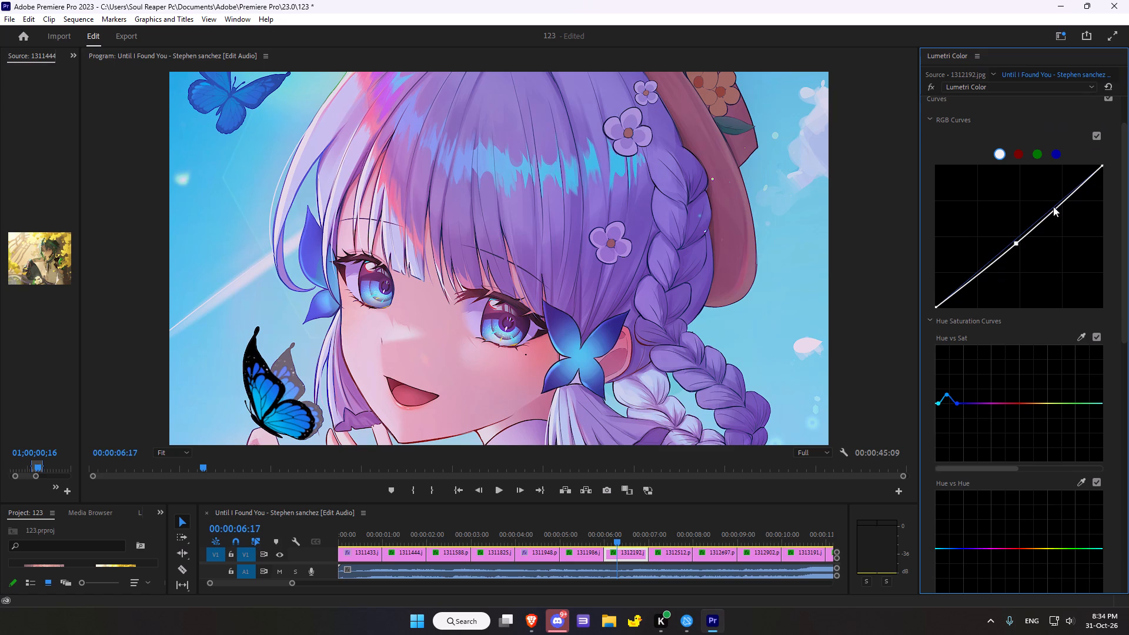
{"action": "left_click_drag", "start_coordinate": [1114, 389], "coordinate": [957, 351]}
{"action": "scroll", "coordinate": [949, 243], "scroll_direction": "down", "scroll_amount": 1}
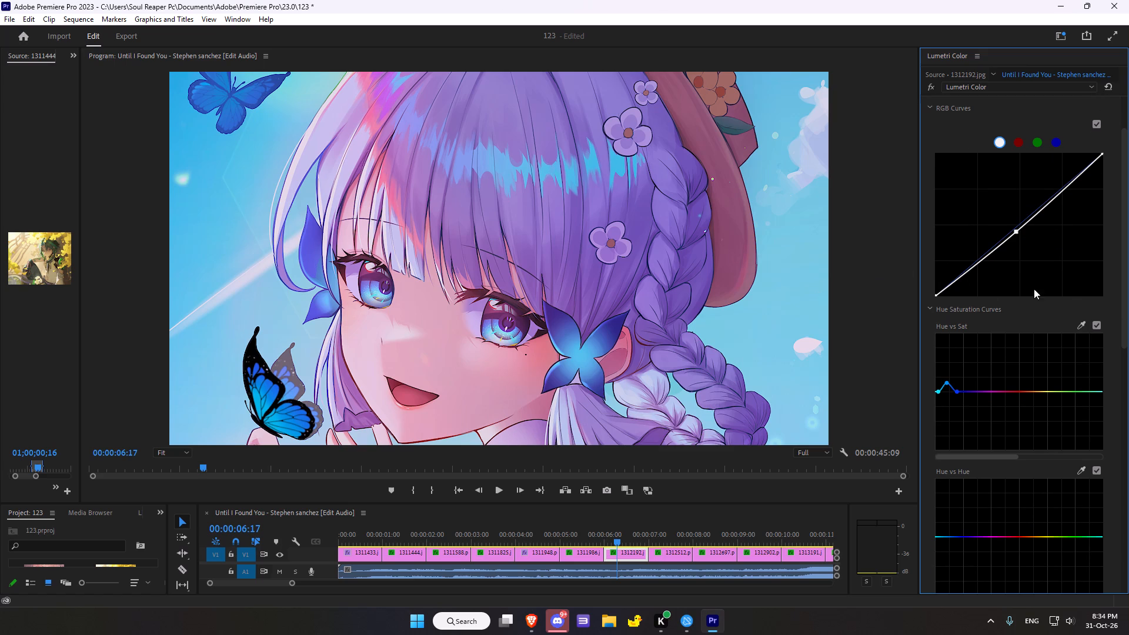
{"action": "scroll", "coordinate": [1033, 258], "scroll_direction": "down", "scroll_amount": 3}
{"action": "scroll", "coordinate": [1044, 164], "scroll_direction": "down", "scroll_amount": 4}
{"action": "scroll", "coordinate": [1074, 298], "scroll_direction": "down", "scroll_amount": 1}
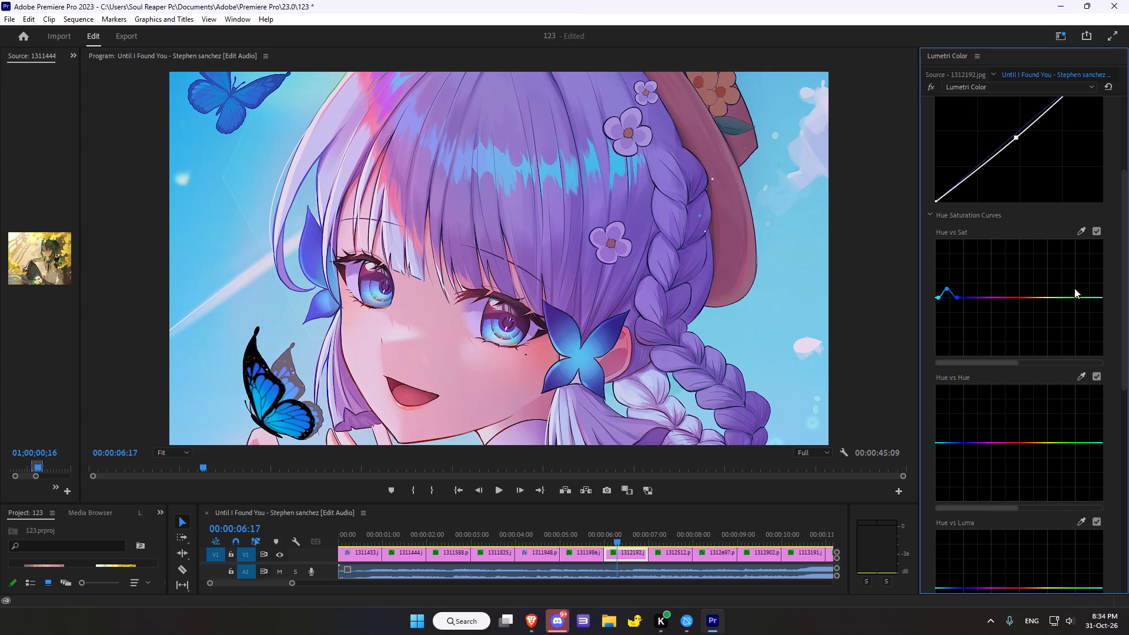
{"action": "scroll", "coordinate": [1077, 269], "scroll_direction": "down", "scroll_amount": 5}
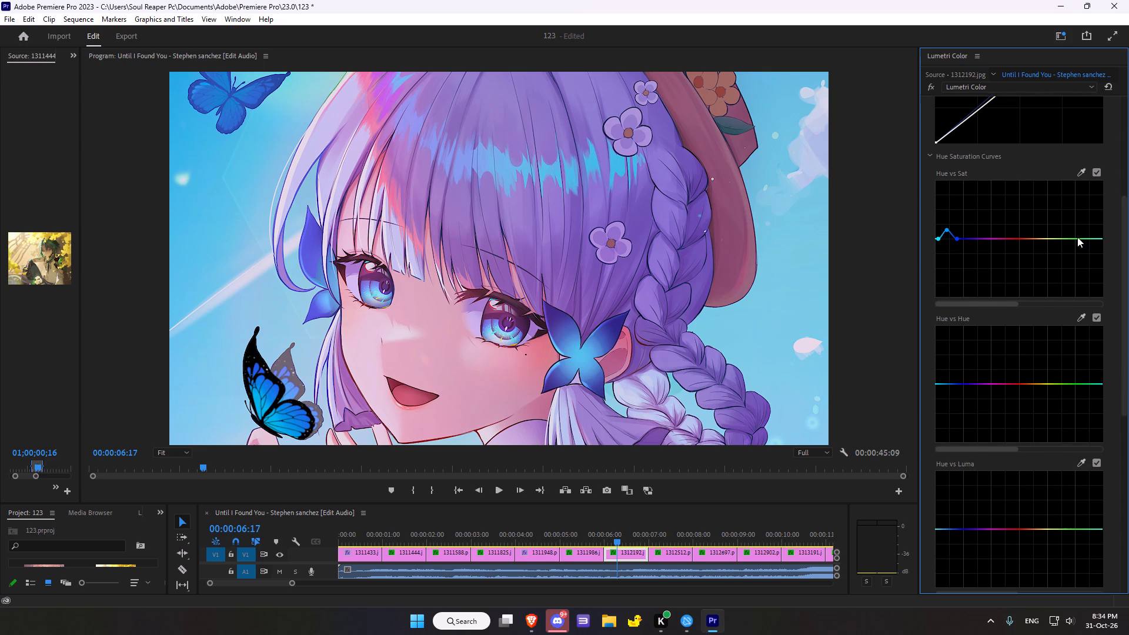
{"action": "scroll", "coordinate": [1077, 237], "scroll_direction": "down", "scroll_amount": 7}
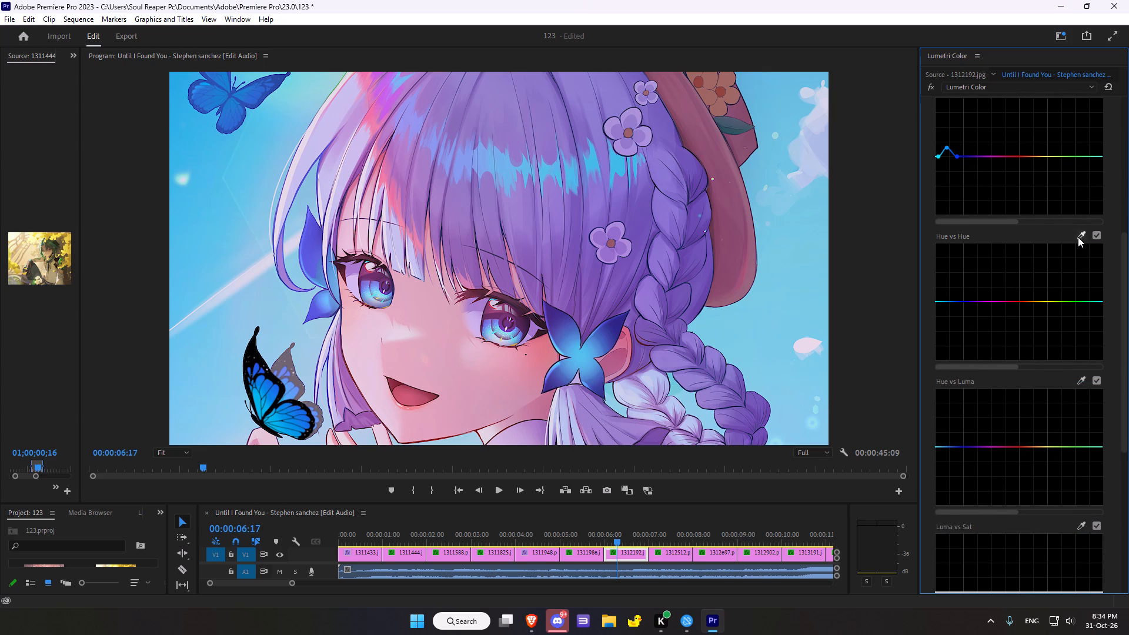
{"action": "left_click", "coordinate": [1078, 237]}
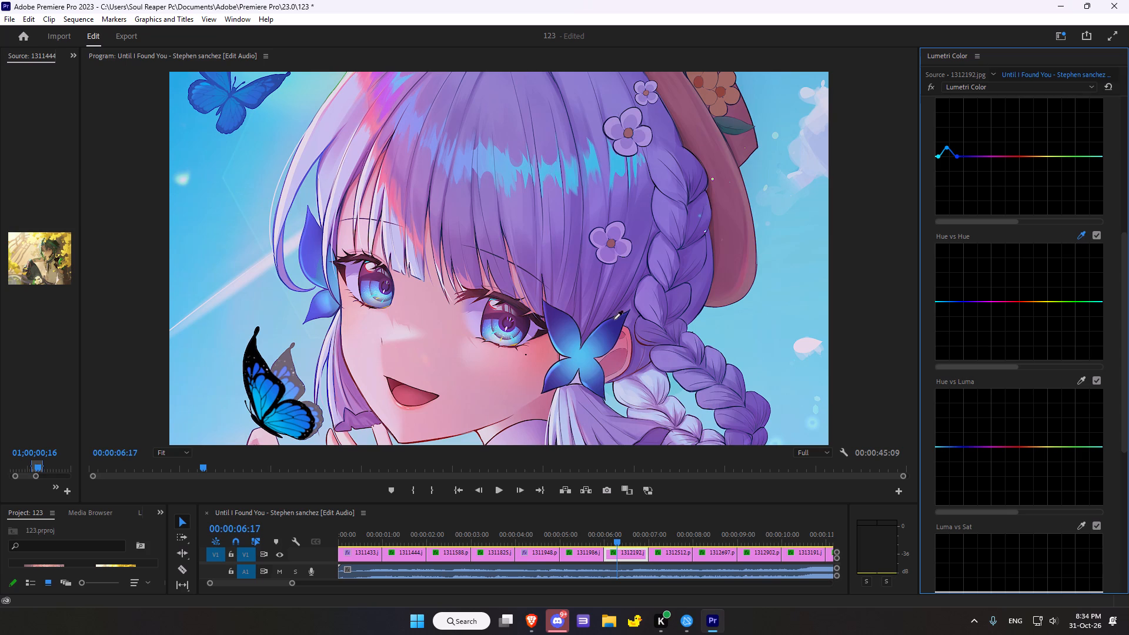
{"action": "left_click", "coordinate": [626, 132]}
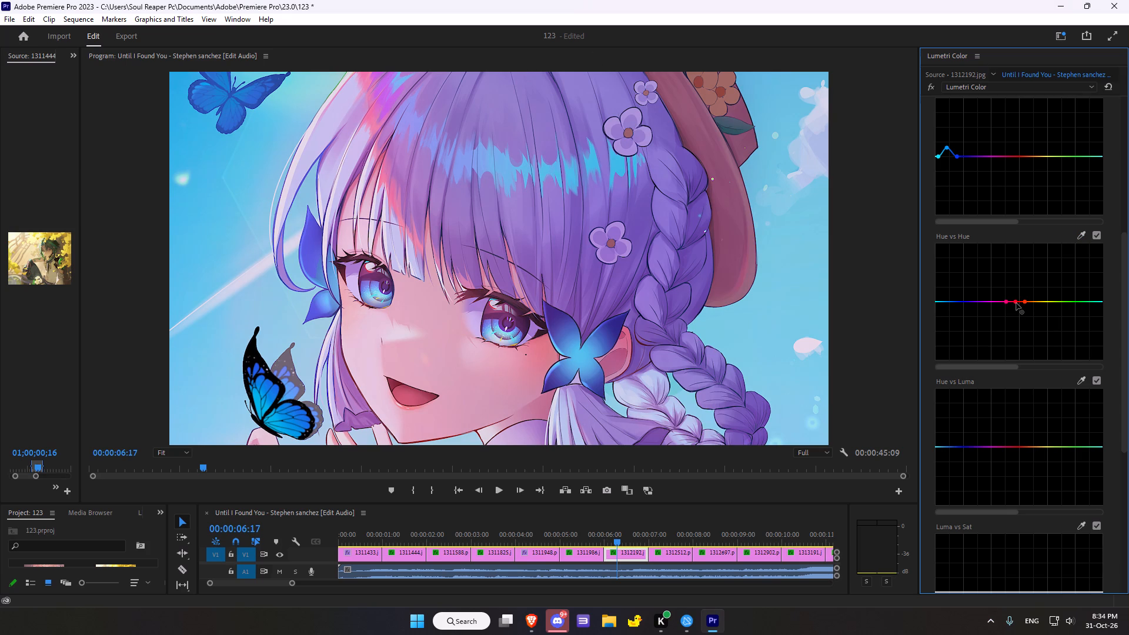
{"action": "left_click_drag", "start_coordinate": [1016, 303], "coordinate": [996, 296]}
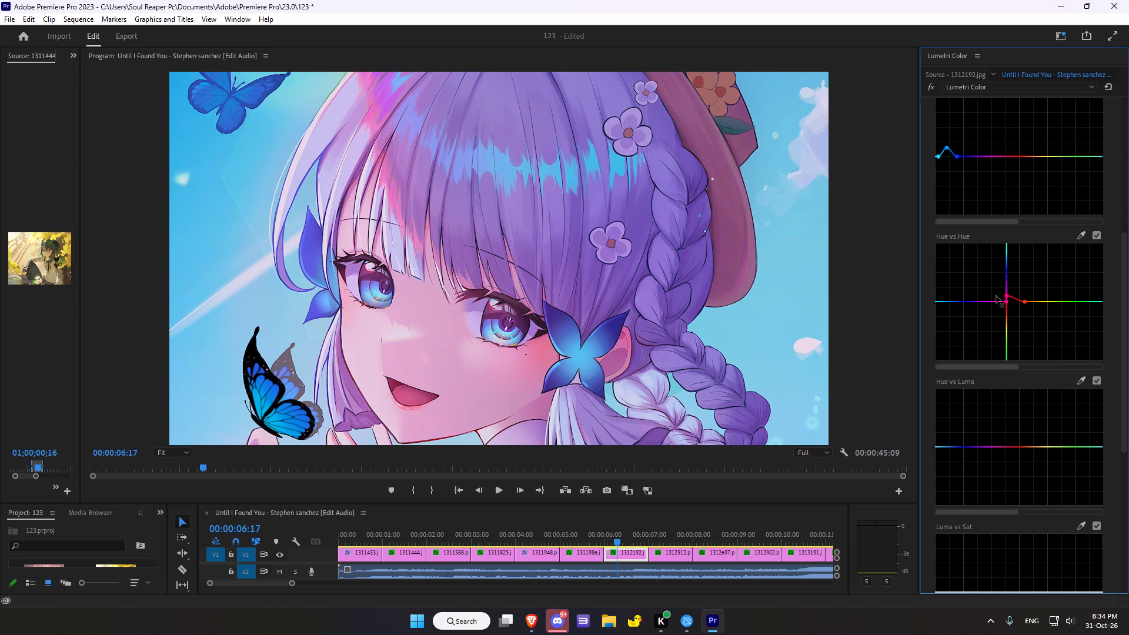
{"action": "left_click_drag", "start_coordinate": [996, 296], "coordinate": [1000, 262]}
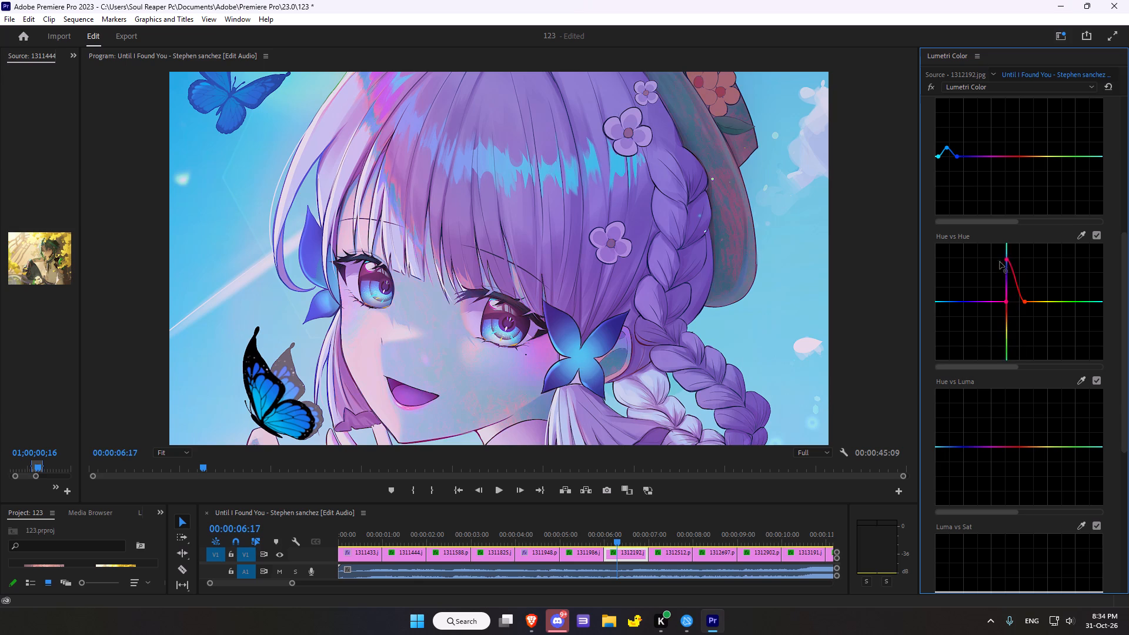
{"action": "left_click_drag", "start_coordinate": [1000, 262], "coordinate": [1017, 305]}
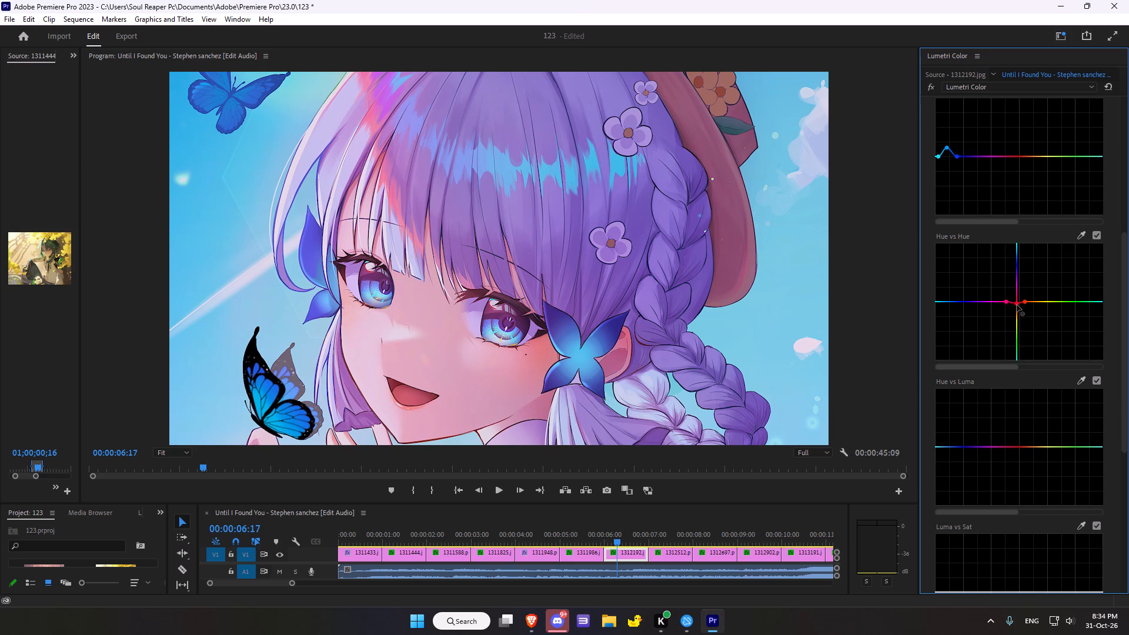
{"action": "left_click_drag", "start_coordinate": [1017, 305], "coordinate": [1014, 295]}
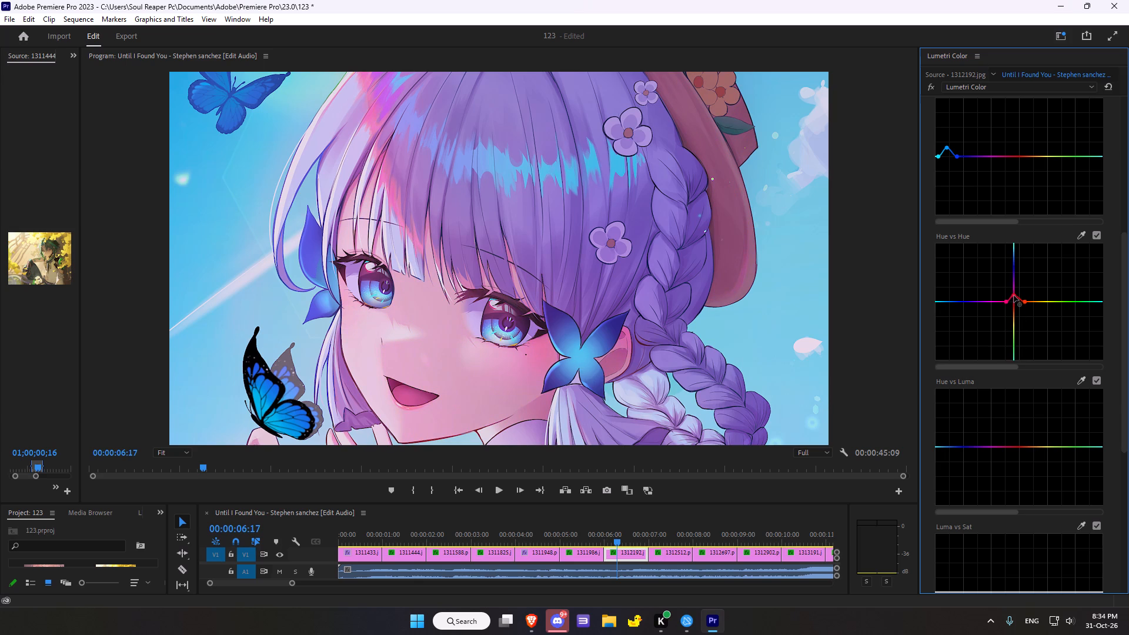
{"action": "left_click_drag", "start_coordinate": [1014, 295], "coordinate": [1015, 297]}
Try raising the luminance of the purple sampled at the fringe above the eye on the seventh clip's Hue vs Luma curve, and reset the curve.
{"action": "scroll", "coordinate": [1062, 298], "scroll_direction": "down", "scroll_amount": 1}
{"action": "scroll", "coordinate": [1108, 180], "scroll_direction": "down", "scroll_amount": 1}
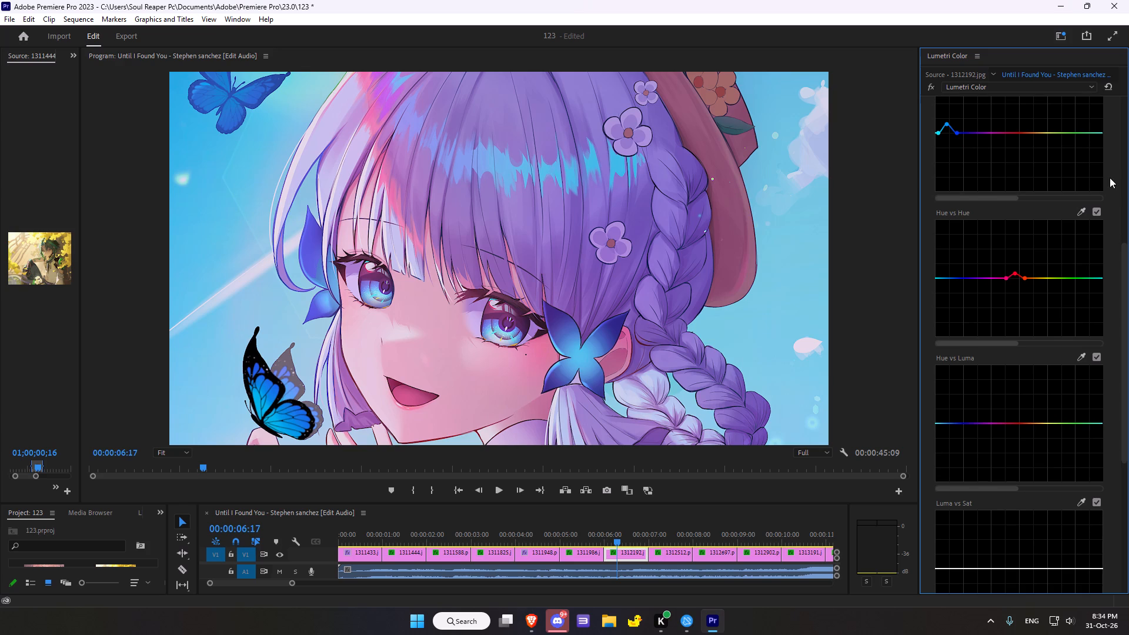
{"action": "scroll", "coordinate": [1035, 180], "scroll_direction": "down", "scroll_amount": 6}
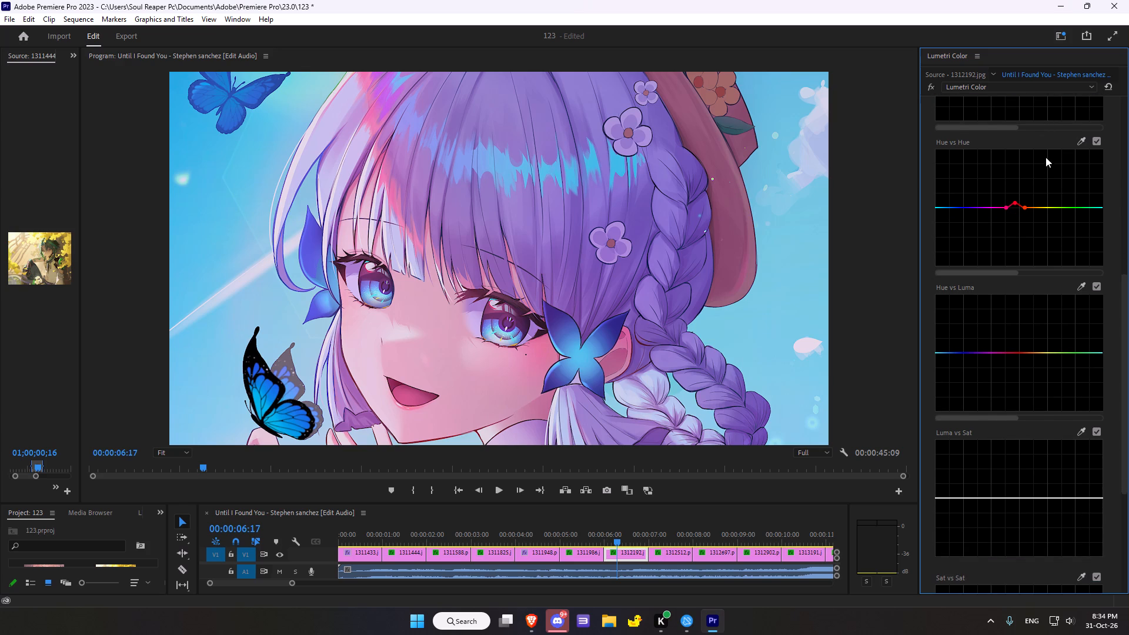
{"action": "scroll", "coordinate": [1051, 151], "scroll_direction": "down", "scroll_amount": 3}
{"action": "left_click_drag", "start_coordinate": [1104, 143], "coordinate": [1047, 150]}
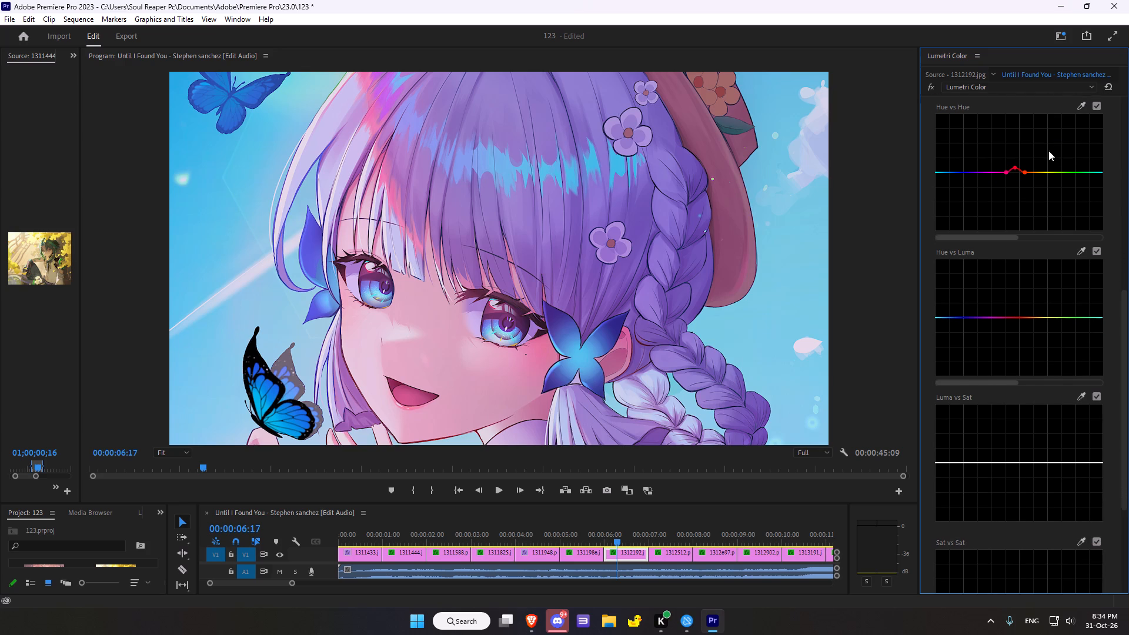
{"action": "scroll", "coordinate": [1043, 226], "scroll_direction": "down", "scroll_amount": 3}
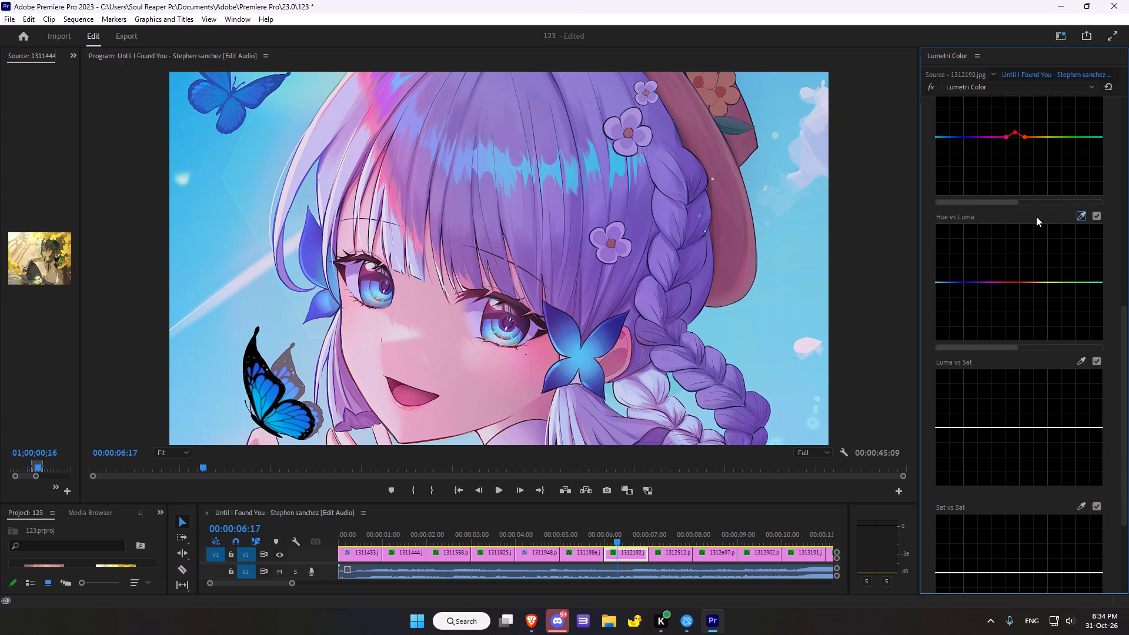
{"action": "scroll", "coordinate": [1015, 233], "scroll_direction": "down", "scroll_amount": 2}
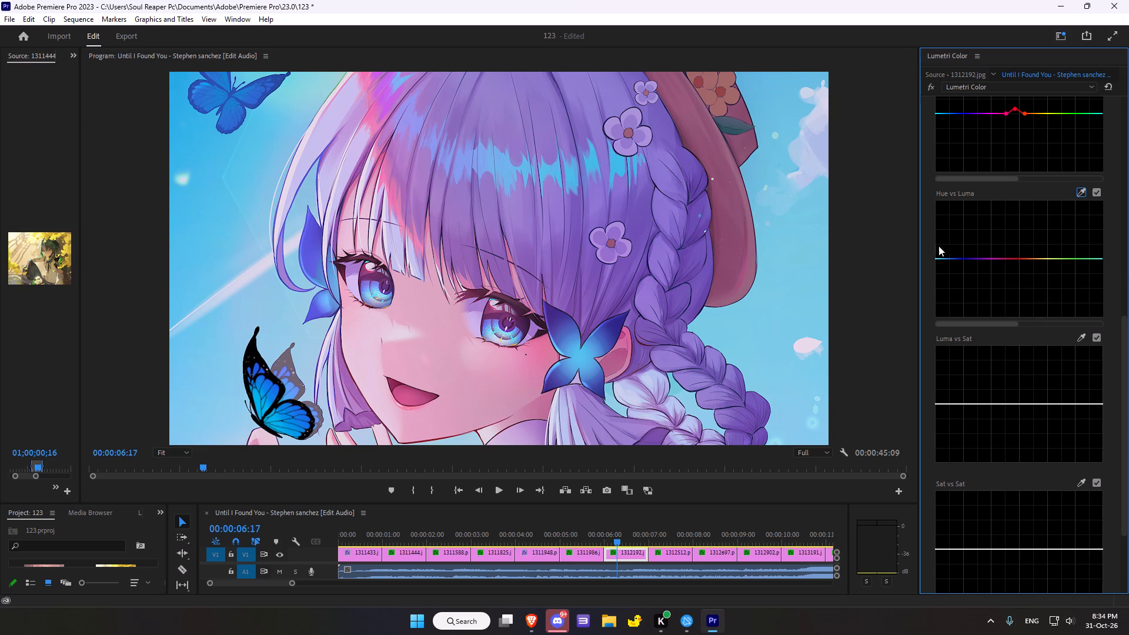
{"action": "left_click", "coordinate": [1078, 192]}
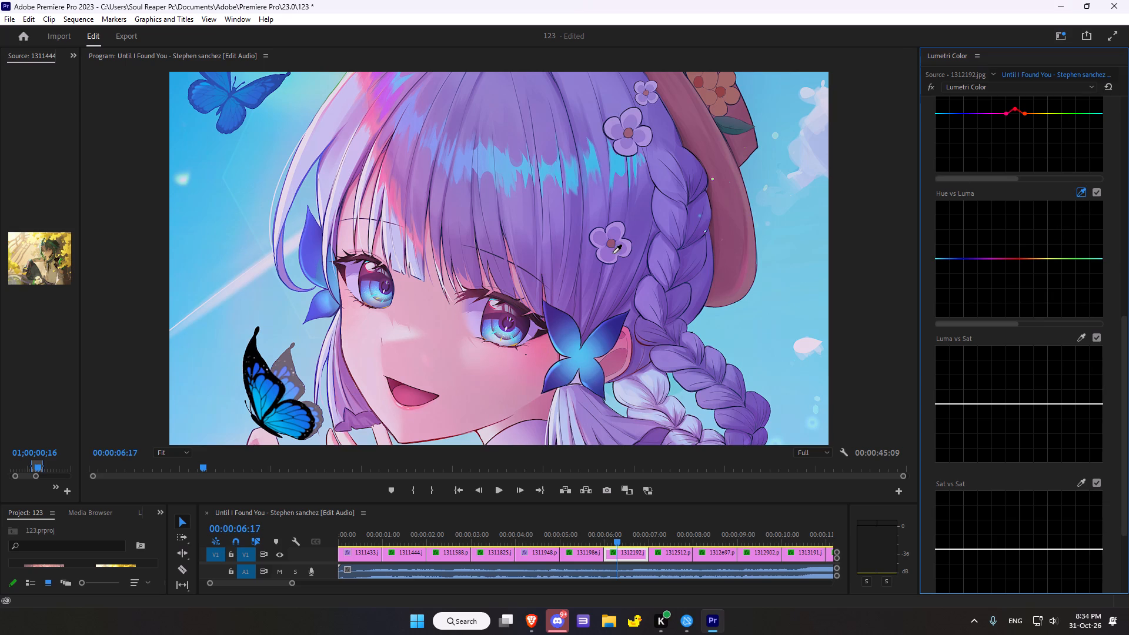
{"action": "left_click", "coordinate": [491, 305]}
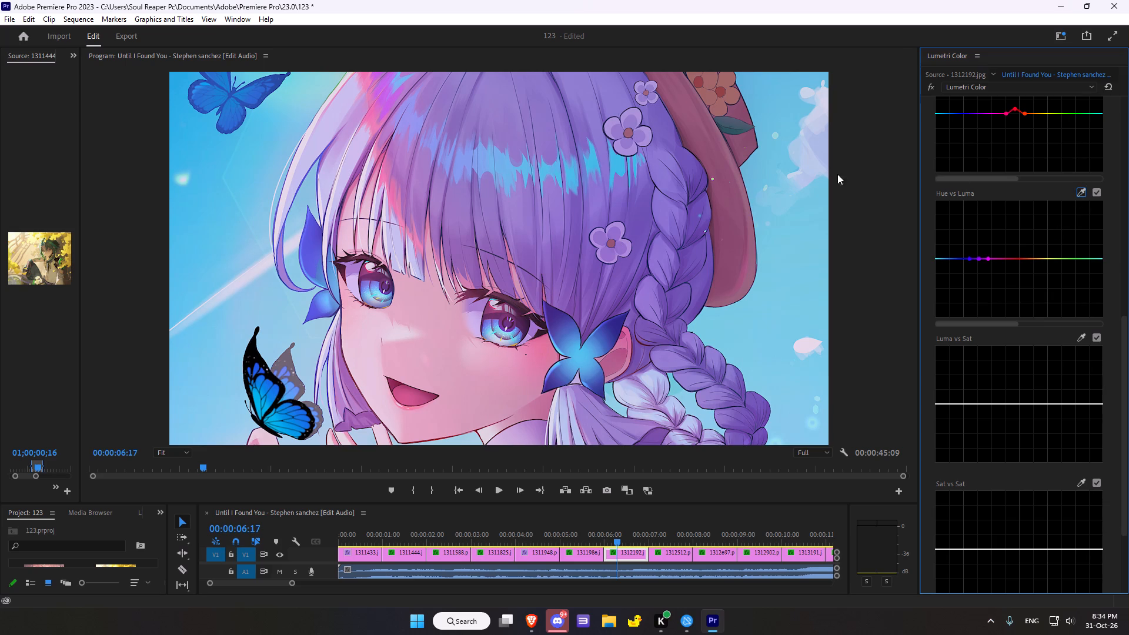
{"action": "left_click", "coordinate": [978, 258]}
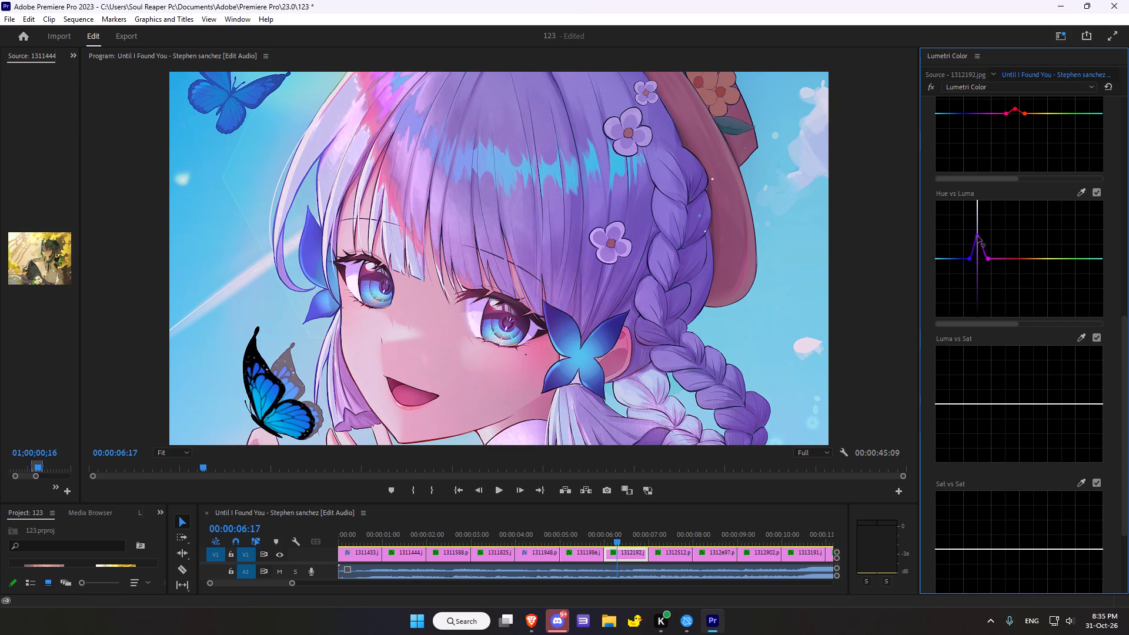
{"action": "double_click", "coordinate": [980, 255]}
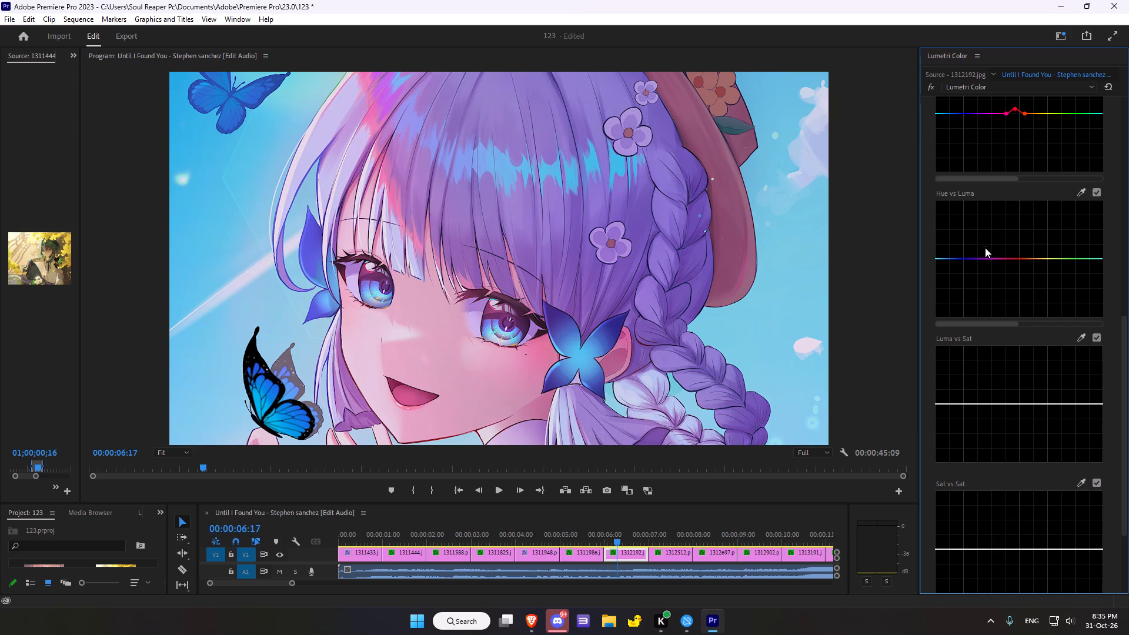
Sample the butterfly hair ornament's wing tip for the seventh clip's Luma vs Sat curve and raise the sampled point slightly, trying lower and extreme high positions.
{"action": "scroll", "coordinate": [995, 262], "scroll_direction": "down", "scroll_amount": 1}
{"action": "scroll", "coordinate": [1075, 129], "scroll_direction": "down", "scroll_amount": 1}
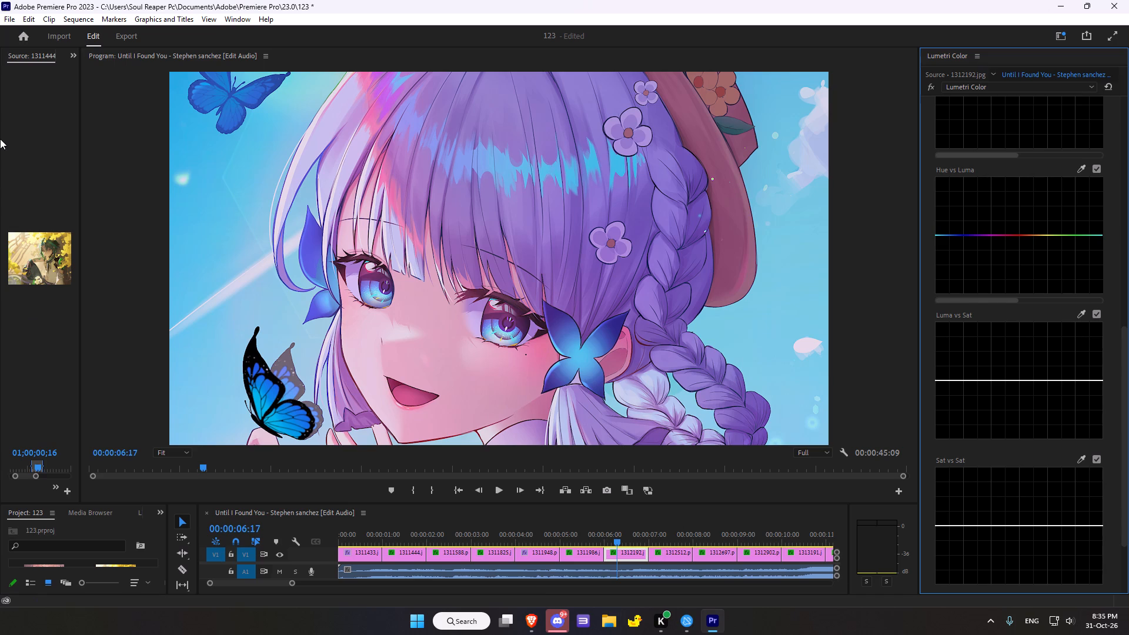
{"action": "scroll", "coordinate": [836, 360], "scroll_direction": "down", "scroll_amount": 2}
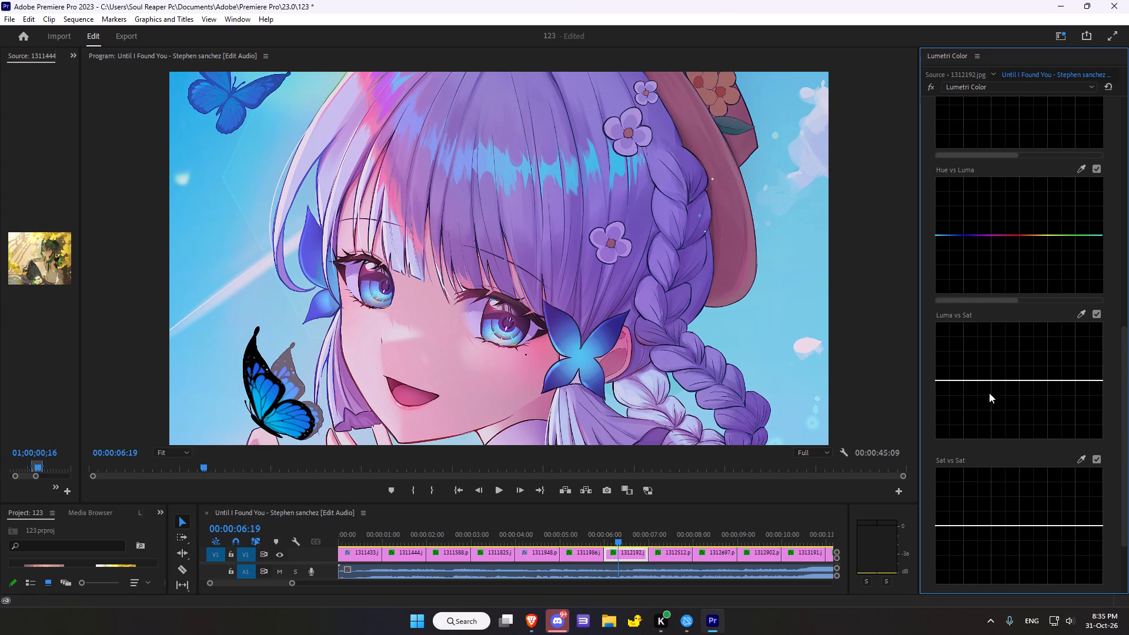
{"action": "left_click", "coordinate": [1083, 316]}
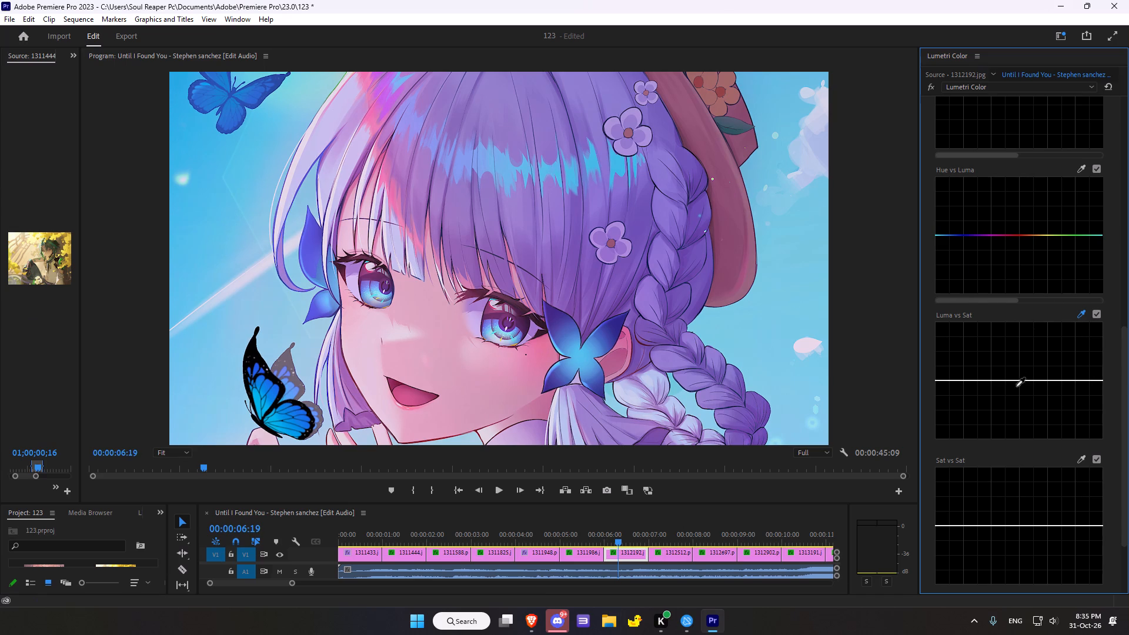
{"action": "scroll", "coordinate": [561, 360], "scroll_direction": "down", "scroll_amount": 2}
{"action": "scroll", "coordinate": [659, 400], "scroll_direction": "down", "scroll_amount": 1}
{"action": "scroll", "coordinate": [1107, 343], "scroll_direction": "down", "scroll_amount": 2}
{"action": "left_click", "coordinate": [616, 323]}
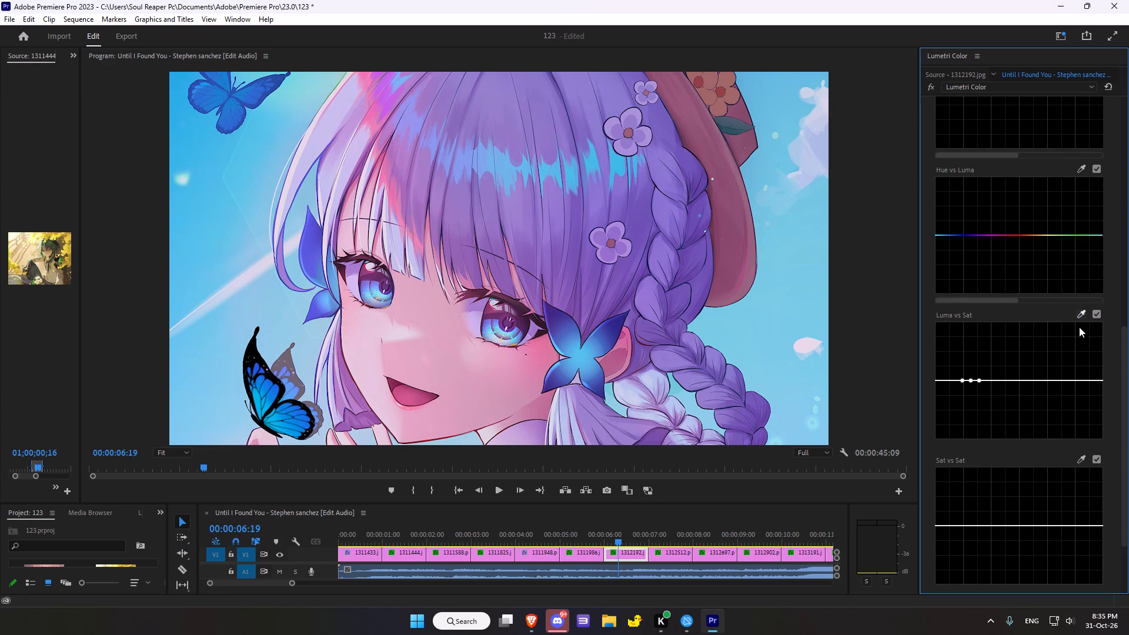
{"action": "left_click_drag", "start_coordinate": [971, 383], "coordinate": [968, 392]}
{"action": "left_click_drag", "start_coordinate": [968, 392], "coordinate": [962, 354]}
{"action": "left_click_drag", "start_coordinate": [962, 354], "coordinate": [971, 292]}
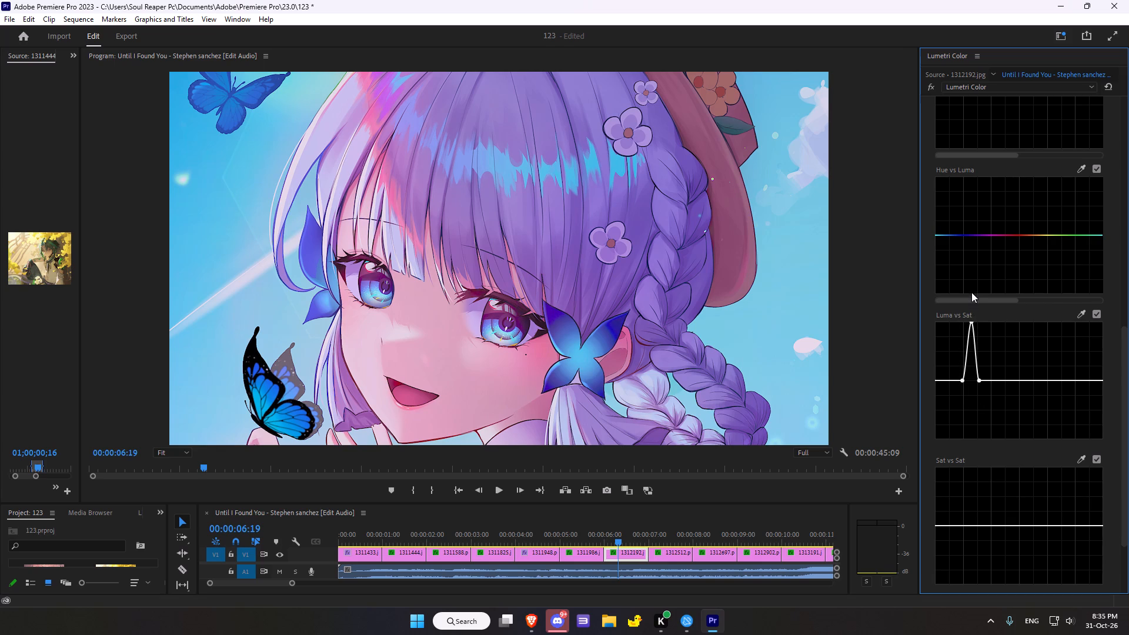
{"action": "left_click_drag", "start_coordinate": [971, 292], "coordinate": [972, 372]}
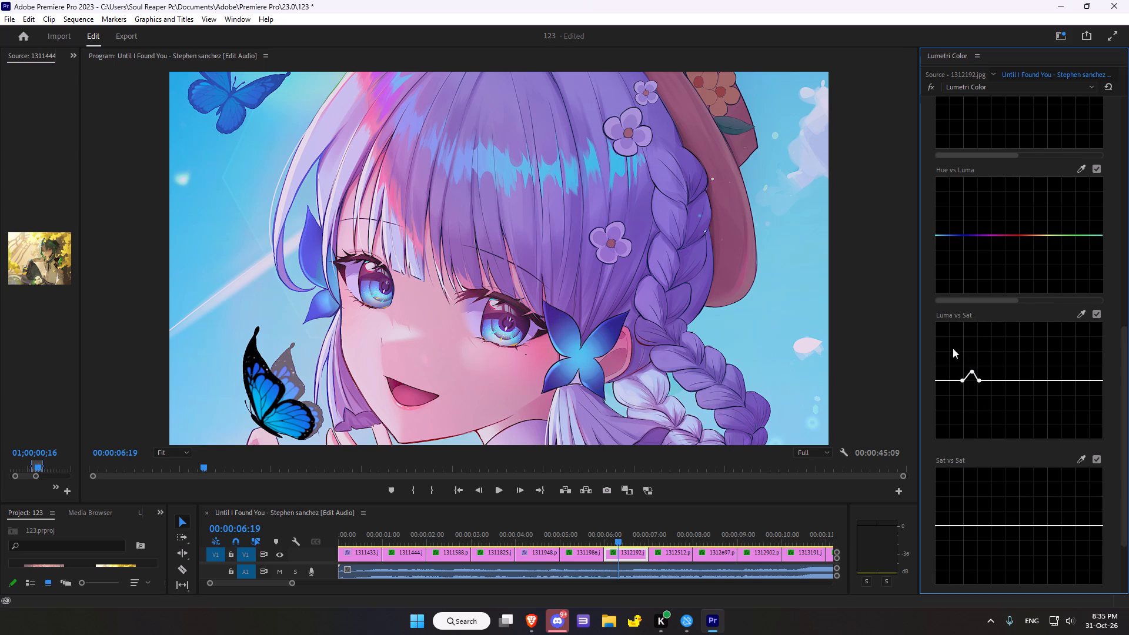
Compare the seventh clip with and without its Lumetri Color effect several times, leaving the effect enabled.
{"action": "left_click", "coordinate": [931, 86]}
{"action": "left_click", "coordinate": [931, 86]}
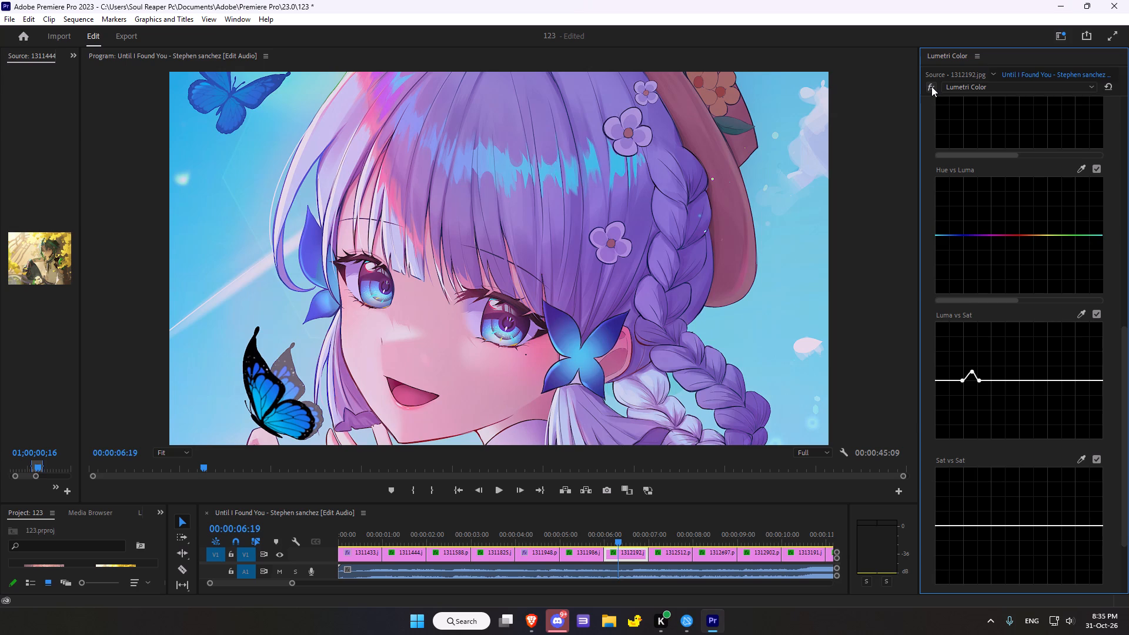
{"action": "double_click", "coordinate": [931, 86]}
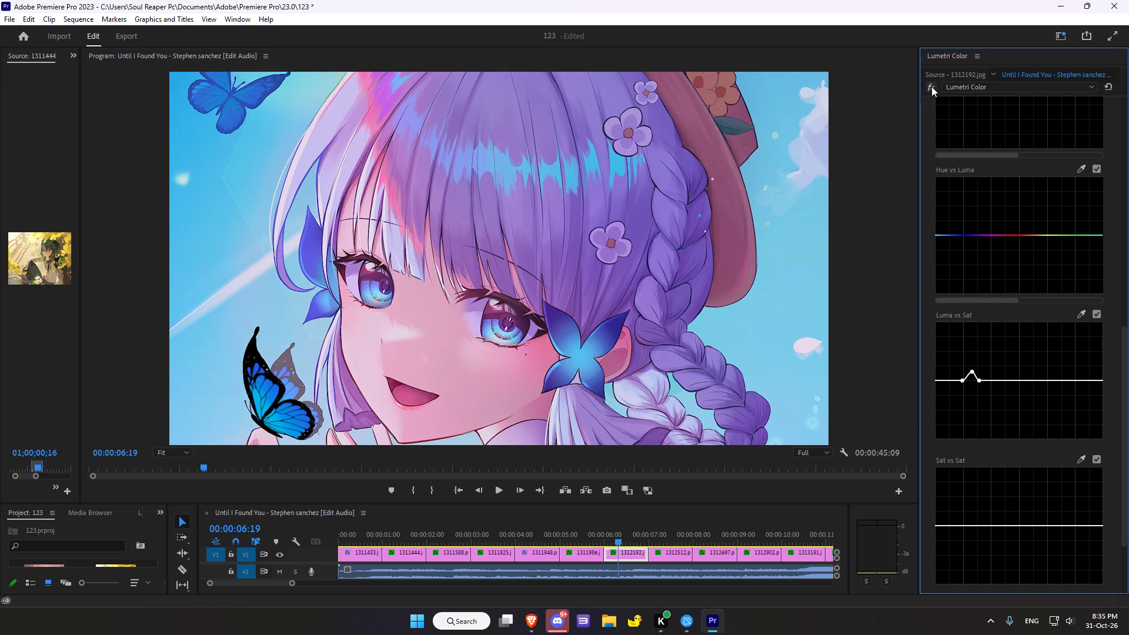
{"action": "double_click", "coordinate": [931, 86]}
{"action": "double_click", "coordinate": [930, 89]}
Sample the inside of the mouth for the seventh clip's Sat vs Sat curve and raise the sampled point slightly, trying higher and lower positions.
{"action": "scroll", "coordinate": [1055, 386], "scroll_direction": "down", "scroll_amount": 3}
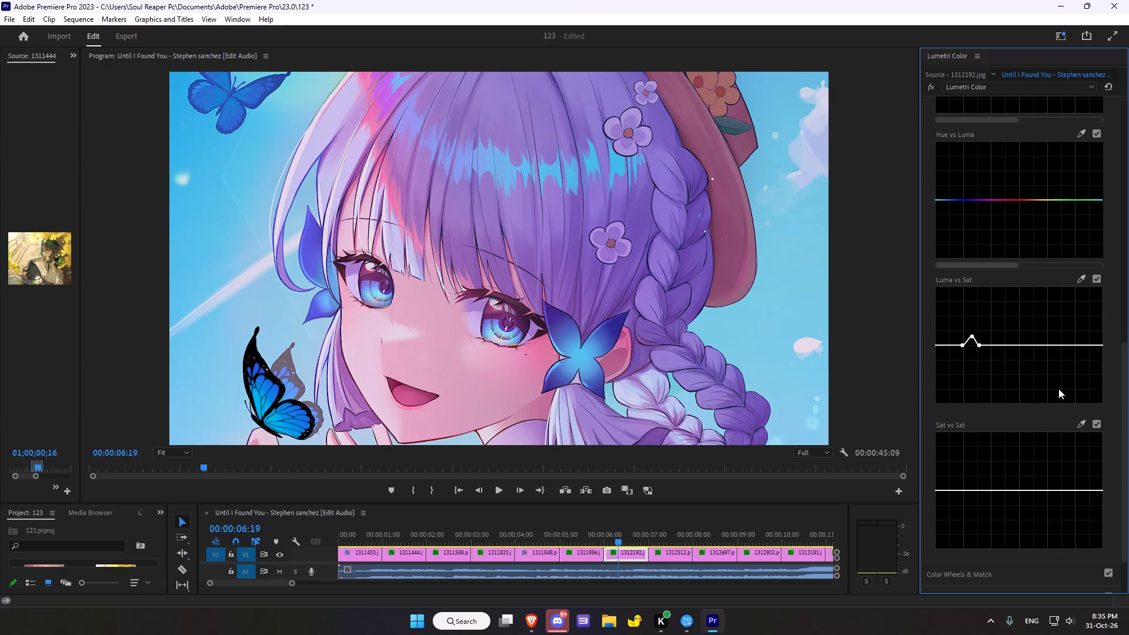
{"action": "scroll", "coordinate": [1058, 389], "scroll_direction": "down", "scroll_amount": 4}
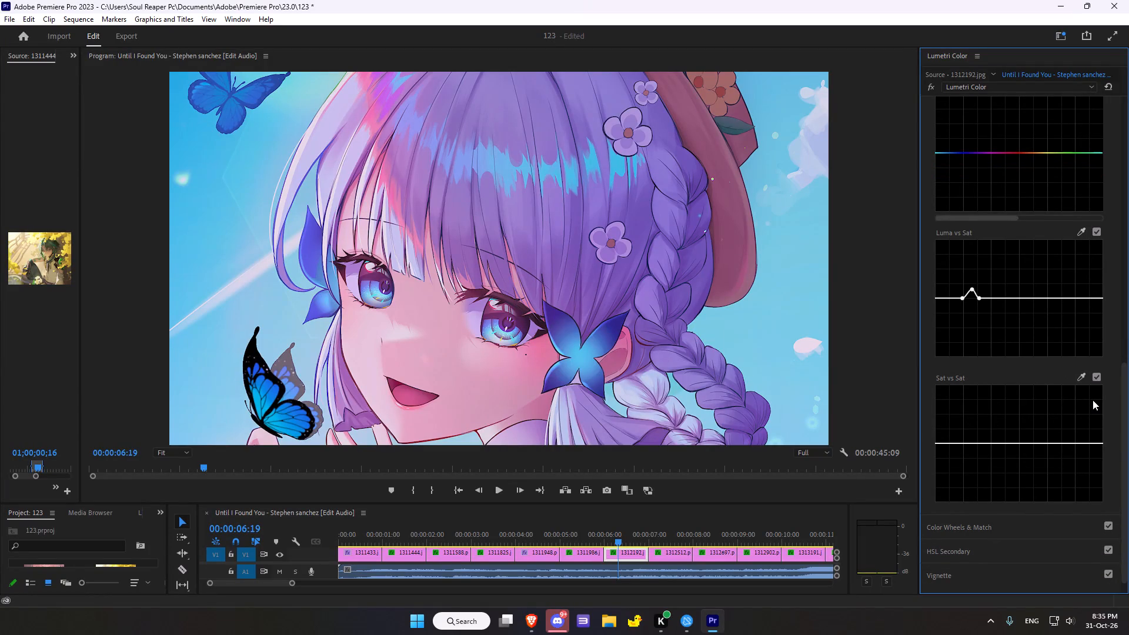
{"action": "scroll", "coordinate": [1097, 402], "scroll_direction": "down", "scroll_amount": 7}
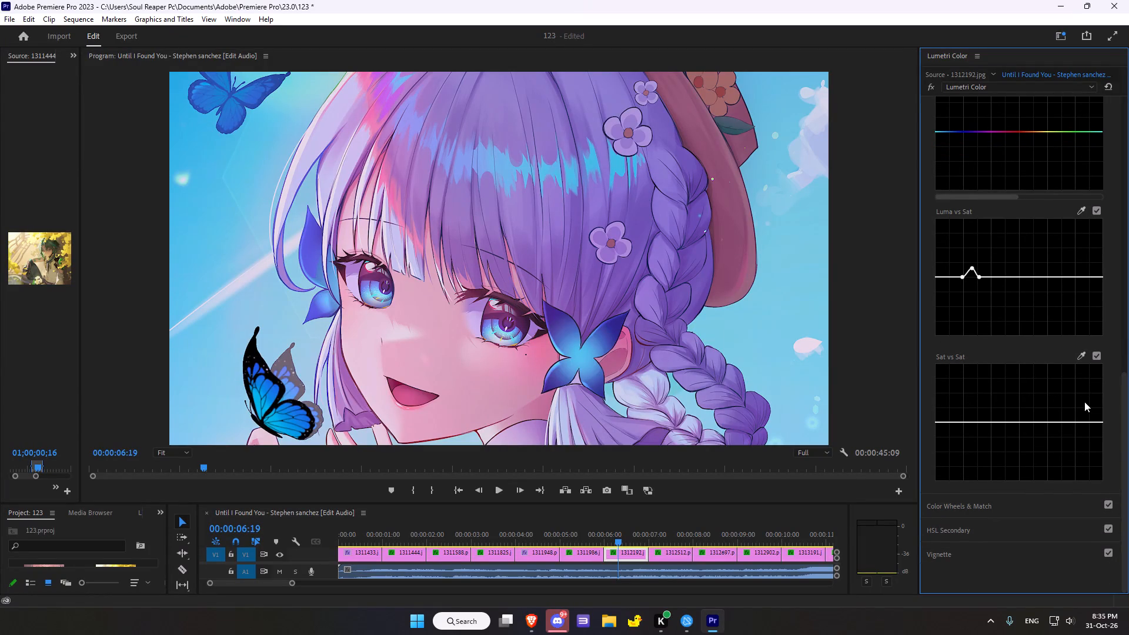
{"action": "scroll", "coordinate": [1080, 402], "scroll_direction": "down", "scroll_amount": 3}
{"action": "scroll", "coordinate": [973, 519], "scroll_direction": "down", "scroll_amount": 2}
{"action": "scroll", "coordinate": [1090, 439], "scroll_direction": "down", "scroll_amount": 1}
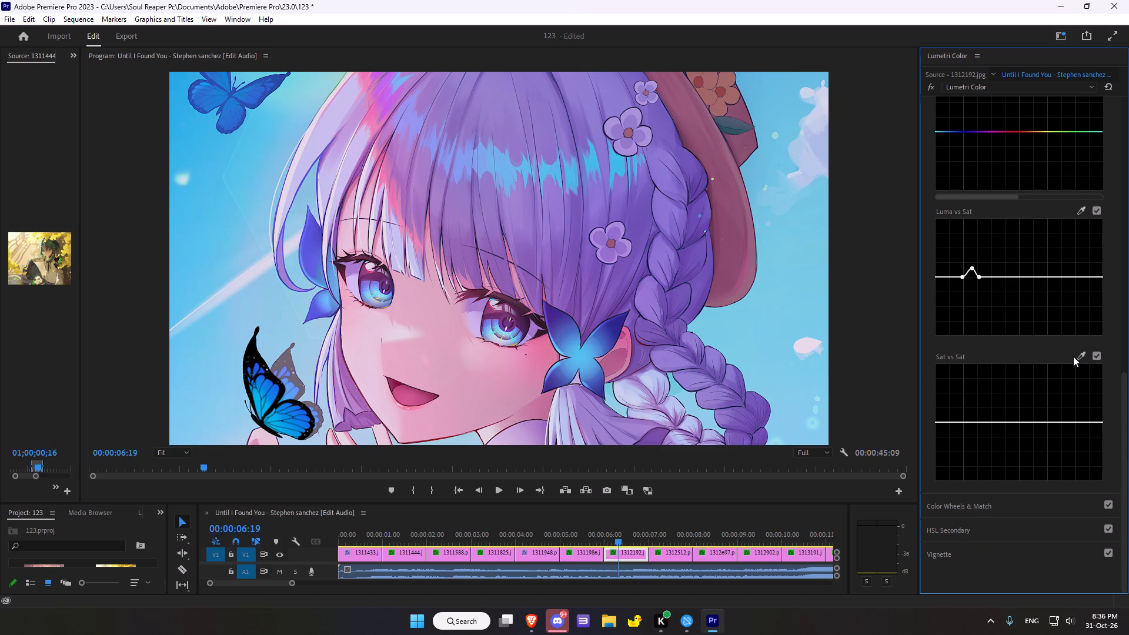
{"action": "left_click", "coordinate": [1073, 356]}
{"action": "left_click", "coordinate": [1081, 353]}
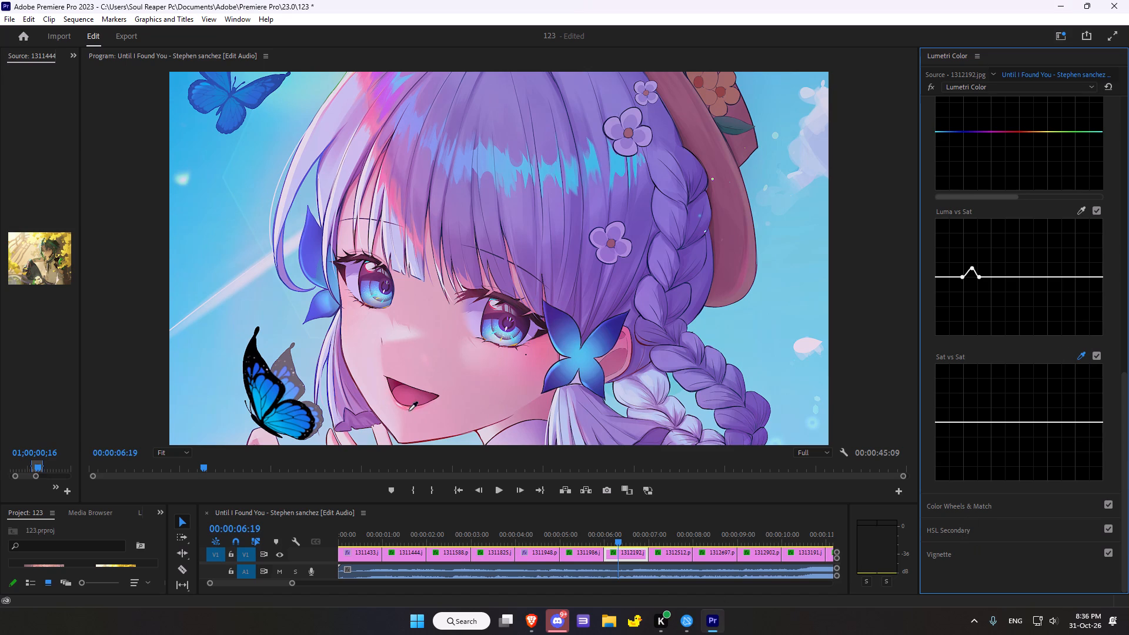
{"action": "left_click", "coordinate": [408, 389]}
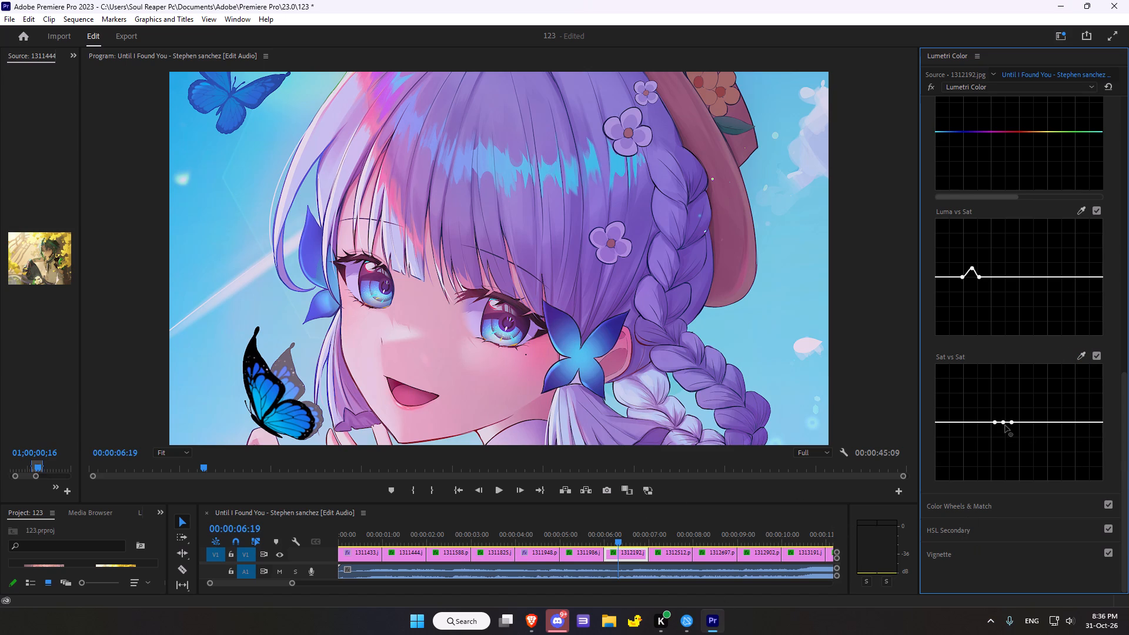
{"action": "left_click_drag", "start_coordinate": [1003, 422], "coordinate": [1000, 402]}
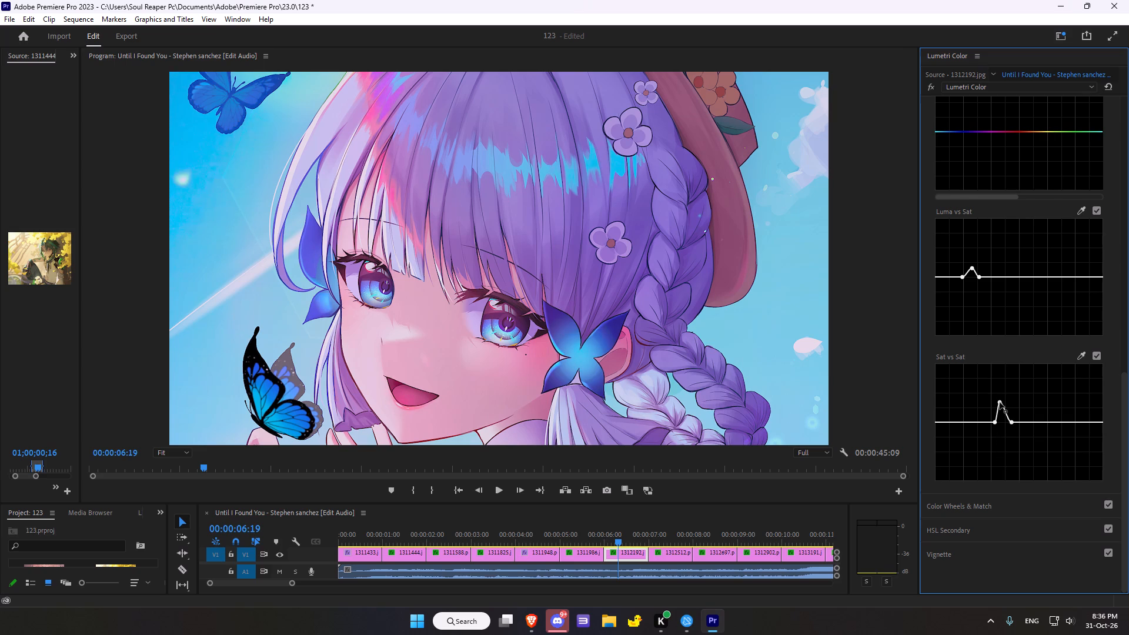
{"action": "left_click_drag", "start_coordinate": [1000, 402], "coordinate": [1004, 447]}
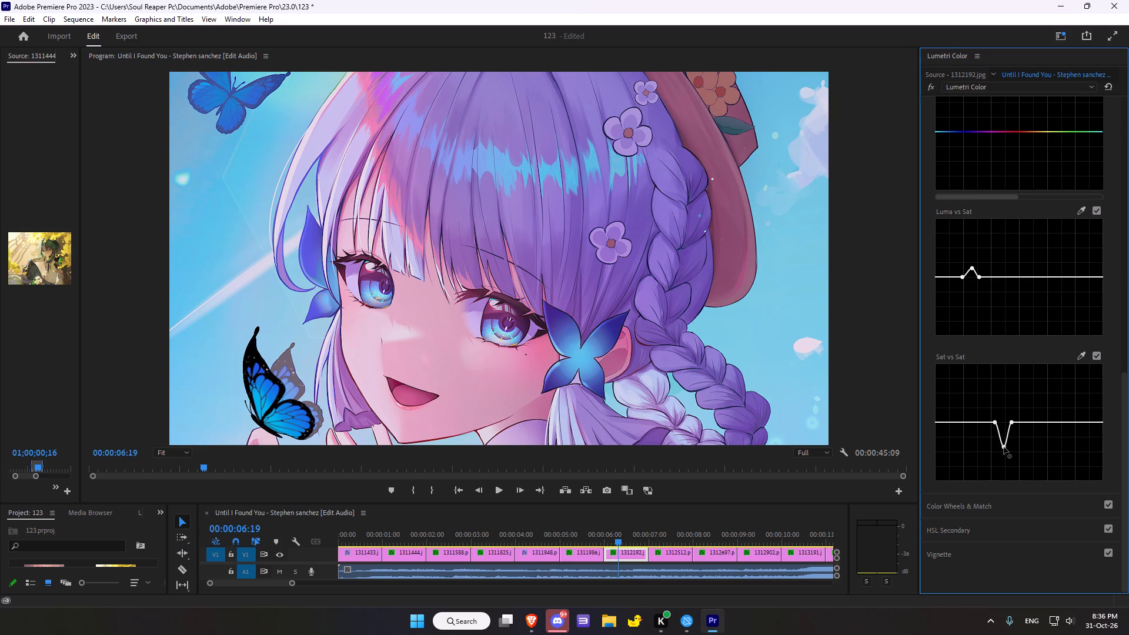
{"action": "left_click_drag", "start_coordinate": [1004, 447], "coordinate": [997, 415]}
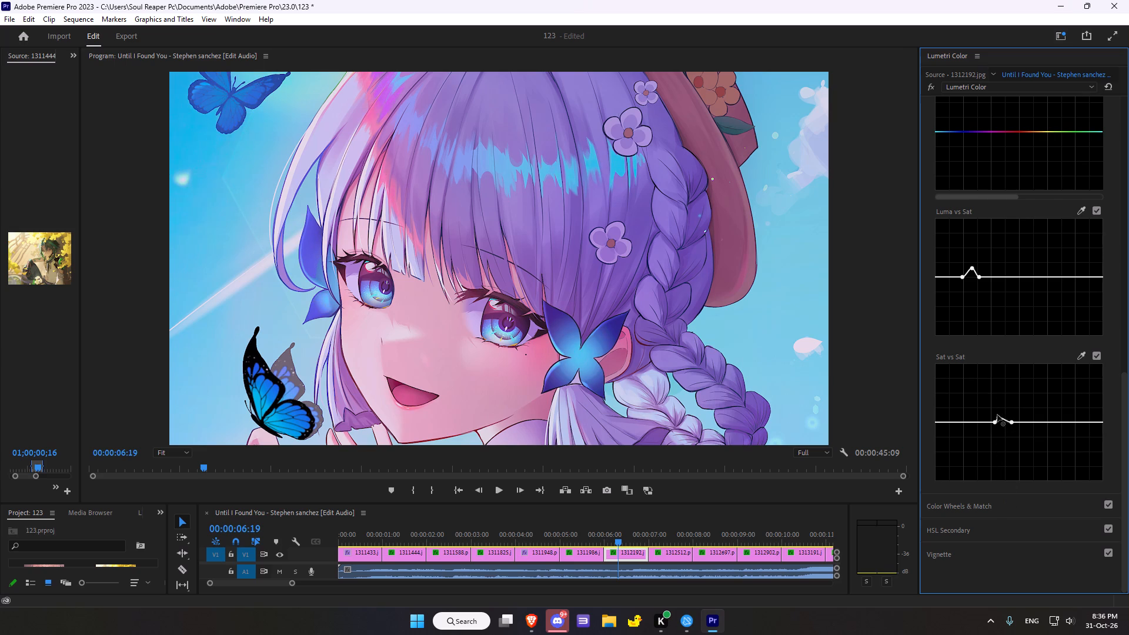
{"action": "left_click_drag", "start_coordinate": [997, 415], "coordinate": [1004, 416]}
Shift the seventh clip's midtones toward yellow-green on the Lumetri midtones color wheel.
{"action": "scroll", "coordinate": [1113, 442], "scroll_direction": "down", "scroll_amount": 2}
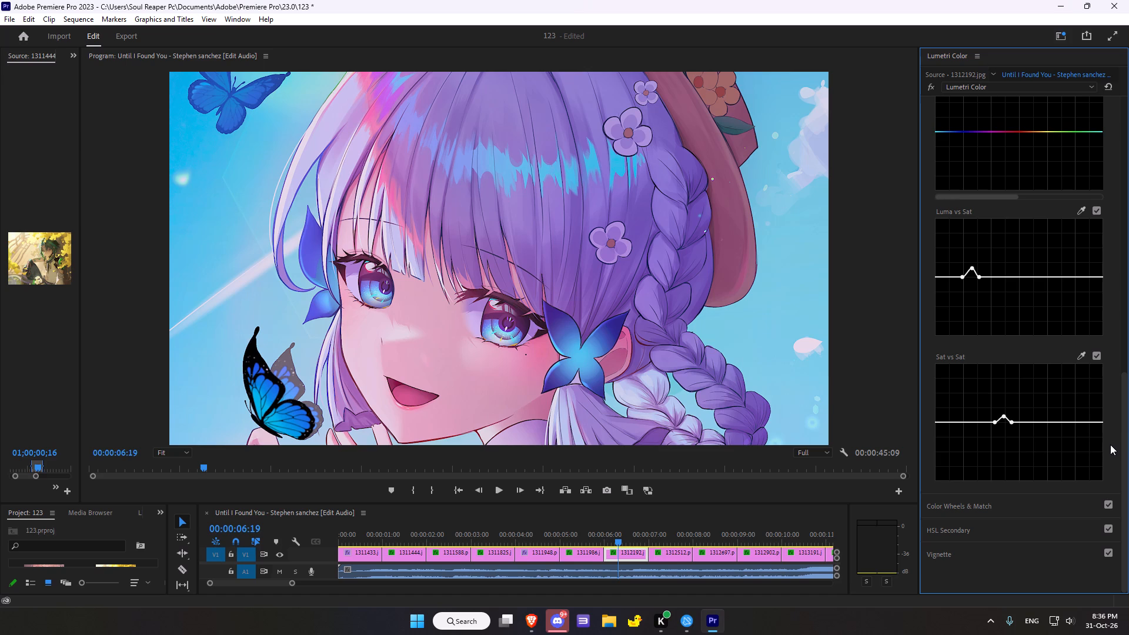
{"action": "scroll", "coordinate": [1110, 444], "scroll_direction": "down", "scroll_amount": 2}
{"action": "left_click", "coordinate": [970, 510]}
{"action": "left_click_drag", "start_coordinate": [1030, 270], "coordinate": [1017, 268]}
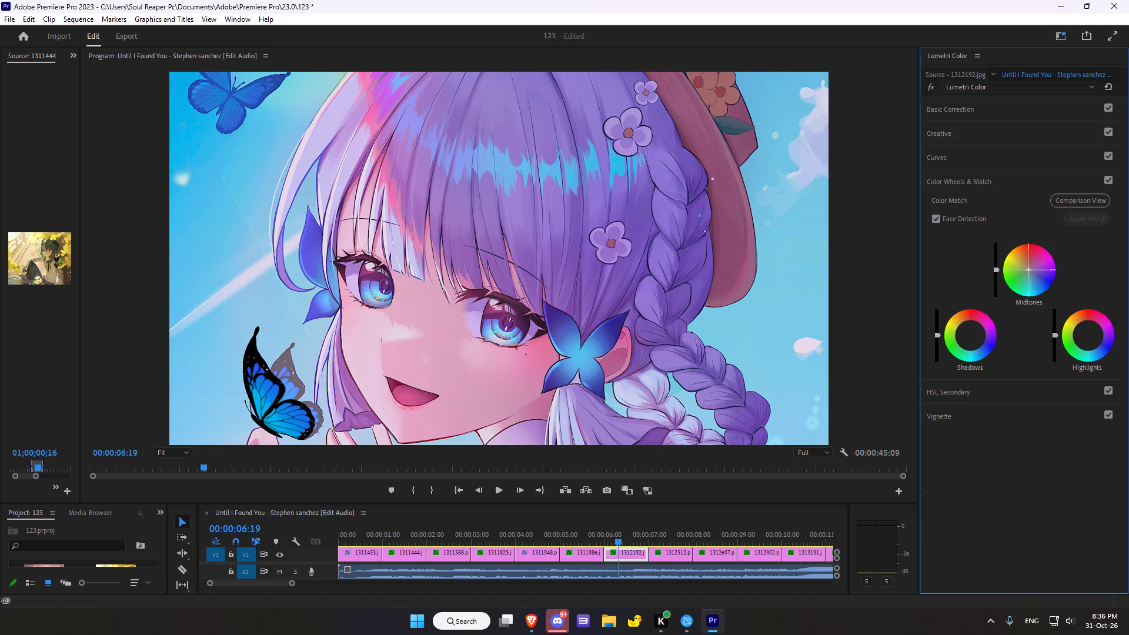
{"action": "left_click_drag", "start_coordinate": [1017, 268], "coordinate": [960, 313]}
{"action": "left_click_drag", "start_coordinate": [960, 313], "coordinate": [579, 228]}
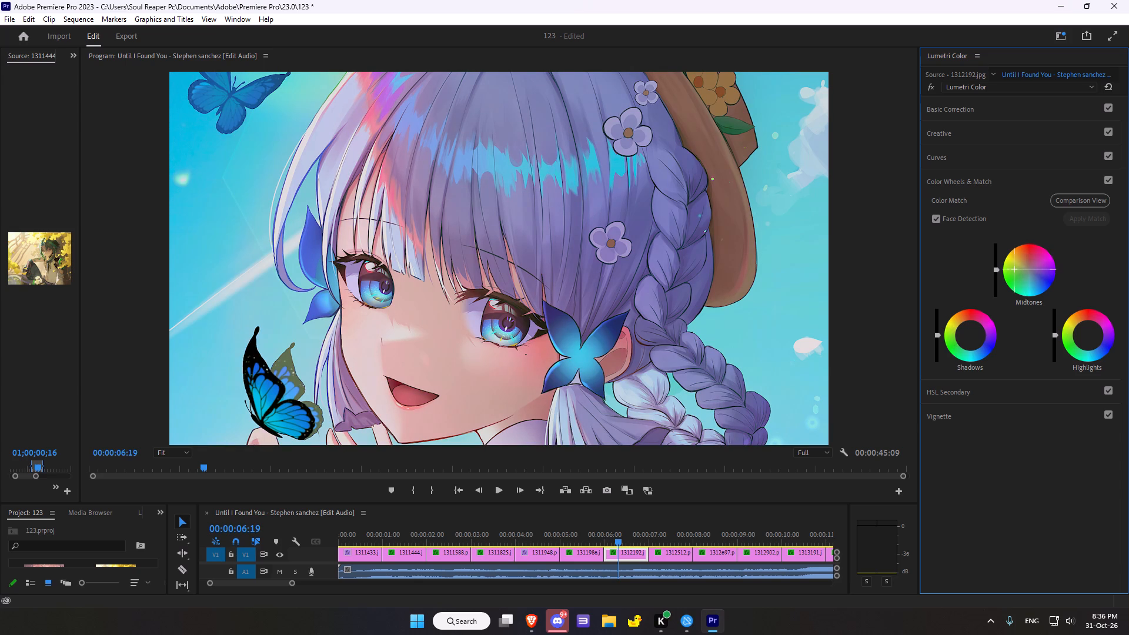
{"action": "left_click_drag", "start_coordinate": [579, 228], "coordinate": [612, 147]}
Compare the seventh clip with Face Detection and the Color Wheels & Match adjustments switched off and on, leaving both enabled.
{"action": "left_click", "coordinate": [938, 217]}
{"action": "left_click", "coordinate": [938, 217]}
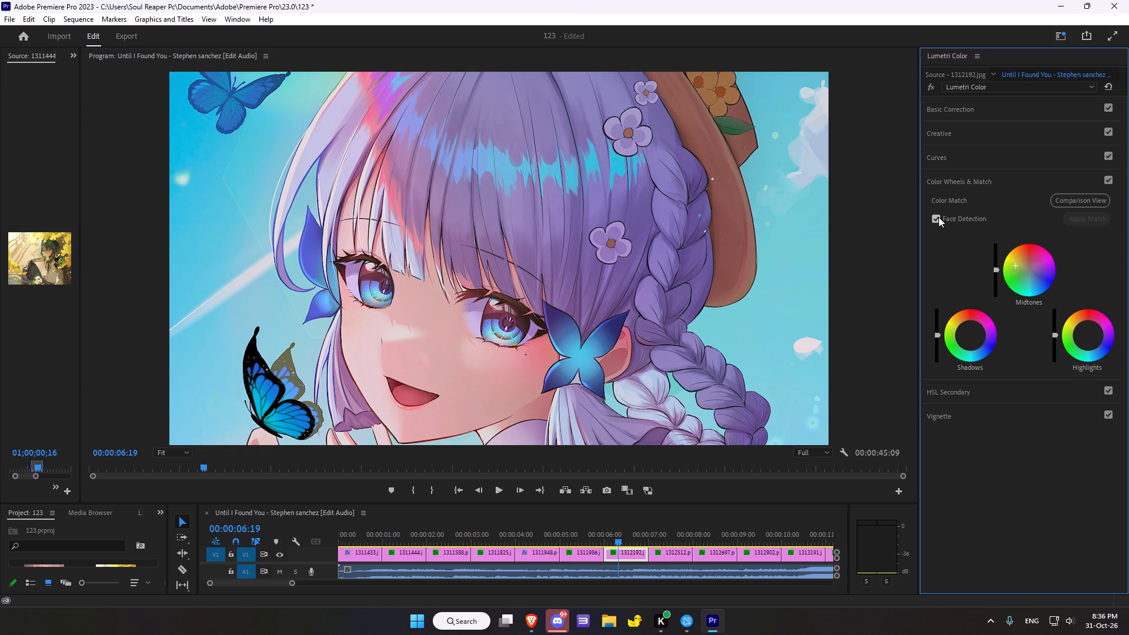
{"action": "left_click", "coordinate": [938, 217]}
{"action": "left_click", "coordinate": [938, 217]}
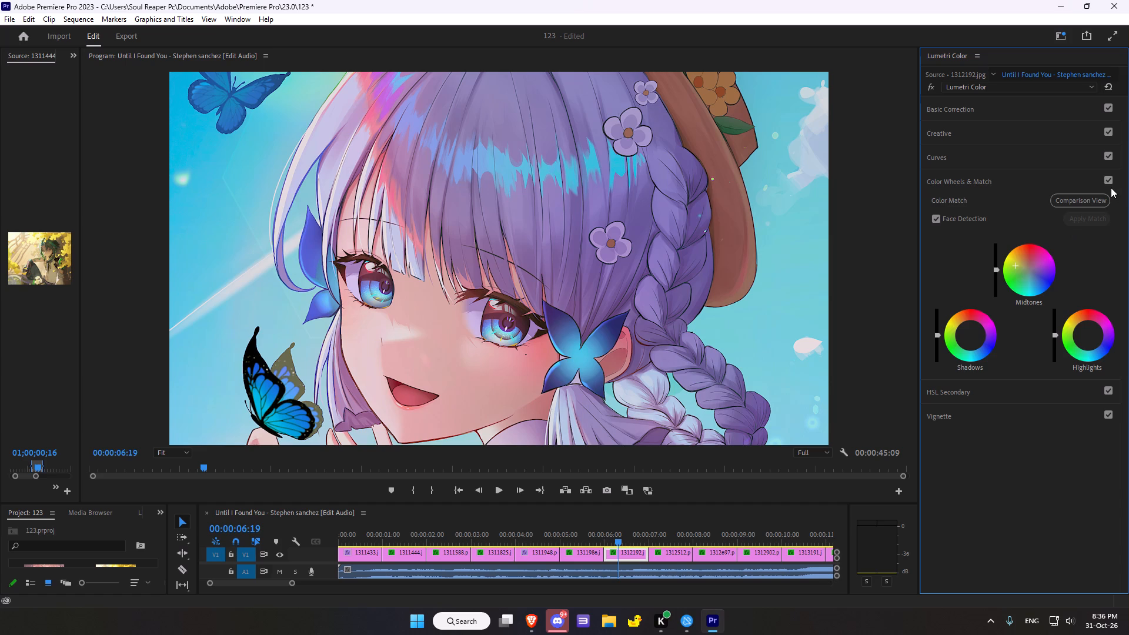
{"action": "left_click", "coordinate": [1110, 178]}
{"action": "left_click", "coordinate": [1110, 178]}
{"action": "double_click", "coordinate": [1110, 178]}
Nudge the seventh clip's shadows color wheel slightly toward blue-magenta and its highlights wheel slightly toward red, keeping both near neutral.
{"action": "left_click_drag", "start_coordinate": [969, 336], "coordinate": [970, 333]}
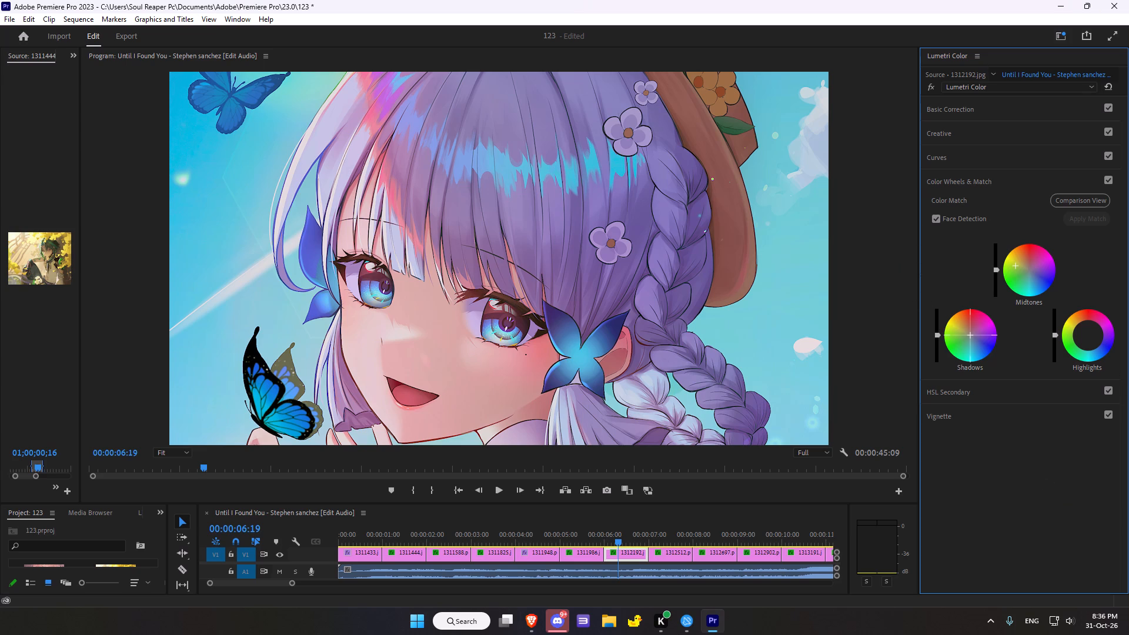
{"action": "left_click_drag", "start_coordinate": [970, 333], "coordinate": [1027, 347]}
{"action": "left_click_drag", "start_coordinate": [1027, 347], "coordinate": [1030, 355]}
{"action": "left_click_drag", "start_coordinate": [1085, 334], "coordinate": [1103, 316]}
Compare the seventh clip with and without its Lumetri Color effect repeatedly, leaving the effect enabled.
{"action": "left_click", "coordinate": [928, 87]}
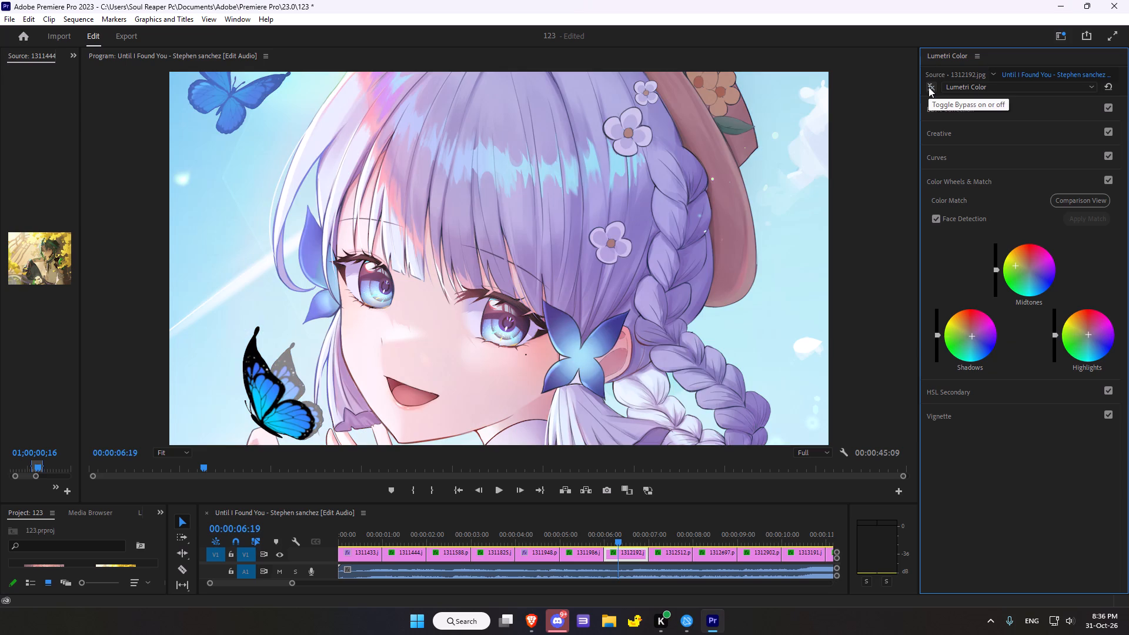
{"action": "left_click", "coordinate": [928, 87]}
{"action": "left_click", "coordinate": [928, 87]}
{"action": "left_click", "coordinate": [928, 87]}
{"action": "left_click", "coordinate": [928, 87]}
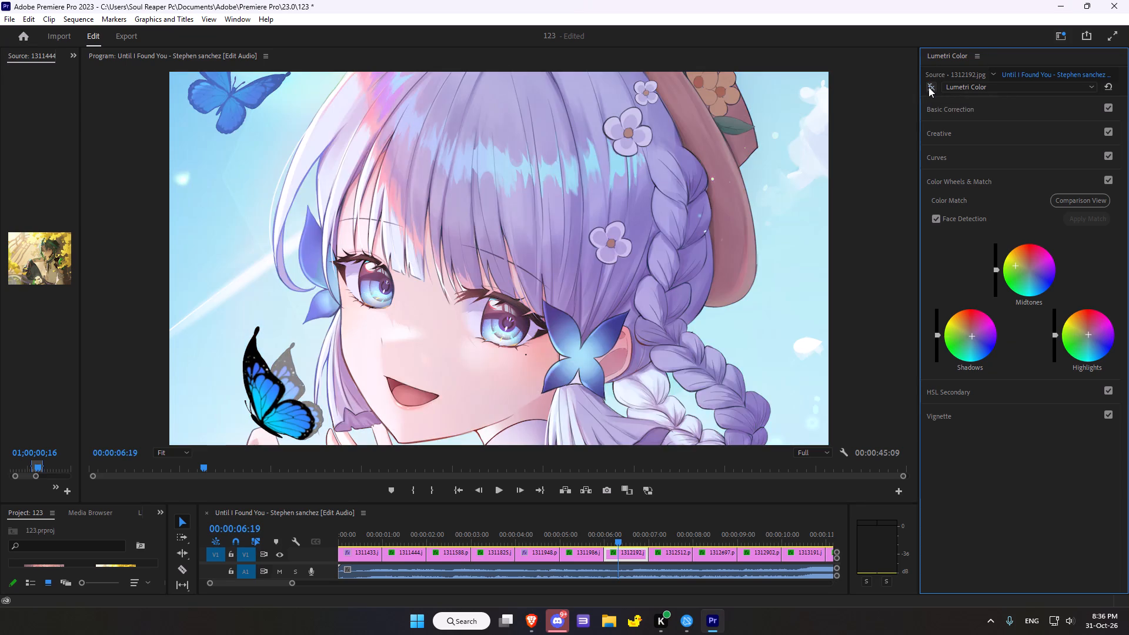
{"action": "left_click", "coordinate": [928, 87]}
{"action": "triple_click", "coordinate": [928, 87]}
{"action": "left_click", "coordinate": [928, 87]}
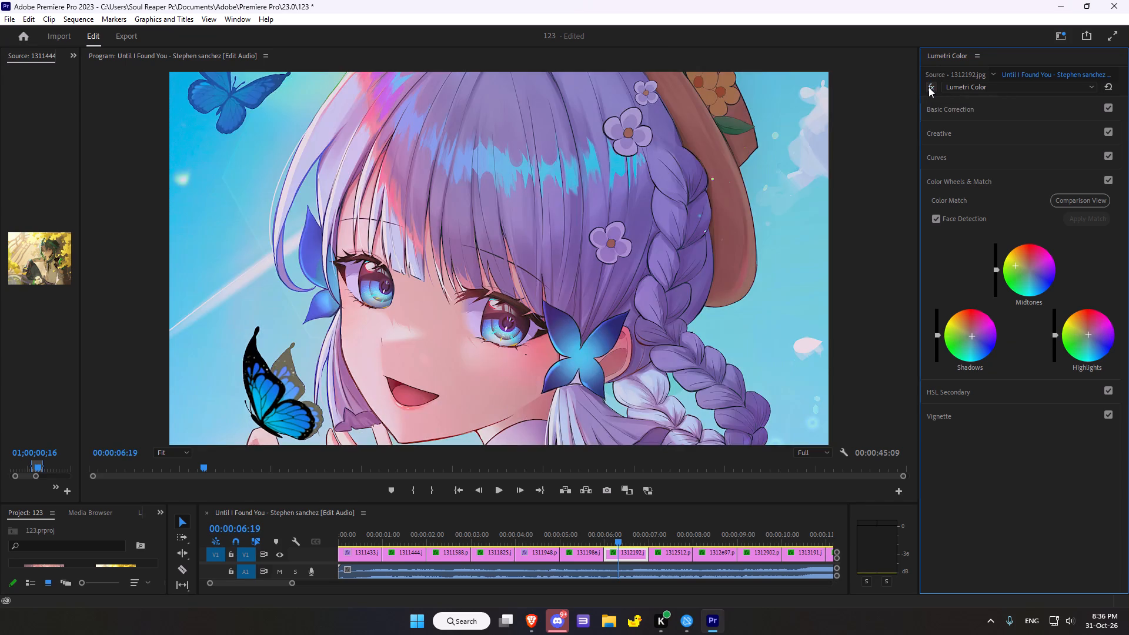
{"action": "left_click", "coordinate": [929, 85]}
{"action": "left_click", "coordinate": [929, 85]}
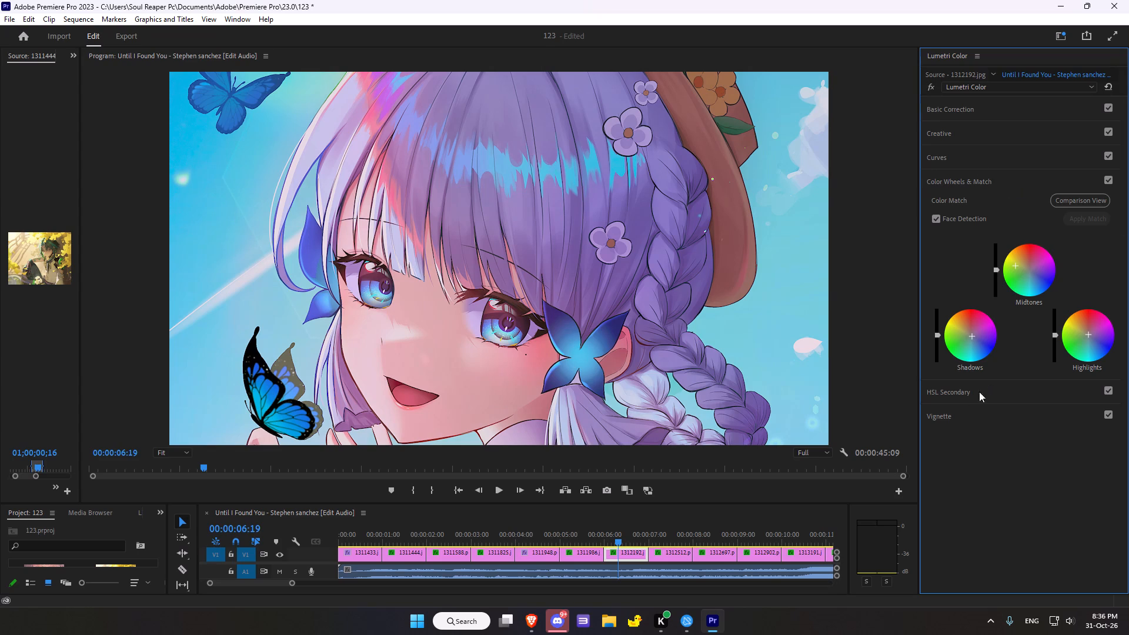
Give the seventh clip a subtle vignette with Amount -0.7, Midpoint 49.5, Roundness -4.3 and Feather 50.5.
{"action": "left_click", "coordinate": [953, 416]}
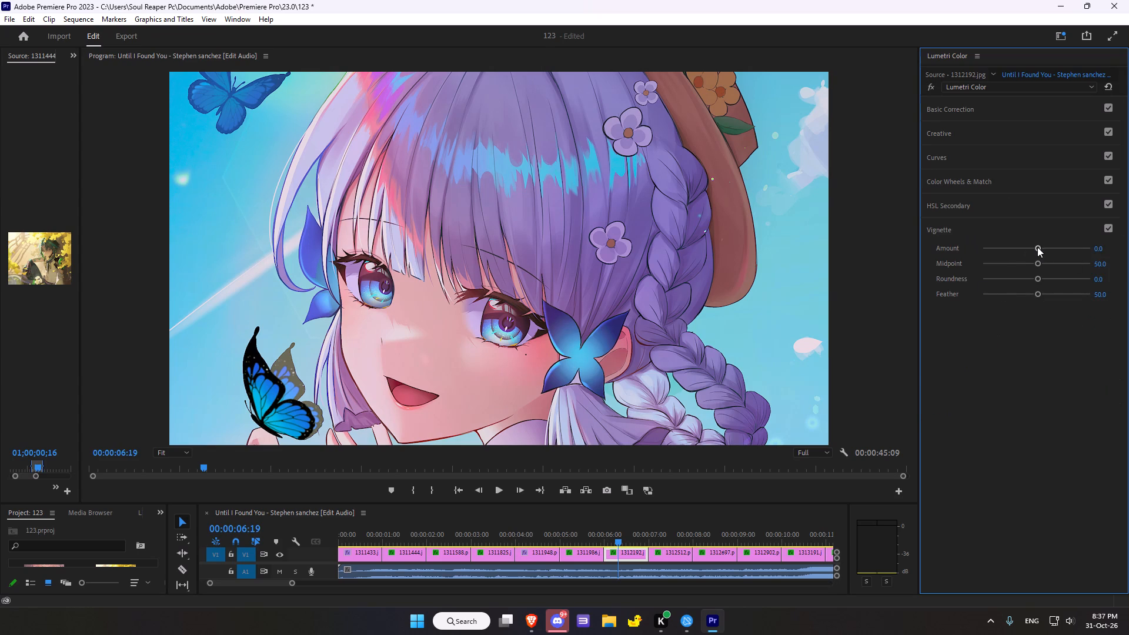
{"action": "left_click_drag", "start_coordinate": [1037, 247], "coordinate": [1023, 242]}
{"action": "left_click_drag", "start_coordinate": [1036, 259], "coordinate": [1053, 255]}
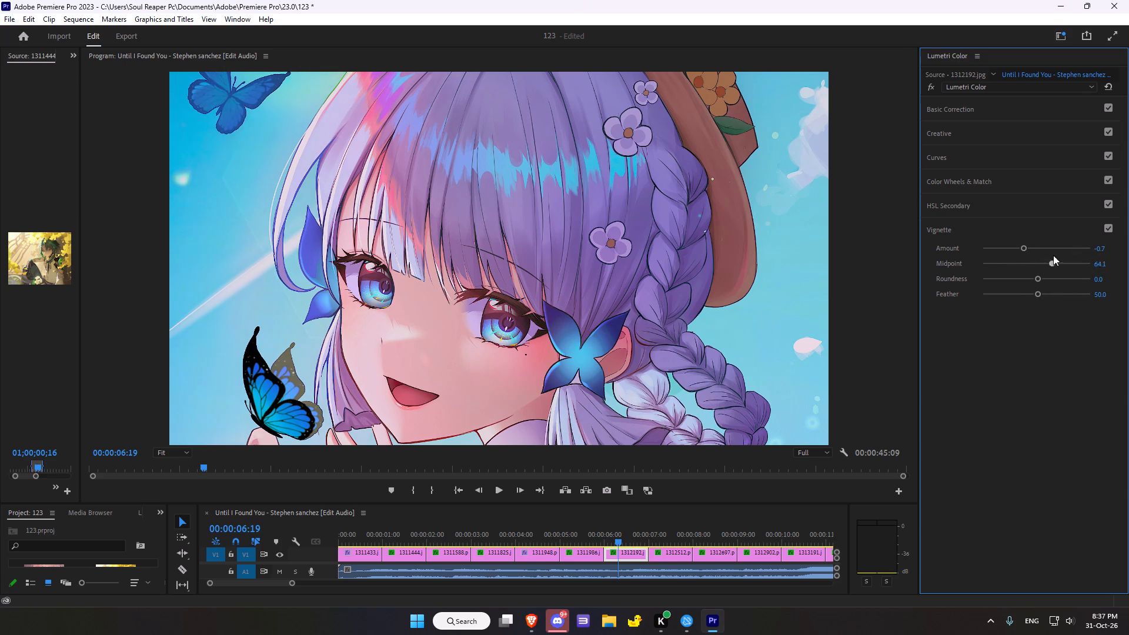
{"action": "left_click_drag", "start_coordinate": [1053, 255], "coordinate": [1030, 266]}
{"action": "left_click_drag", "start_coordinate": [1030, 266], "coordinate": [1035, 265]}
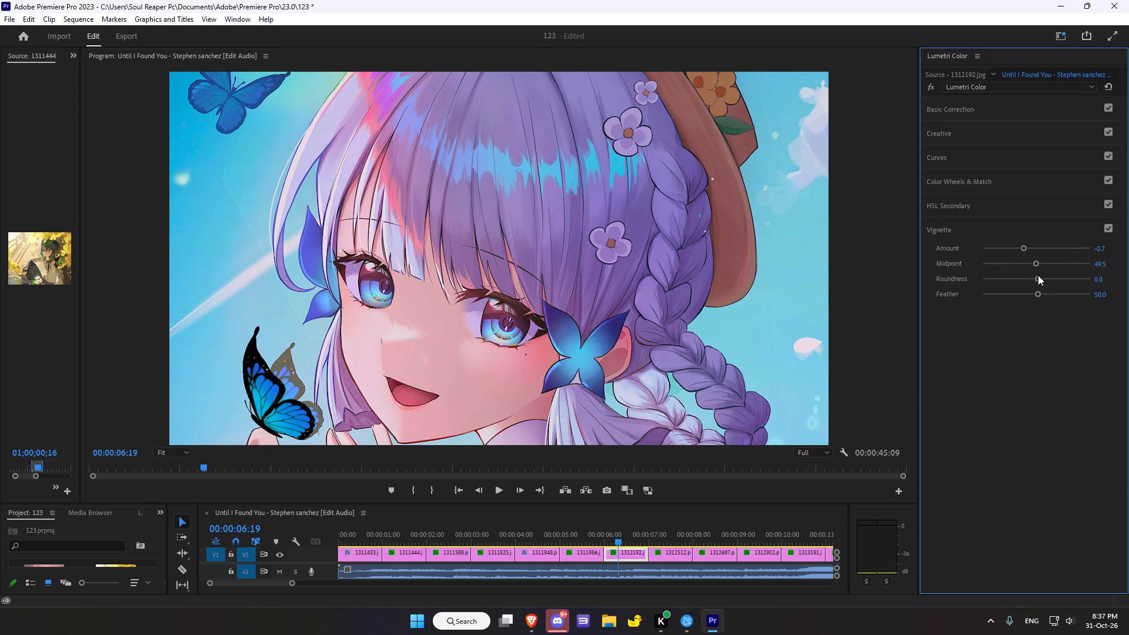
{"action": "left_click_drag", "start_coordinate": [1034, 280], "coordinate": [1006, 273]}
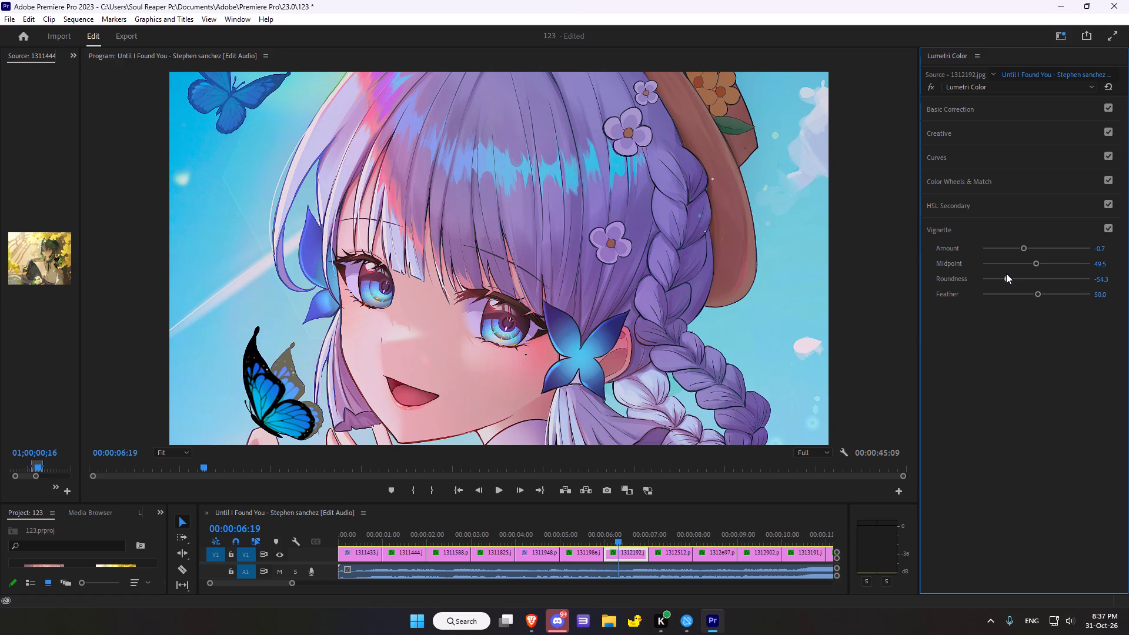
{"action": "left_click_drag", "start_coordinate": [1006, 273], "coordinate": [1033, 272]}
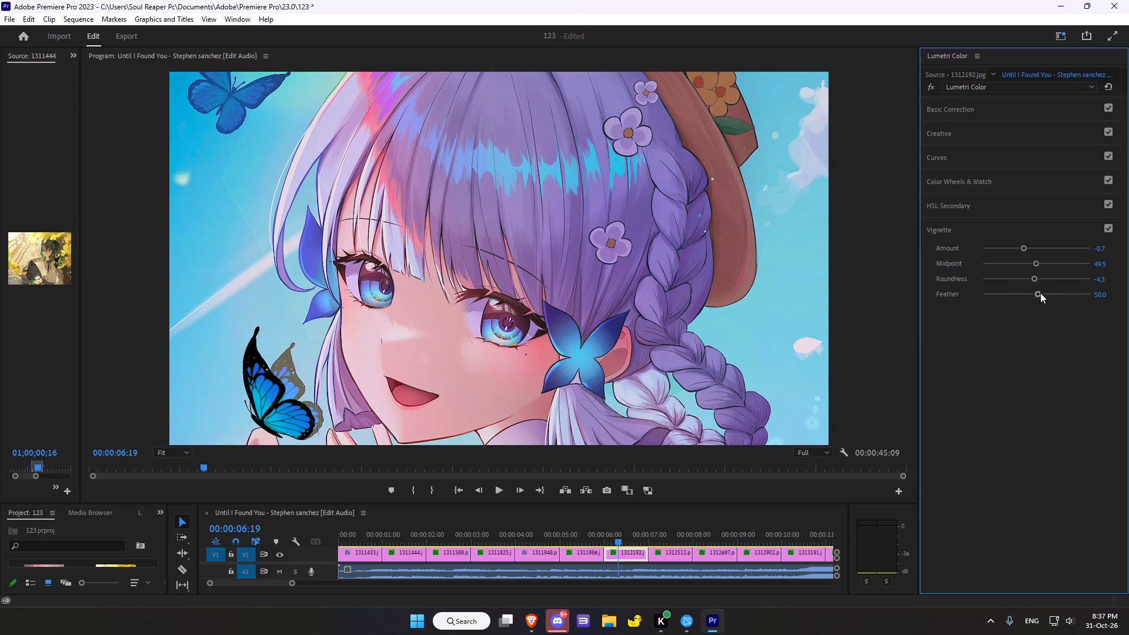
{"action": "left_click_drag", "start_coordinate": [1038, 293], "coordinate": [1036, 282]}
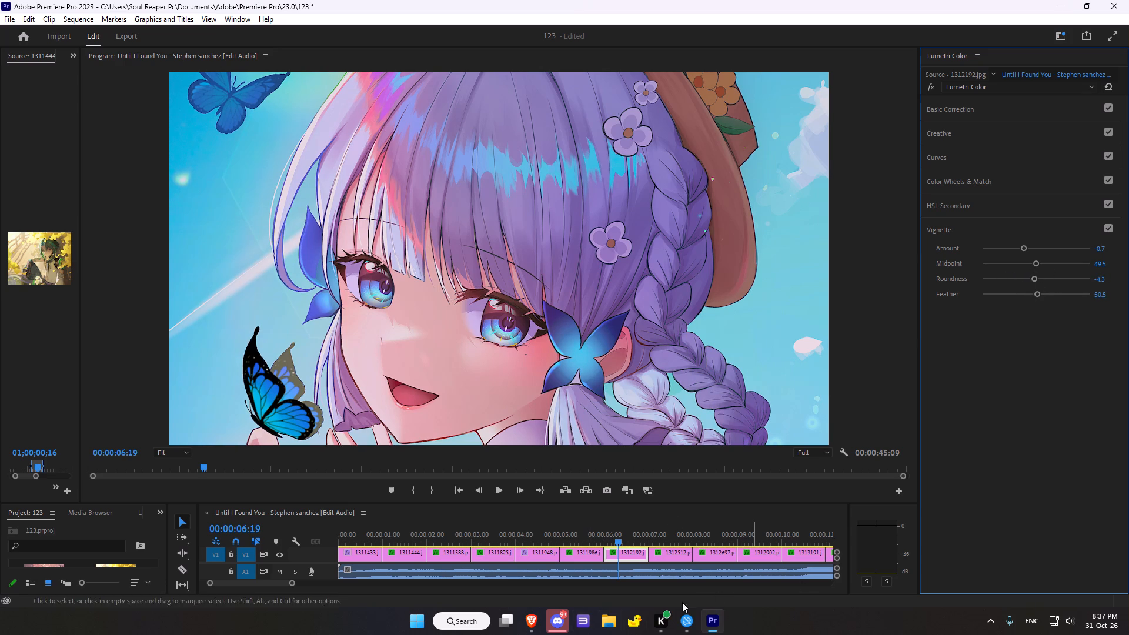
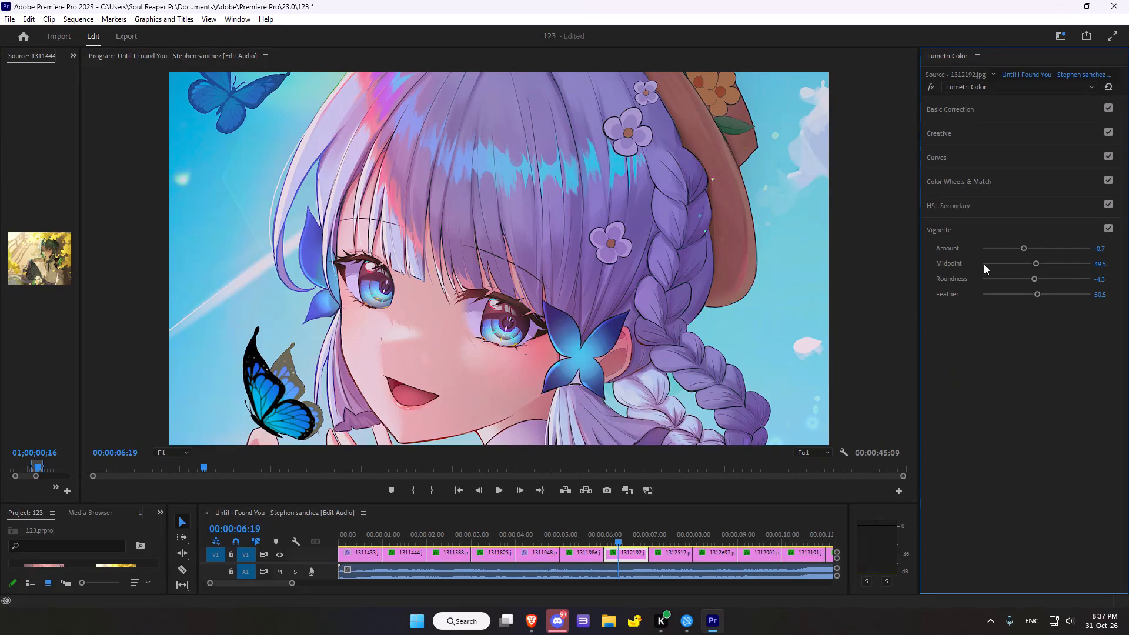
Move the playhead to the eighth clip, 1312512.png, at about 00:00:07:35 and reset its Lumetri Color grade.
{"action": "scroll", "coordinate": [1053, 254], "scroll_direction": "down", "scroll_amount": 2}
{"action": "scroll", "coordinate": [971, 278], "scroll_direction": "up", "scroll_amount": 1}
{"action": "scroll", "coordinate": [573, 464], "scroll_direction": "down", "scroll_amount": 6}
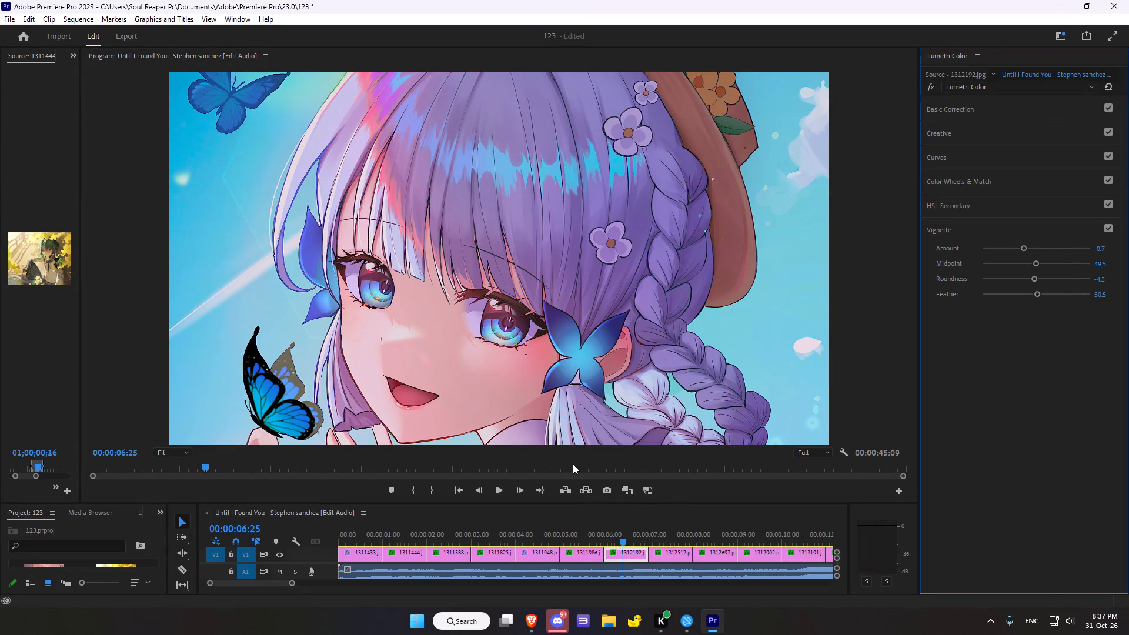
{"action": "scroll", "coordinate": [573, 464], "scroll_direction": "down", "scroll_amount": 18}
{"action": "scroll", "coordinate": [573, 463], "scroll_direction": "down", "scroll_amount": 3}
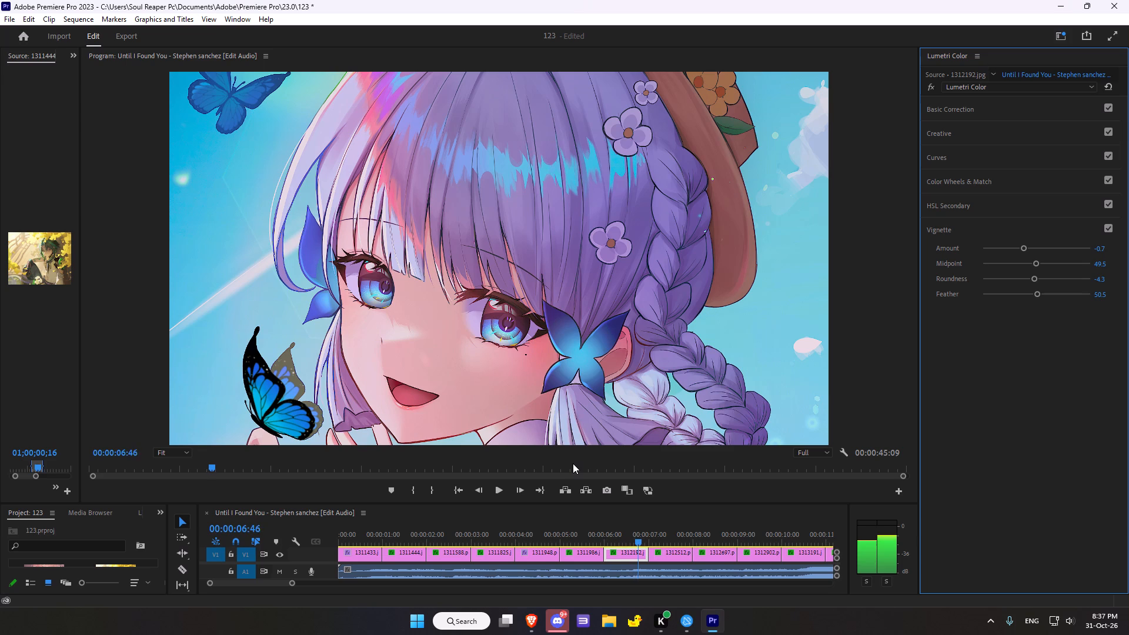
{"action": "scroll", "coordinate": [573, 463], "scroll_direction": "down", "scroll_amount": 17}
{"action": "scroll", "coordinate": [573, 463], "scroll_direction": "down", "scroll_amount": 13}
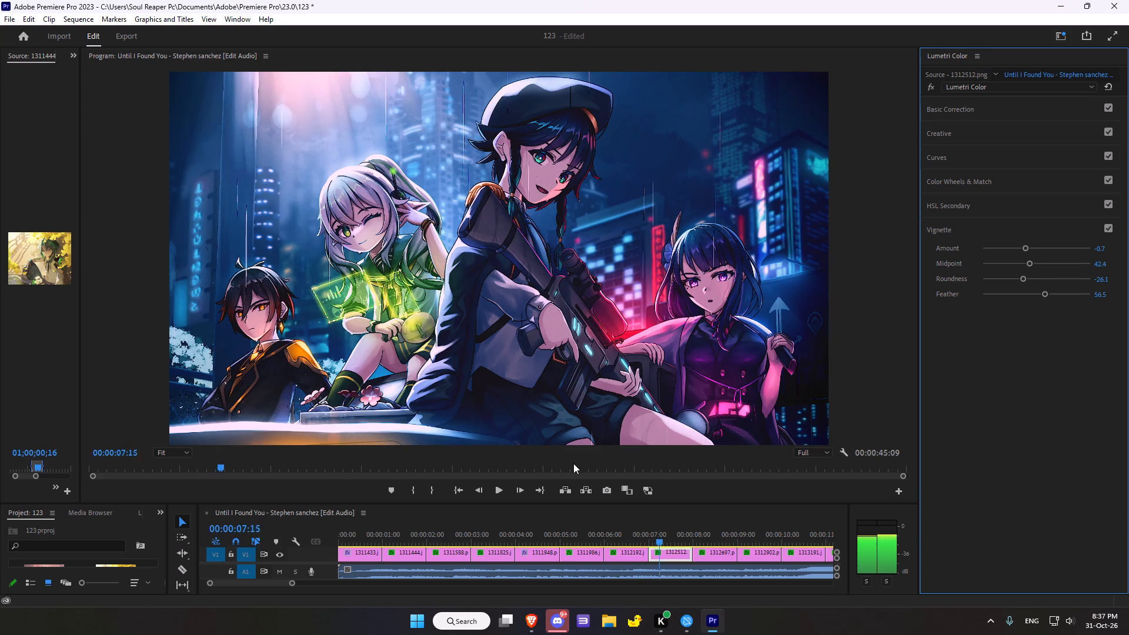
{"action": "scroll", "coordinate": [573, 463], "scroll_direction": "down", "scroll_amount": 9}
{"action": "scroll", "coordinate": [573, 463], "scroll_direction": "up", "scroll_amount": 3}
{"action": "scroll", "coordinate": [573, 463], "scroll_direction": "down", "scroll_amount": 9}
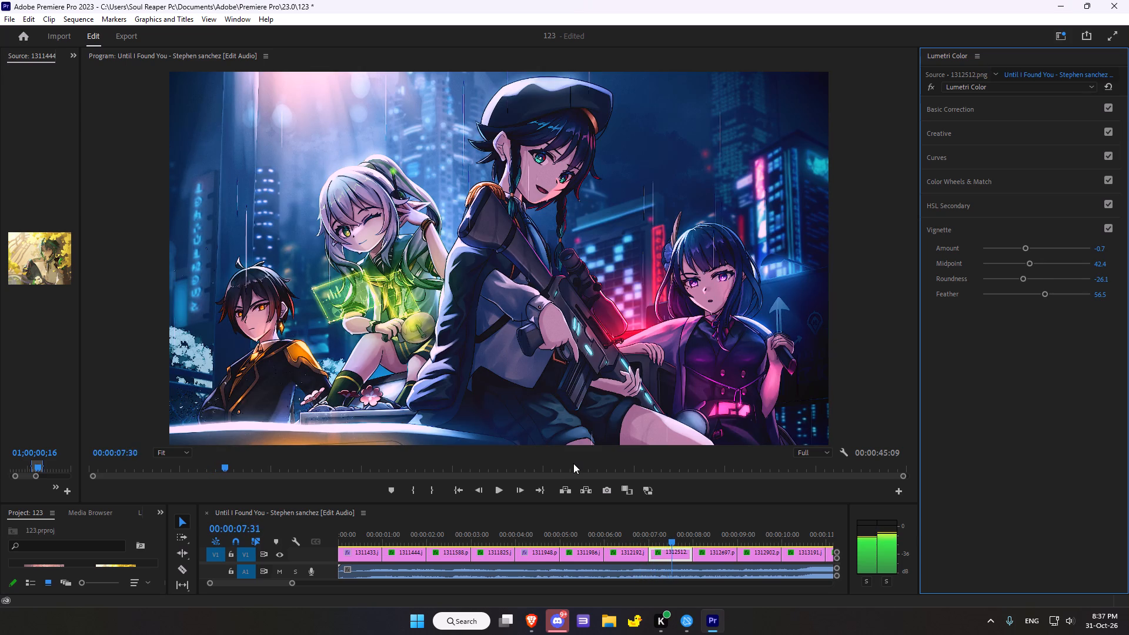
{"action": "scroll", "coordinate": [573, 463], "scroll_direction": "down", "scroll_amount": 5}
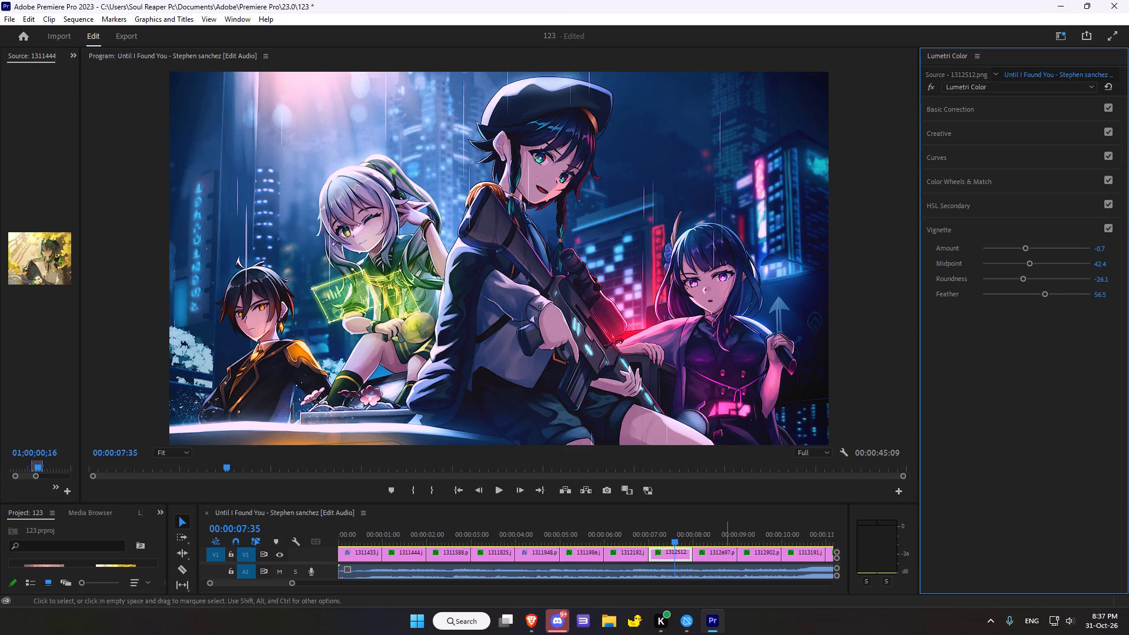
{"action": "left_click", "coordinate": [1033, 91]}
{"action": "left_click", "coordinate": [1033, 82]}
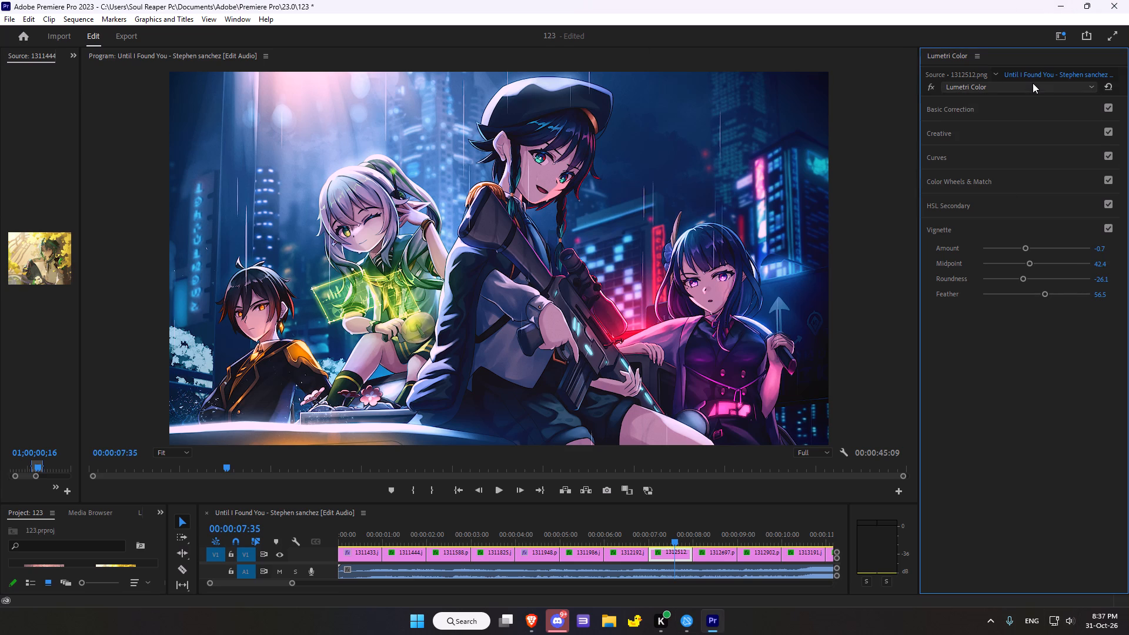
{"action": "left_click", "coordinate": [927, 88]}
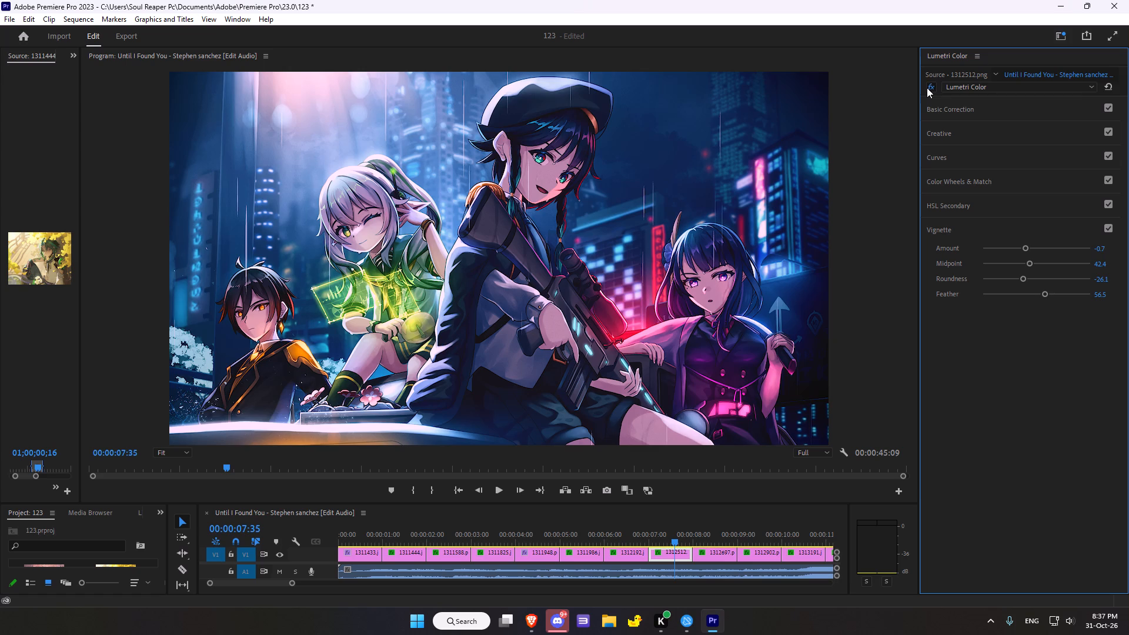
{"action": "left_click", "coordinate": [927, 88]}
{"action": "left_click", "coordinate": [1111, 89]}
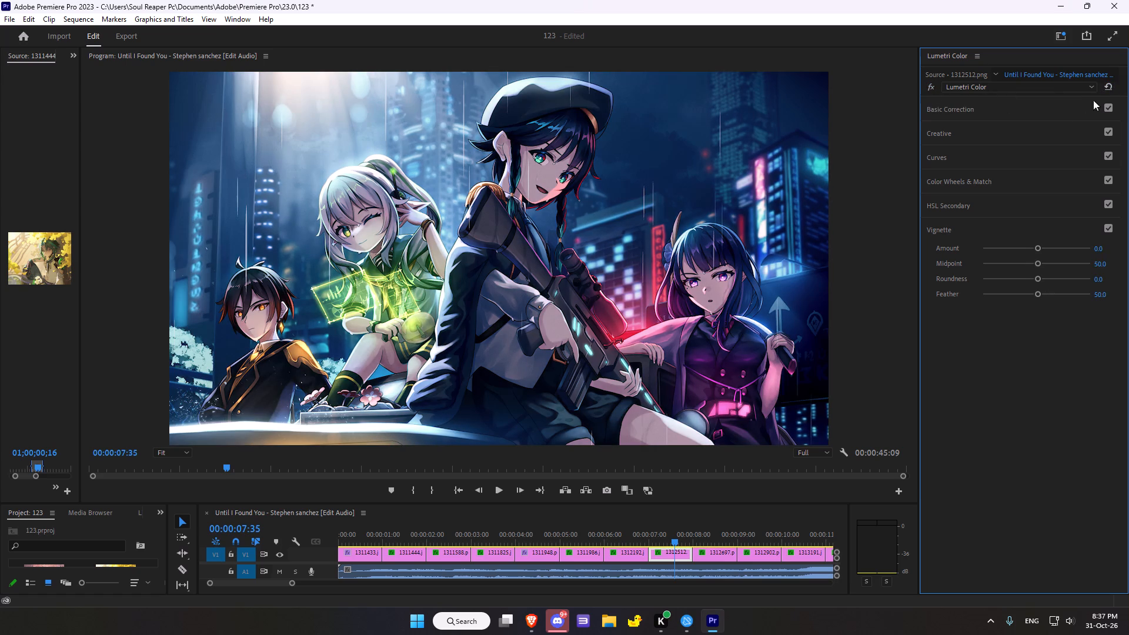
In the eighth clip's Basic Correction, set Temperature to about 14.1 and Saturation to about 131.5.
{"action": "left_click", "coordinate": [917, 106]}
{"action": "left_click", "coordinate": [934, 106]}
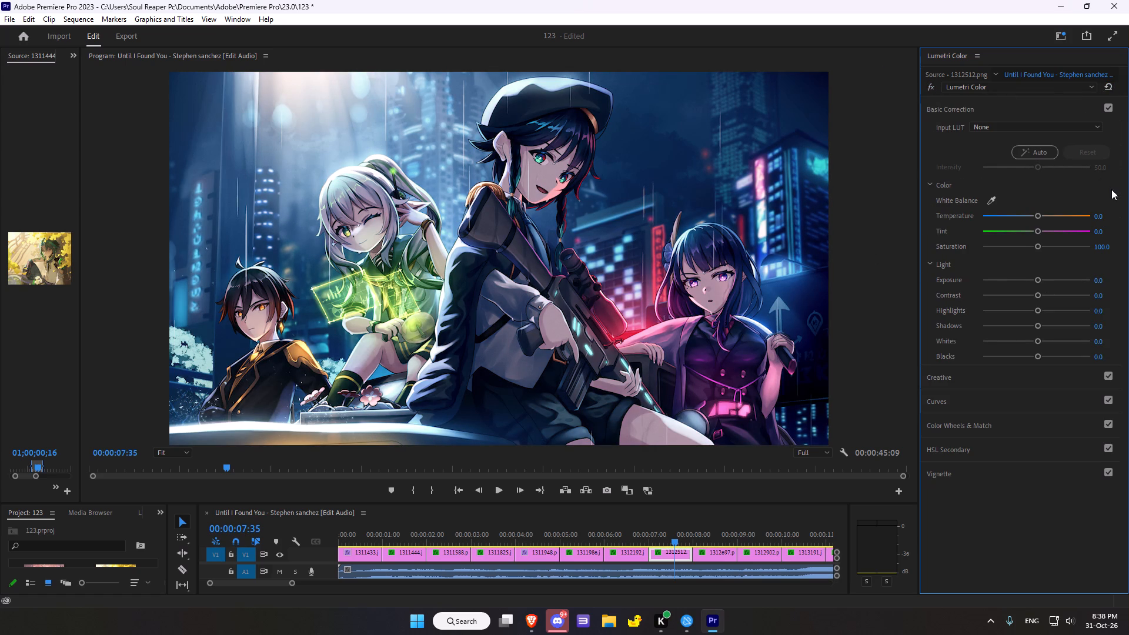
{"action": "left_click_drag", "start_coordinate": [1036, 216], "coordinate": [1035, 219]}
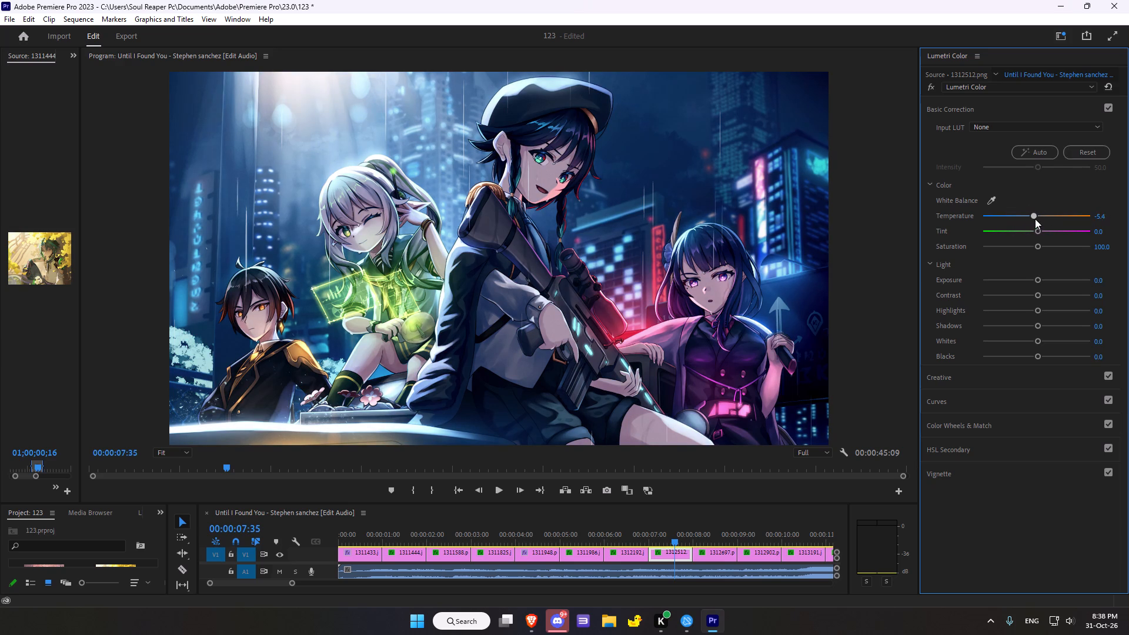
{"action": "left_click_drag", "start_coordinate": [1035, 219], "coordinate": [1034, 222]}
{"action": "left_click_drag", "start_coordinate": [1034, 222], "coordinate": [1039, 220]}
{"action": "left_click_drag", "start_coordinate": [1039, 220], "coordinate": [1053, 217]}
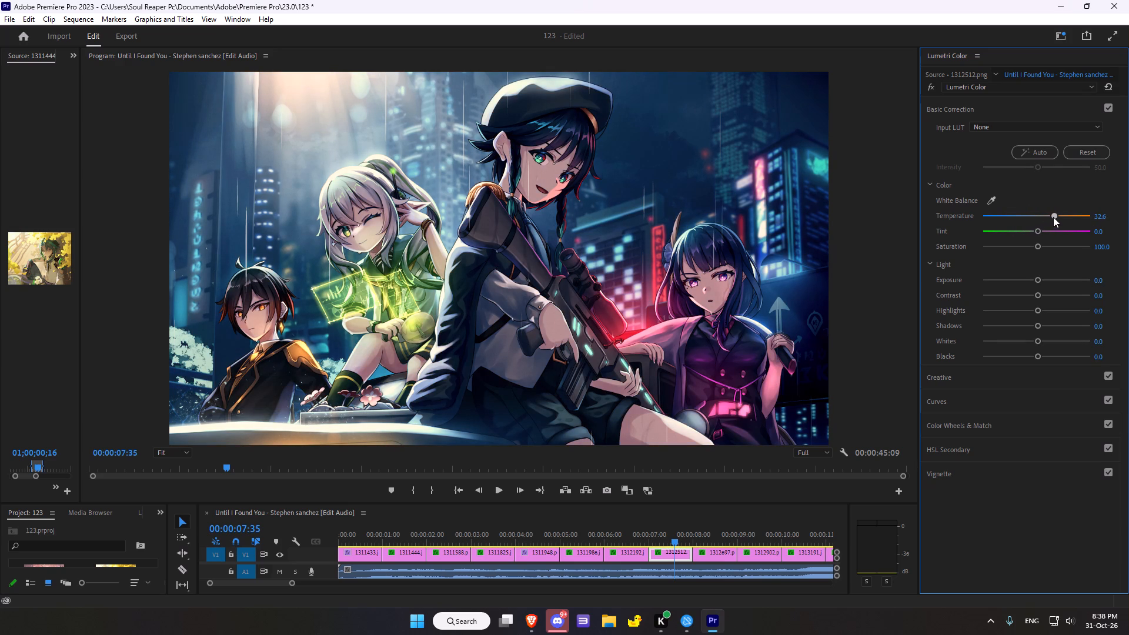
{"action": "left_click_drag", "start_coordinate": [1053, 217], "coordinate": [1043, 223]}
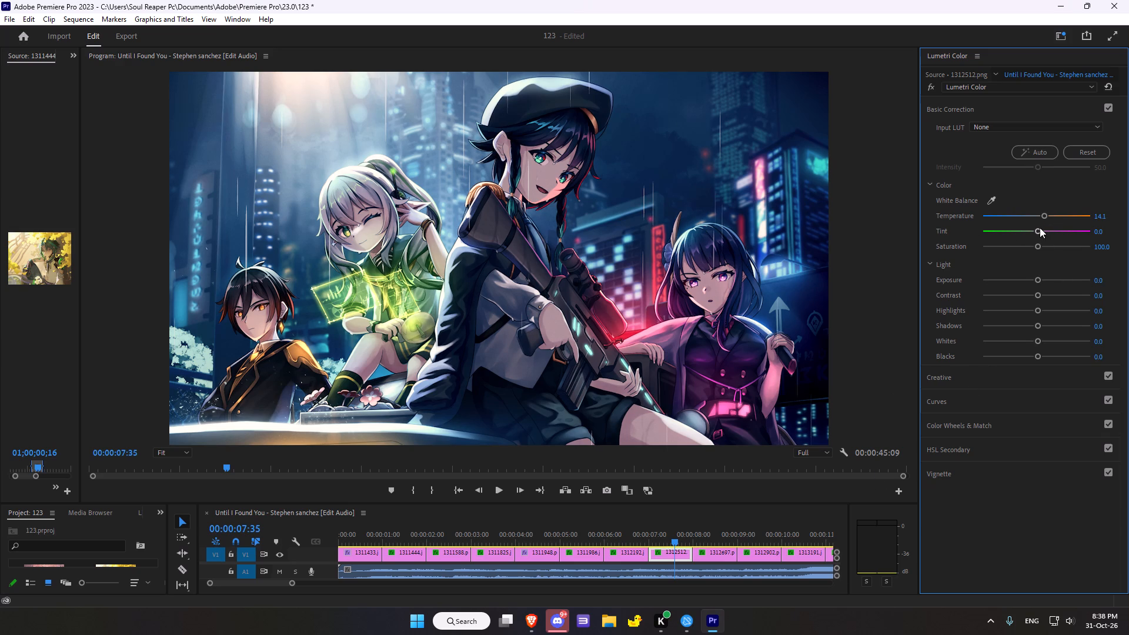
{"action": "left_click_drag", "start_coordinate": [1041, 245], "coordinate": [1050, 249]}
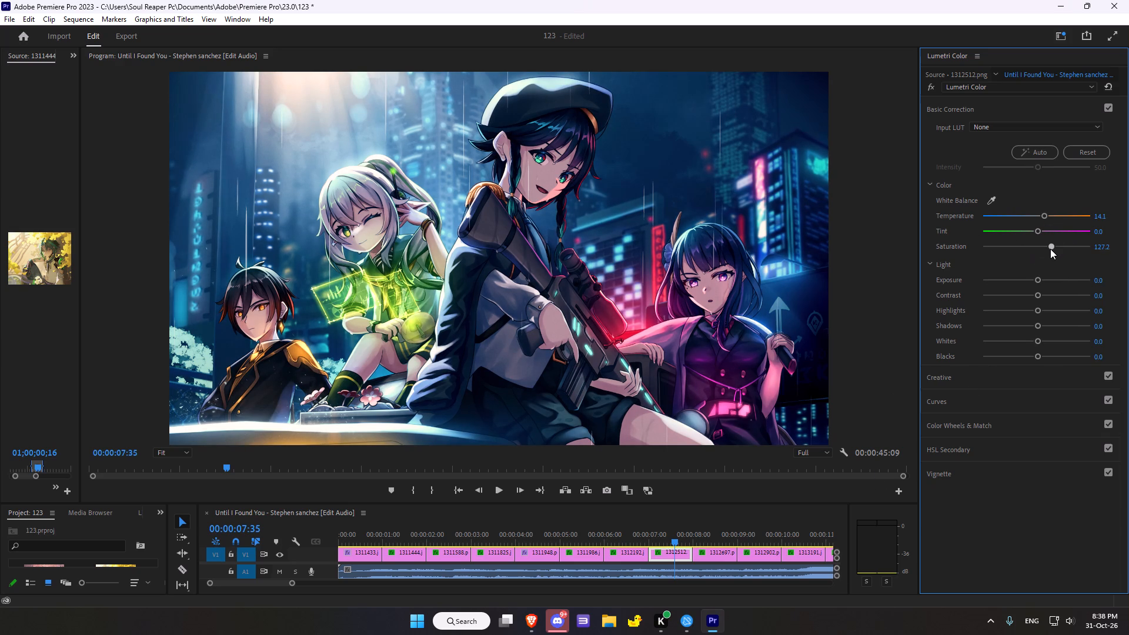
{"action": "left_click_drag", "start_coordinate": [1050, 249], "coordinate": [1053, 248]}
Adjust the eighth clip's light: Exposure 0.9, Contrast 6.5, Highlights -6.5, Shadows -10.9, Whites about 9.8, and Blacks slightly lower.
{"action": "left_click_drag", "start_coordinate": [1041, 283], "coordinate": [1015, 281]}
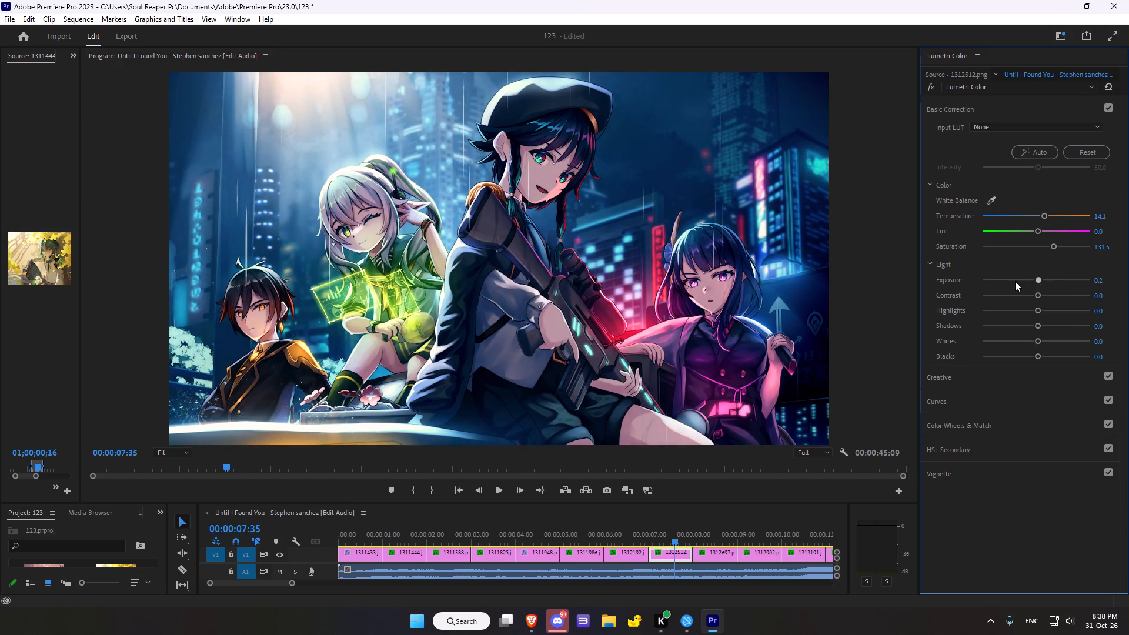
{"action": "left_click_drag", "start_coordinate": [1015, 281], "coordinate": [1045, 272]}
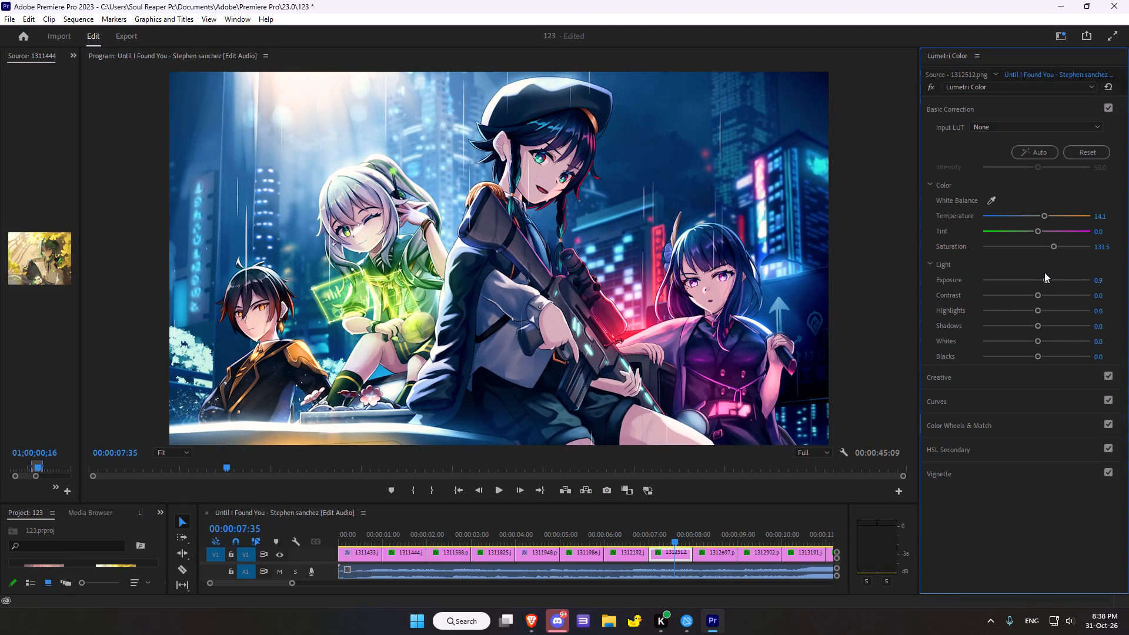
{"action": "left_click", "coordinate": [1037, 292]}
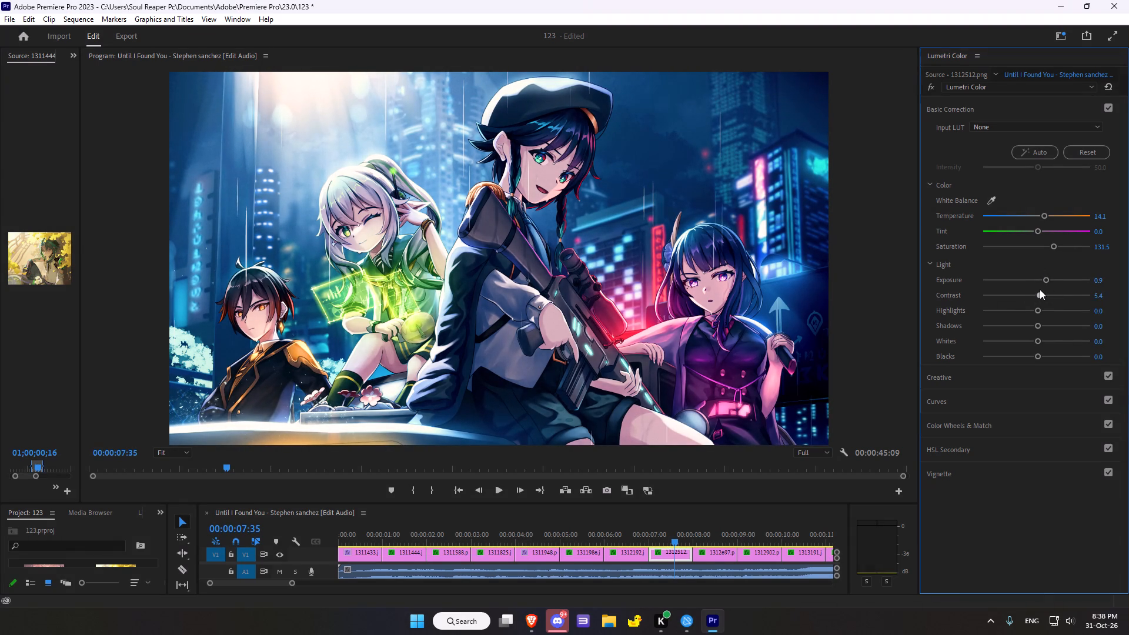
{"action": "left_click_drag", "start_coordinate": [1037, 311], "coordinate": [1047, 305]}
{"action": "left_click_drag", "start_coordinate": [1047, 305], "coordinate": [1032, 308]}
{"action": "left_click_drag", "start_coordinate": [1038, 327], "coordinate": [1052, 322]}
{"action": "left_click_drag", "start_coordinate": [1052, 322], "coordinate": [1030, 329]}
{"action": "left_click", "coordinate": [1040, 338]}
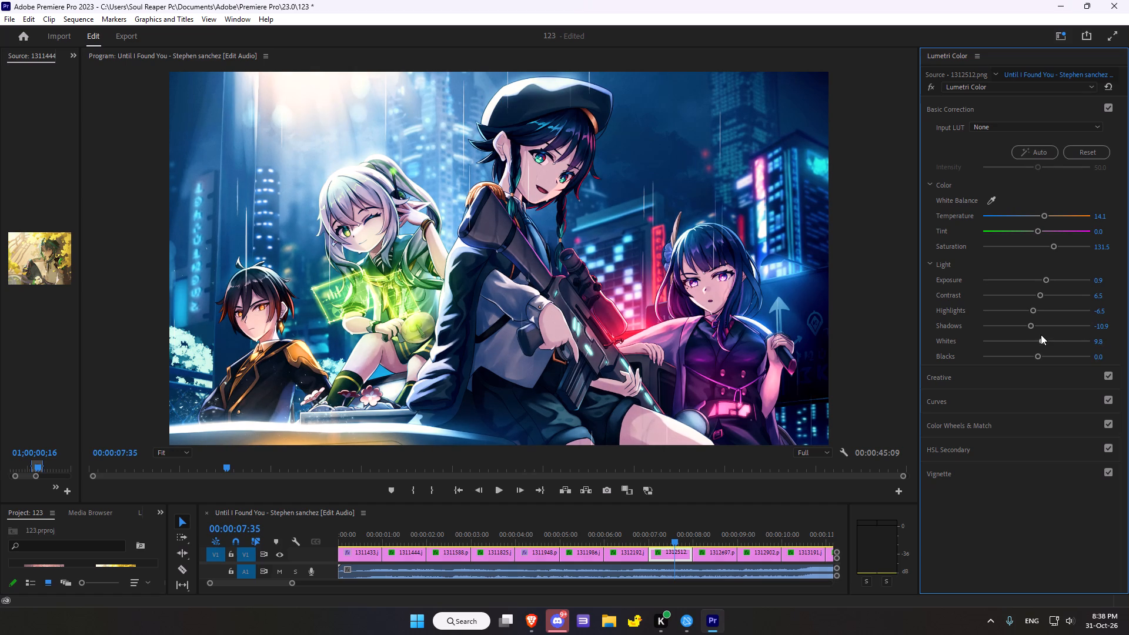
{"action": "left_click_drag", "start_coordinate": [1040, 356], "coordinate": [1033, 352]}
In the eighth clip's Creative adjustments, set Sharpen to about 71.7 and Saturation to about 130.4.
{"action": "left_click", "coordinate": [941, 377]}
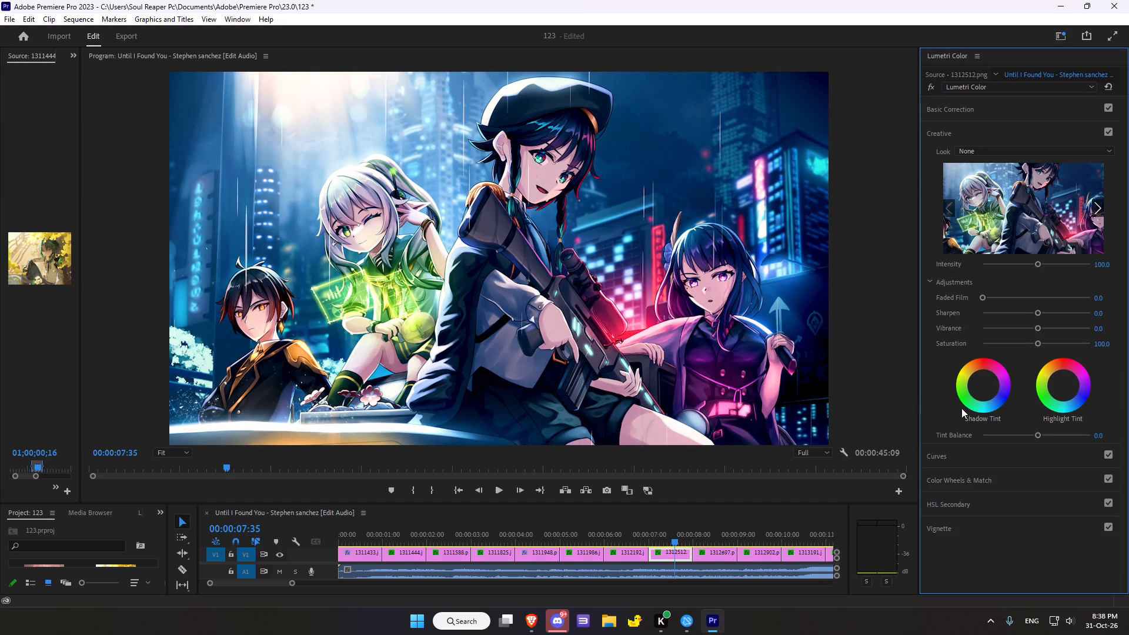
{"action": "left_click_drag", "start_coordinate": [1041, 315], "coordinate": [1046, 313]}
{"action": "left_click_drag", "start_coordinate": [1046, 313], "coordinate": [1074, 306]}
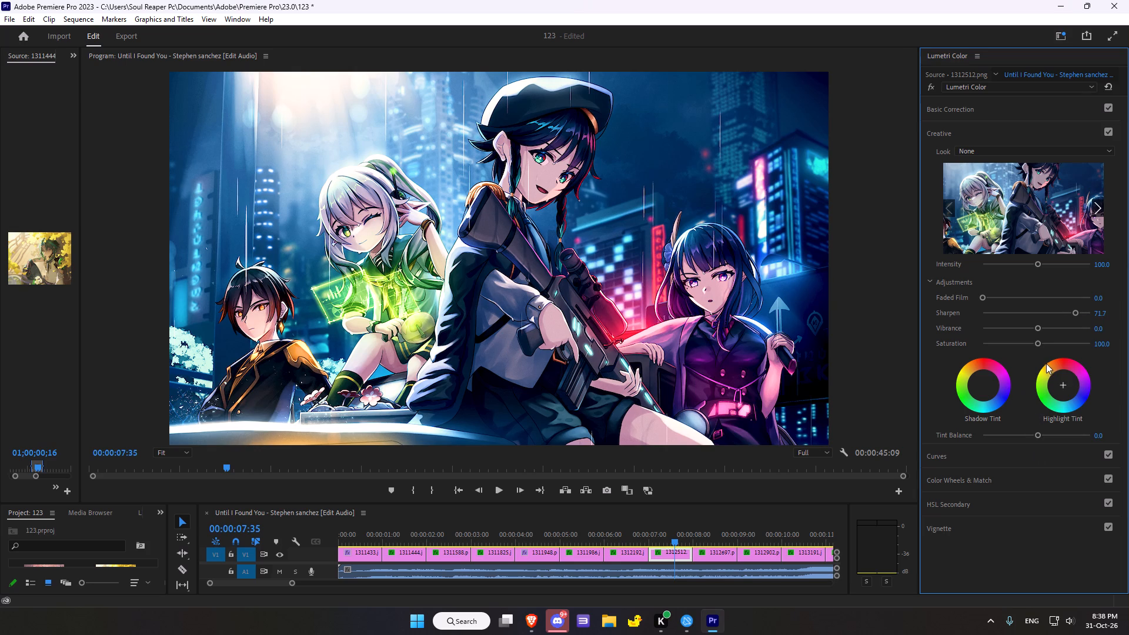
{"action": "left_click_drag", "start_coordinate": [1037, 346], "coordinate": [1038, 345]}
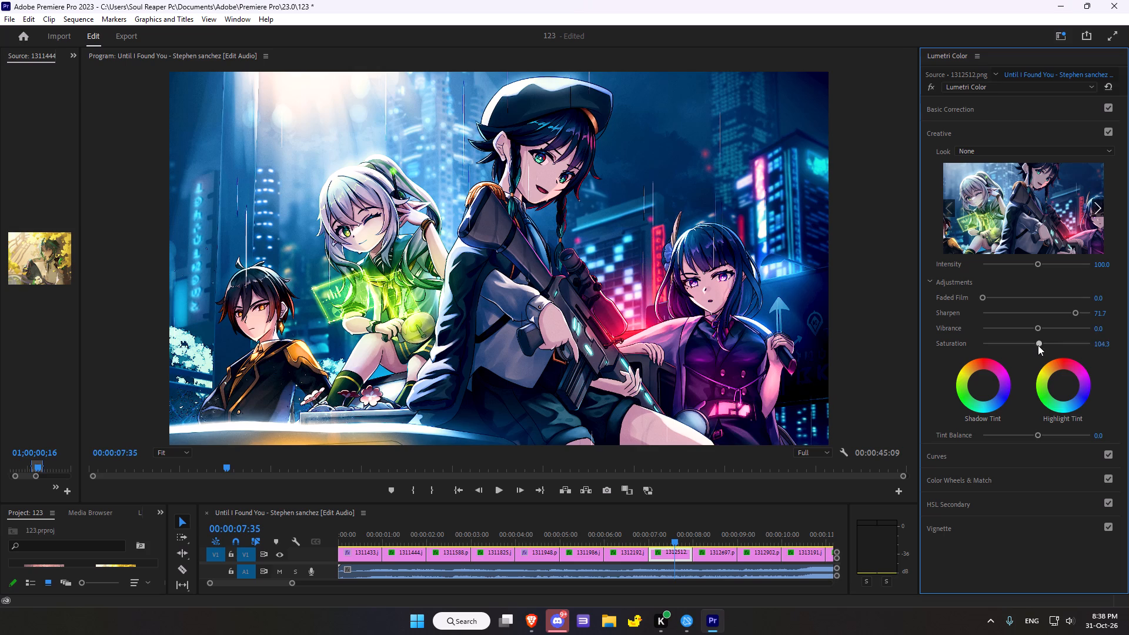
{"action": "left_click_drag", "start_coordinate": [1038, 345], "coordinate": [1052, 342]}
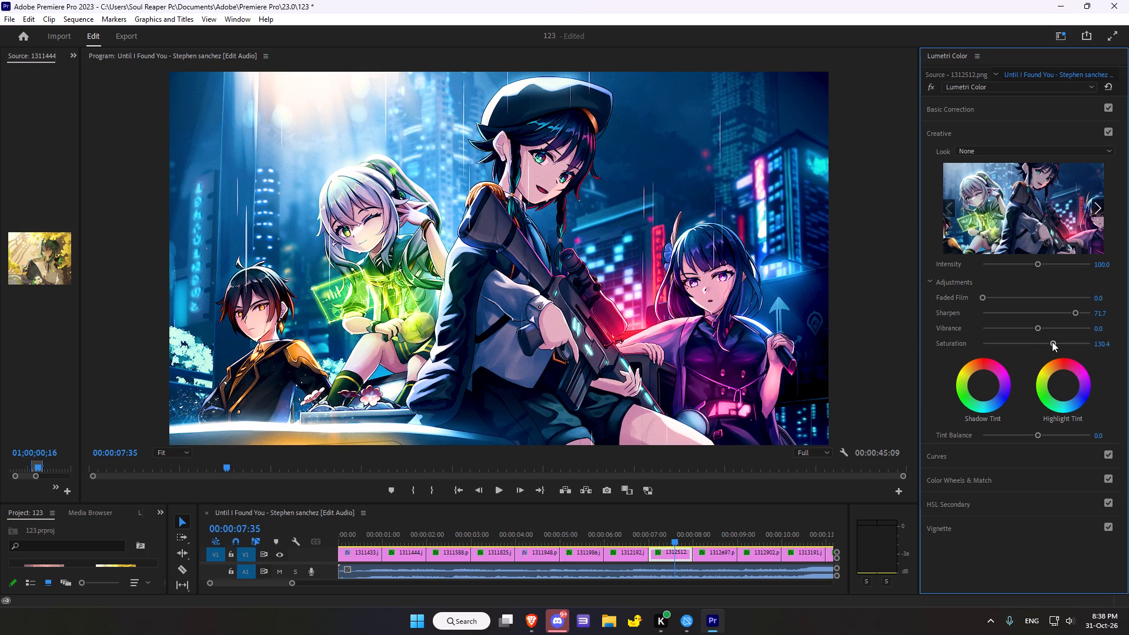
Shift the eighth clip's Shadow Tint slightly toward green and fine-tune its Highlight Tint, keeping it near neutral.
{"action": "left_click_drag", "start_coordinate": [986, 387], "coordinate": [986, 384]}
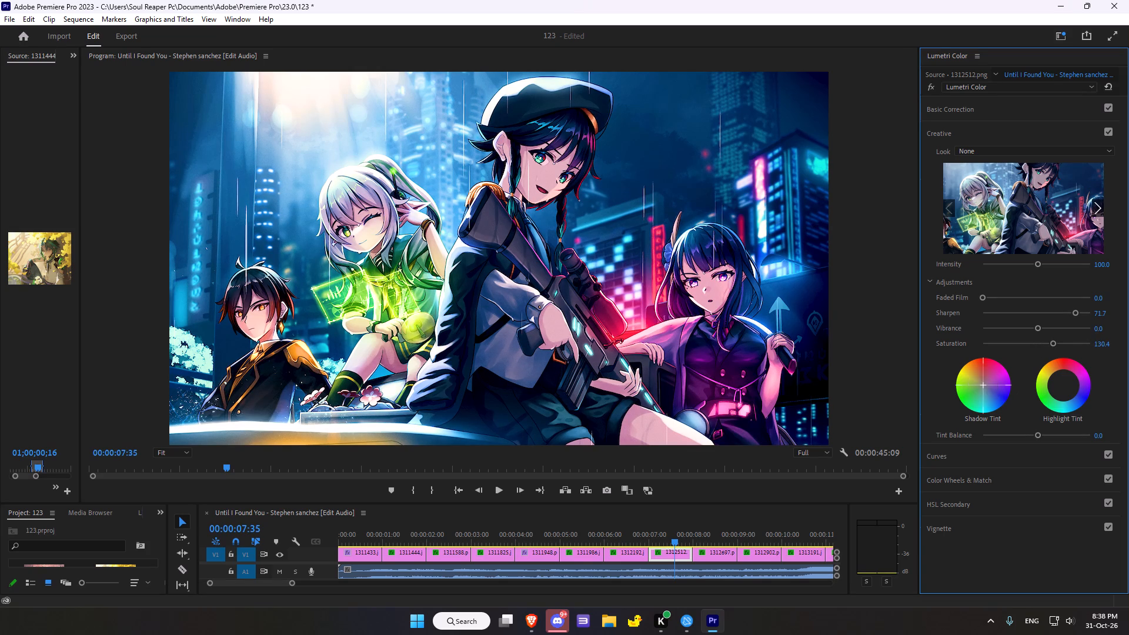
{"action": "left_click_drag", "start_coordinate": [986, 384], "coordinate": [906, 378]}
{"action": "left_click_drag", "start_coordinate": [1065, 386], "coordinate": [1065, 385]}
{"action": "left_click_drag", "start_coordinate": [1065, 385], "coordinate": [1091, 389]}
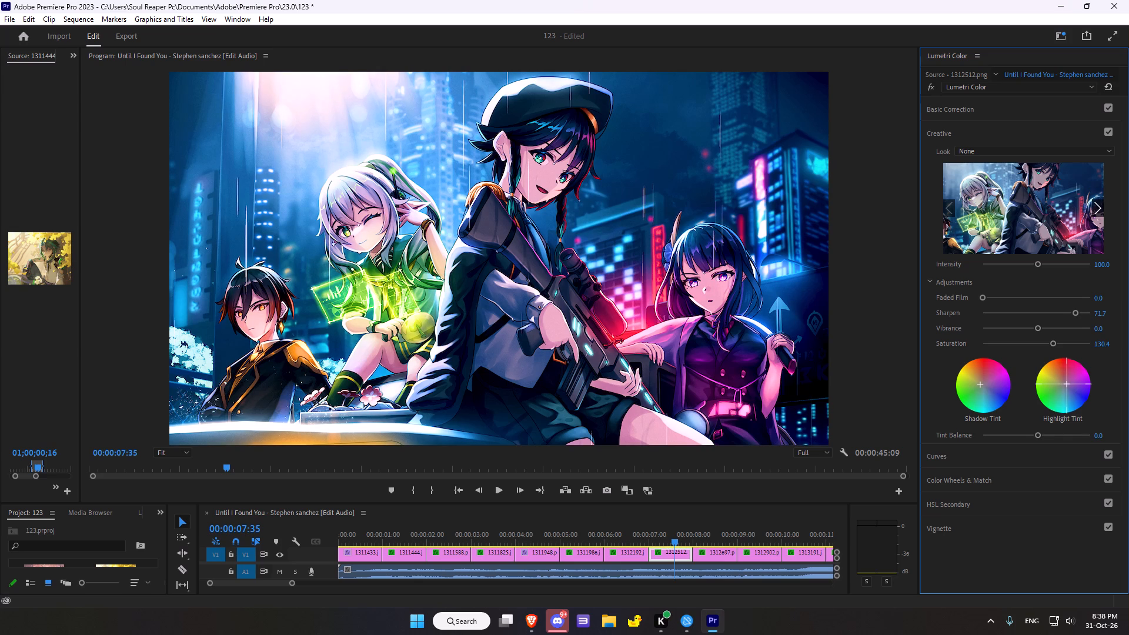
{"action": "left_click_drag", "start_coordinate": [1091, 389], "coordinate": [1024, 398]}
Add a midpoint to the eighth clip's master RGB curve and raise it slightly above the diagonal.
{"action": "left_click", "coordinate": [962, 452]}
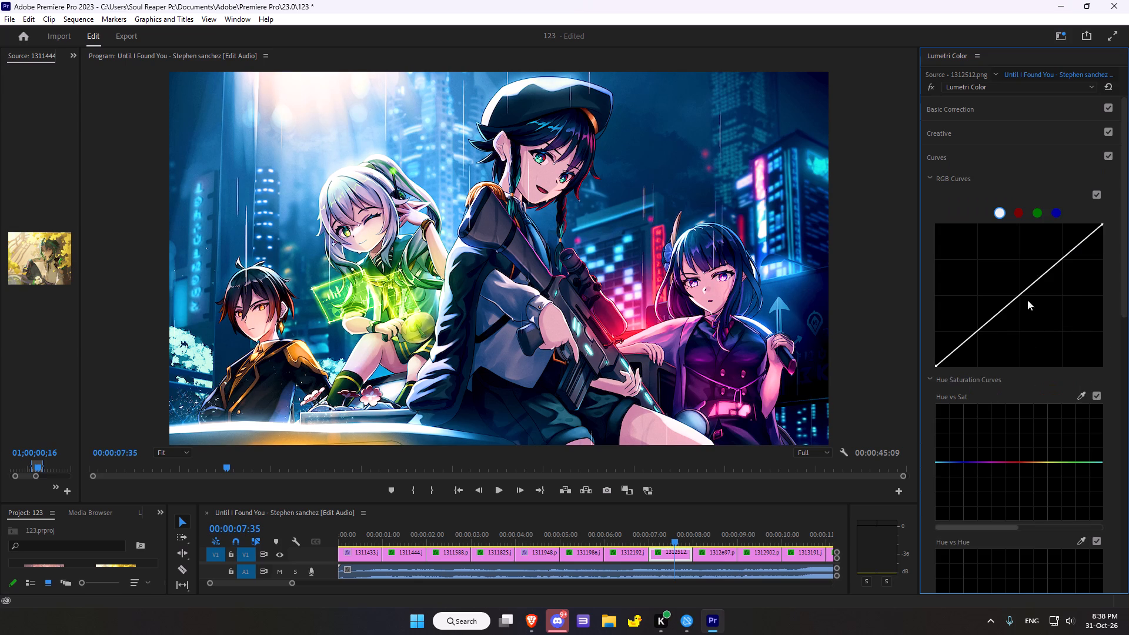
{"action": "left_click", "coordinate": [1018, 298]}
{"action": "left_click_drag", "start_coordinate": [1018, 298], "coordinate": [1016, 305]}
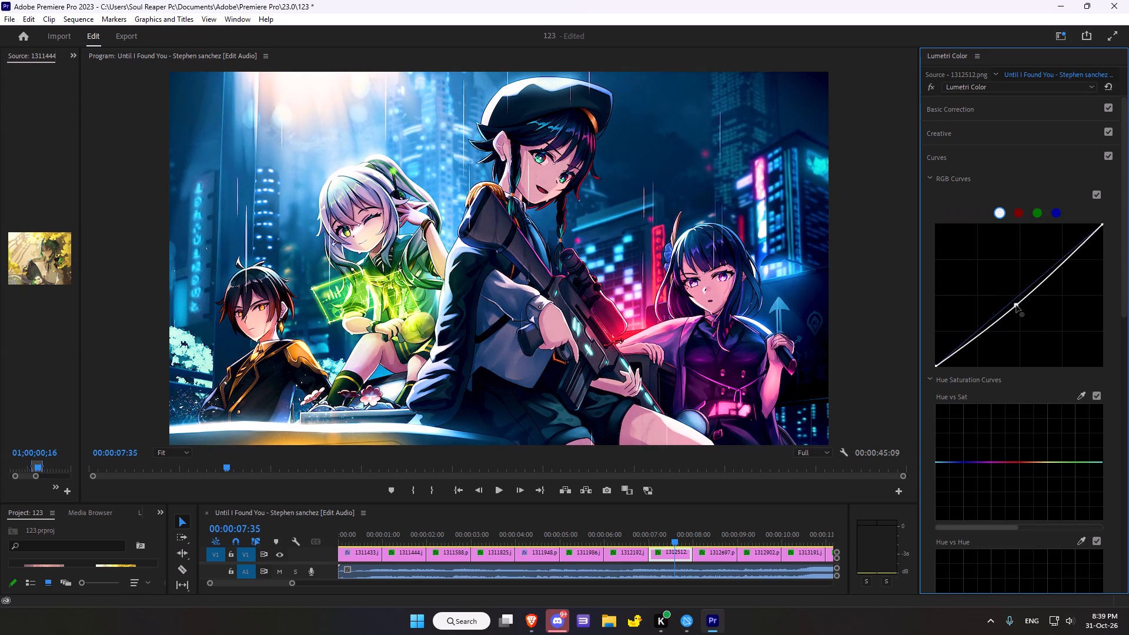
{"action": "left_click_drag", "start_coordinate": [1016, 305], "coordinate": [1016, 290]}
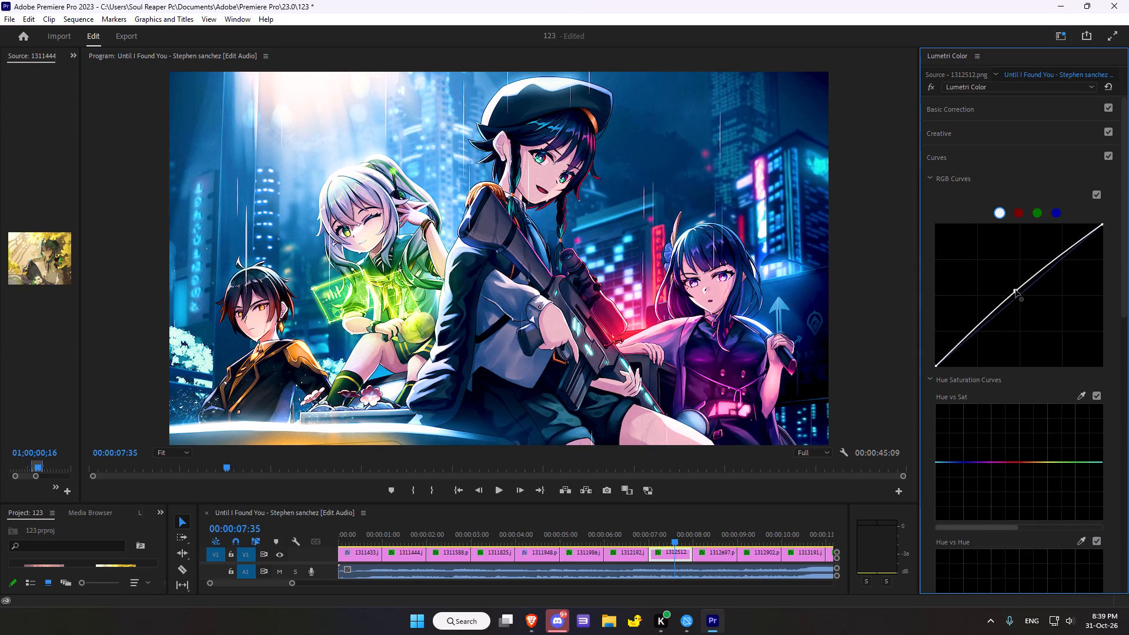
{"action": "left_click_drag", "start_coordinate": [1016, 290], "coordinate": [1014, 295]}
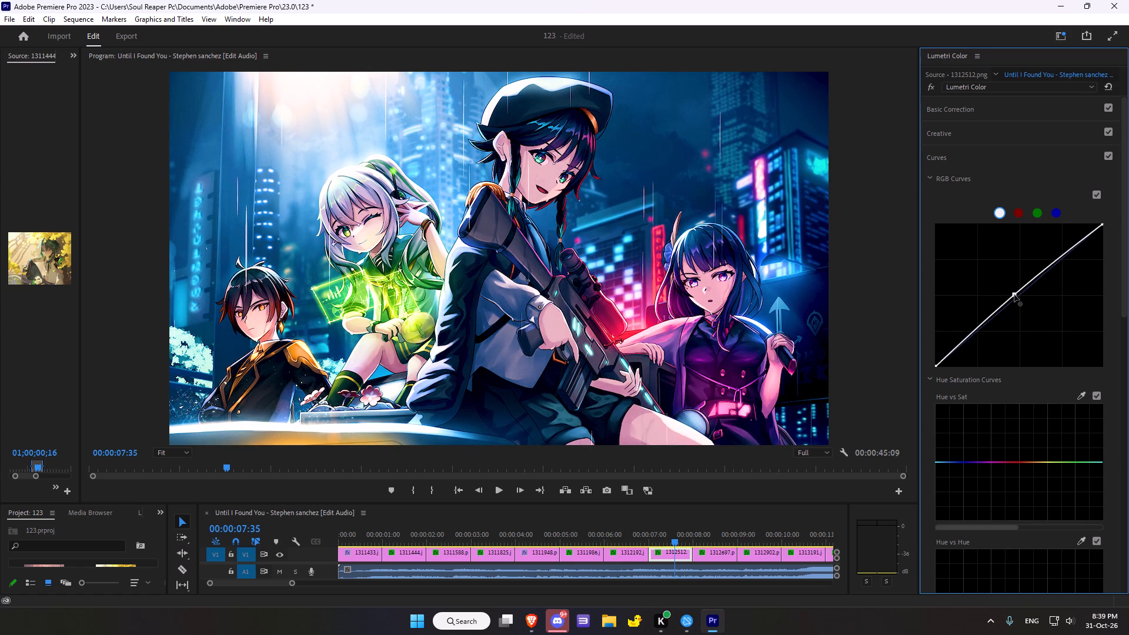
Nudge the midpoint of the eighth clip's master RGB curve slightly higher.
{"action": "left_click_drag", "start_coordinate": [1014, 295], "coordinate": [1014, 293]}
In Hue vs Sat, sample the magenta glow on the purple-haired girl's outfit and raise the sampled hue's middle point slightly above the line.
{"action": "scroll", "coordinate": [1013, 440], "scroll_direction": "down", "scroll_amount": 1}
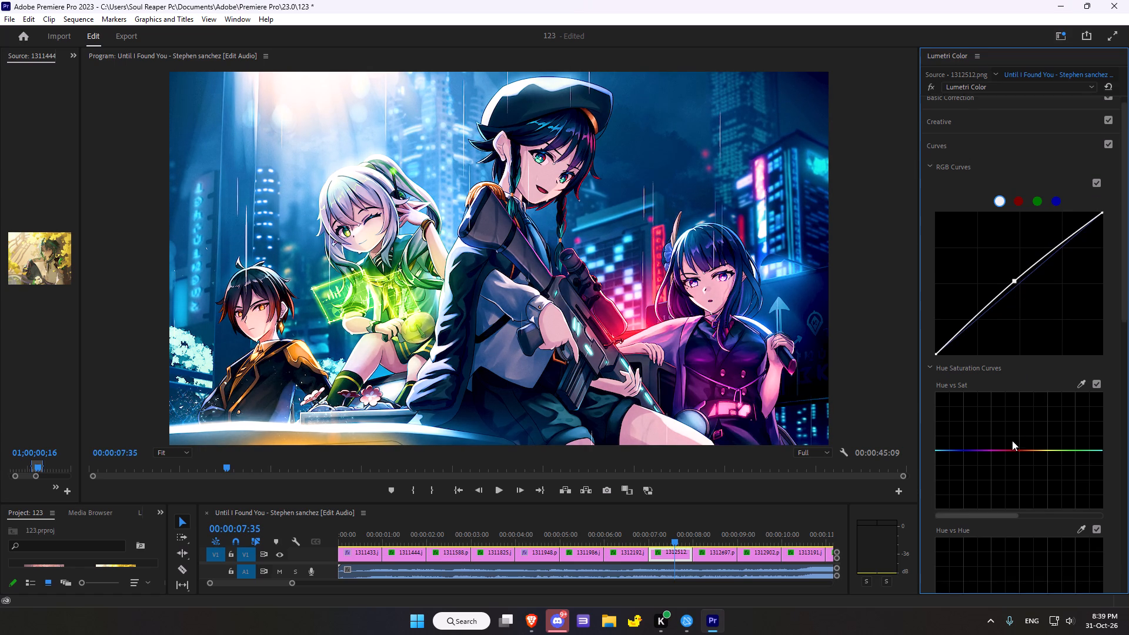
{"action": "scroll", "coordinate": [1012, 440], "scroll_direction": "down", "scroll_amount": 3}
{"action": "left_click", "coordinate": [1078, 352]}
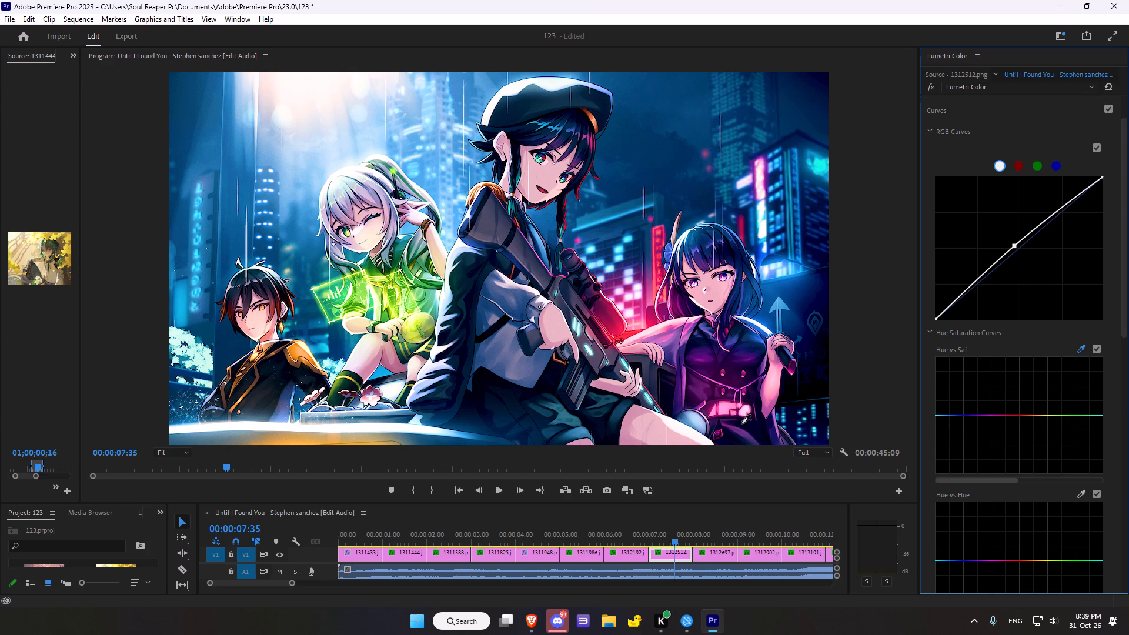
{"action": "left_click", "coordinate": [723, 407]}
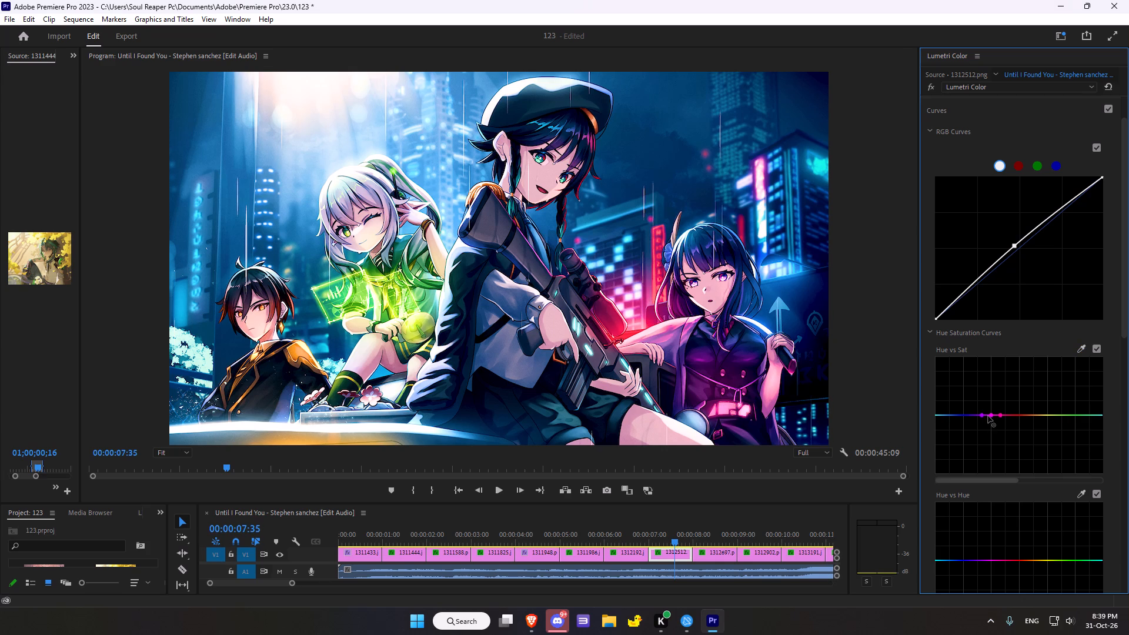
{"action": "left_click_drag", "start_coordinate": [993, 414], "coordinate": [994, 399]}
{"action": "left_click_drag", "start_coordinate": [994, 399], "coordinate": [992, 408]}
In Hue vs Hue, sample the red glow beside the rifle and set the sampled hue's middle point slightly above the line.
{"action": "scroll", "coordinate": [979, 419], "scroll_direction": "down", "scroll_amount": 1}
{"action": "scroll", "coordinate": [983, 467], "scroll_direction": "down", "scroll_amount": 1}
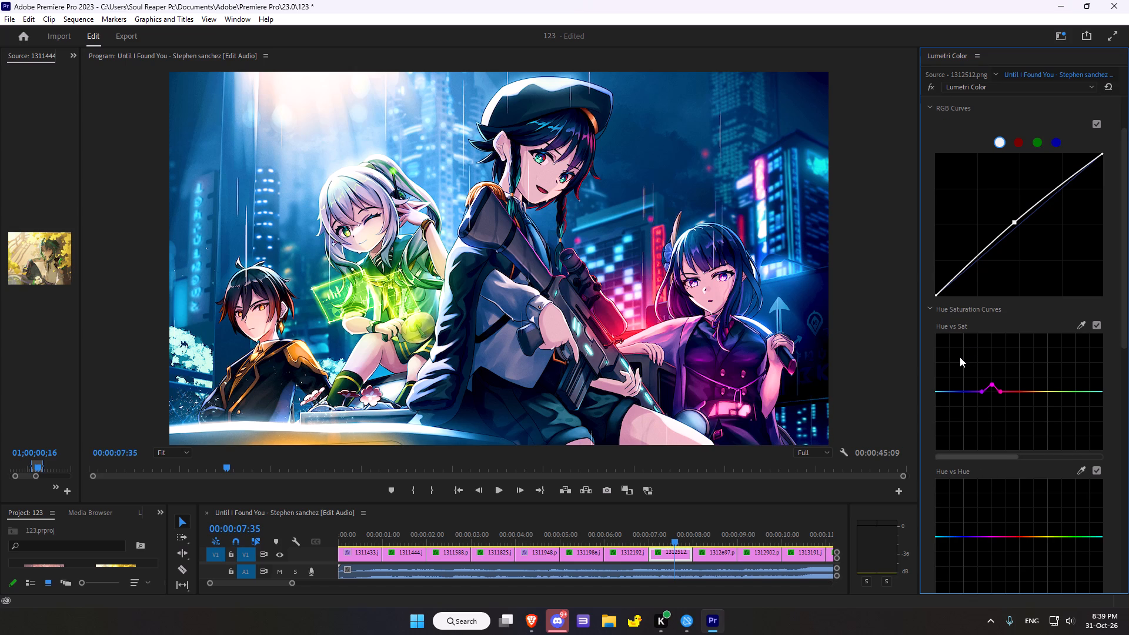
{"action": "scroll", "coordinate": [960, 356], "scroll_direction": "down", "scroll_amount": 1}
{"action": "scroll", "coordinate": [994, 392], "scroll_direction": "down", "scroll_amount": 2}
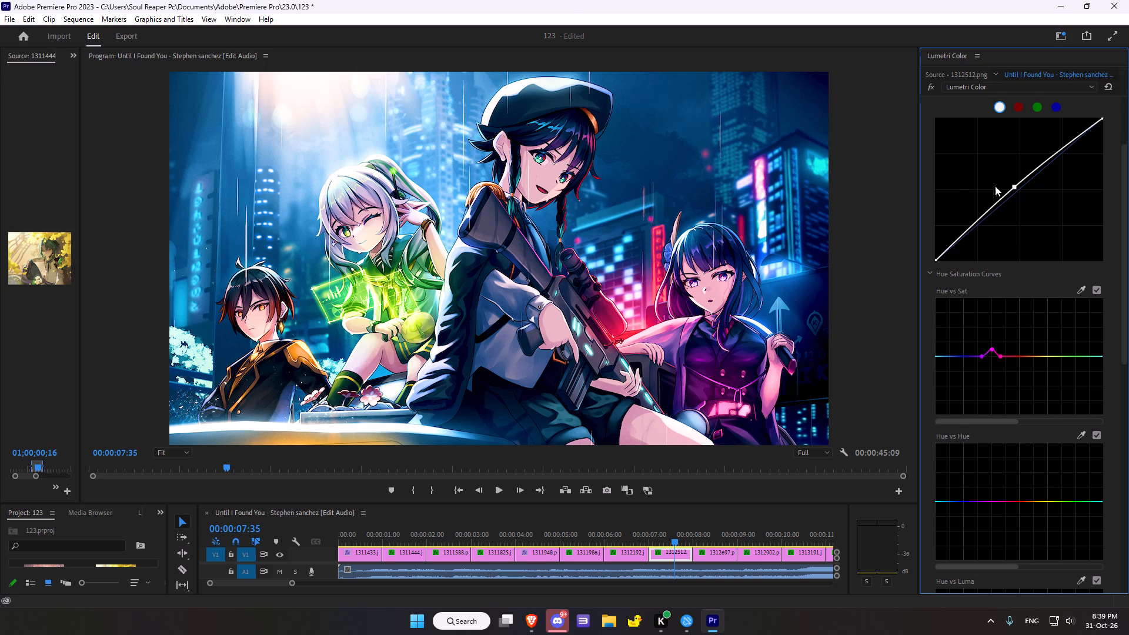
{"action": "scroll", "coordinate": [1038, 217], "scroll_direction": "down", "scroll_amount": 2}
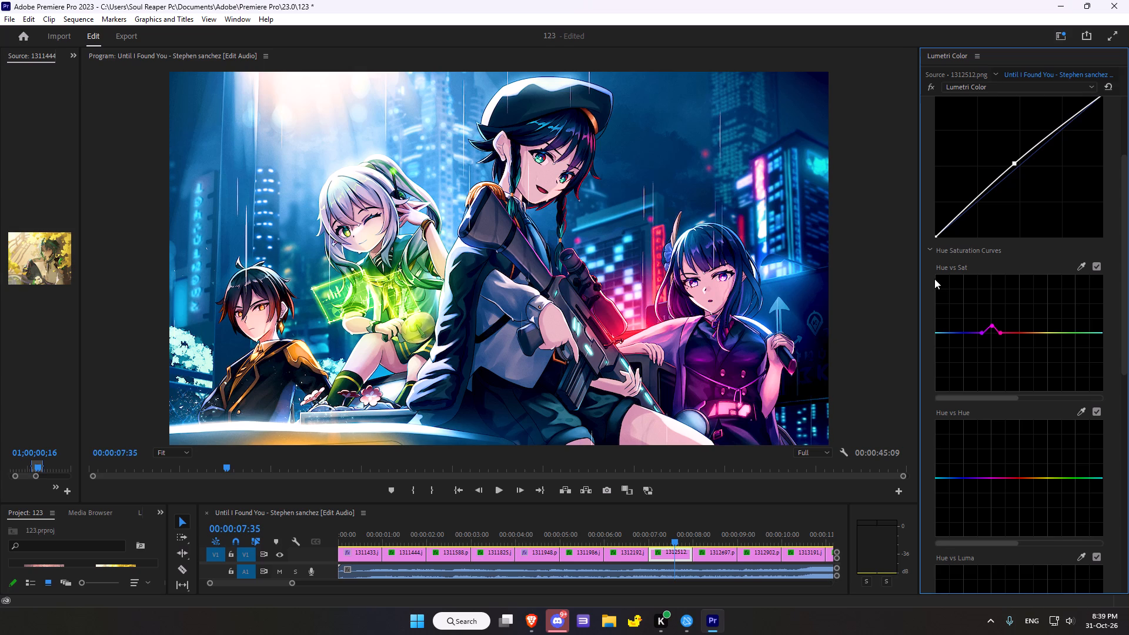
{"action": "scroll", "coordinate": [922, 279], "scroll_direction": "down", "scroll_amount": 1}
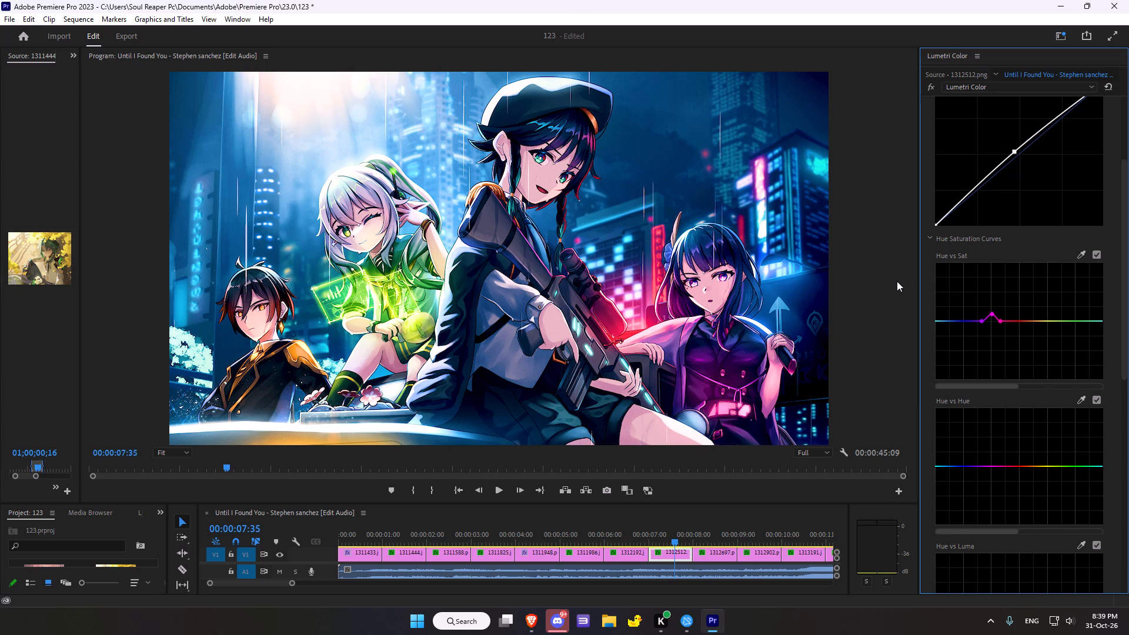
{"action": "scroll", "coordinate": [916, 304], "scroll_direction": "down", "scroll_amount": 1}
{"action": "scroll", "coordinate": [962, 327], "scroll_direction": "down", "scroll_amount": 3}
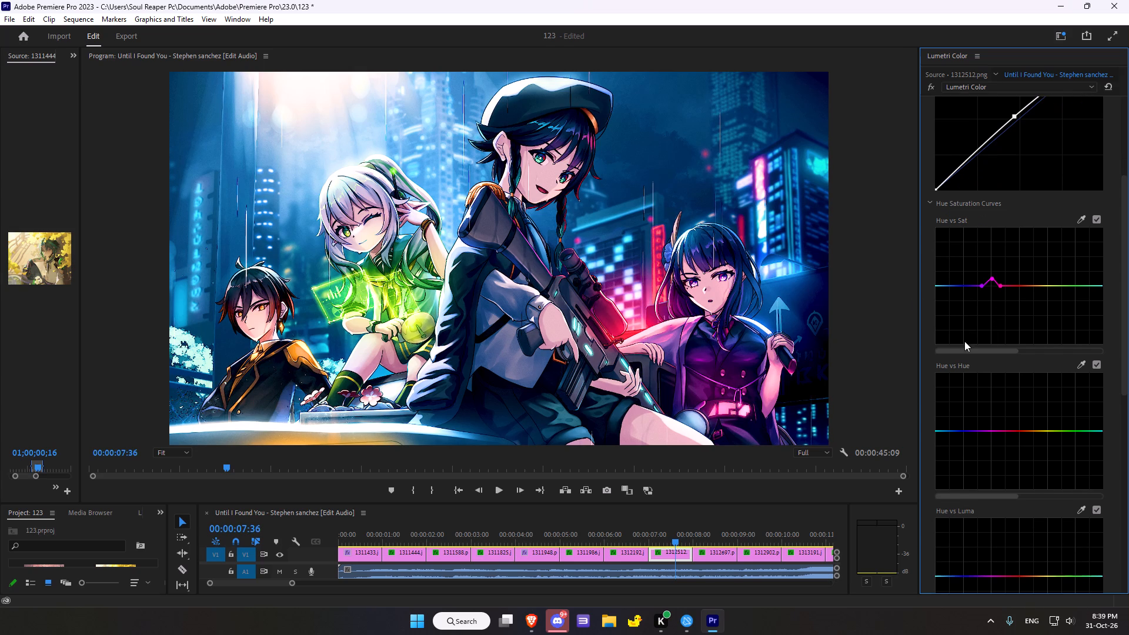
{"action": "scroll", "coordinate": [1024, 325], "scroll_direction": "down", "scroll_amount": 1}
{"action": "left_click", "coordinate": [1078, 355]}
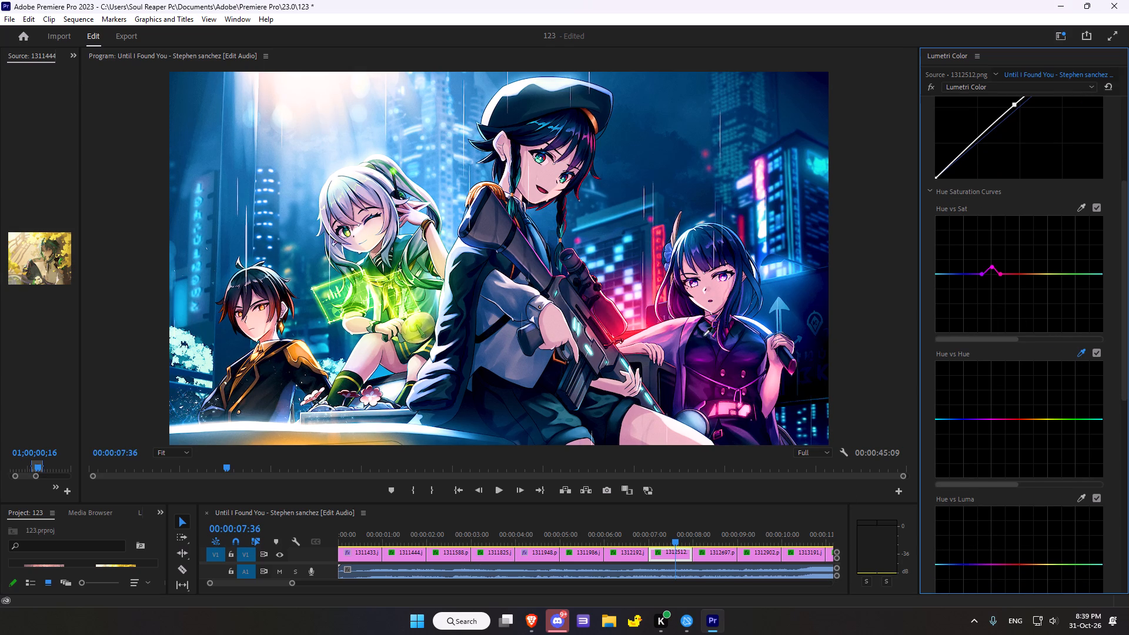
{"action": "left_click", "coordinate": [636, 304]}
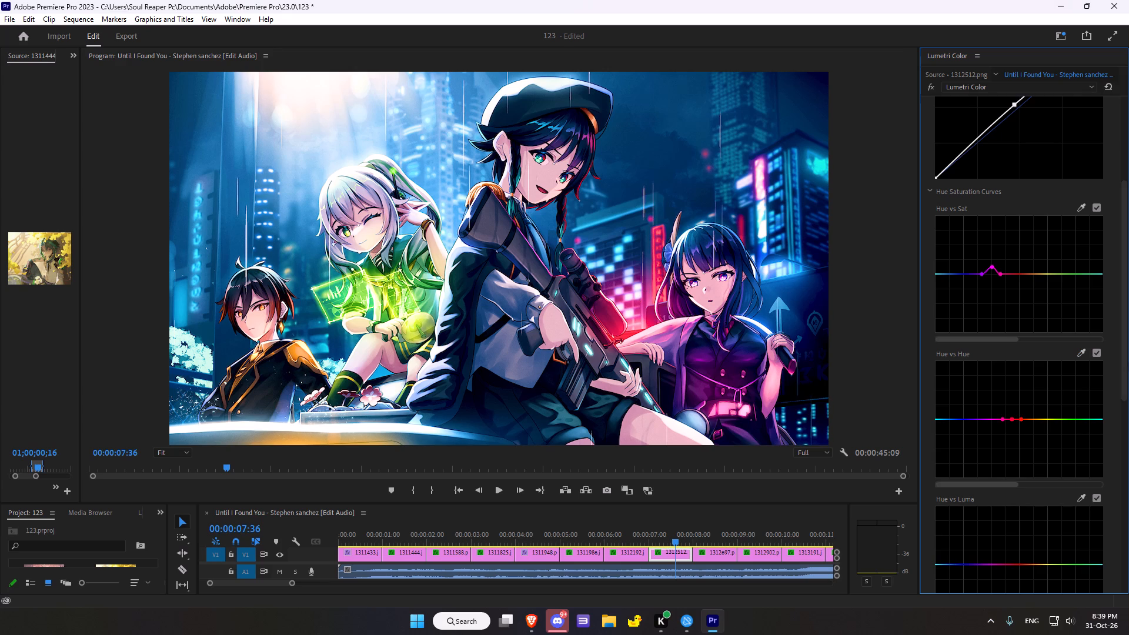
{"action": "left_click_drag", "start_coordinate": [1013, 422], "coordinate": [1014, 431]}
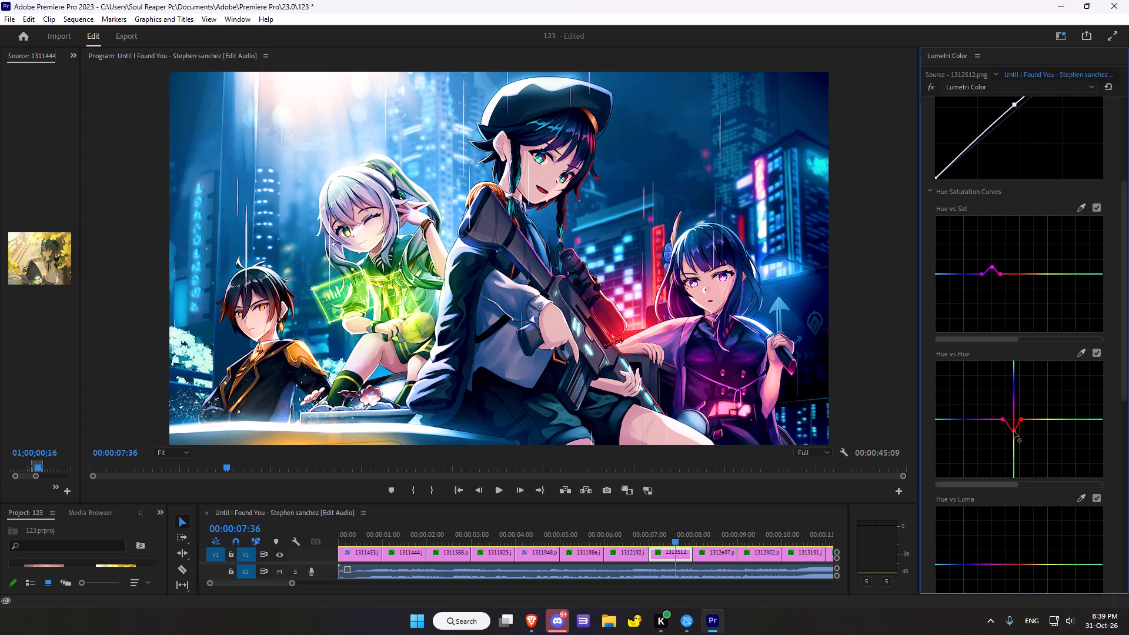
{"action": "left_click_drag", "start_coordinate": [1014, 431], "coordinate": [1011, 415]}
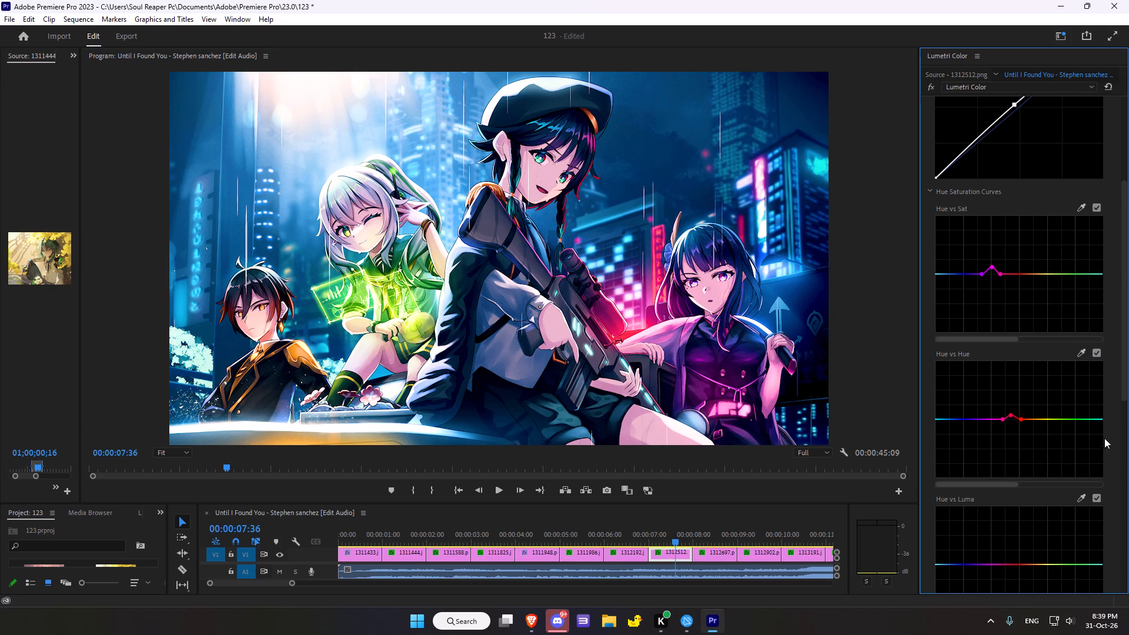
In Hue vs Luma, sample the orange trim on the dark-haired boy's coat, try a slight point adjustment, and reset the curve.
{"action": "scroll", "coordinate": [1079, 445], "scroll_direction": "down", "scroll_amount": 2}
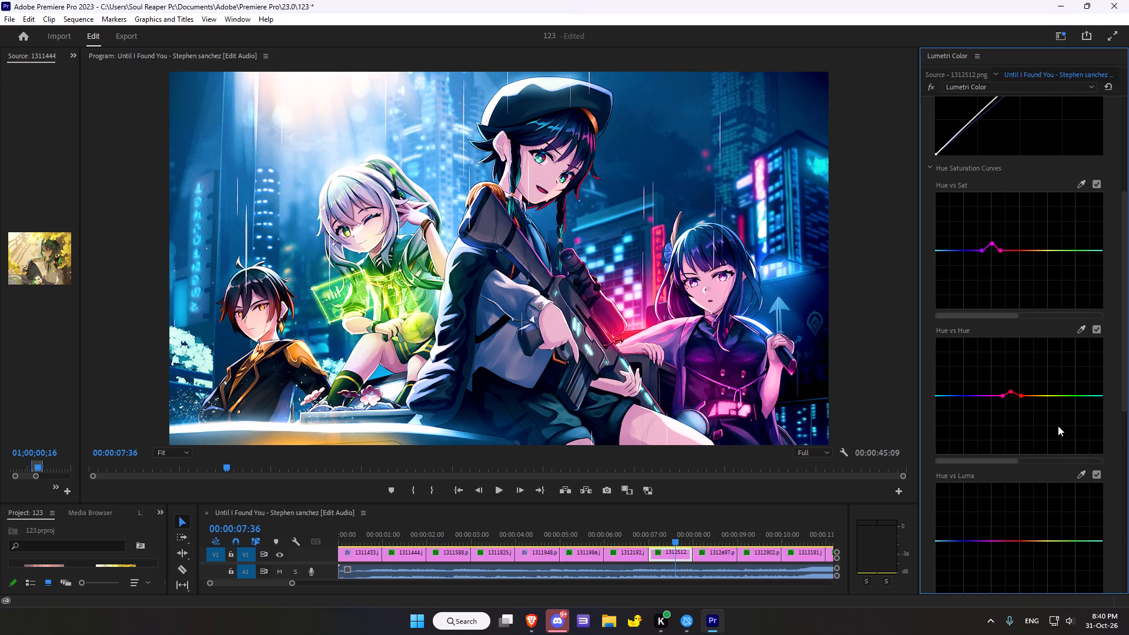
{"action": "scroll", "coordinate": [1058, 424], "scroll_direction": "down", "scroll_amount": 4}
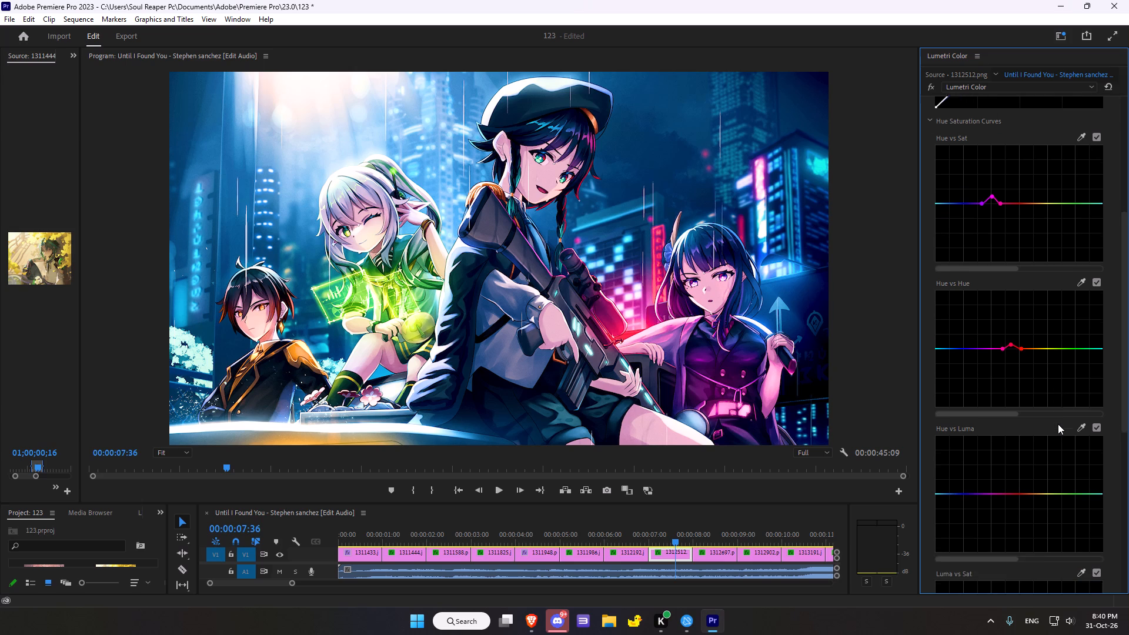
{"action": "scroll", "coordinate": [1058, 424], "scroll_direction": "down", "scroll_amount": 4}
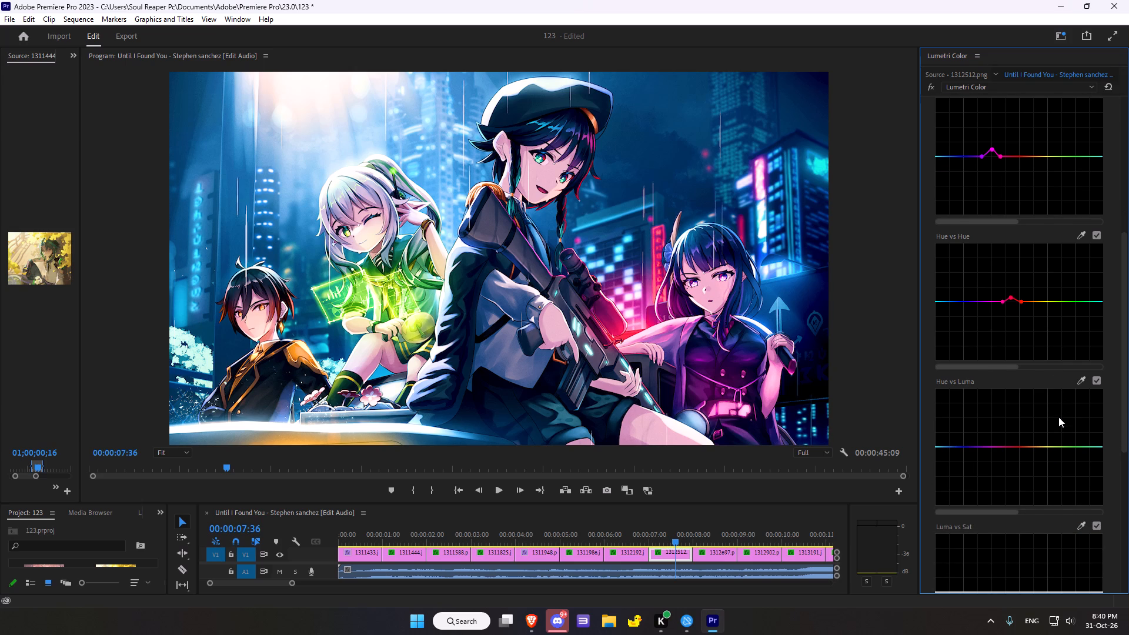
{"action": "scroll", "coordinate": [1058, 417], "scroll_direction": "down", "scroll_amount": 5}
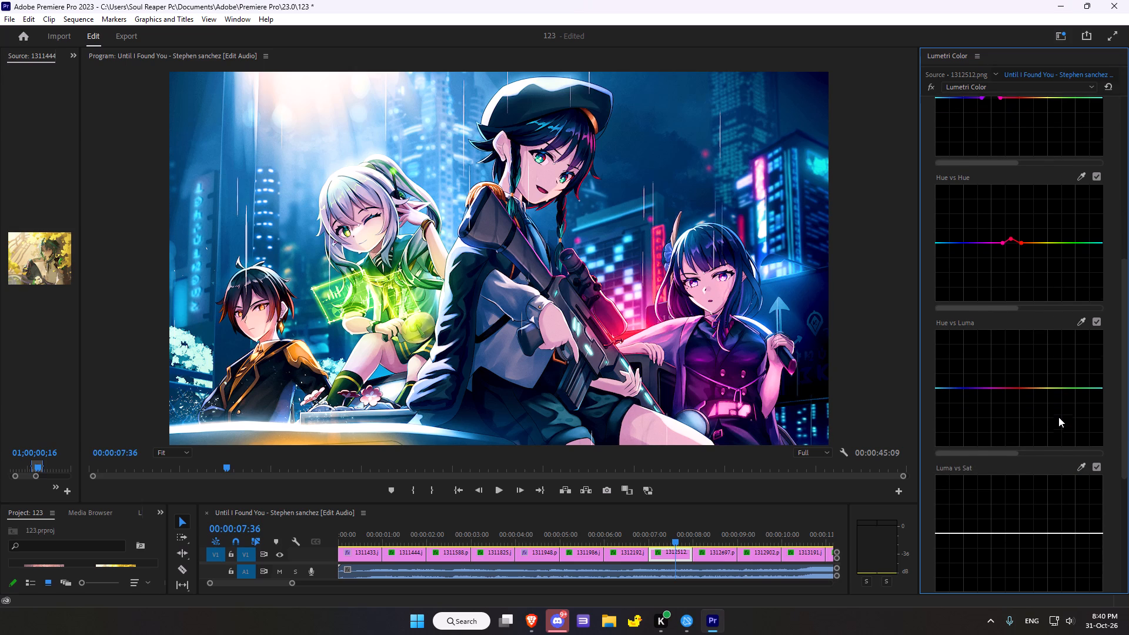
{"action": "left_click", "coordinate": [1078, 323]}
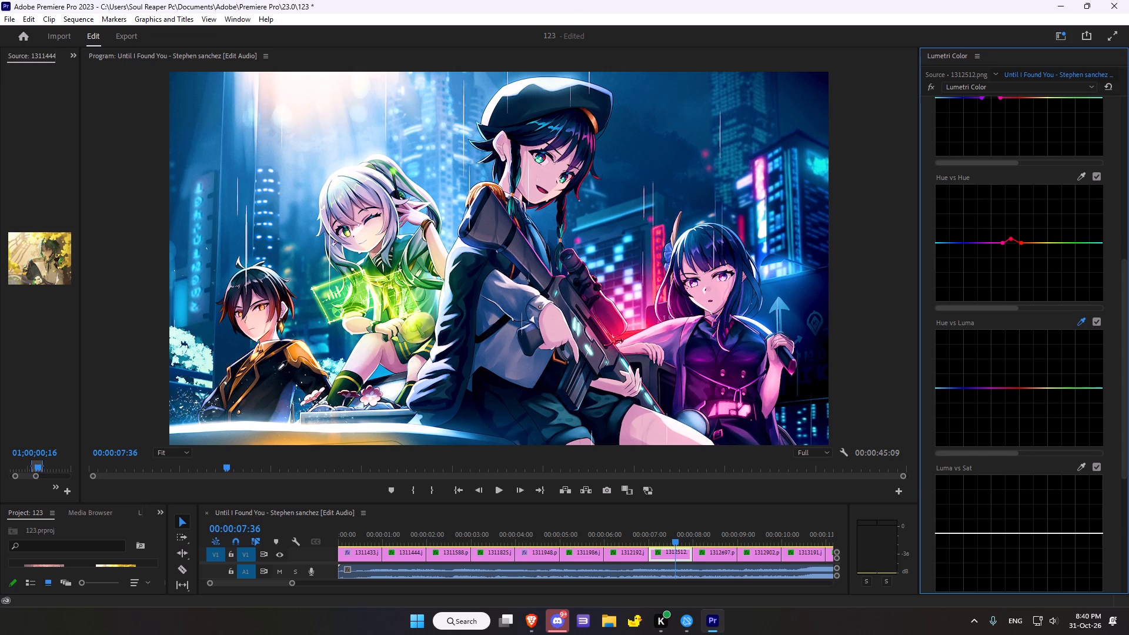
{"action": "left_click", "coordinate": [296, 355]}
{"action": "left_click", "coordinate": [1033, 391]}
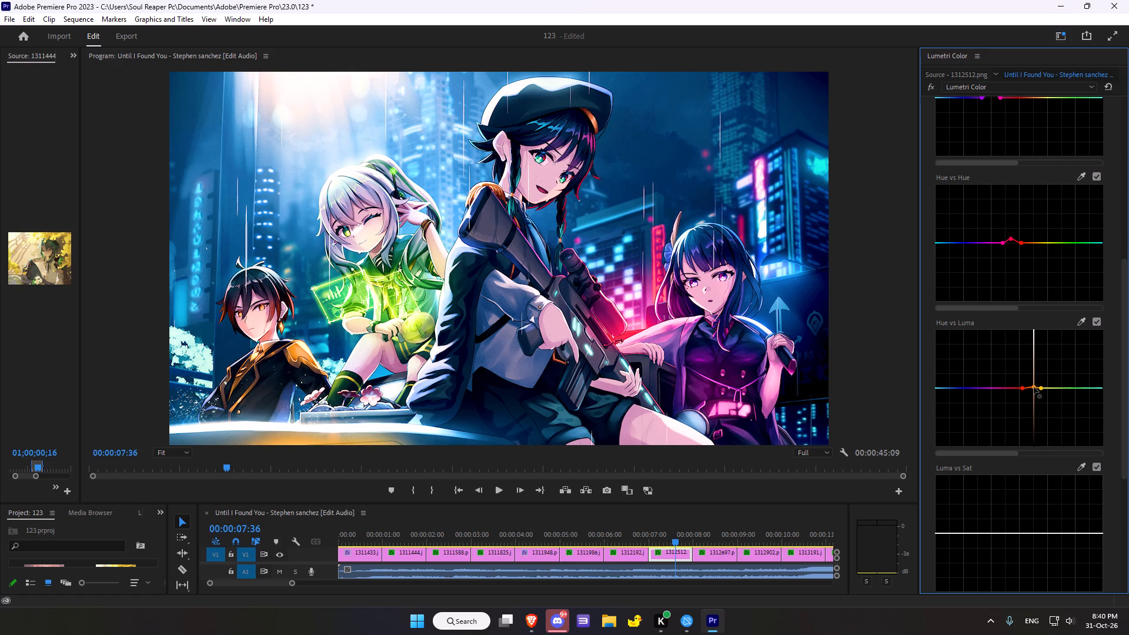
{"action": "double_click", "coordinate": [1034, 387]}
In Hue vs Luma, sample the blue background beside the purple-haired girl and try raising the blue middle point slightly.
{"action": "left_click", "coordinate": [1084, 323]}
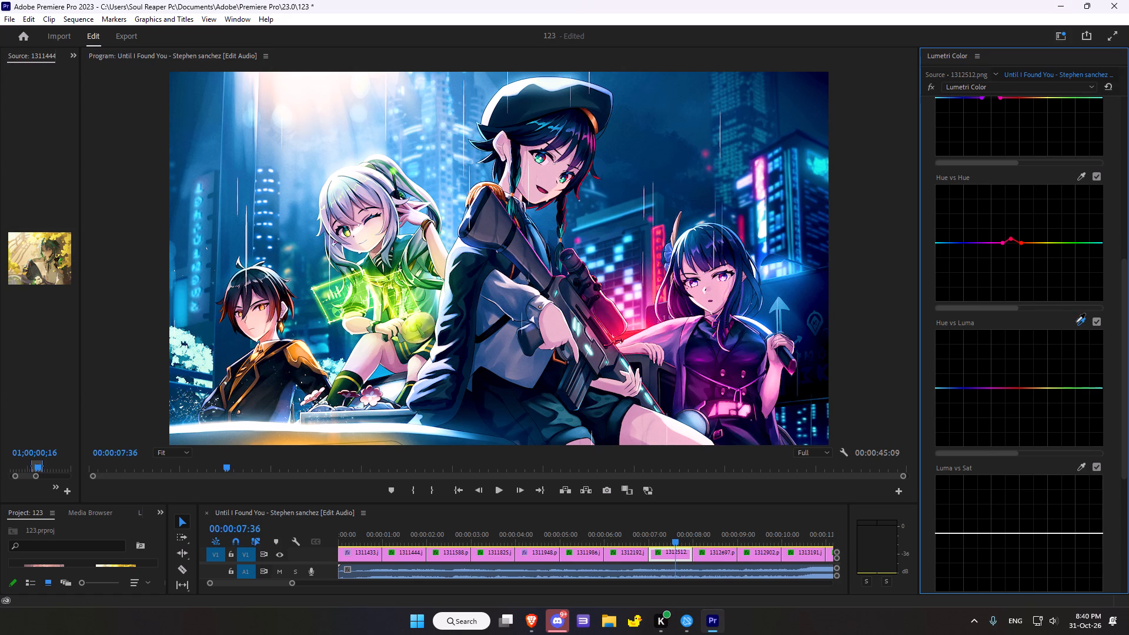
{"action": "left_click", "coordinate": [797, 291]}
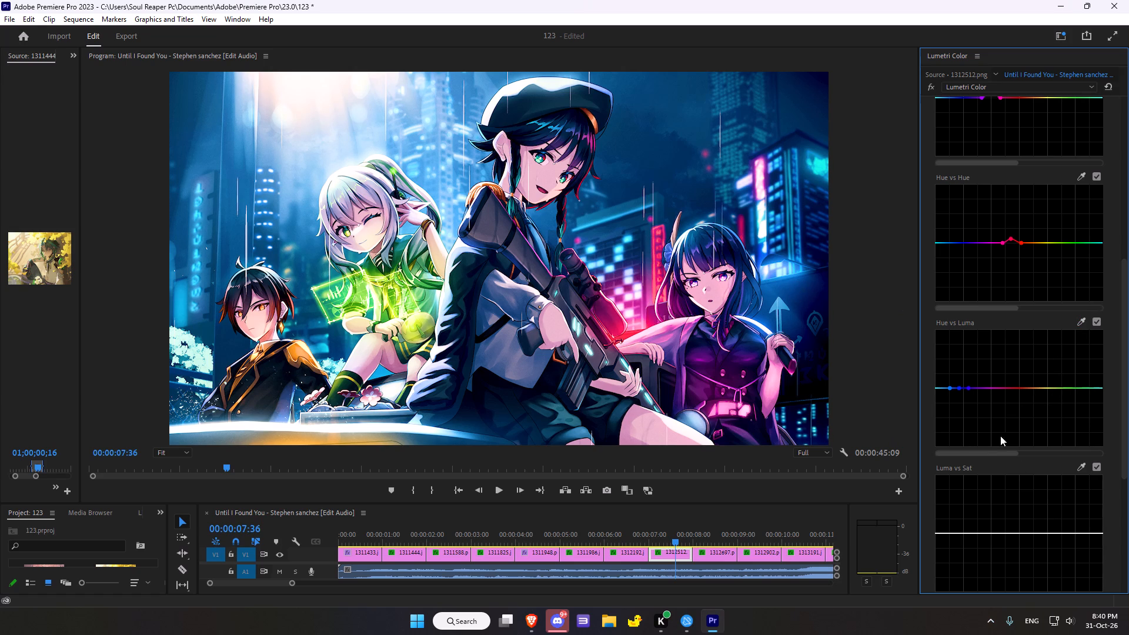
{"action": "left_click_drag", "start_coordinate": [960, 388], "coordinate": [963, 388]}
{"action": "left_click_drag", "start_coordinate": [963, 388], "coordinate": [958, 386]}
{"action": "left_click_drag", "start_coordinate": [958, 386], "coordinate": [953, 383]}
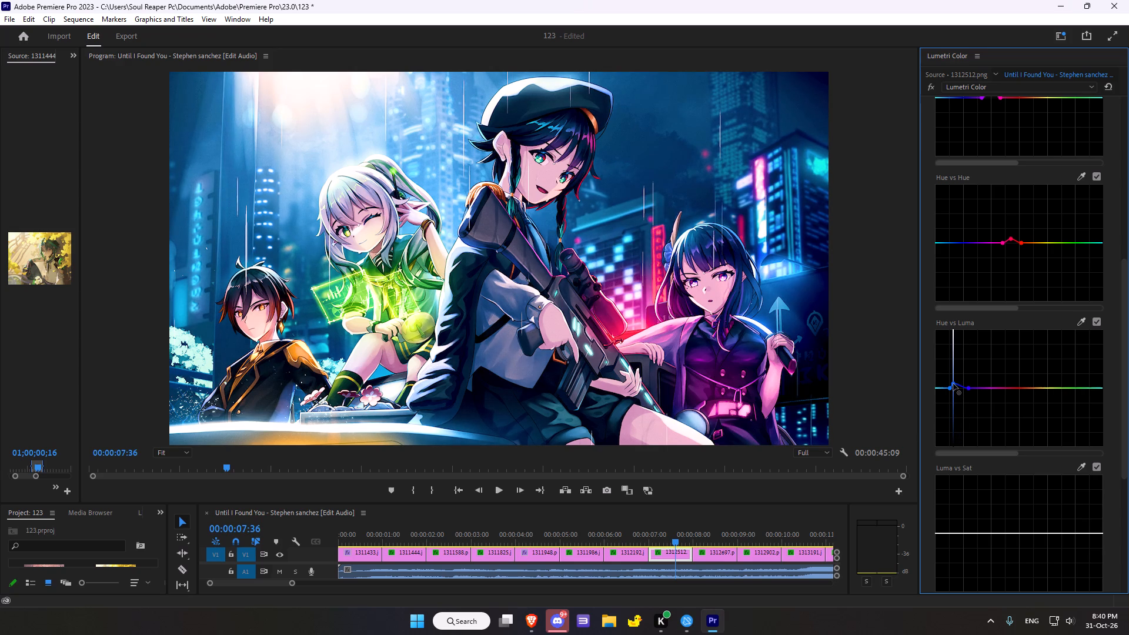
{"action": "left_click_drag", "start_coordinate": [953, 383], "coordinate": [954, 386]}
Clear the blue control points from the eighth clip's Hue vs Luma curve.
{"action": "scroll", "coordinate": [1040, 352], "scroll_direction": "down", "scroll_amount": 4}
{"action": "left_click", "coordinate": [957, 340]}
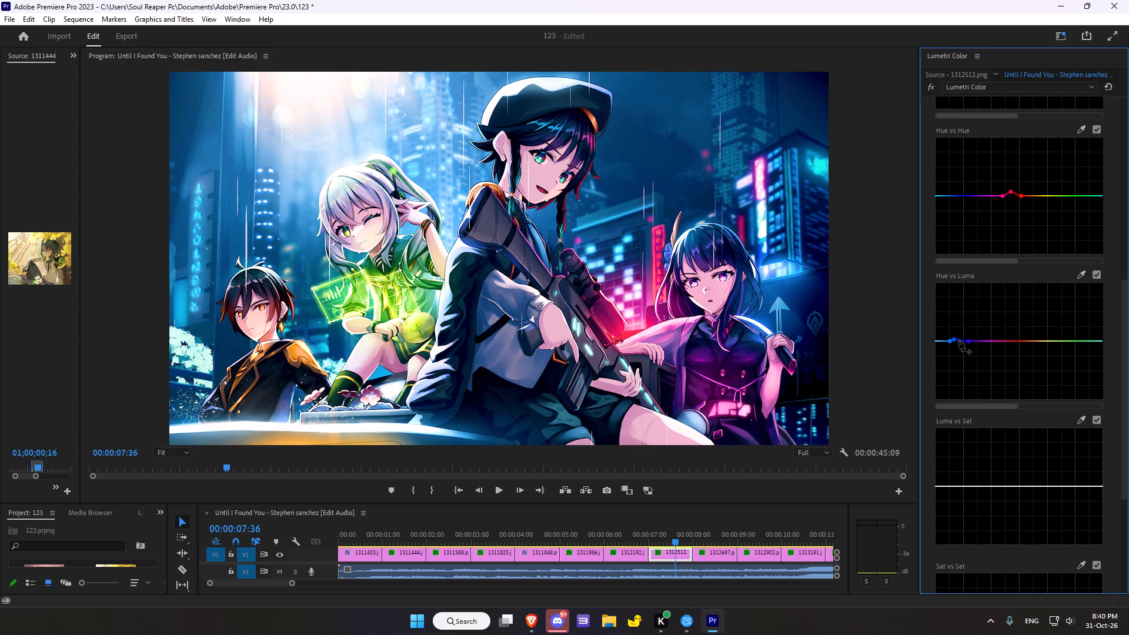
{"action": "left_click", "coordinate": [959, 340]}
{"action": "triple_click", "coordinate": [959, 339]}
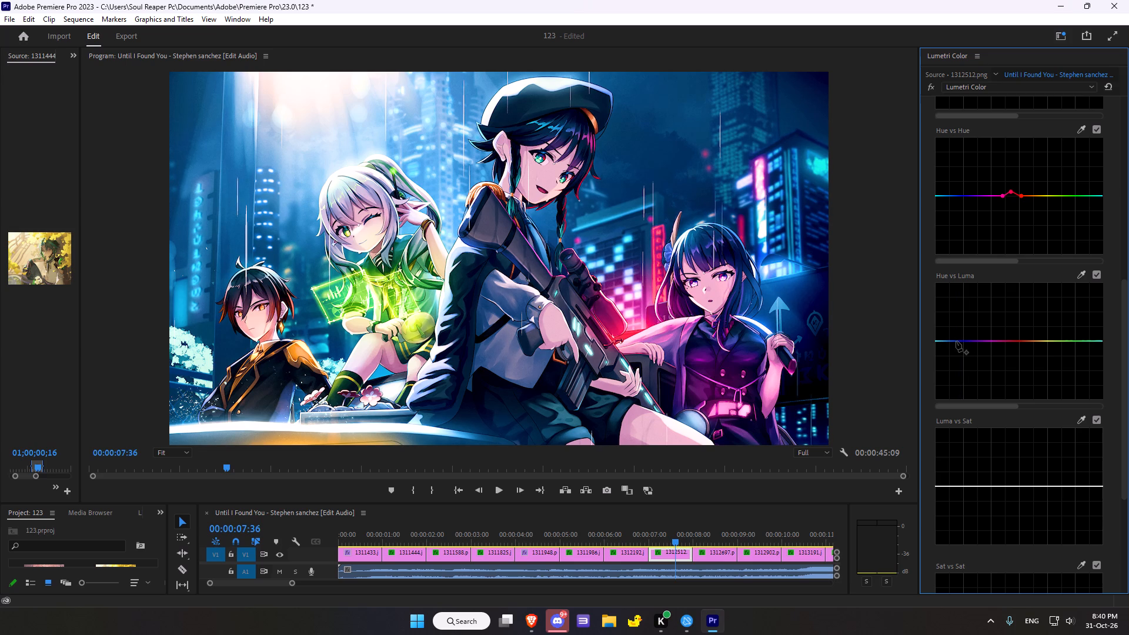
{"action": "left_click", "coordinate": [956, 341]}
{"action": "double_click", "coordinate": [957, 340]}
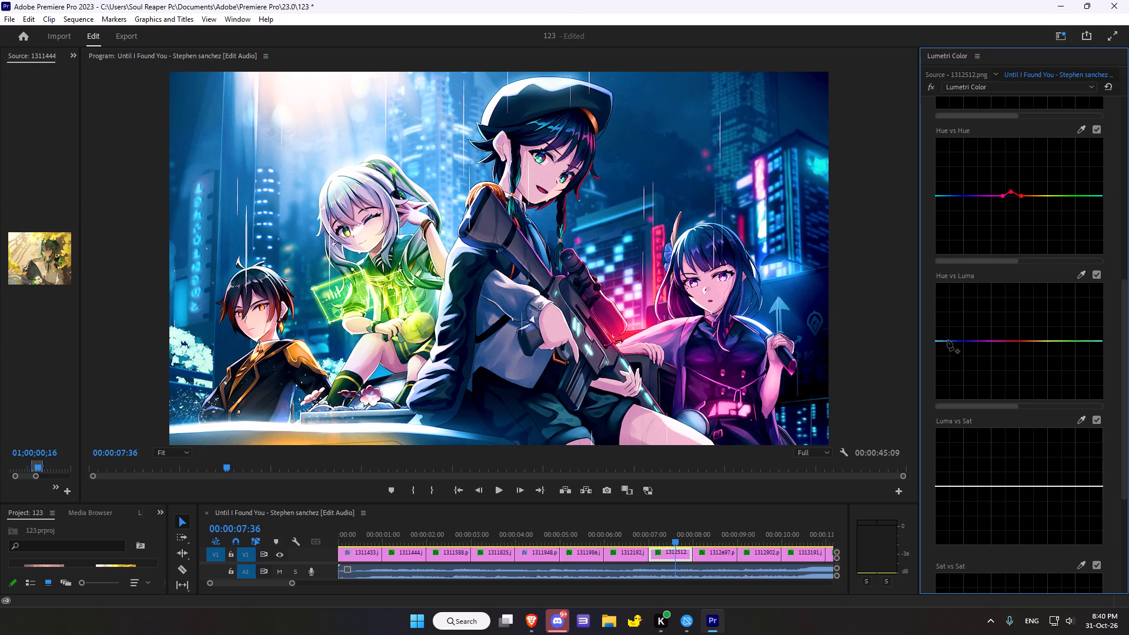
Place three control points across the blue range of the Hue vs Luma curve and raise the middle one slightly.
{"action": "left_click", "coordinate": [950, 340]}
{"action": "left_click", "coordinate": [957, 340]}
{"action": "left_click", "coordinate": [967, 340]}
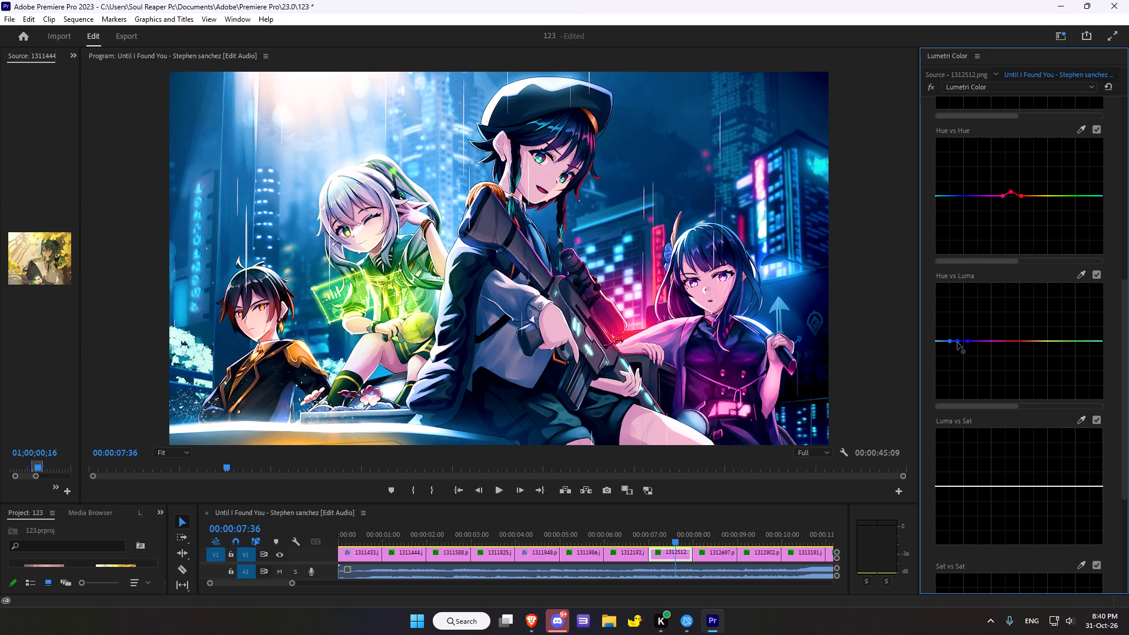
{"action": "left_click", "coordinate": [957, 342]}
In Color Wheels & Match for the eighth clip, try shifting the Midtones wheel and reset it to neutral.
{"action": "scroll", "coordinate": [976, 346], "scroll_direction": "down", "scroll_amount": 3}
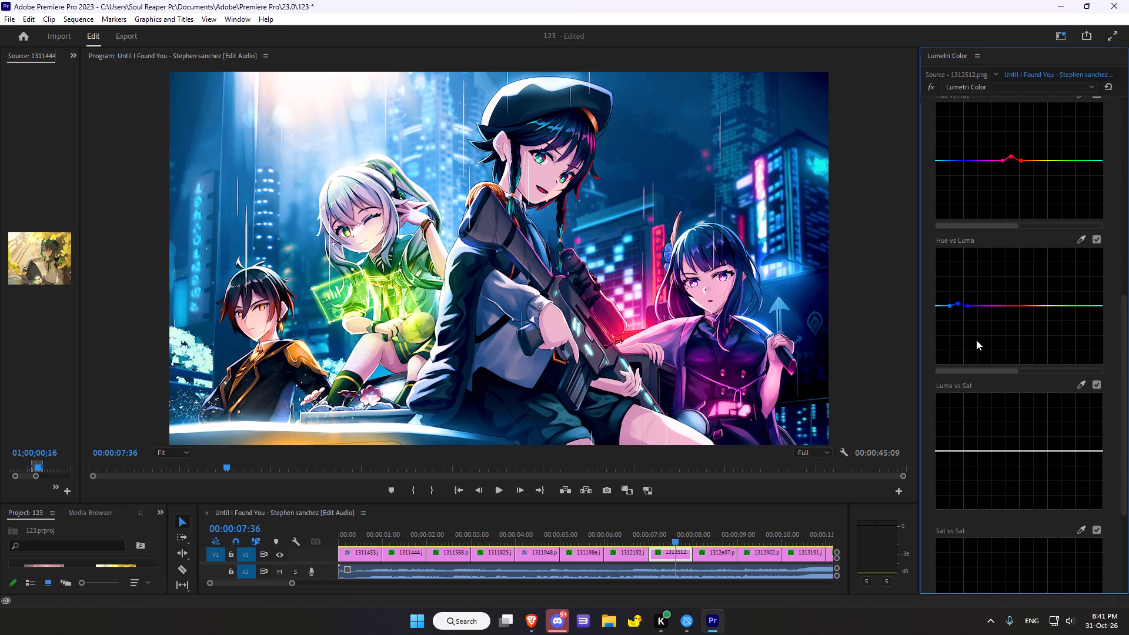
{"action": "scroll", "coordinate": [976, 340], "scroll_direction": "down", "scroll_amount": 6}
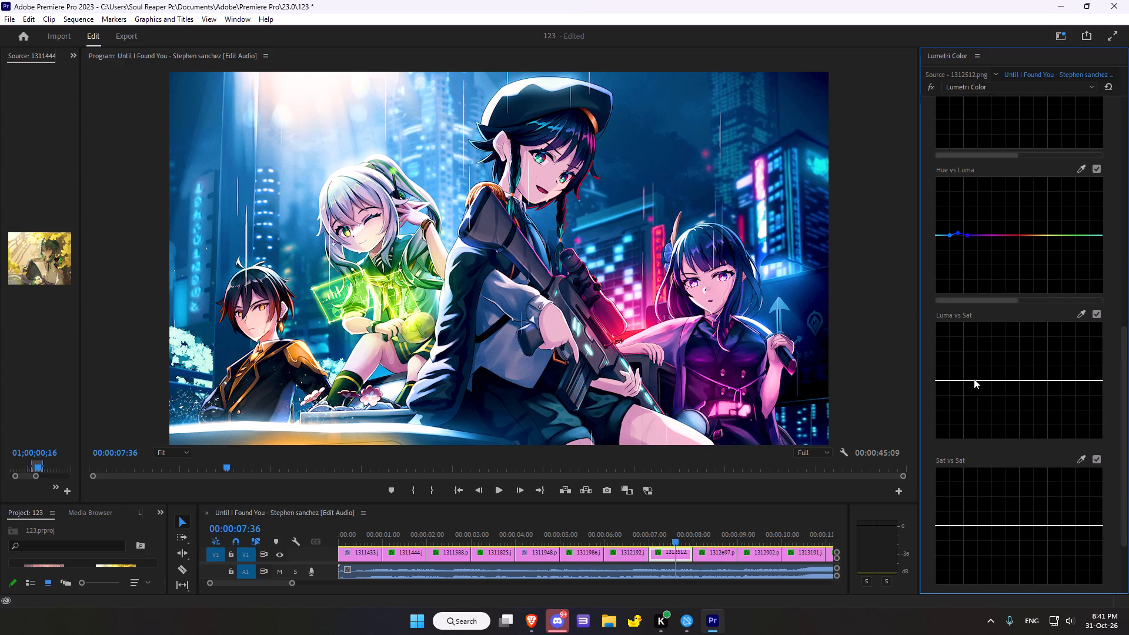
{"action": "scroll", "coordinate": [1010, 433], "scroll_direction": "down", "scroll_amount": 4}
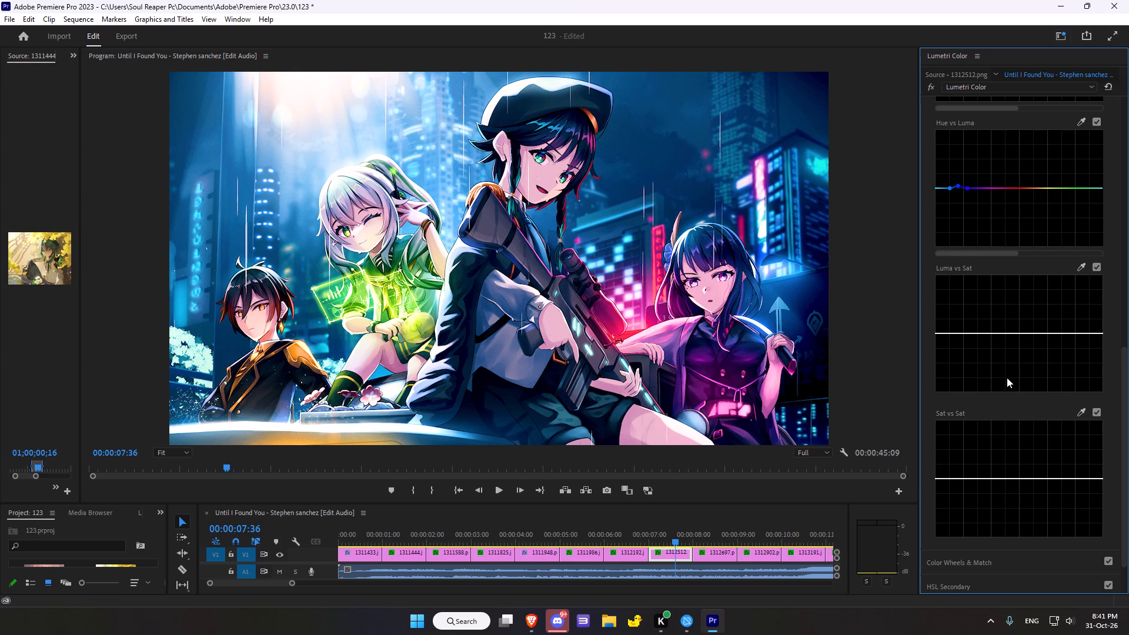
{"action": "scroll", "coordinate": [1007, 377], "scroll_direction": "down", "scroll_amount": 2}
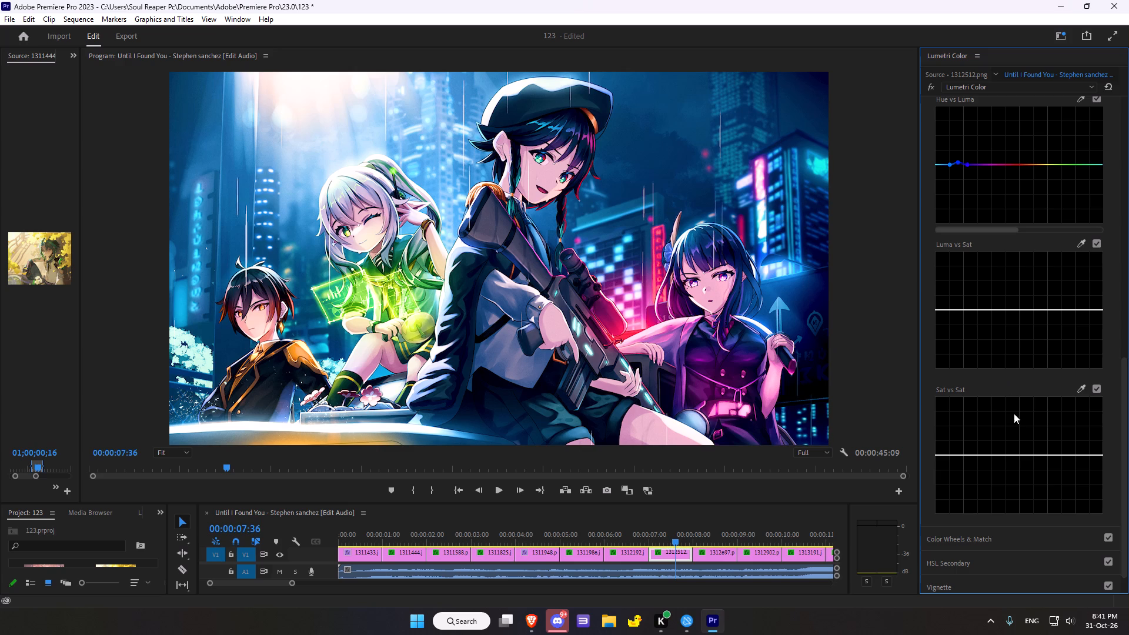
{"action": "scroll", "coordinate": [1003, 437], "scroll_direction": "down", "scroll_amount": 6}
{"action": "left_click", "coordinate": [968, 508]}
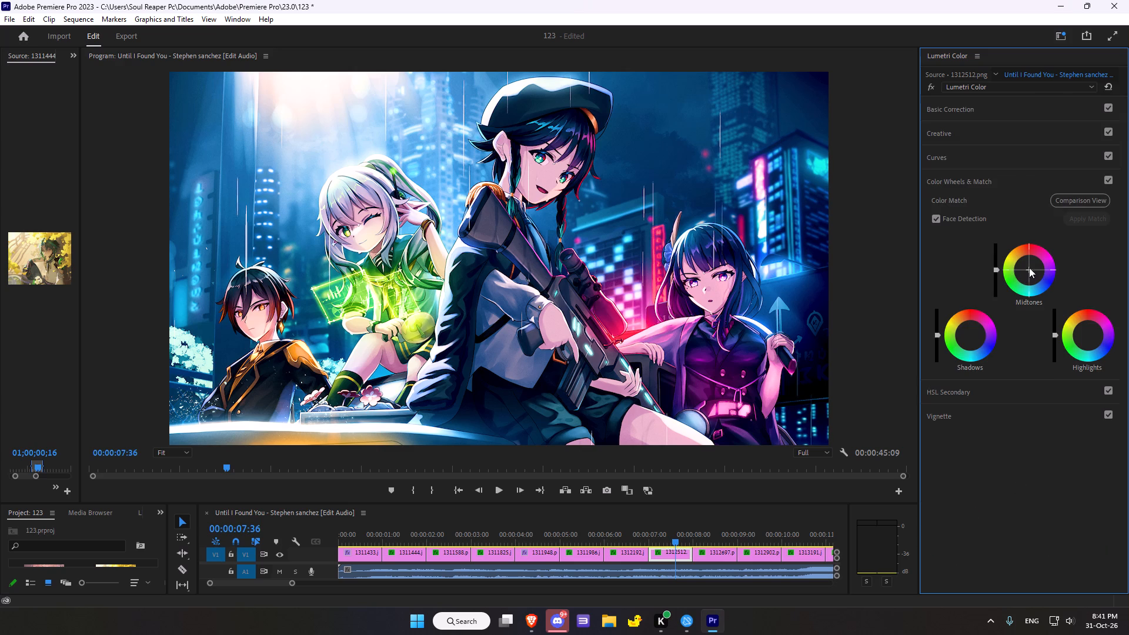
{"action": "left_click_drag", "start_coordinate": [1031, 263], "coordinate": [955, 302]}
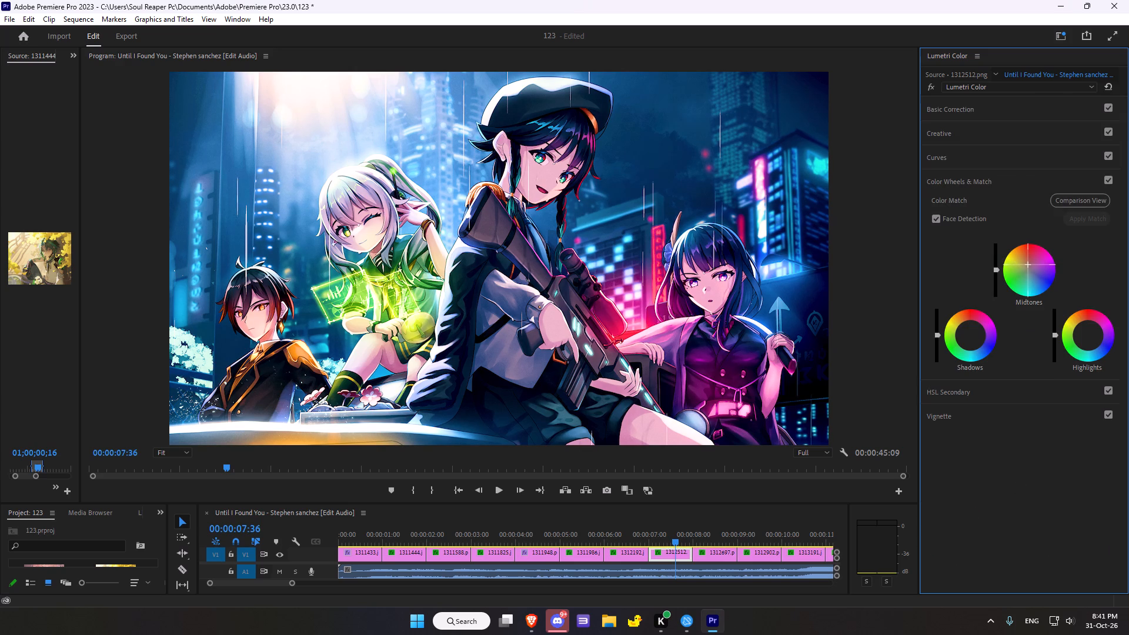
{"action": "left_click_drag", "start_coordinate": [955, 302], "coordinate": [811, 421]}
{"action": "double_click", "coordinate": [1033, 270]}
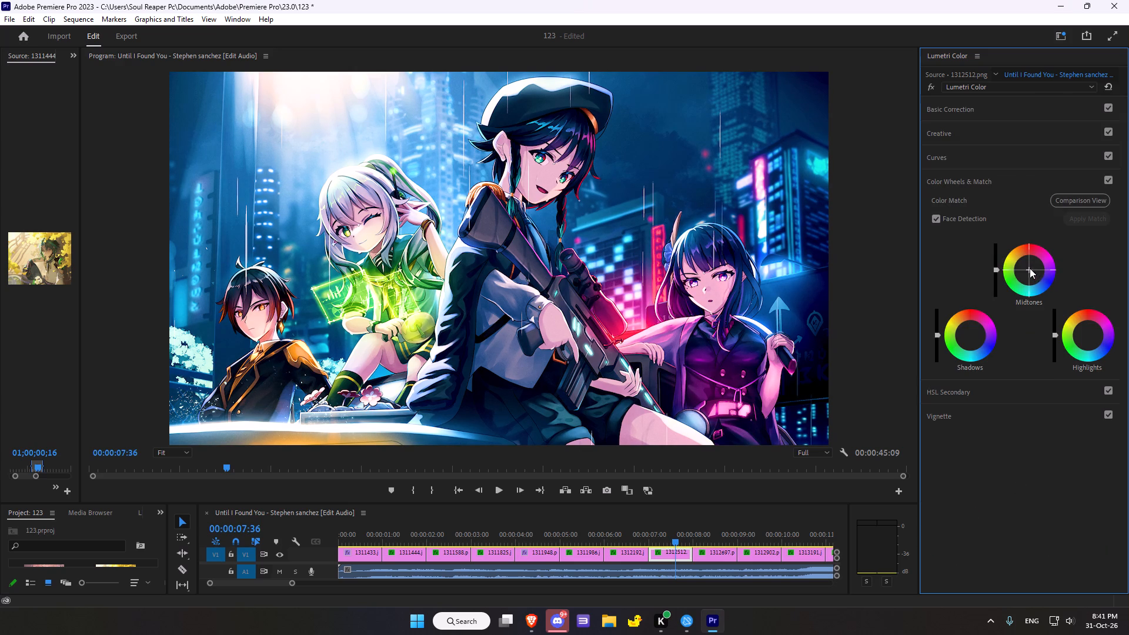
Nudge the eighth clip's Midtones, Highlights and Shadows colour wheels very slightly from their centres.
{"action": "left_click_drag", "start_coordinate": [1030, 268], "coordinate": [1038, 252]}
{"action": "left_click_drag", "start_coordinate": [1087, 335], "coordinate": [1094, 337]}
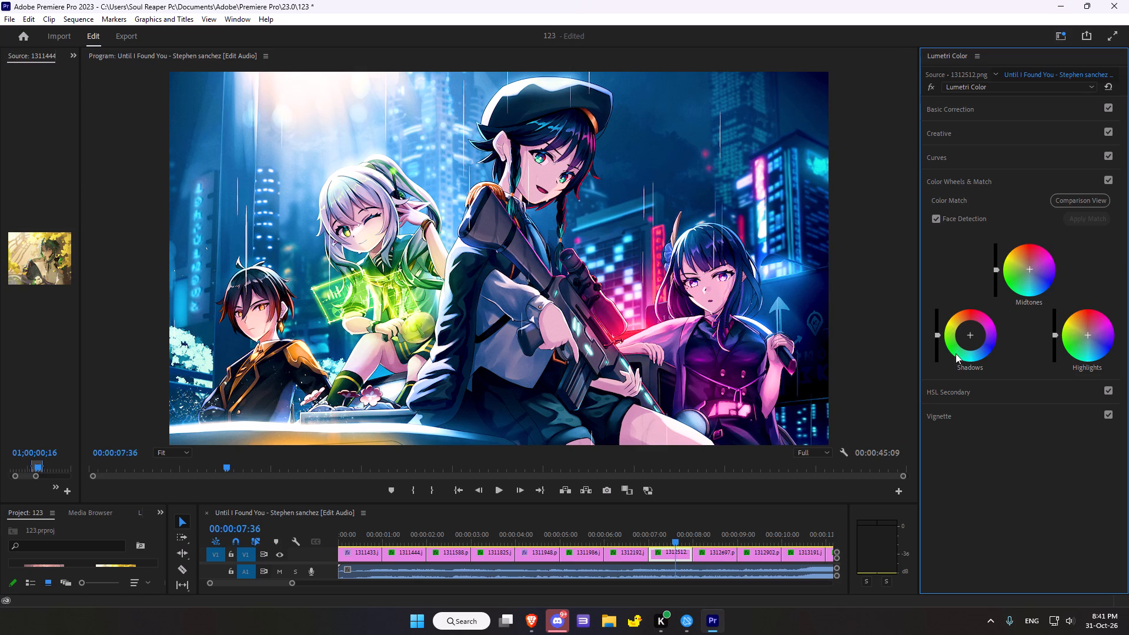
{"action": "left_click_drag", "start_coordinate": [973, 336], "coordinate": [975, 325]}
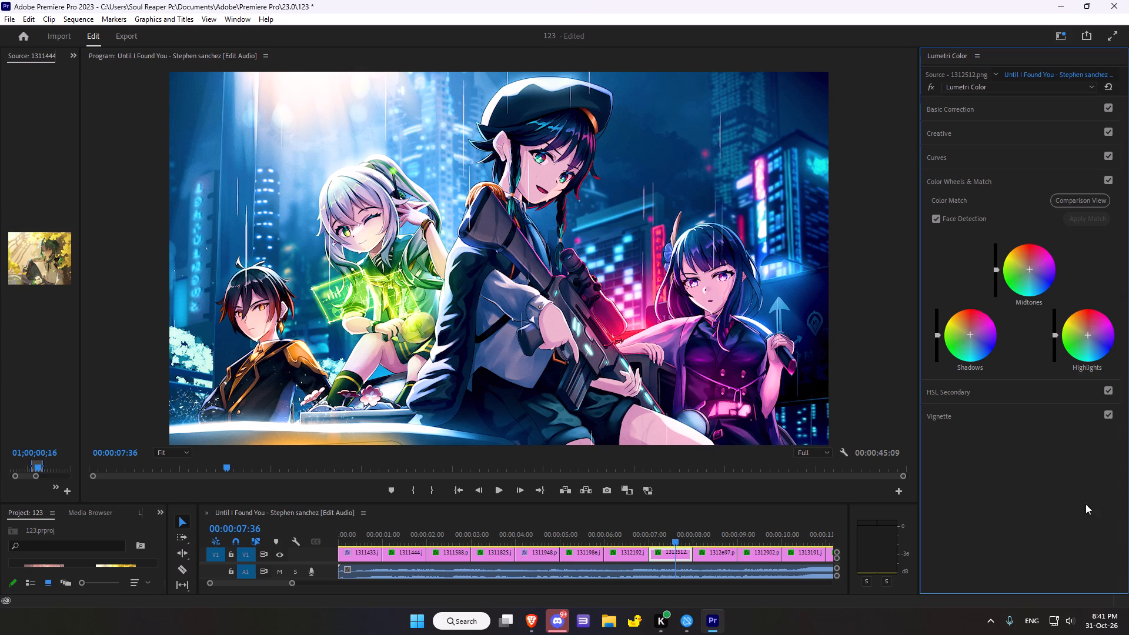
Set the eighth clip's vignette to Amount -1.7, Midpoint 29.3, Roundness 33.7 and Feather 40.8.
{"action": "left_click", "coordinate": [978, 395]}
{"action": "scroll", "coordinate": [1059, 272], "scroll_direction": "down", "scroll_amount": 16}
{"action": "left_click", "coordinate": [958, 556]}
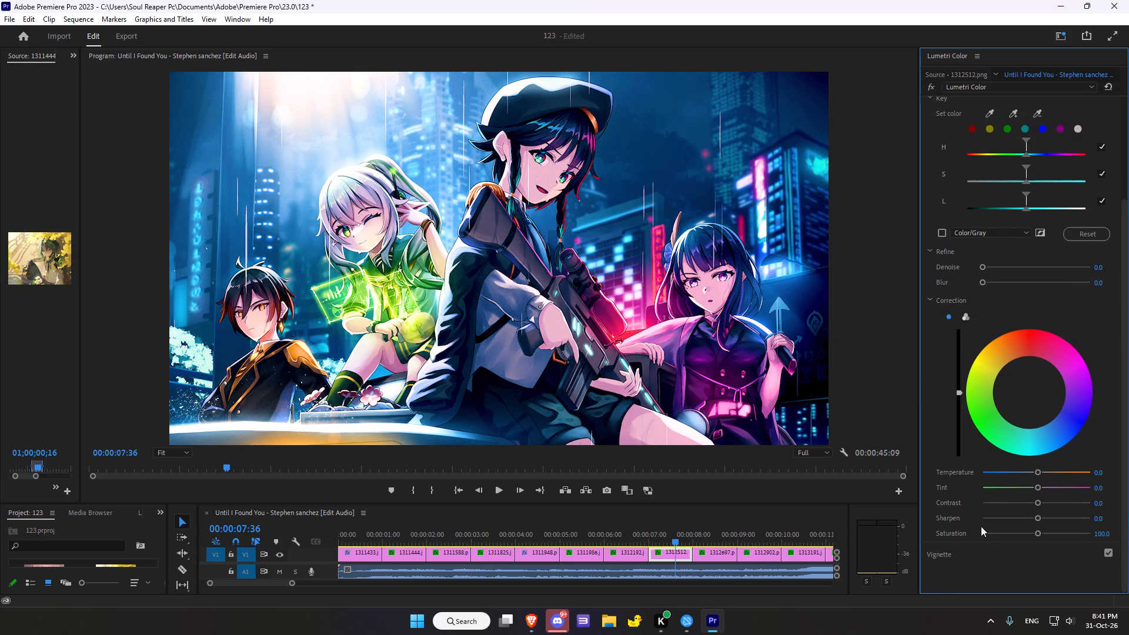
{"action": "left_click", "coordinate": [951, 550]}
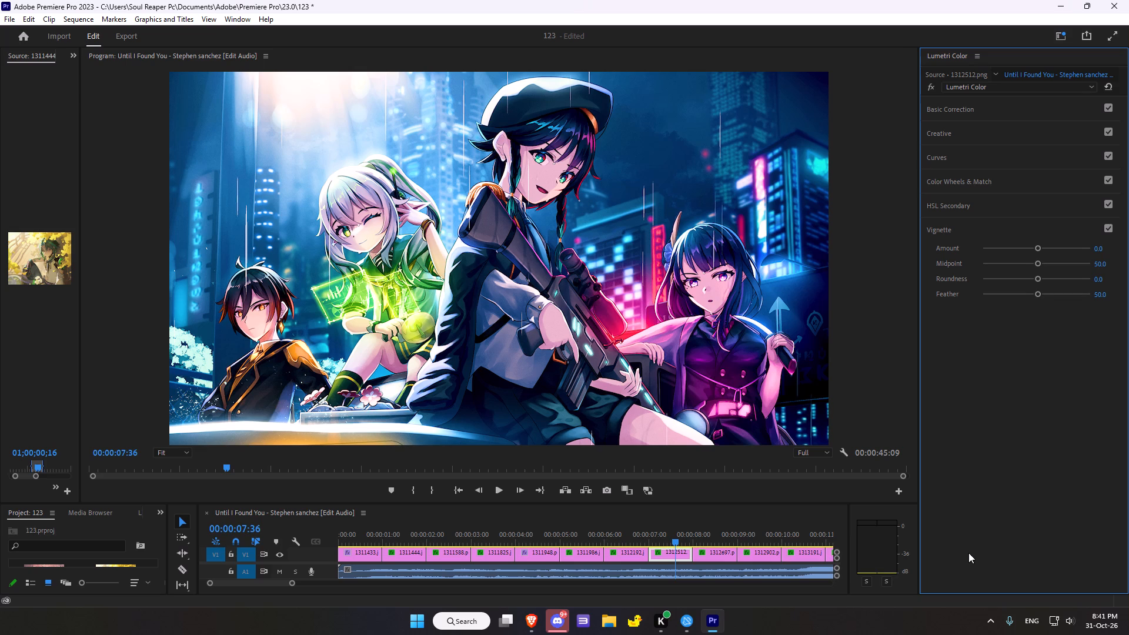
{"action": "left_click_drag", "start_coordinate": [1037, 294], "coordinate": [1042, 292]}
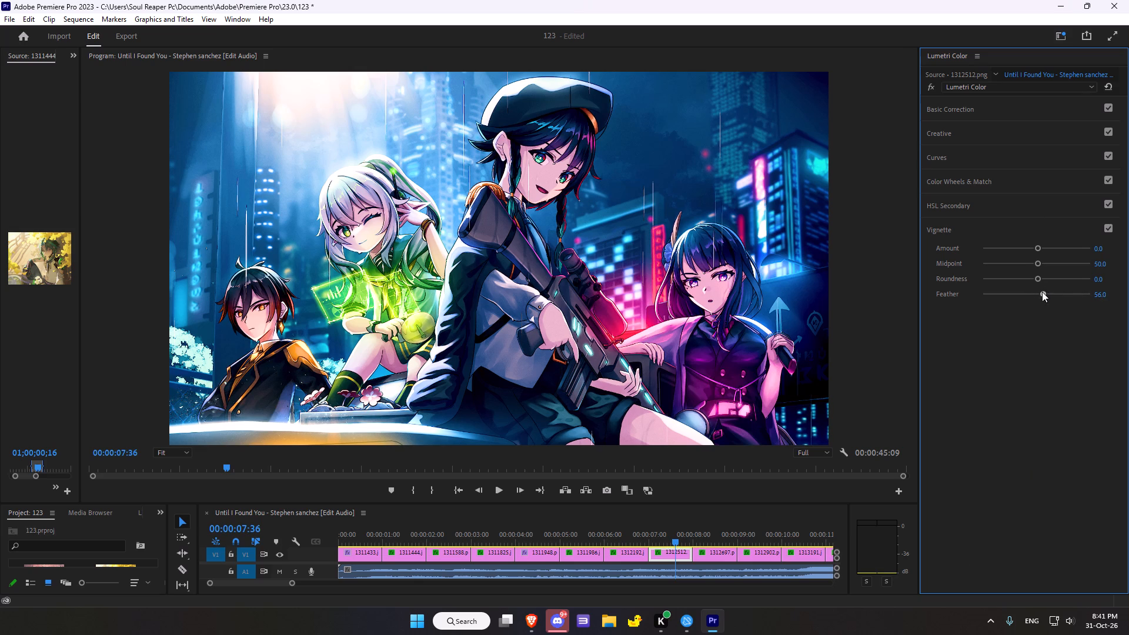
{"action": "left_click_drag", "start_coordinate": [1042, 292], "coordinate": [1060, 286]}
{"action": "left_click_drag", "start_coordinate": [1038, 245], "coordinate": [1005, 252]}
{"action": "left_click_drag", "start_coordinate": [1034, 261], "coordinate": [1013, 265]}
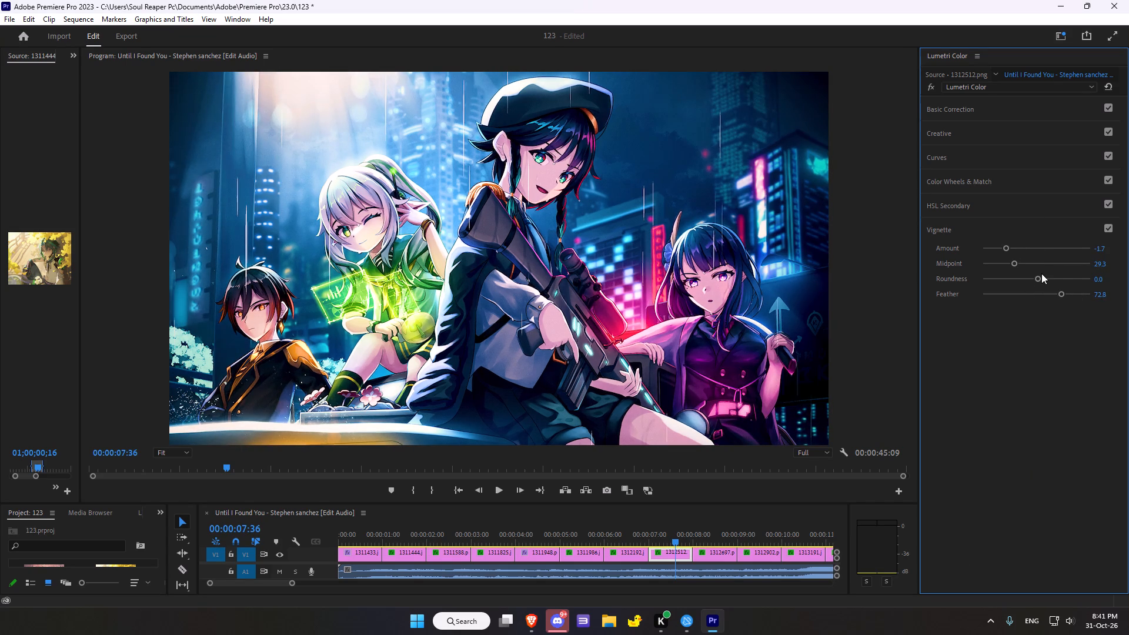
{"action": "left_click_drag", "start_coordinate": [1034, 278], "coordinate": [1054, 275]}
{"action": "left_click_drag", "start_coordinate": [1061, 293], "coordinate": [1026, 297]}
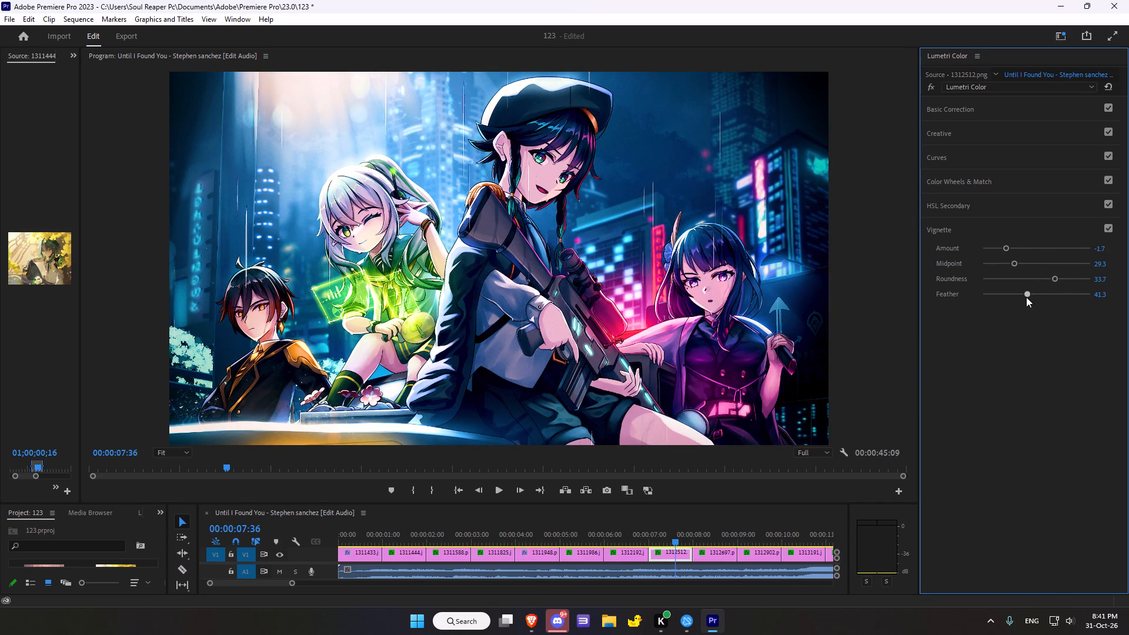
{"action": "left_click_drag", "start_coordinate": [1026, 297], "coordinate": [1026, 297]}
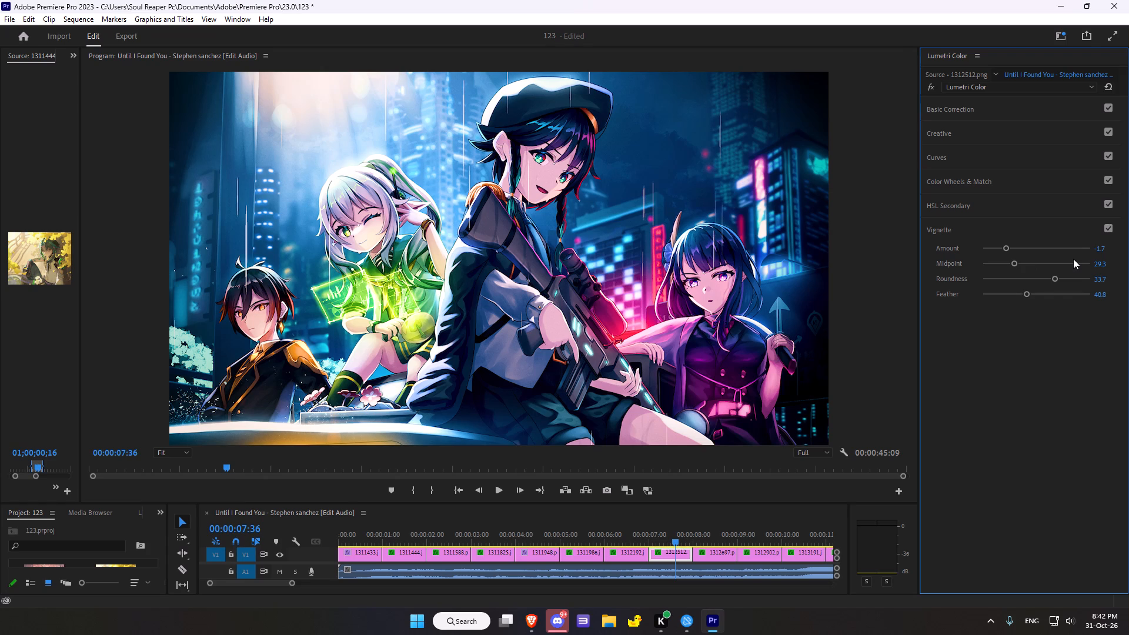
Move the playhead to the ninth clip, 1312697.png, and reset its existing Lumetri Color grade, keeping the effect enabled.
{"action": "scroll", "coordinate": [991, 340], "scroll_direction": "down", "scroll_amount": 2}
{"action": "scroll", "coordinate": [738, 461], "scroll_direction": "down", "scroll_amount": 3}
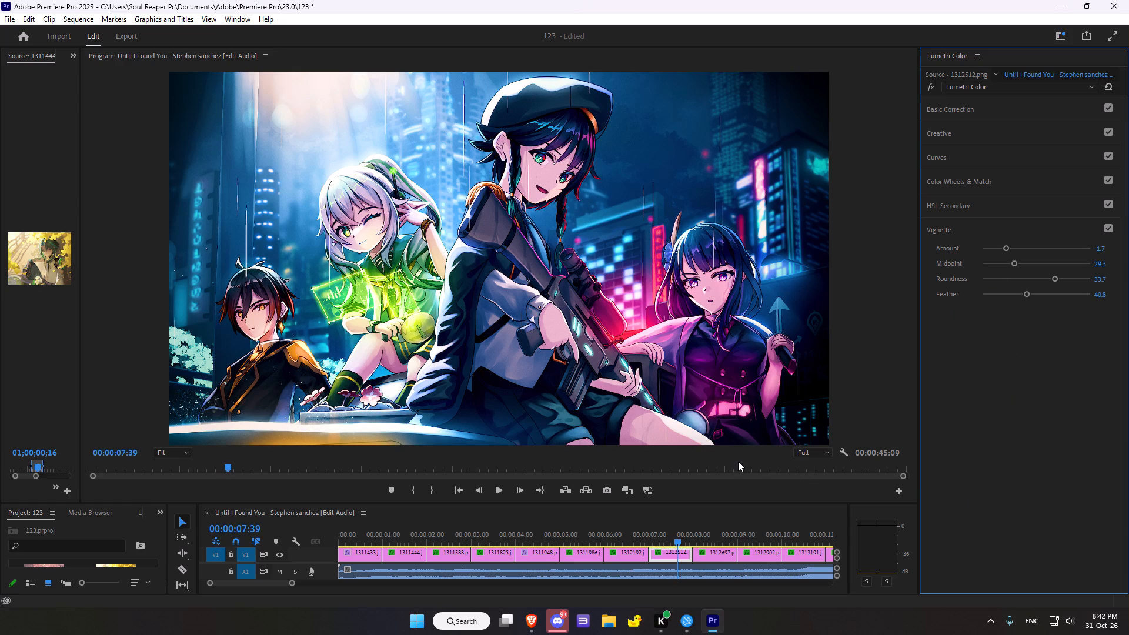
{"action": "scroll", "coordinate": [745, 462], "scroll_direction": "down", "scroll_amount": 8}
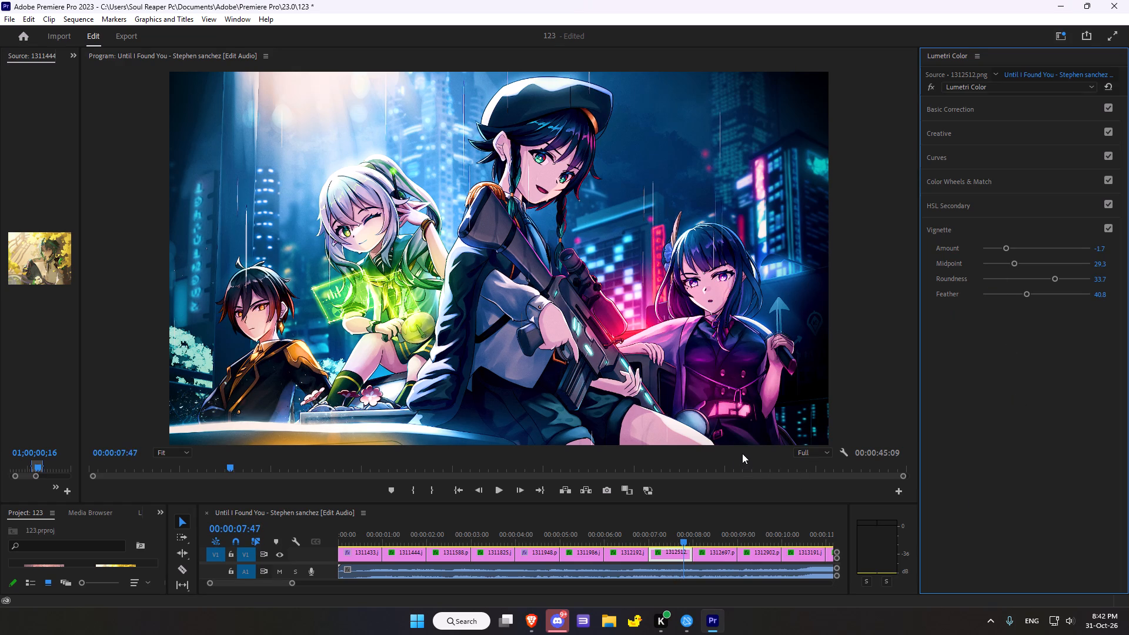
{"action": "scroll", "coordinate": [742, 453], "scroll_direction": "down", "scroll_amount": 3}
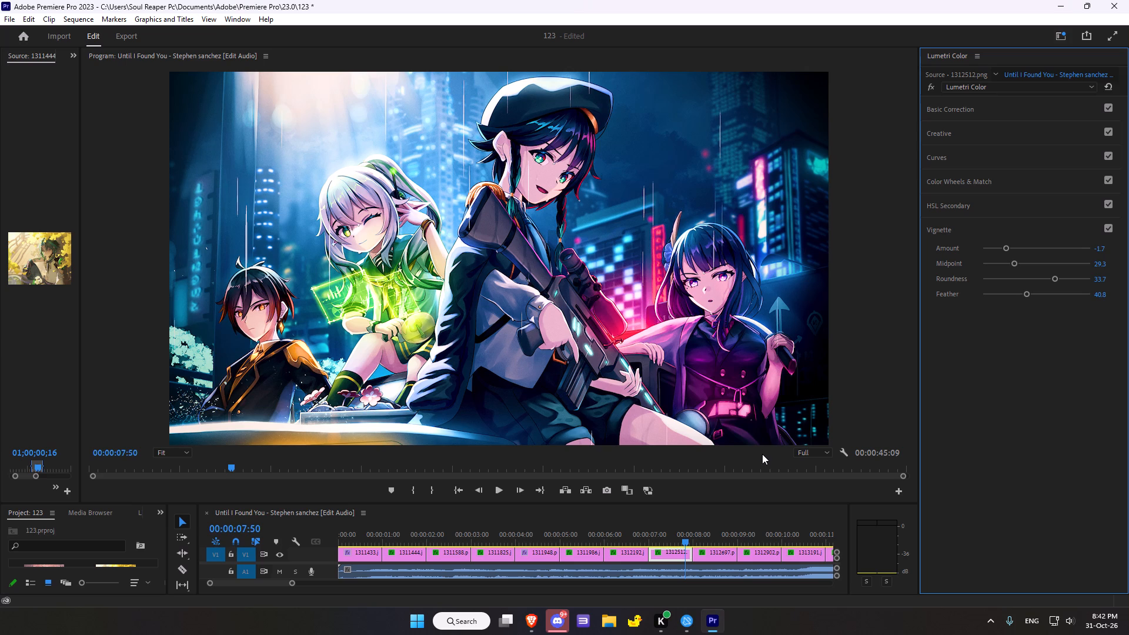
{"action": "scroll", "coordinate": [654, 454], "scroll_direction": "down", "scroll_amount": 7}
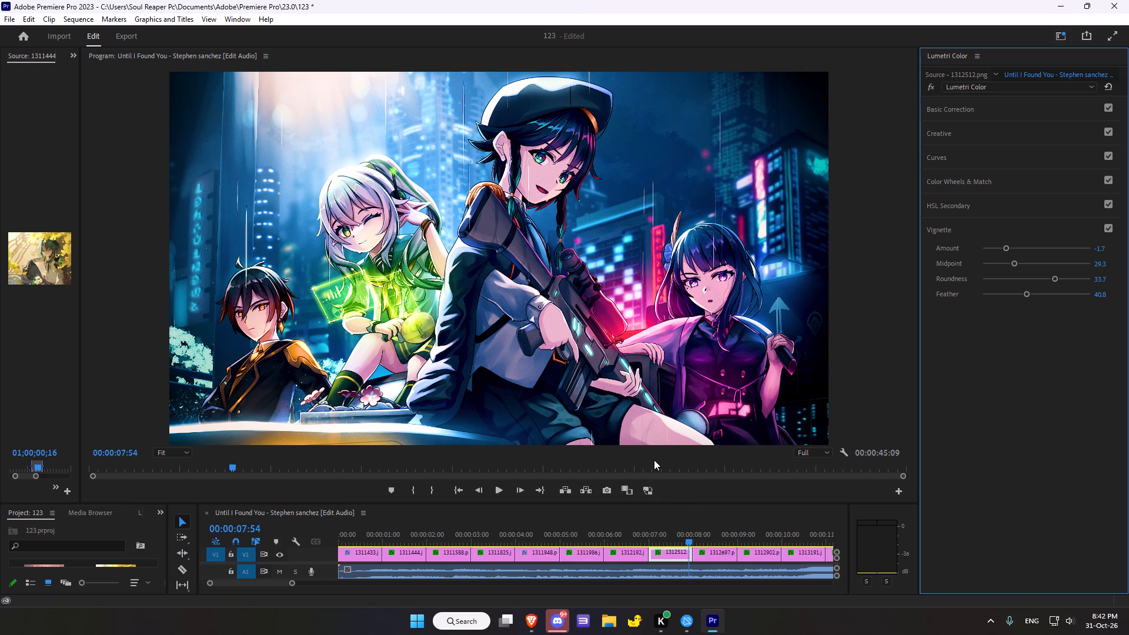
{"action": "scroll", "coordinate": [654, 460], "scroll_direction": "down", "scroll_amount": 18}
{"action": "scroll", "coordinate": [654, 460], "scroll_direction": "down", "scroll_amount": 6}
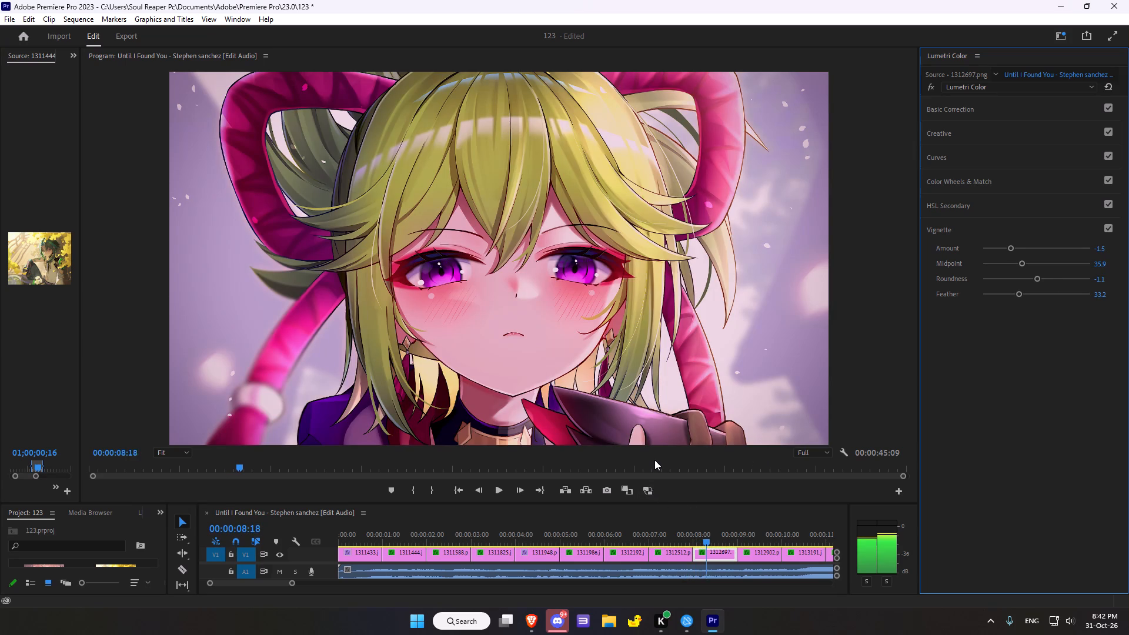
{"action": "scroll", "coordinate": [654, 460], "scroll_direction": "down", "scroll_amount": 14}
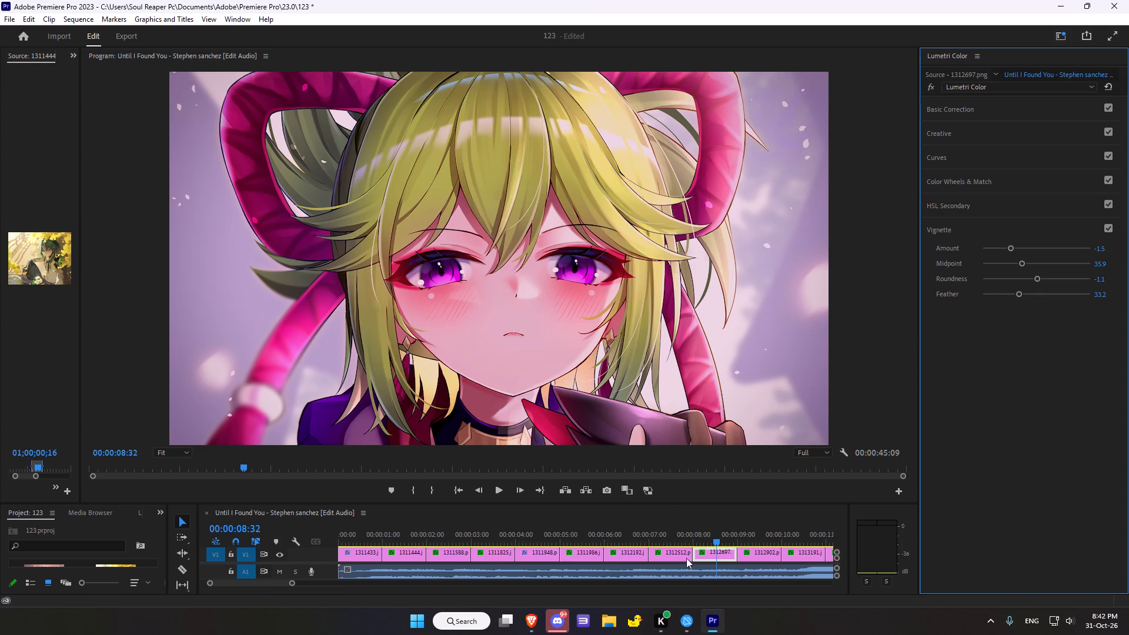
{"action": "left_click", "coordinate": [934, 86]}
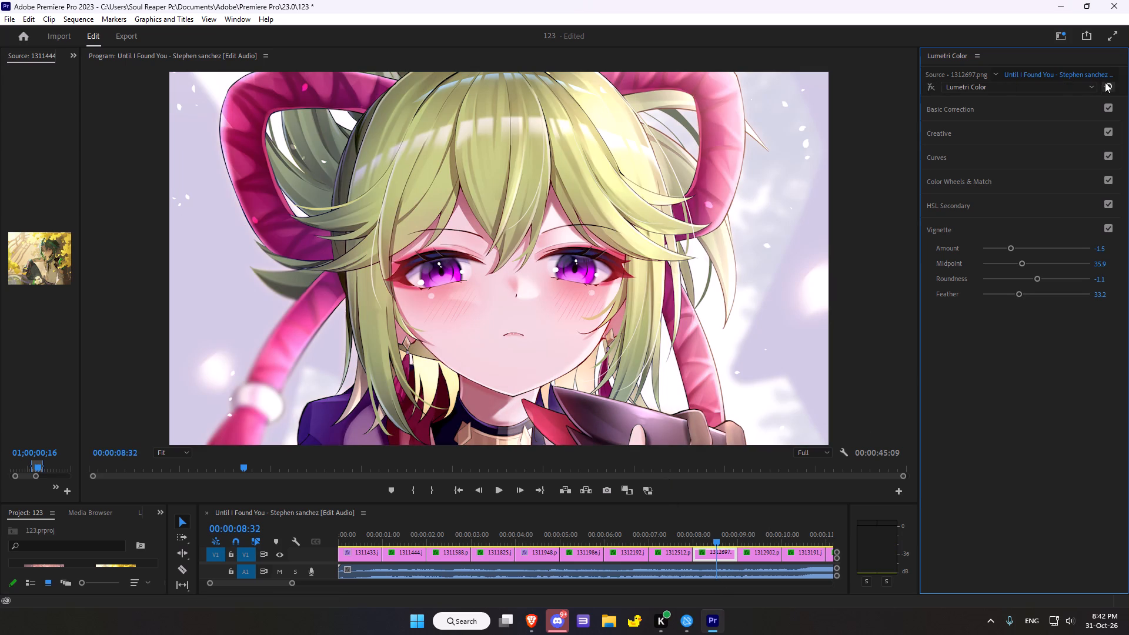
{"action": "left_click", "coordinate": [1105, 83]}
{"action": "left_click", "coordinate": [931, 90]}
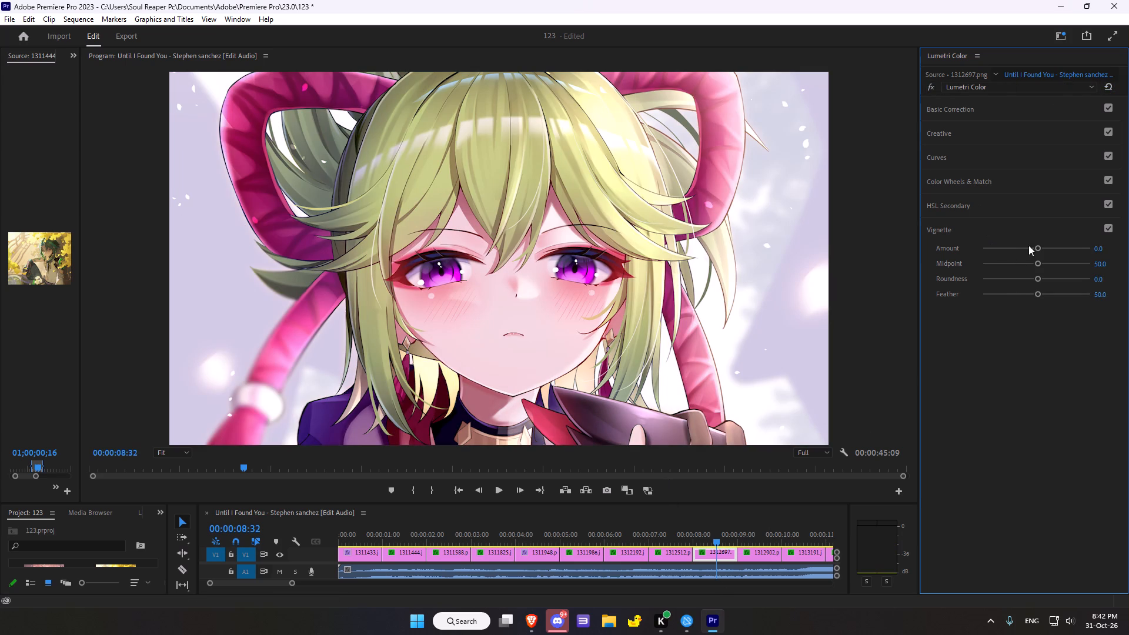
{"action": "left_click", "coordinate": [1038, 249]}
{"action": "double_click", "coordinate": [1037, 252]}
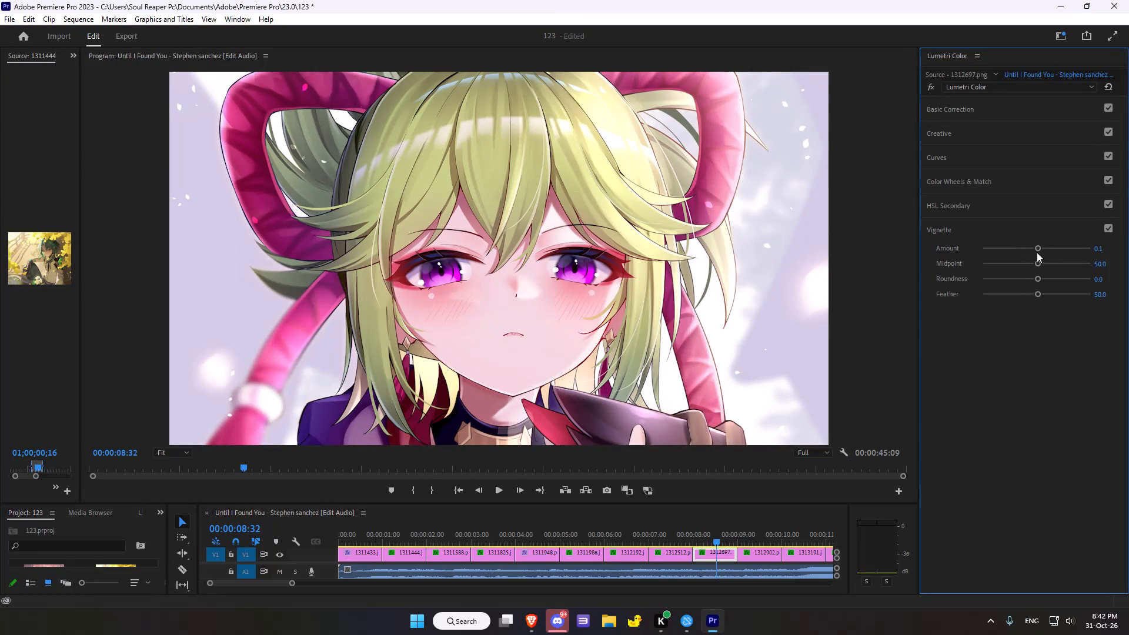
In the ninth clip's Basic Correction, set Temperature to -6.5, Tint to 14.1 and Saturation to 97.8.
{"action": "left_click", "coordinate": [949, 113]}
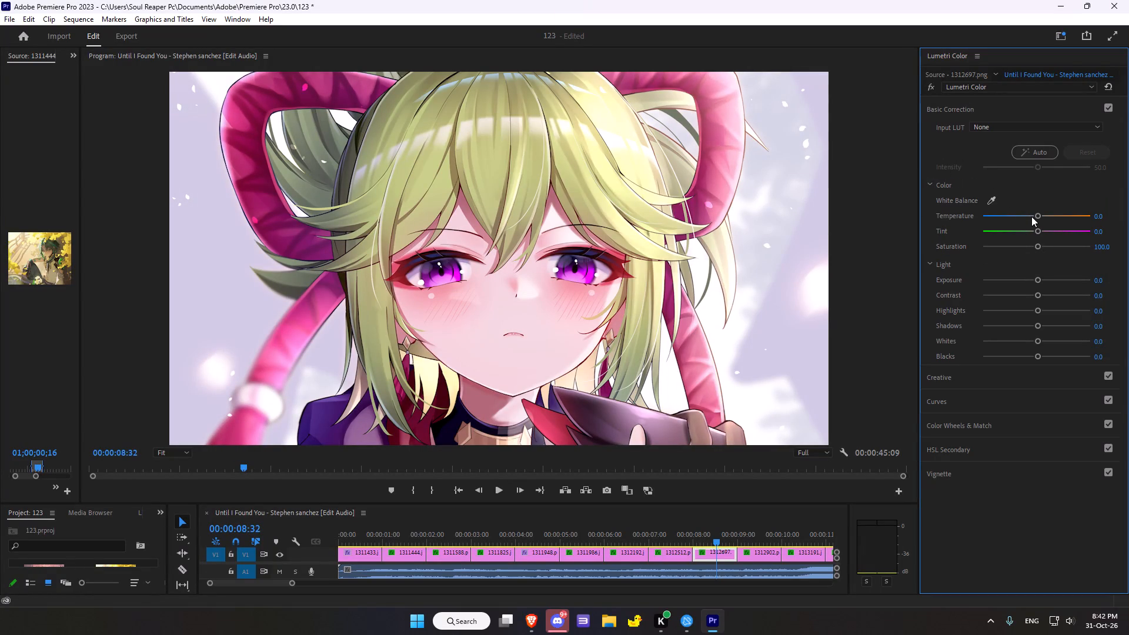
{"action": "left_click", "coordinate": [1036, 215]}
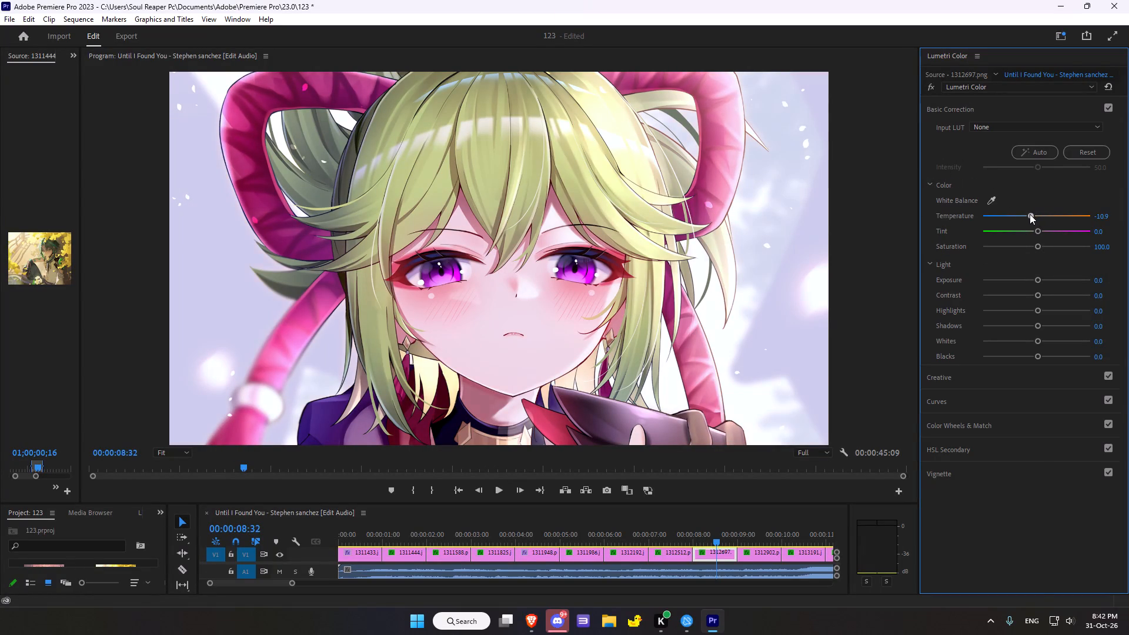
{"action": "left_click_drag", "start_coordinate": [1038, 233], "coordinate": [1039, 227]}
{"action": "left_click_drag", "start_coordinate": [1039, 227], "coordinate": [1043, 225]}
{"action": "left_click", "coordinate": [1037, 244]}
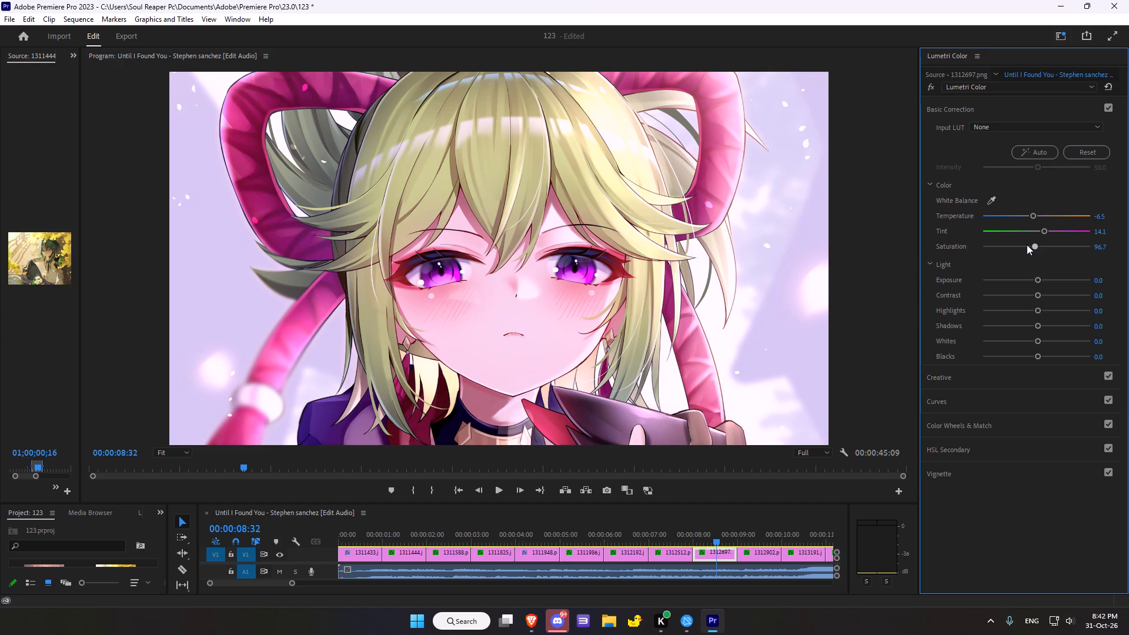
Set the ninth clip's light values to Exposure -0.3, Contrast -1.1, Highlights -43.5, Shadows -15.2 and Whites -12.0.
{"action": "left_click", "coordinate": [1037, 278]}
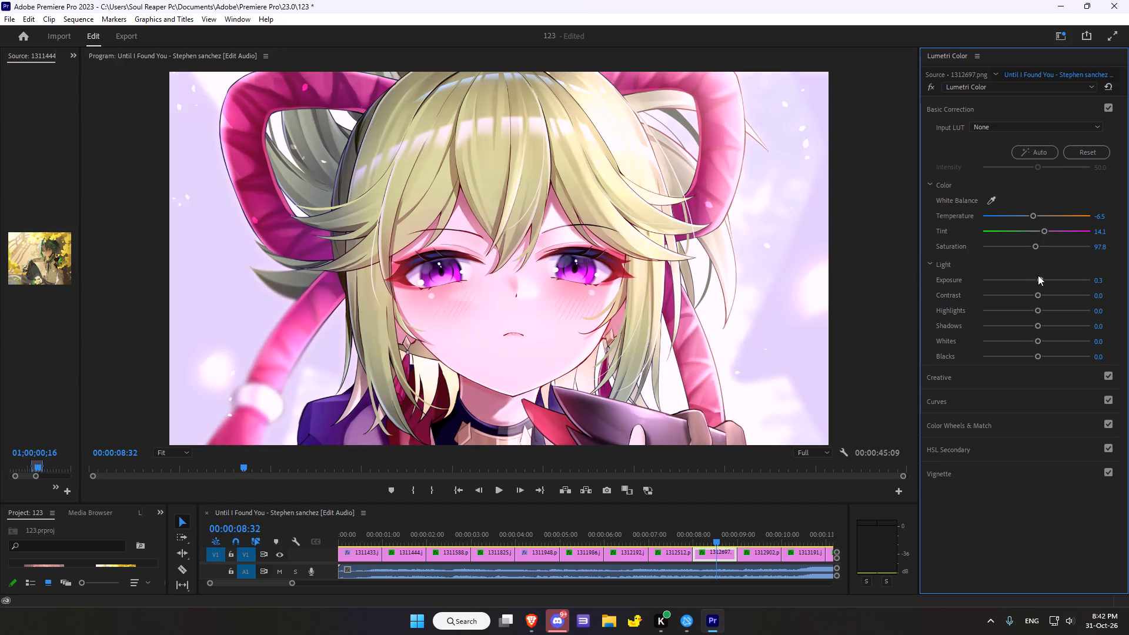
{"action": "left_click", "coordinate": [1037, 292]}
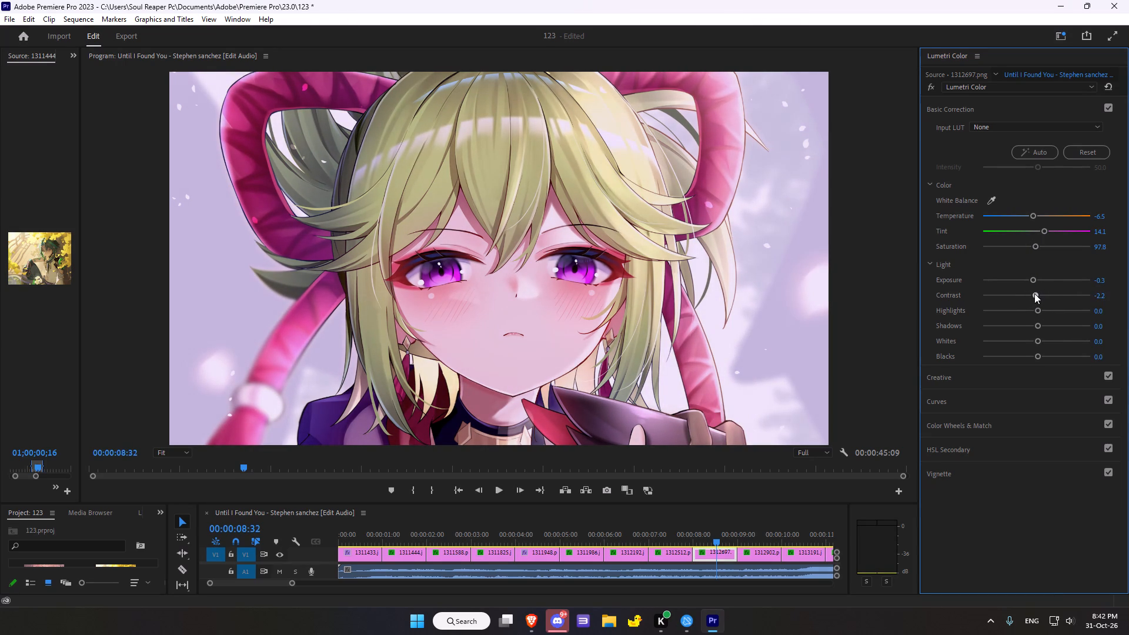
{"action": "left_click_drag", "start_coordinate": [1040, 311], "coordinate": [1012, 307]}
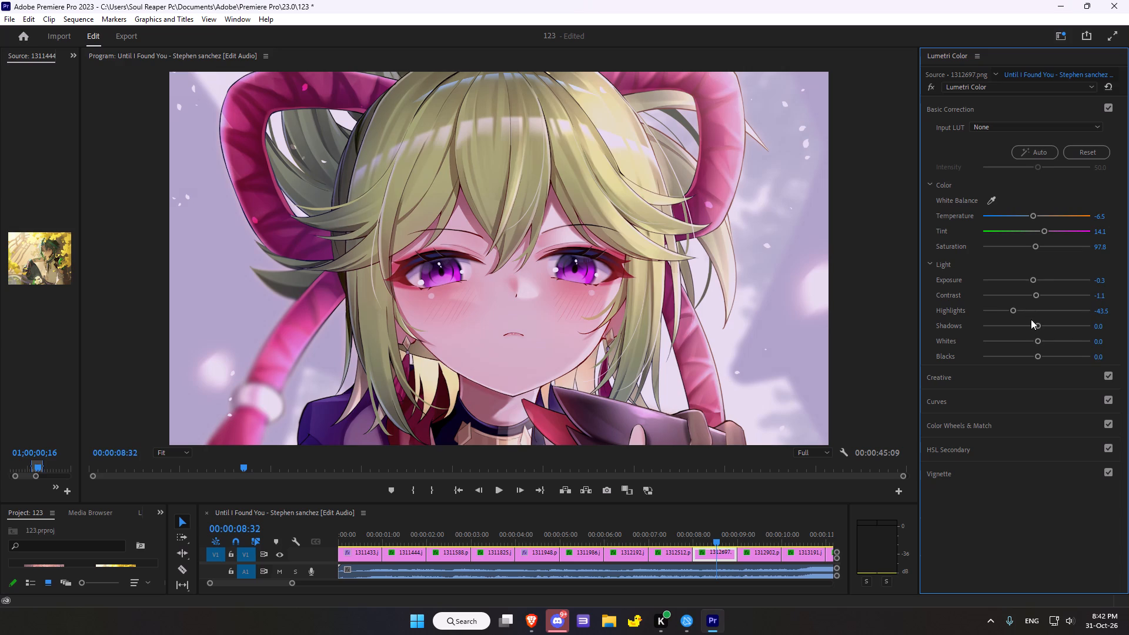
{"action": "left_click_drag", "start_coordinate": [1036, 326], "coordinate": [1027, 320]}
{"action": "left_click", "coordinate": [1027, 320]}
{"action": "left_click_drag", "start_coordinate": [1038, 340], "coordinate": [1029, 336]}
Finish the ninth clip's Basic Correction by setting Saturation to 120.7 and Blacks to 1.1.
{"action": "left_click_drag", "start_coordinate": [1038, 246], "coordinate": [1047, 242]}
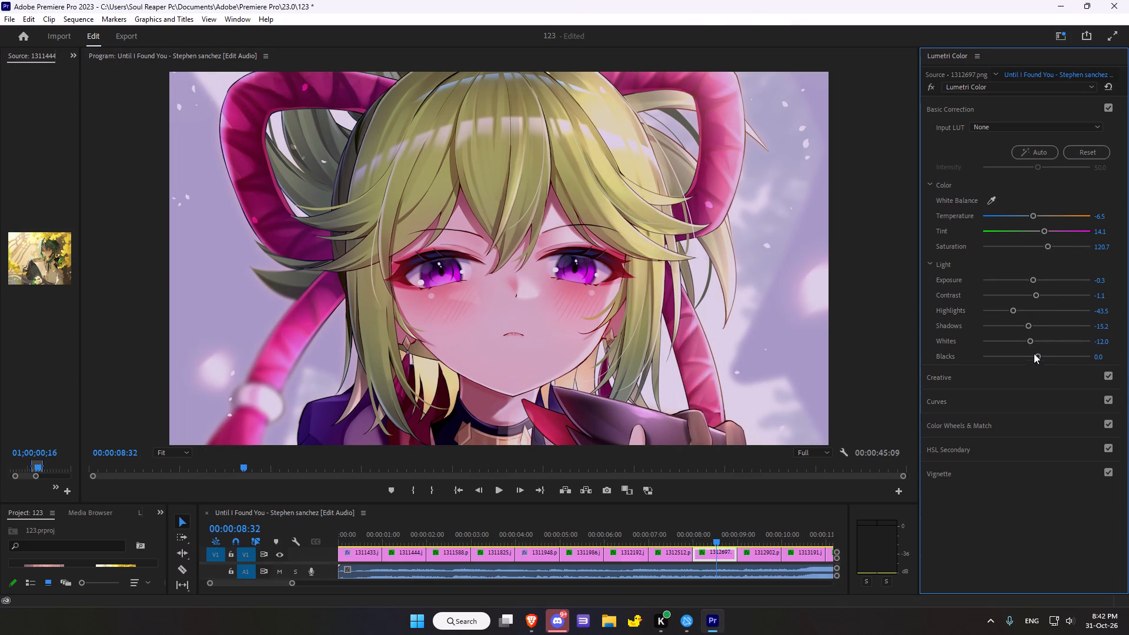
{"action": "left_click_drag", "start_coordinate": [1040, 359], "coordinate": [1036, 349]}
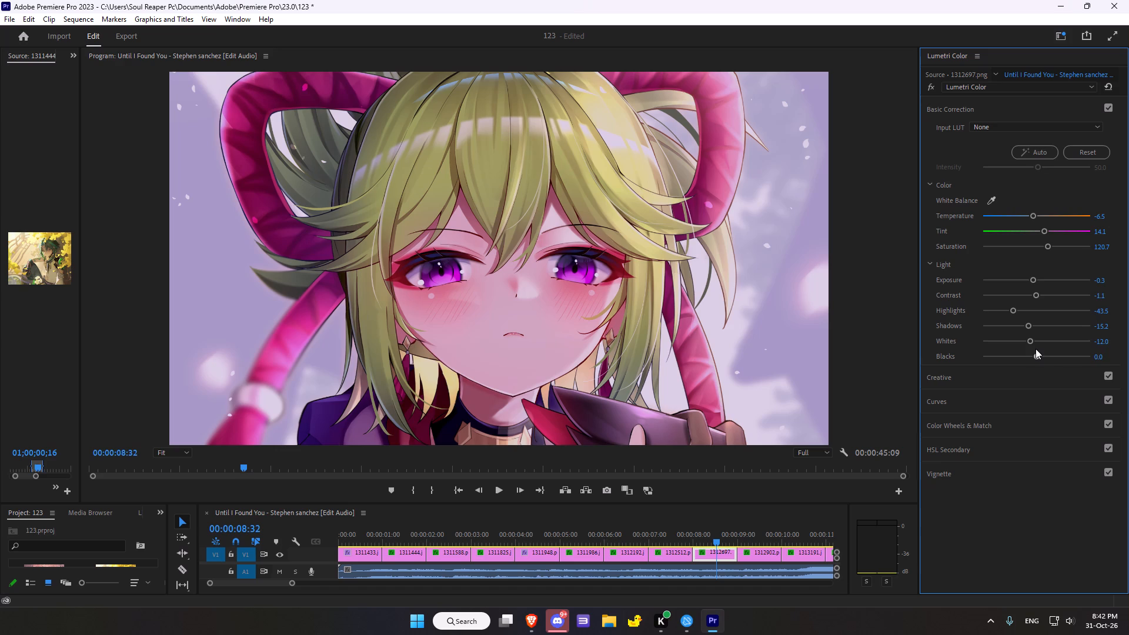
{"action": "left_click_drag", "start_coordinate": [1036, 349], "coordinate": [1036, 348]}
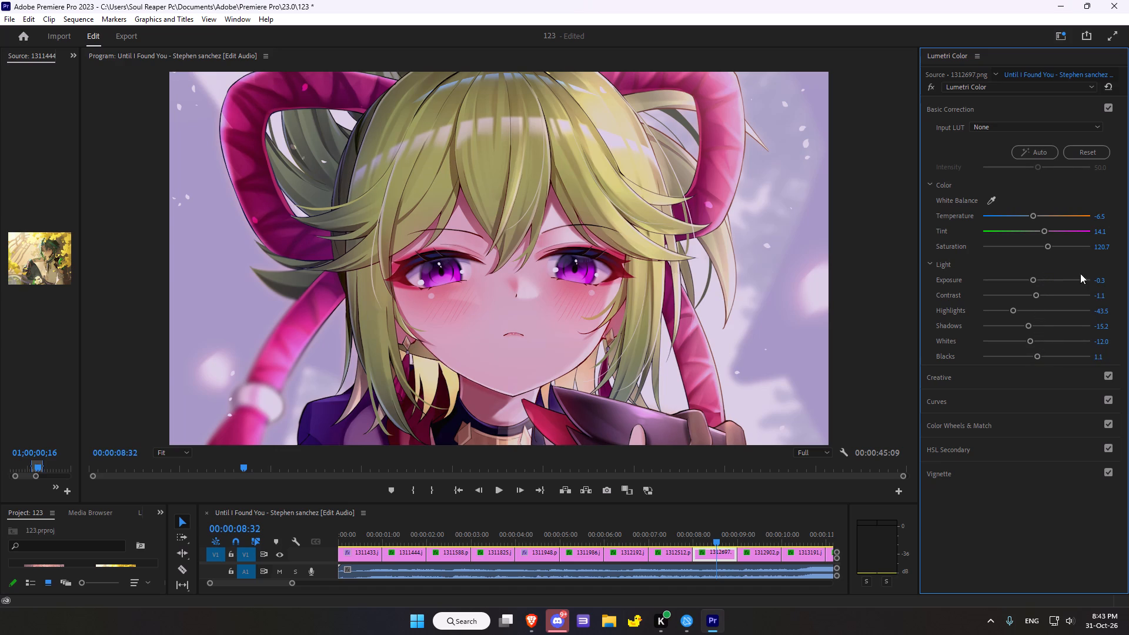
In the ninth clip's Creative adjustments, set Faded Film to 1.1, Sharpen to 35.9, Vibrance to 16.3 and Saturation to 119.6.
{"action": "left_click", "coordinate": [989, 376]}
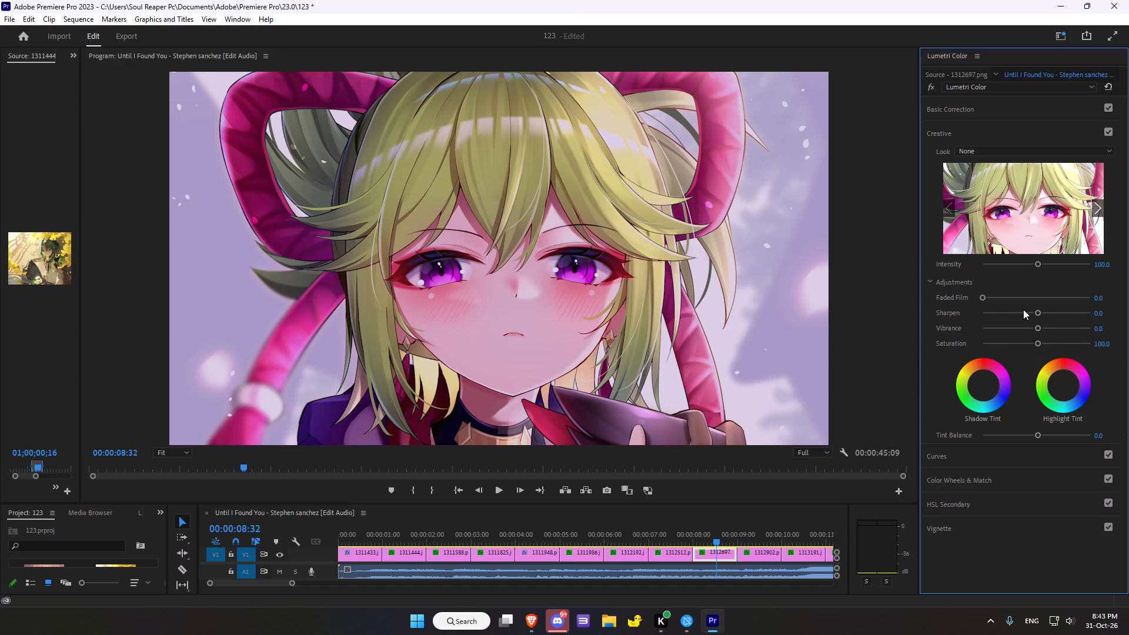
{"action": "left_click_drag", "start_coordinate": [984, 297], "coordinate": [983, 302]}
{"action": "left_click_drag", "start_coordinate": [1036, 313], "coordinate": [1042, 315]}
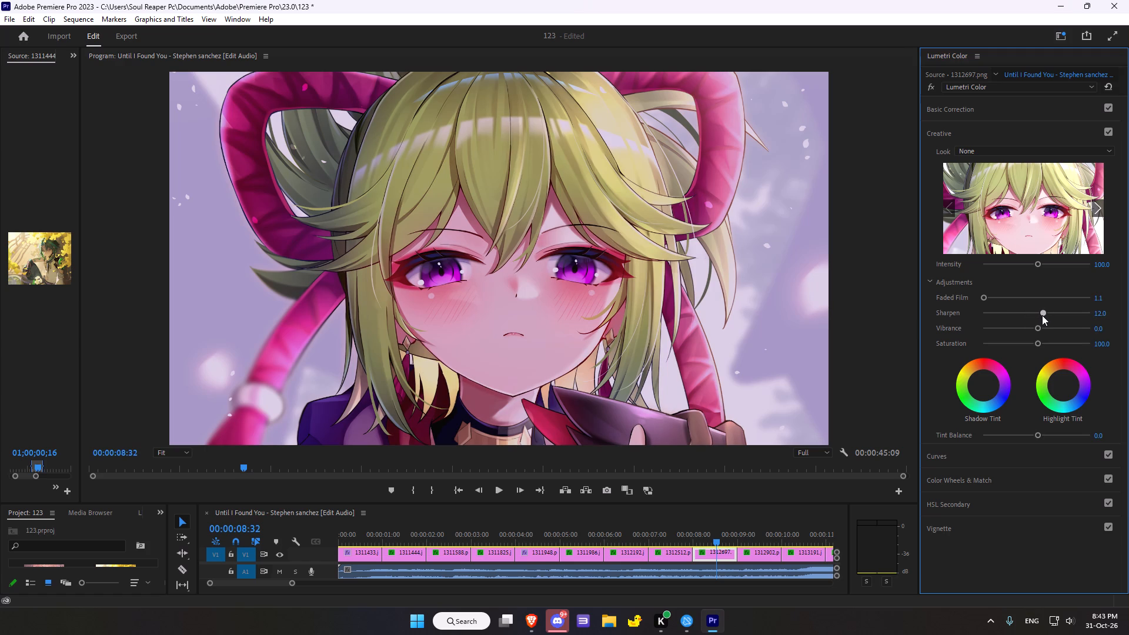
{"action": "left_click_drag", "start_coordinate": [1042, 315], "coordinate": [1055, 313]}
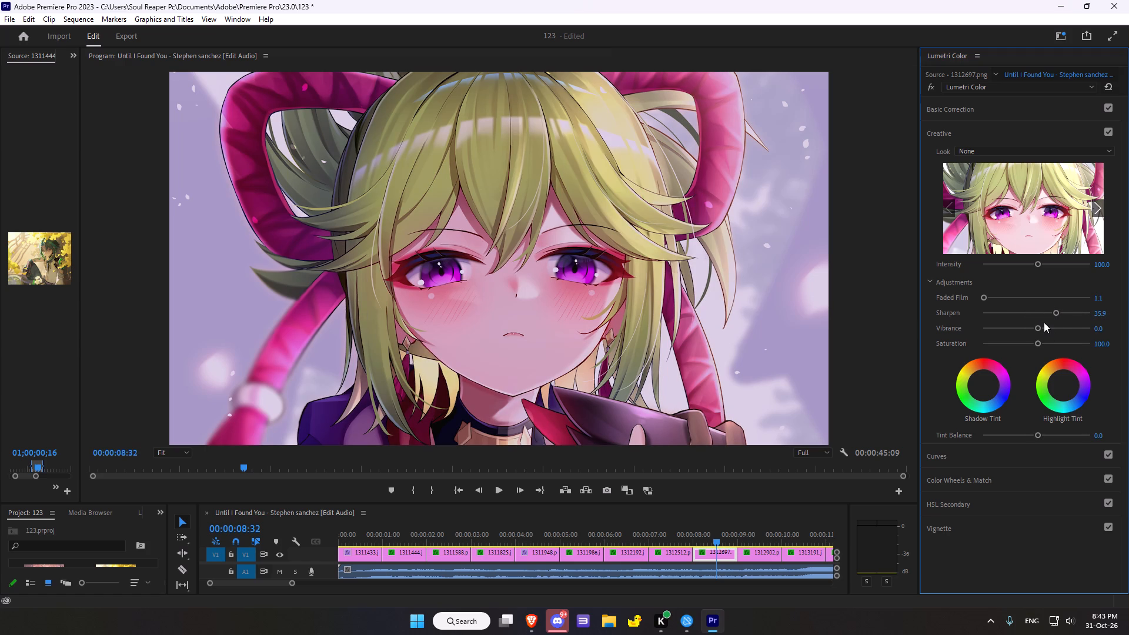
{"action": "left_click_drag", "start_coordinate": [1037, 325], "coordinate": [1031, 329]}
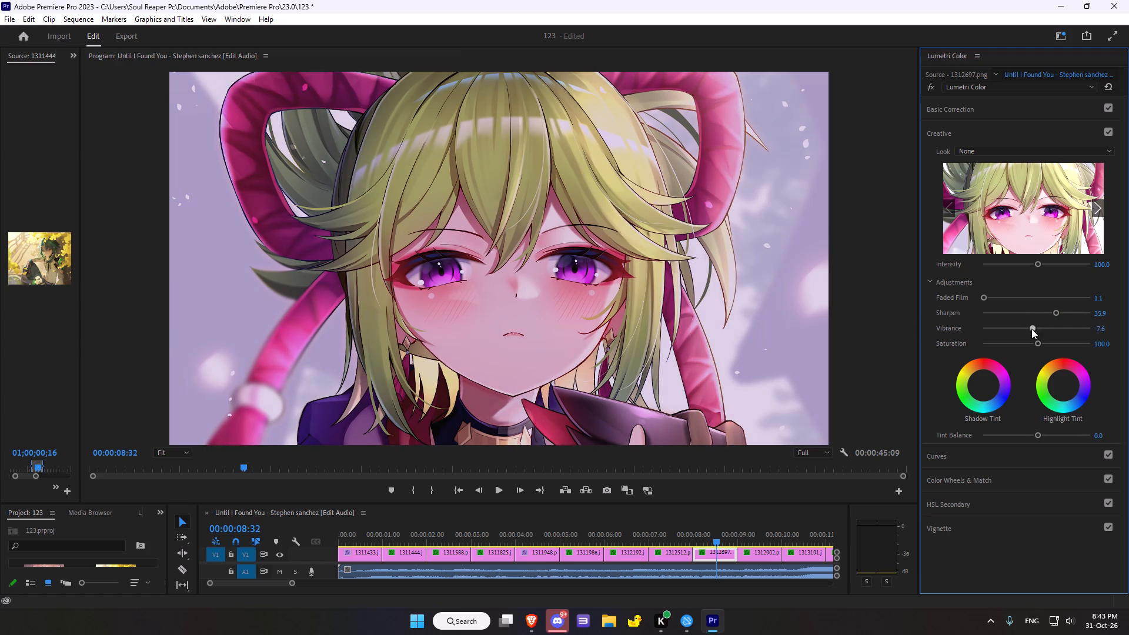
{"action": "left_click_drag", "start_coordinate": [1031, 329], "coordinate": [1044, 326]}
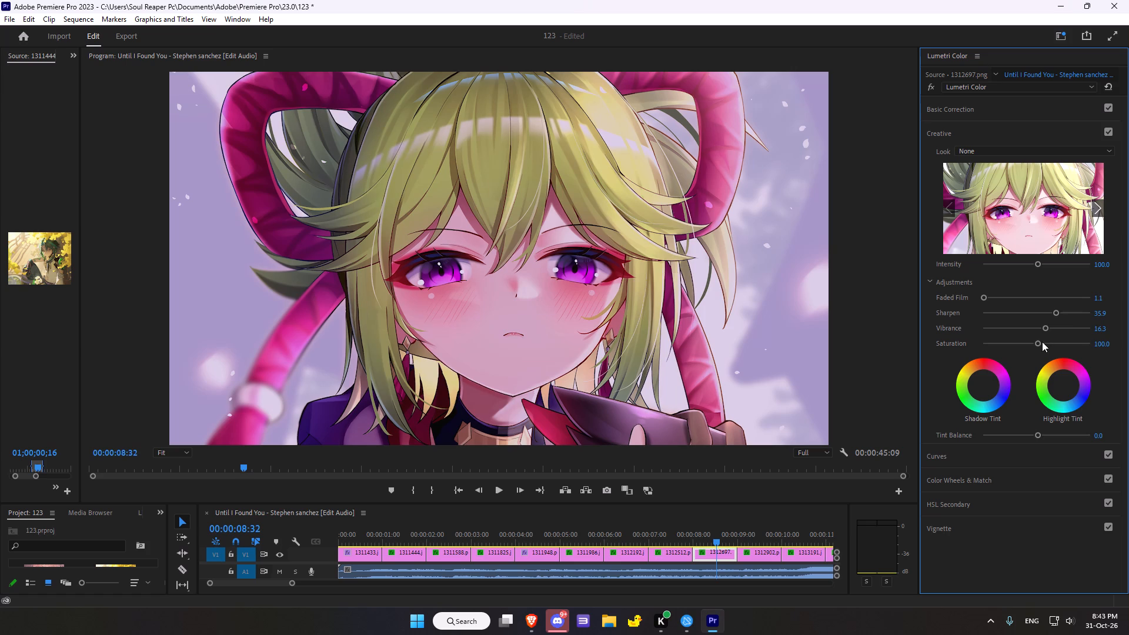
{"action": "left_click_drag", "start_coordinate": [1040, 342], "coordinate": [1043, 339]}
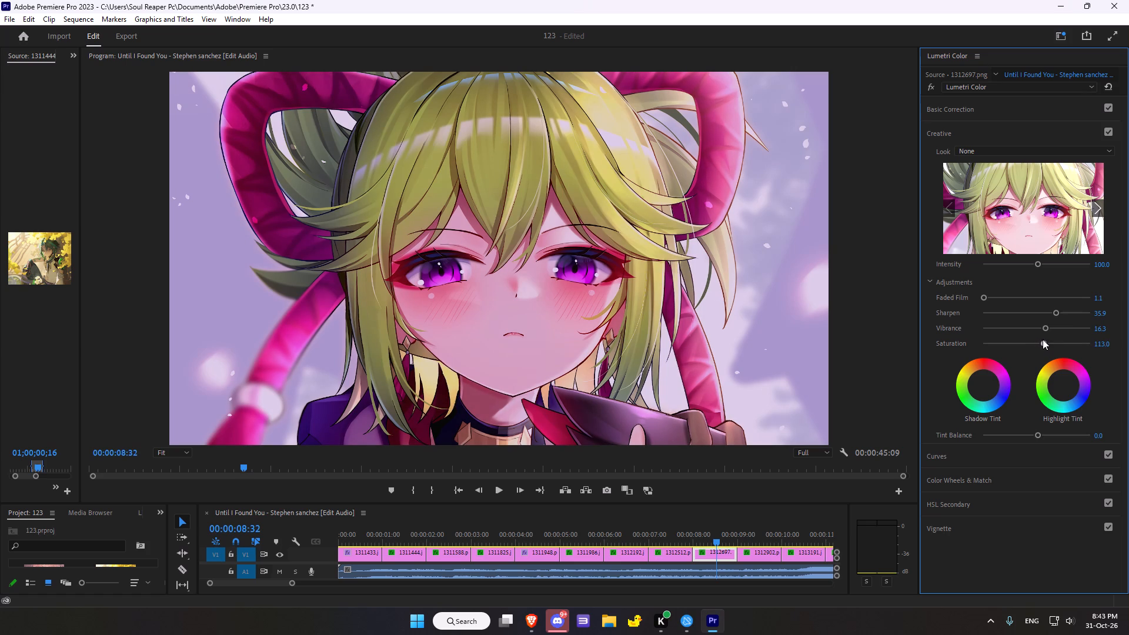
{"action": "left_click_drag", "start_coordinate": [1043, 339], "coordinate": [1046, 338]}
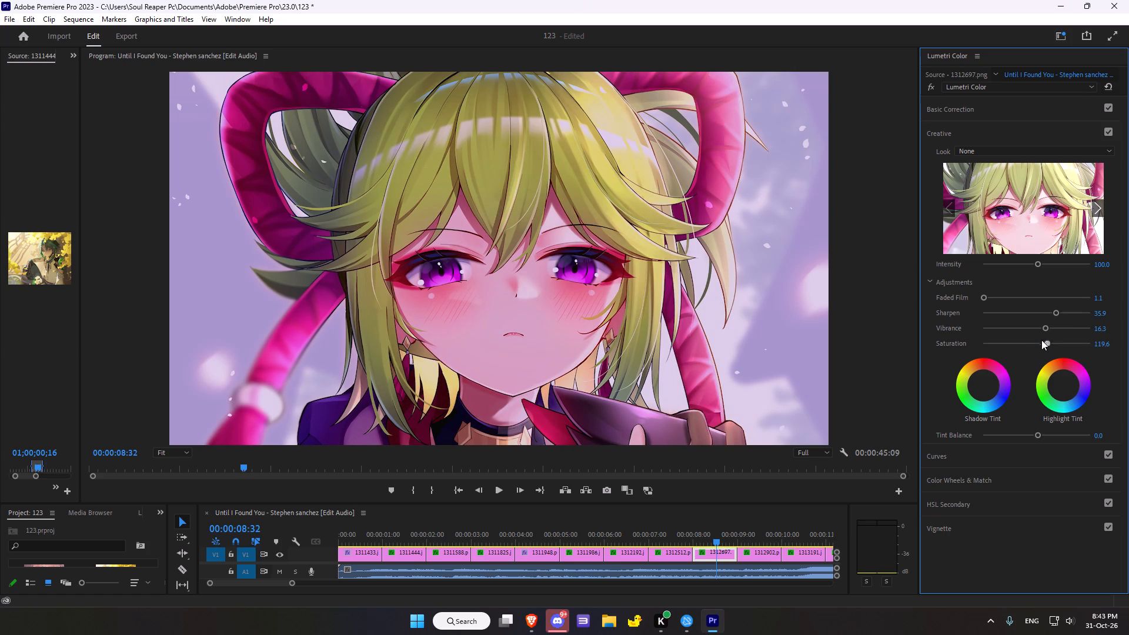
Nudge the ninth clip's Shadow Tint very slightly off neutral and activate the Highlight Tint at its wheel's centre.
{"action": "left_click_drag", "start_coordinate": [982, 386], "coordinate": [995, 358]}
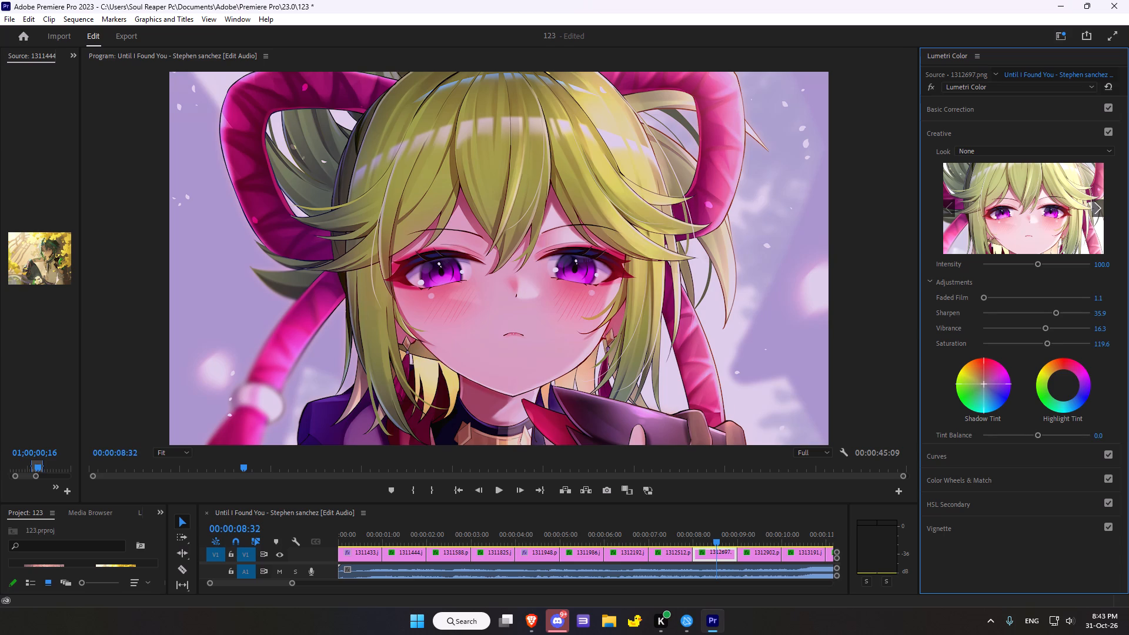
{"action": "left_click_drag", "start_coordinate": [995, 358], "coordinate": [1004, 355]}
{"action": "left_click", "coordinate": [1064, 386]}
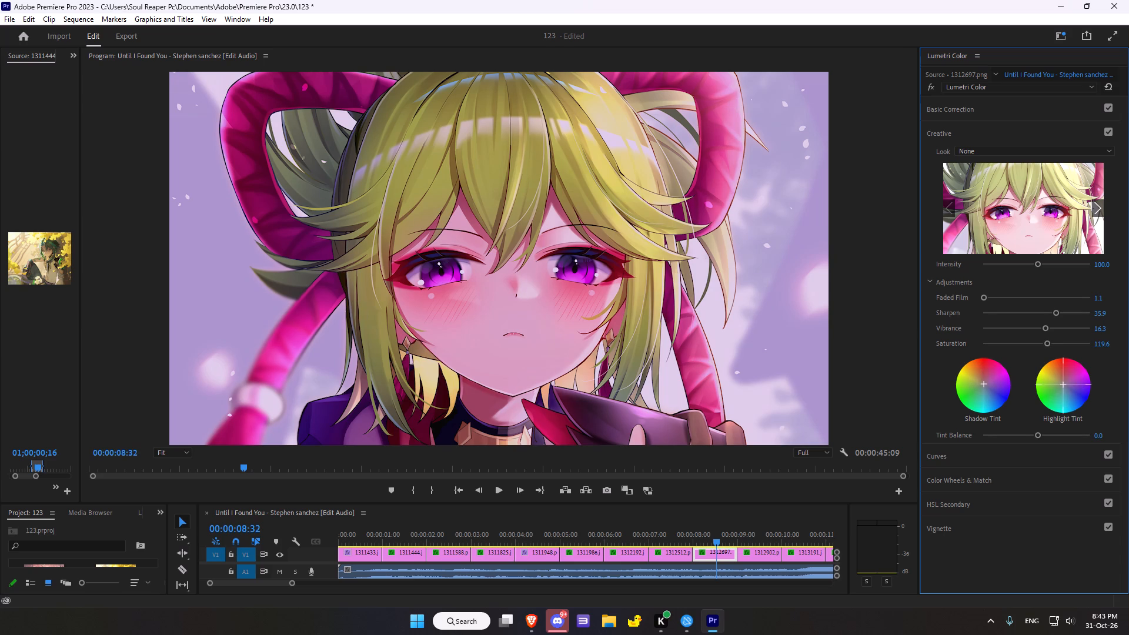
Add a midtone point to the ninth clip's white RGB curve, raised slightly above the diagonal.
{"action": "scroll", "coordinate": [1026, 392], "scroll_direction": "down", "scroll_amount": 2}
{"action": "left_click", "coordinate": [960, 457]}
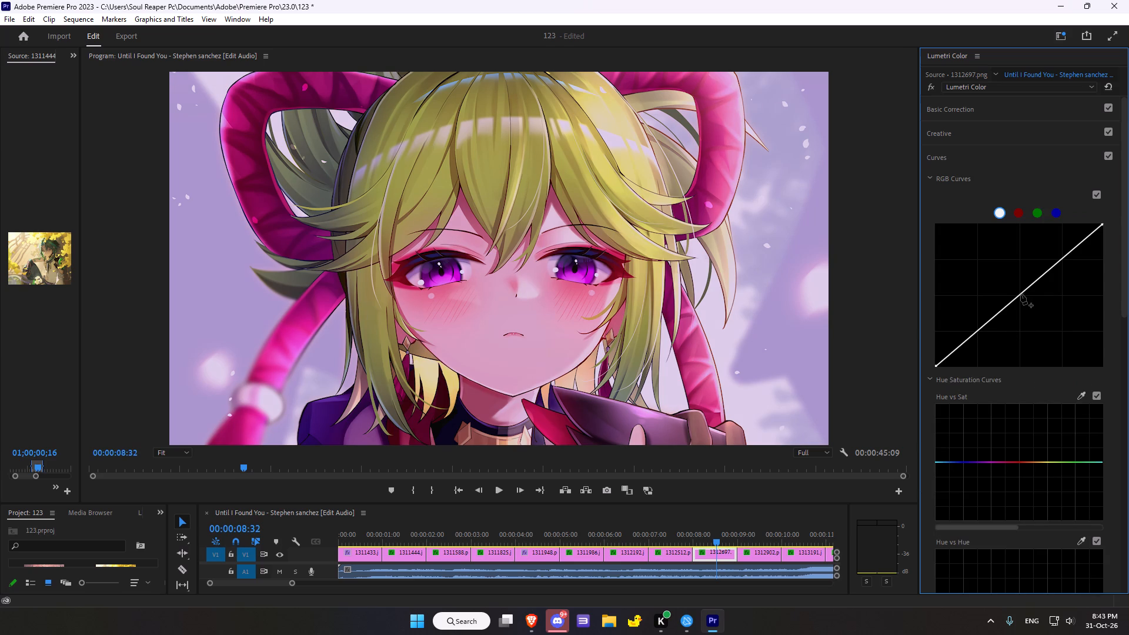
{"action": "left_click", "coordinate": [1016, 296]}
{"action": "left_click", "coordinate": [1018, 298]}
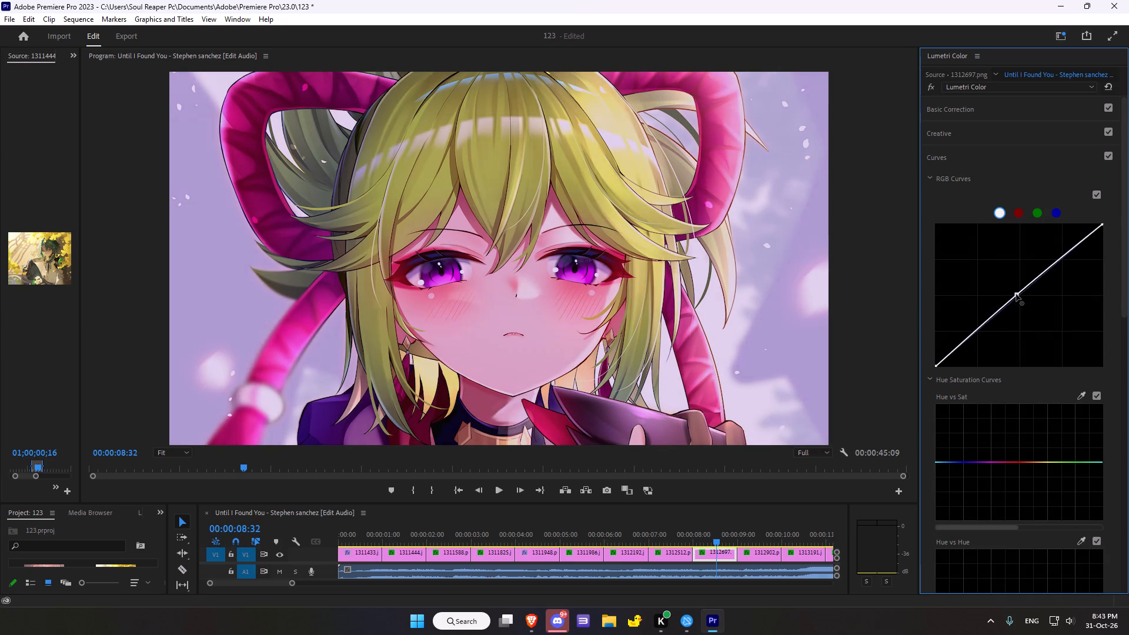
Sample the character's purple eye for the Hue vs Sat curve and lower its middle point slightly to desaturate that hue.
{"action": "scroll", "coordinate": [1039, 332], "scroll_direction": "down", "scroll_amount": 4}
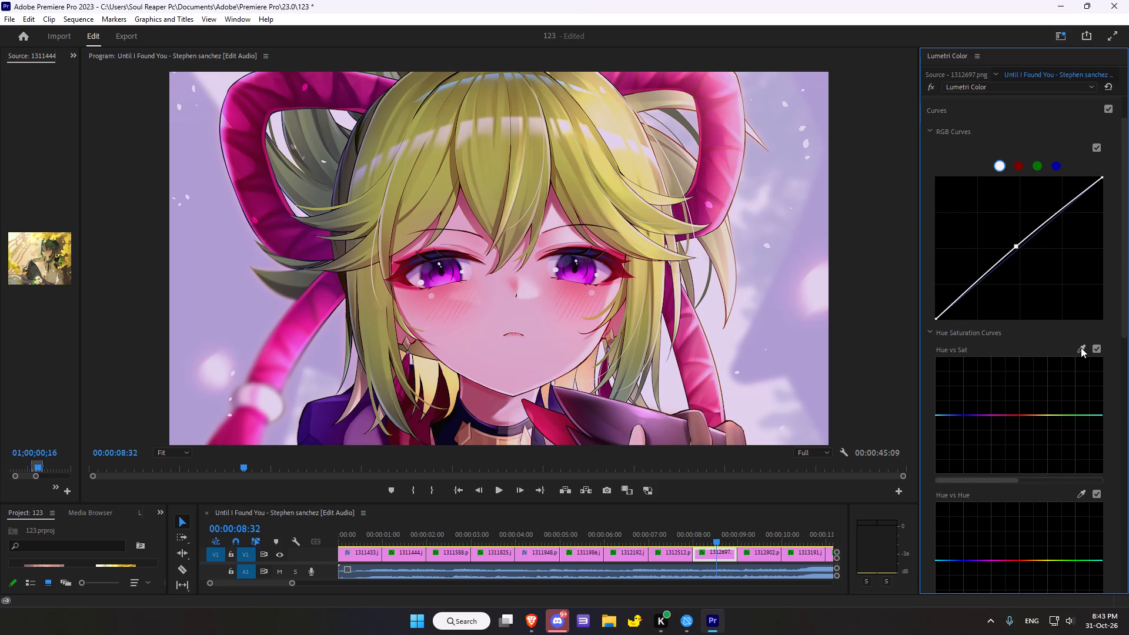
{"action": "left_click", "coordinate": [1080, 351]}
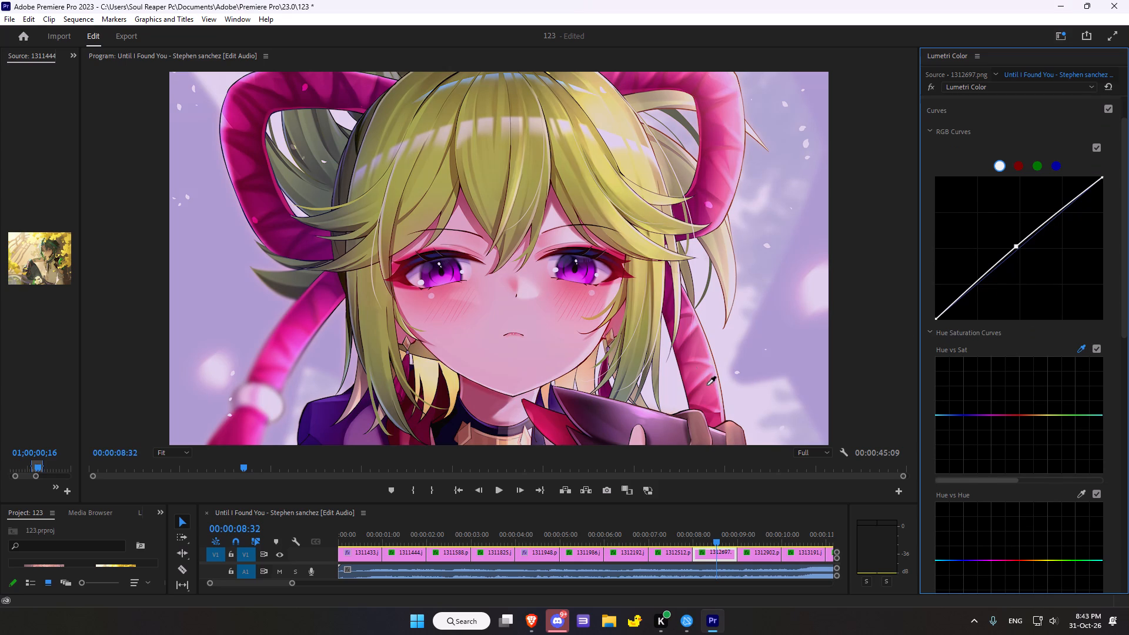
{"action": "left_click", "coordinate": [577, 276]}
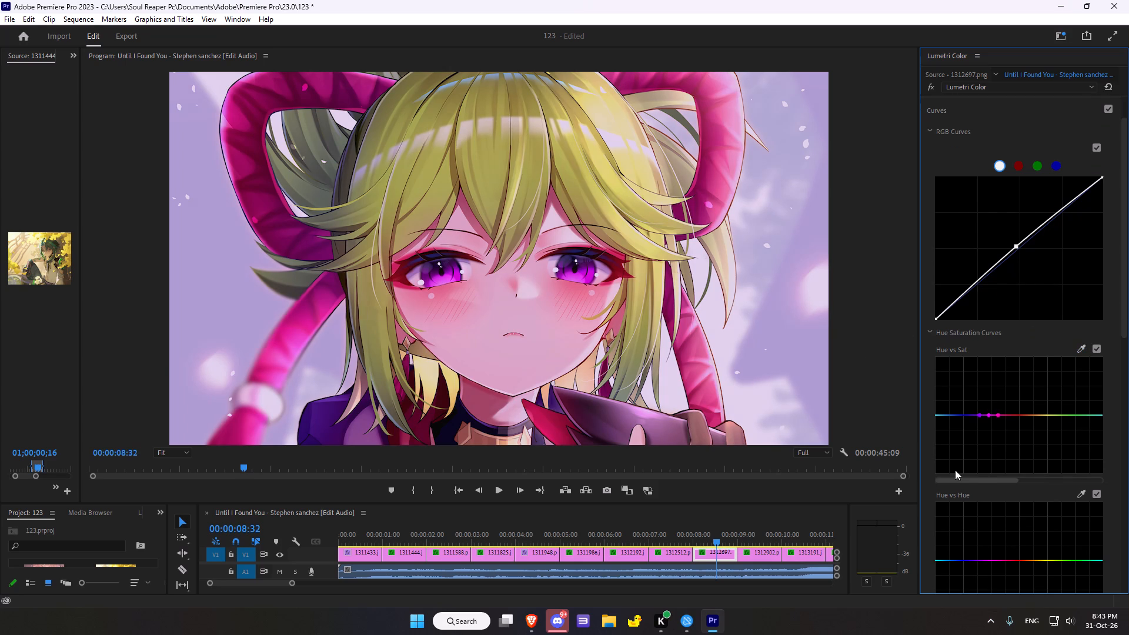
{"action": "left_click_drag", "start_coordinate": [989, 416], "coordinate": [996, 427]}
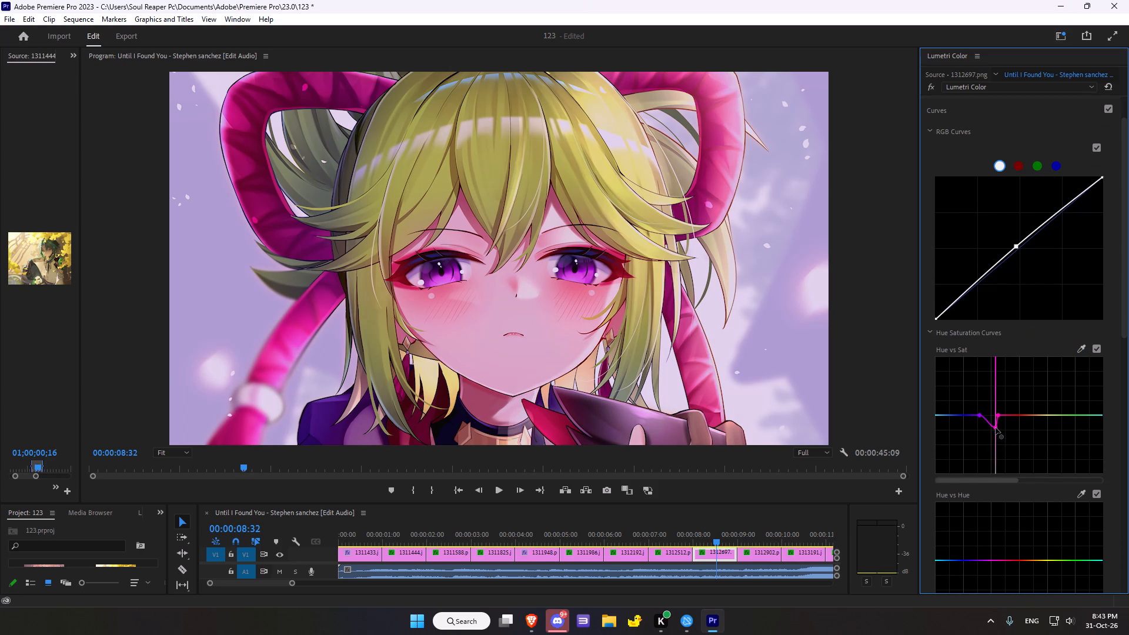
{"action": "left_click_drag", "start_coordinate": [996, 427], "coordinate": [990, 428]}
{"action": "left_click_drag", "start_coordinate": [990, 428], "coordinate": [990, 426]}
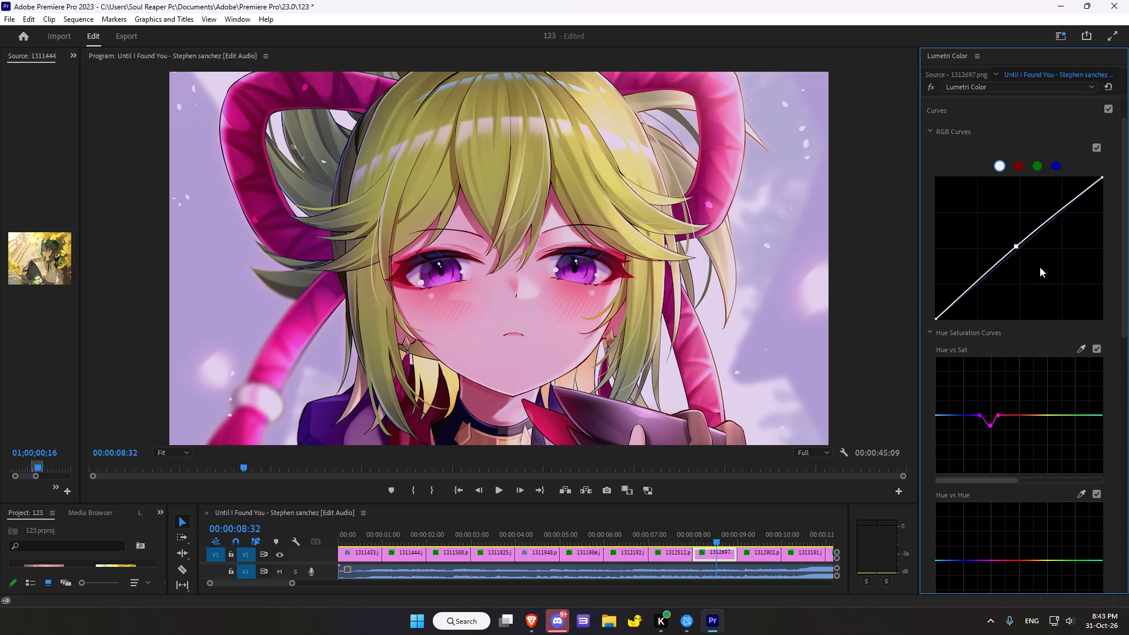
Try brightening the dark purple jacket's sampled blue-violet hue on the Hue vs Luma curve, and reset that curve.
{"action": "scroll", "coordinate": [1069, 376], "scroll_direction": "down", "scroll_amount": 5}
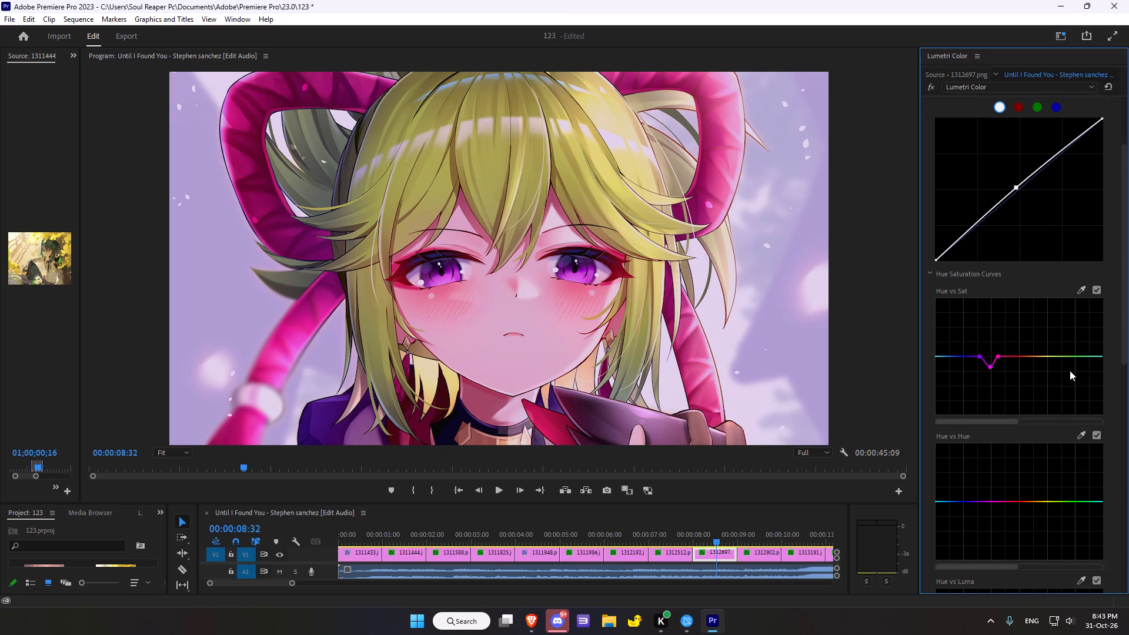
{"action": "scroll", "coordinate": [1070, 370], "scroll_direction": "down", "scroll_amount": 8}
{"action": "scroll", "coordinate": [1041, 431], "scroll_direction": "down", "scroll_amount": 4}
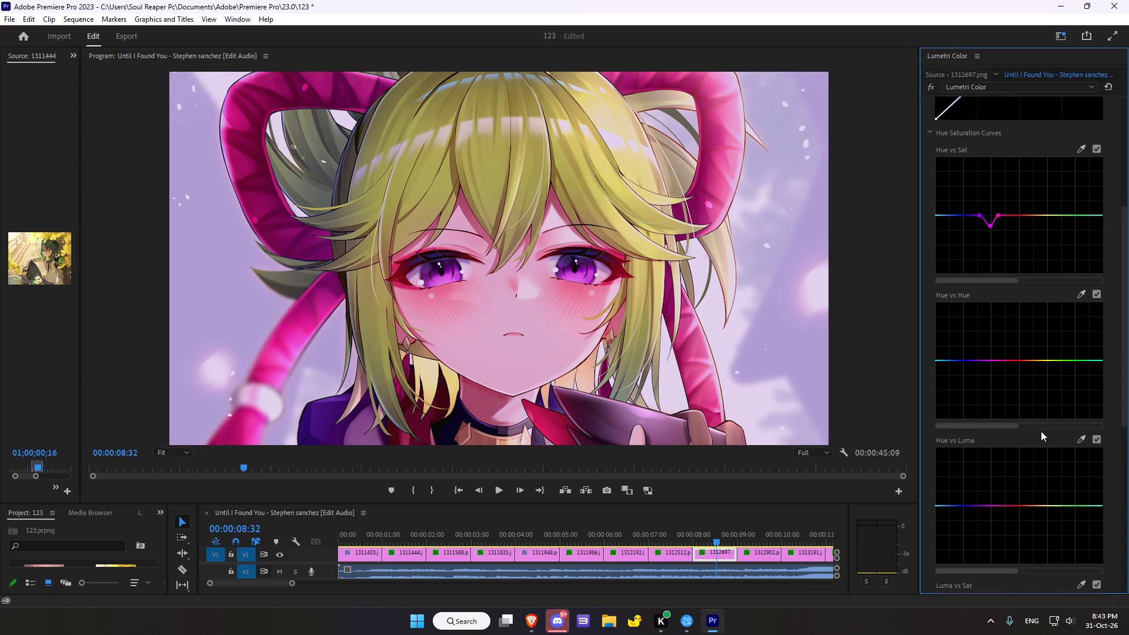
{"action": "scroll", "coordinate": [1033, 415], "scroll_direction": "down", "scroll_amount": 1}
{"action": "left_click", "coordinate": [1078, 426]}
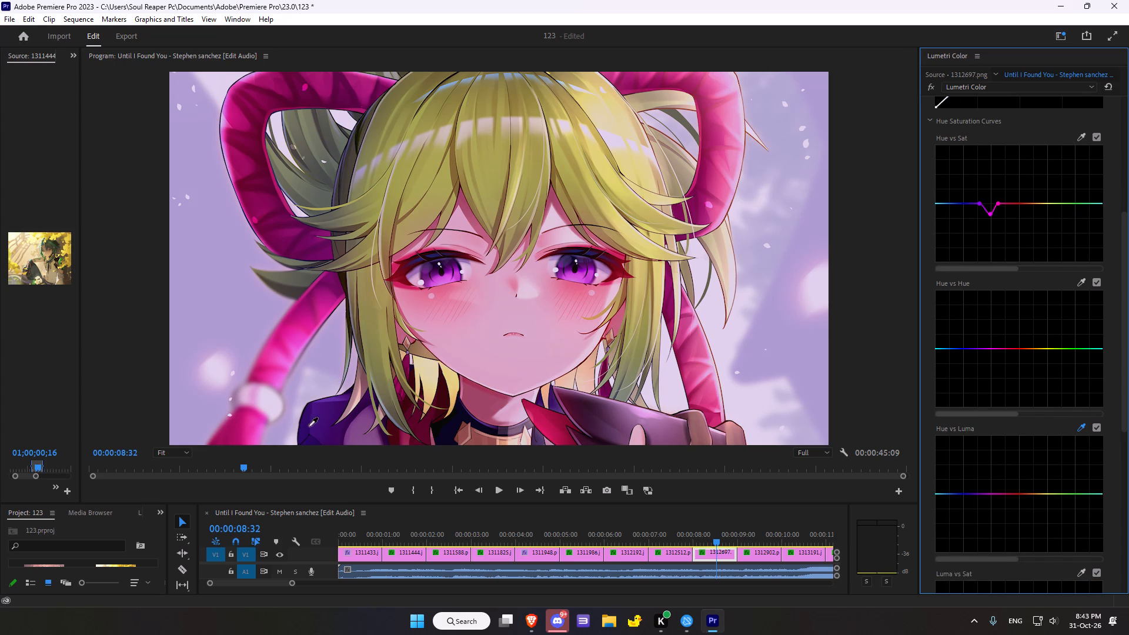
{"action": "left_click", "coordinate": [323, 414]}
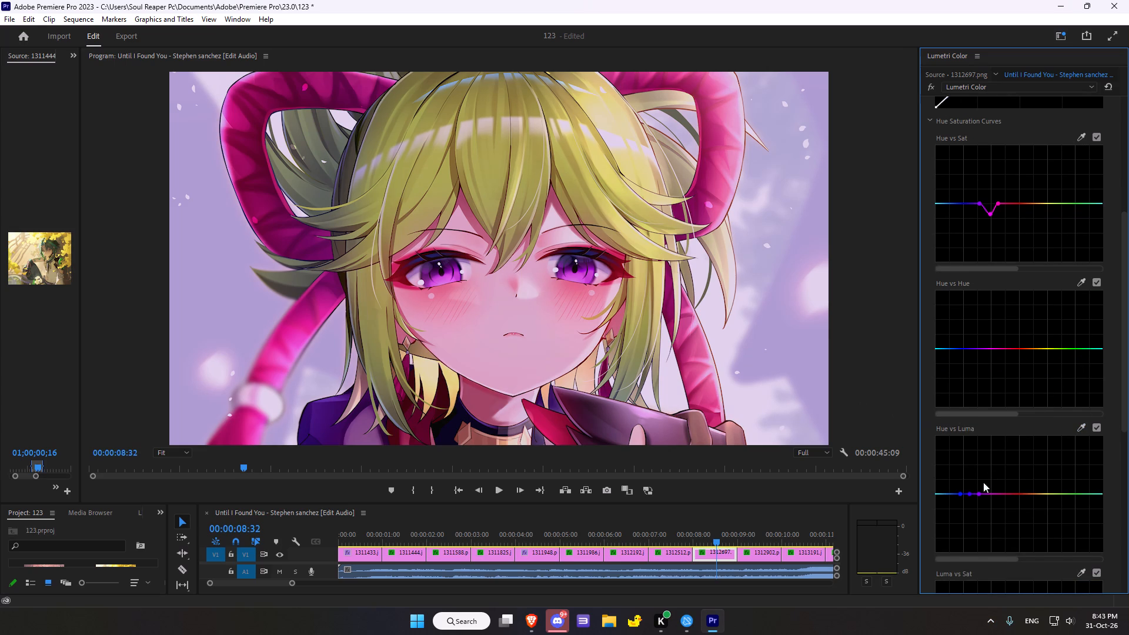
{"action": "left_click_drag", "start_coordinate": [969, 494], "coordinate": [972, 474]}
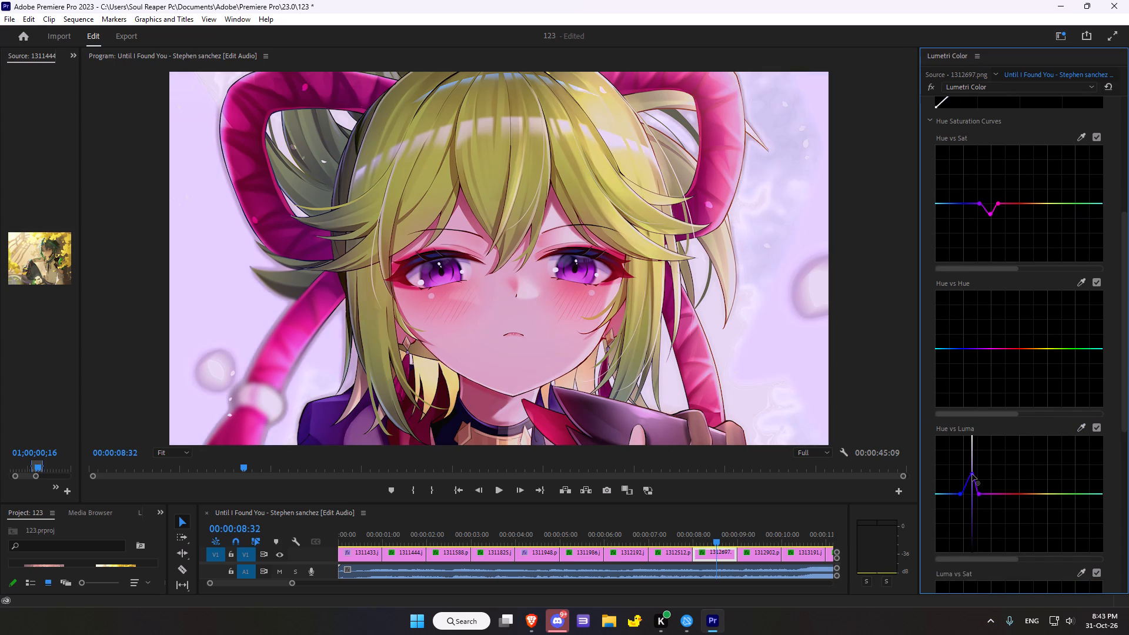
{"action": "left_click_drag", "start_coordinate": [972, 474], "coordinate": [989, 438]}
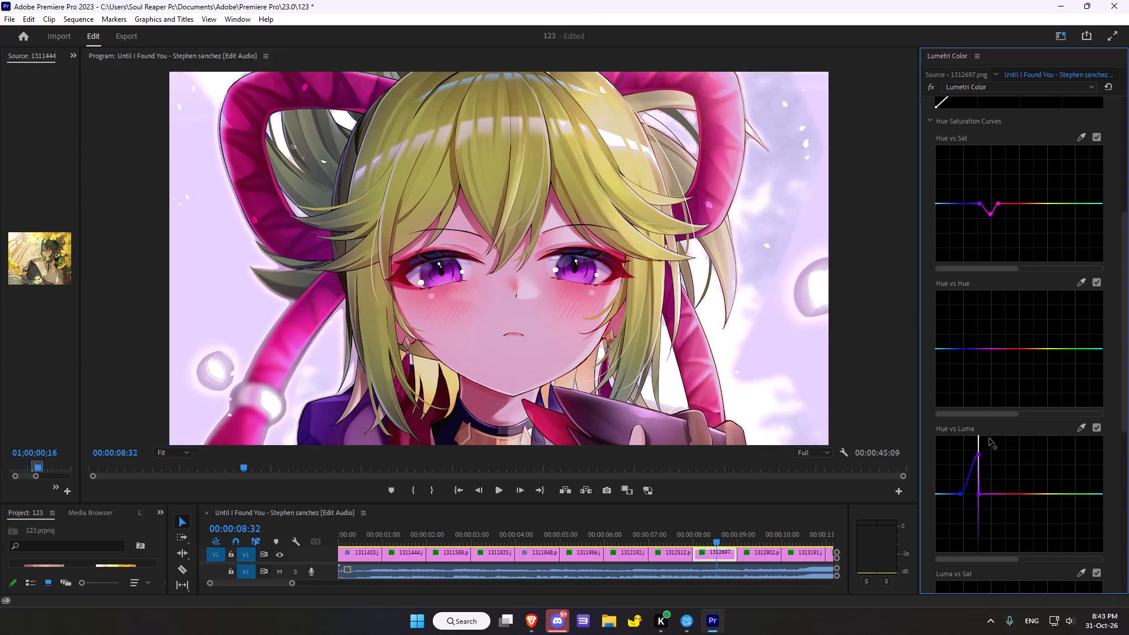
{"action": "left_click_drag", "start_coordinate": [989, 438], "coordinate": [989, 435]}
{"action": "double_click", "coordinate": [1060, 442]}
Sample the dark purple jacket for the Hue vs Sat curve and raise its middle blue point to boost that hue's saturation.
{"action": "scroll", "coordinate": [1004, 416], "scroll_direction": "down", "scroll_amount": 7}
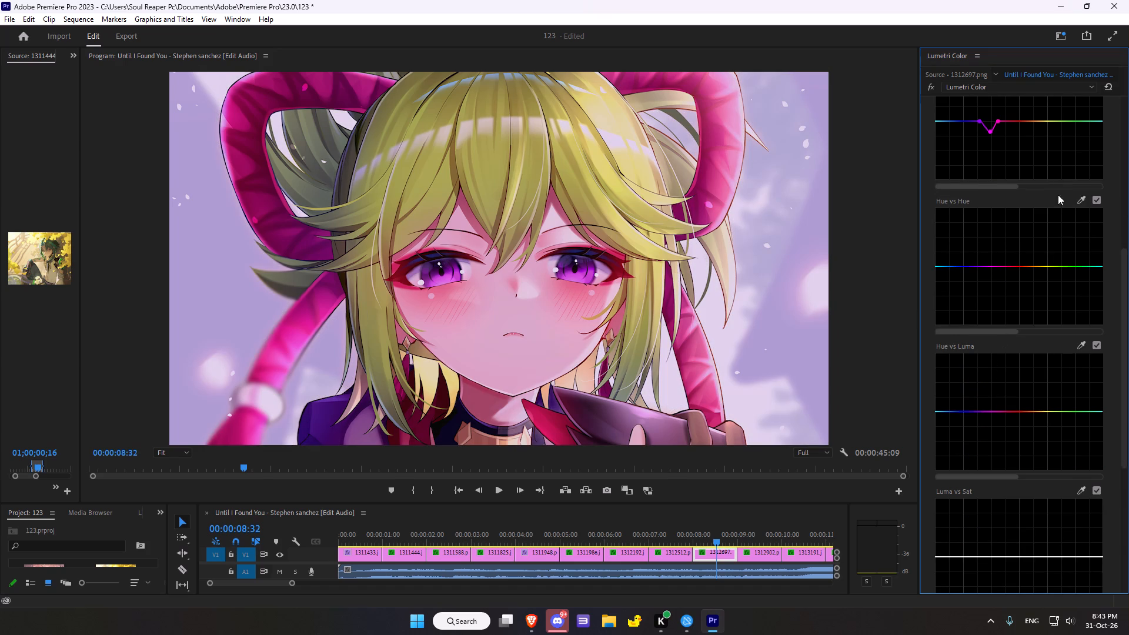
{"action": "scroll", "coordinate": [1044, 248], "scroll_direction": "up", "scroll_amount": 6}
{"action": "left_click", "coordinate": [1083, 125]}
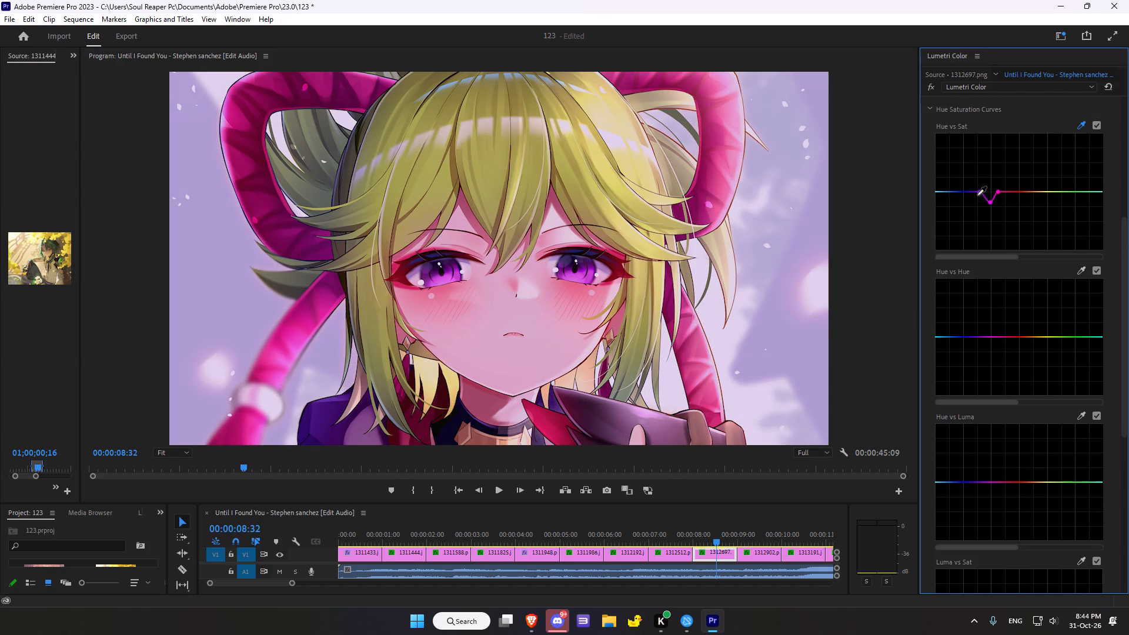
{"action": "left_click", "coordinate": [320, 412]}
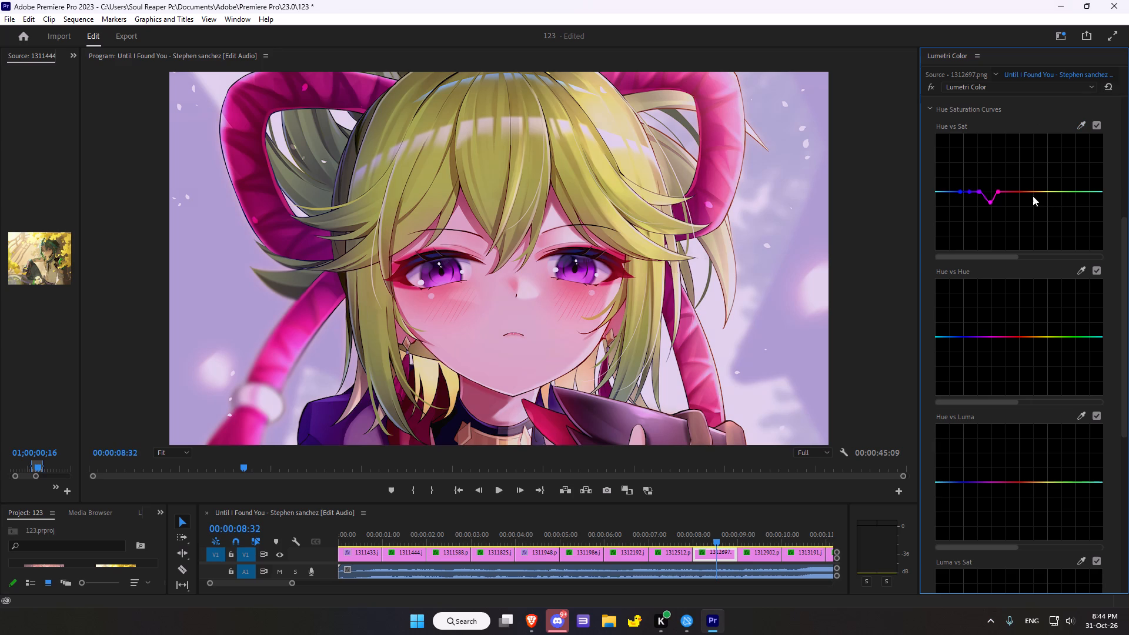
{"action": "left_click_drag", "start_coordinate": [969, 193], "coordinate": [968, 211]}
{"action": "left_click_drag", "start_coordinate": [968, 211], "coordinate": [967, 213]}
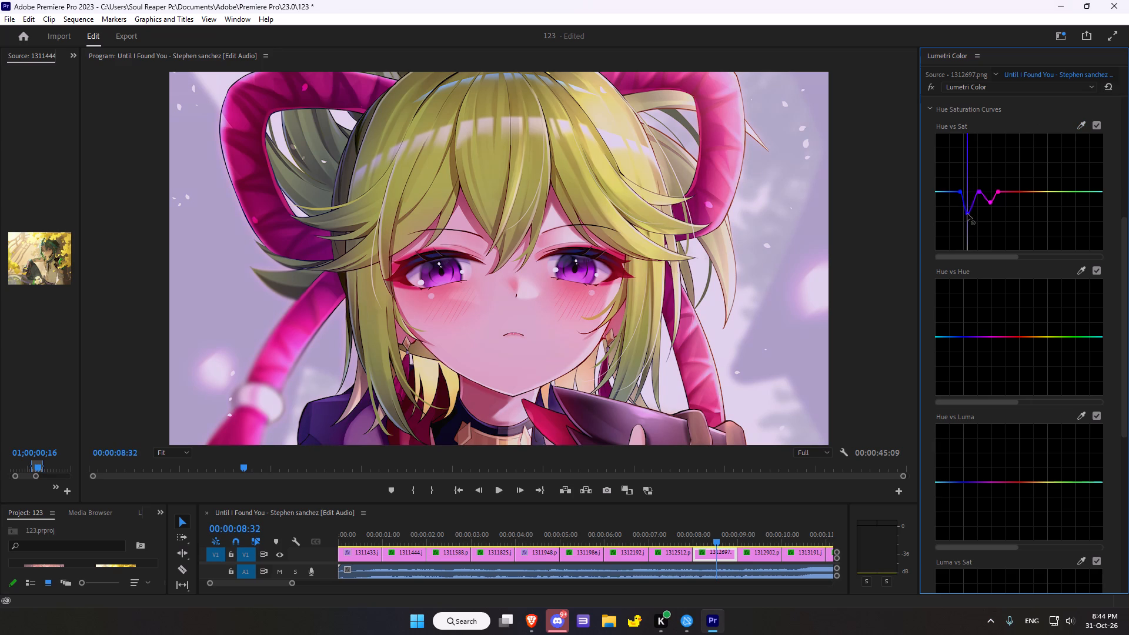
{"action": "left_click_drag", "start_coordinate": [967, 213], "coordinate": [964, 169]}
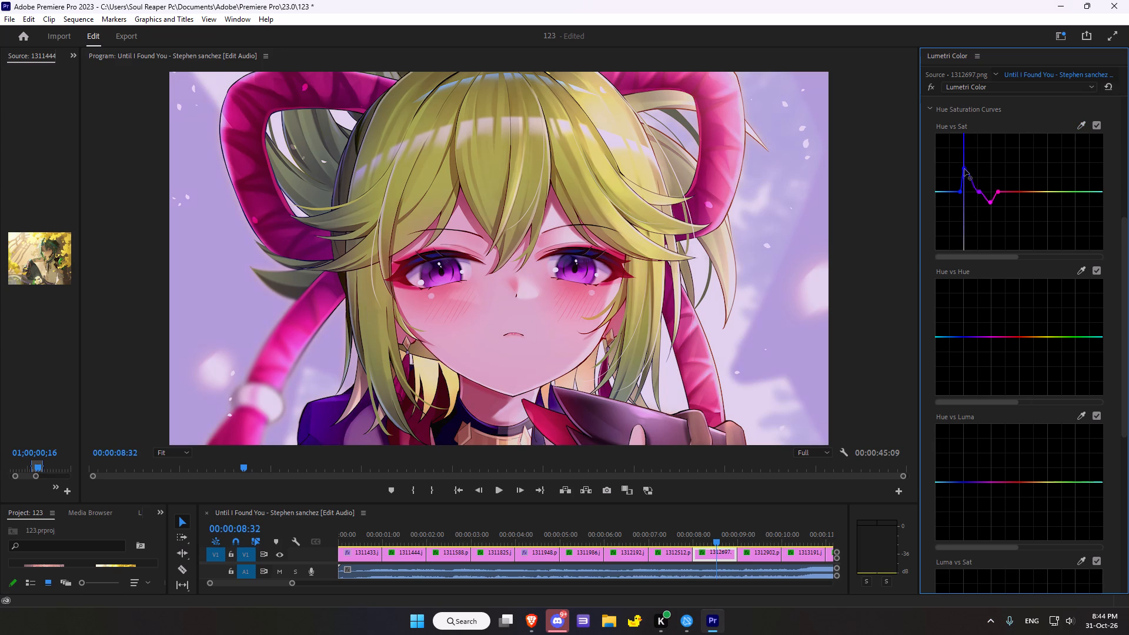
{"action": "left_click_drag", "start_coordinate": [964, 169], "coordinate": [967, 169]}
{"action": "scroll", "coordinate": [1018, 343], "scroll_direction": "down", "scroll_amount": 2}
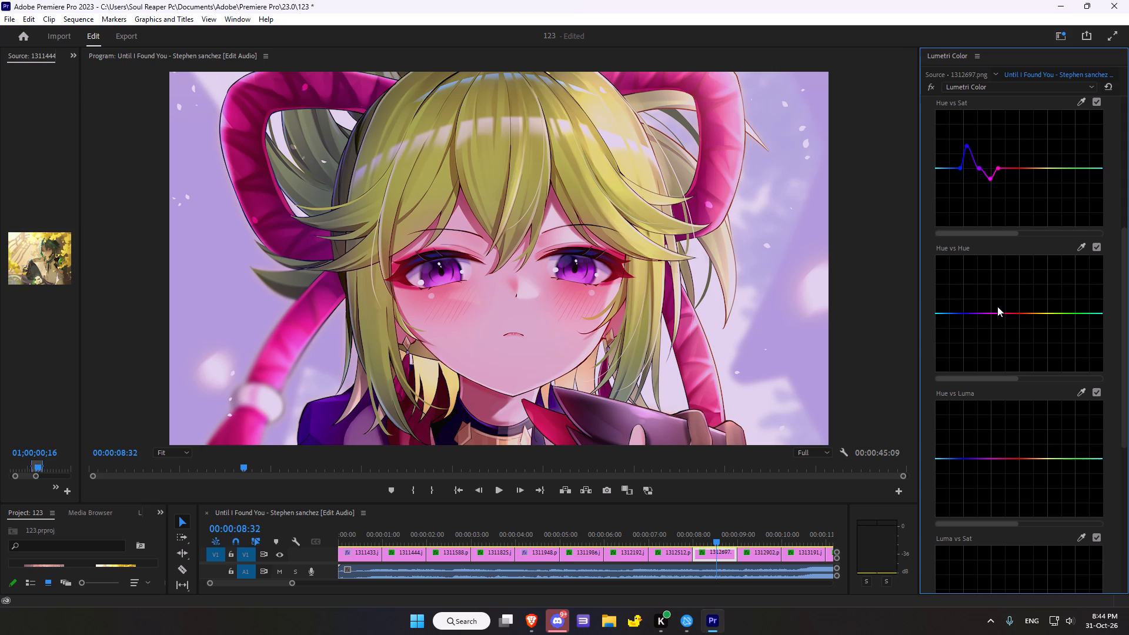
Sample the character's yellow hair for the Hue vs Hue curve and lower its middle point slightly to shift the hair greener.
{"action": "scroll", "coordinate": [996, 313], "scroll_direction": "down", "scroll_amount": 2}
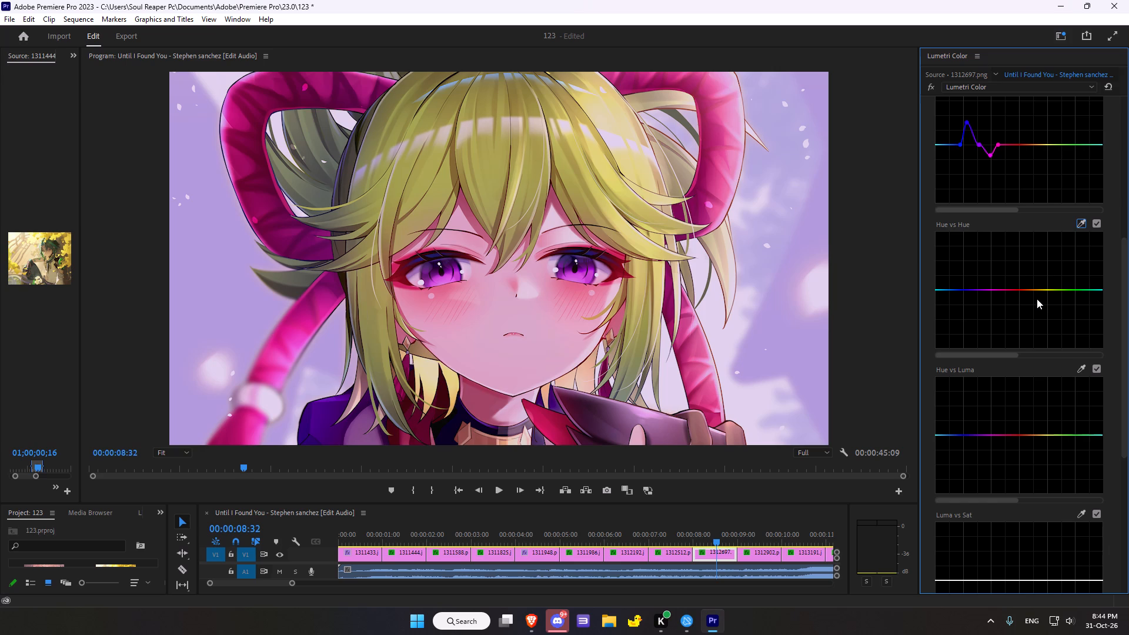
{"action": "scroll", "coordinate": [1037, 299], "scroll_direction": "down", "scroll_amount": 1}
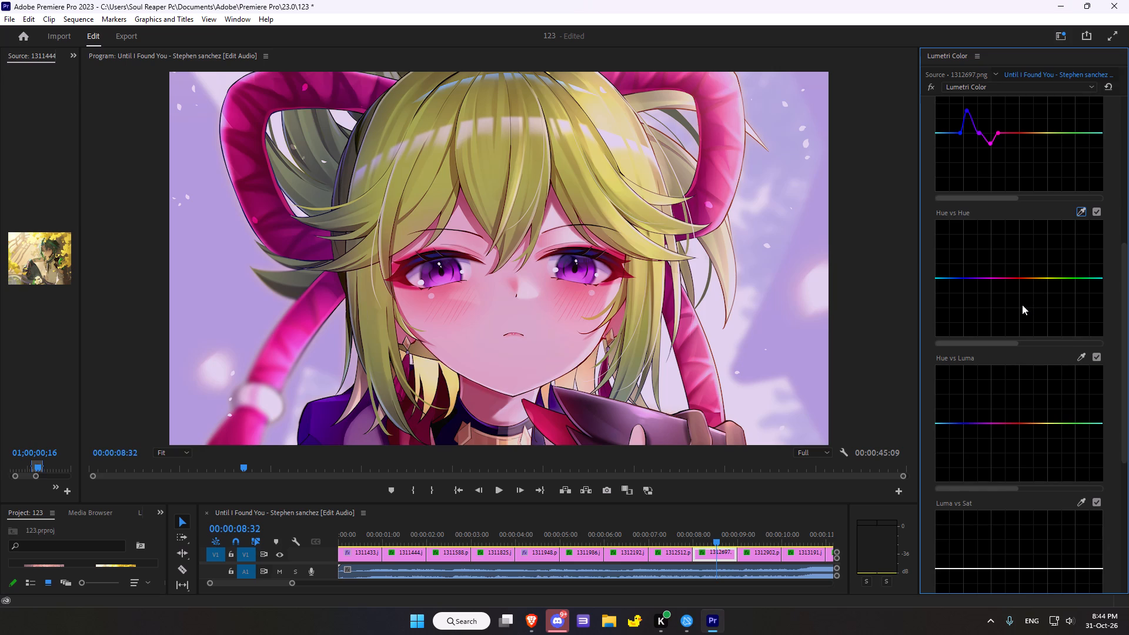
{"action": "scroll", "coordinate": [1036, 272], "scroll_direction": "down", "scroll_amount": 1}
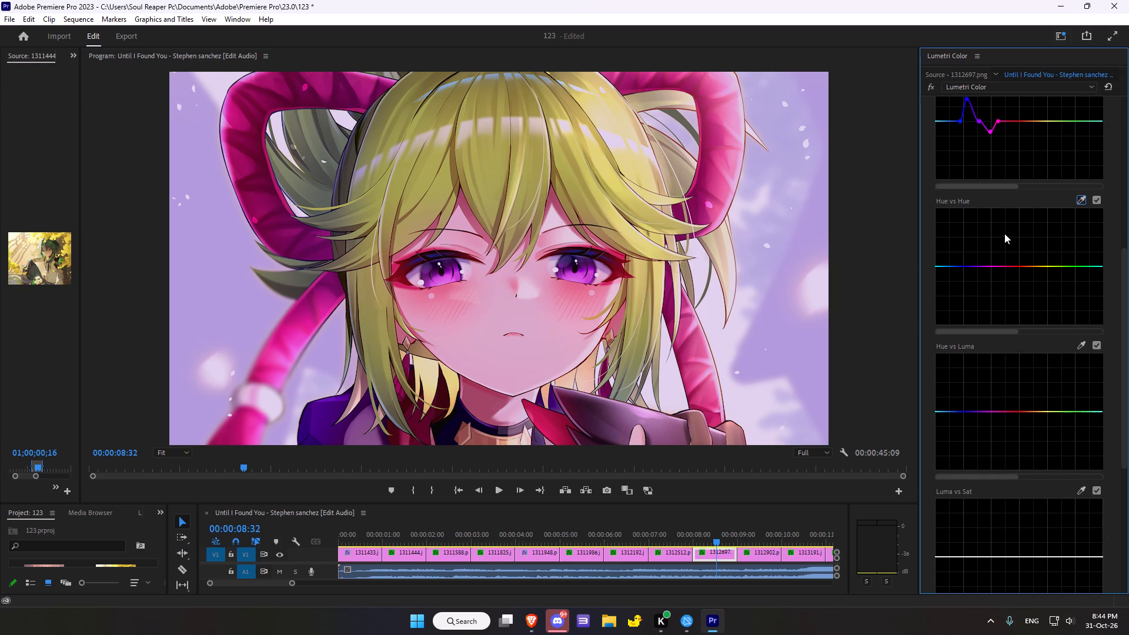
{"action": "scroll", "coordinate": [1057, 252], "scroll_direction": "down", "scroll_amount": 2}
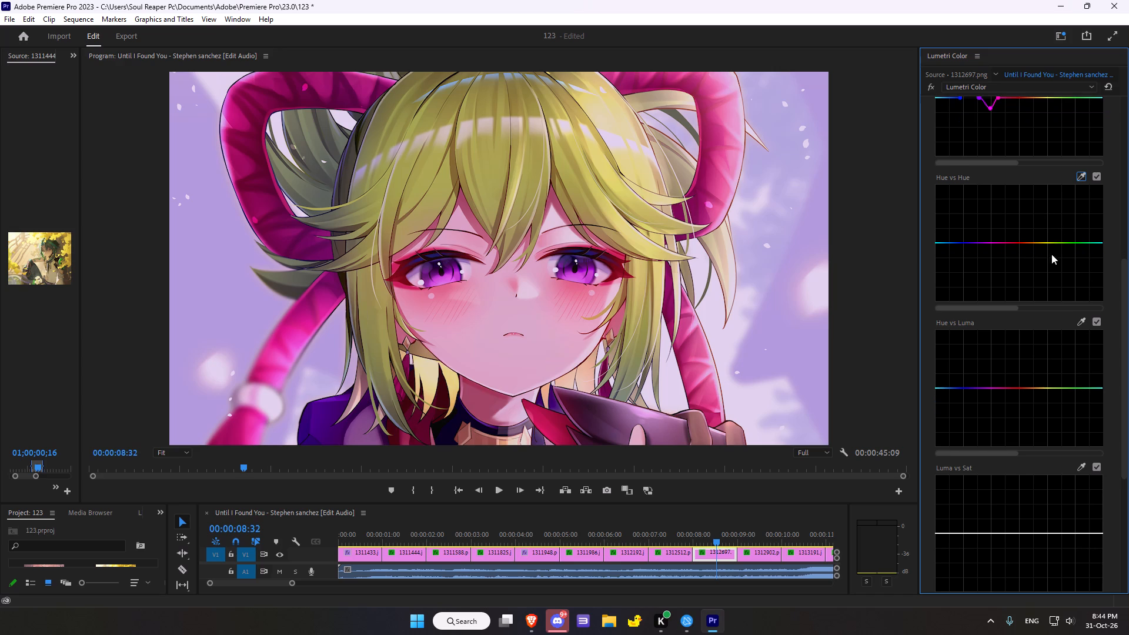
{"action": "left_click", "coordinate": [587, 202]}
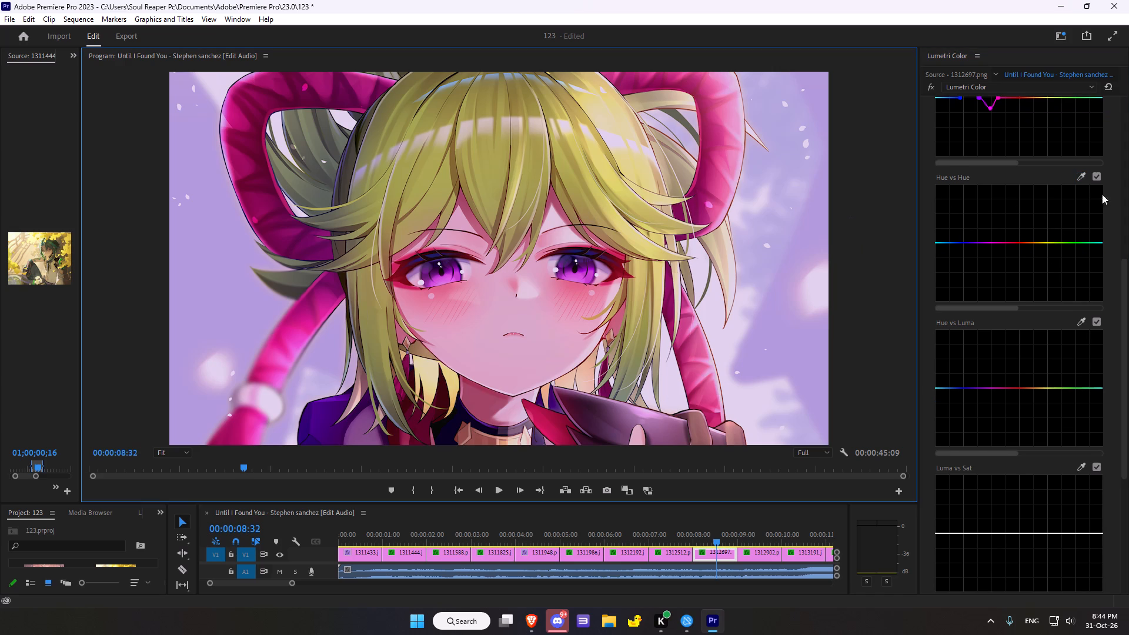
{"action": "left_click", "coordinate": [1080, 175]}
{"action": "left_click", "coordinate": [585, 196]}
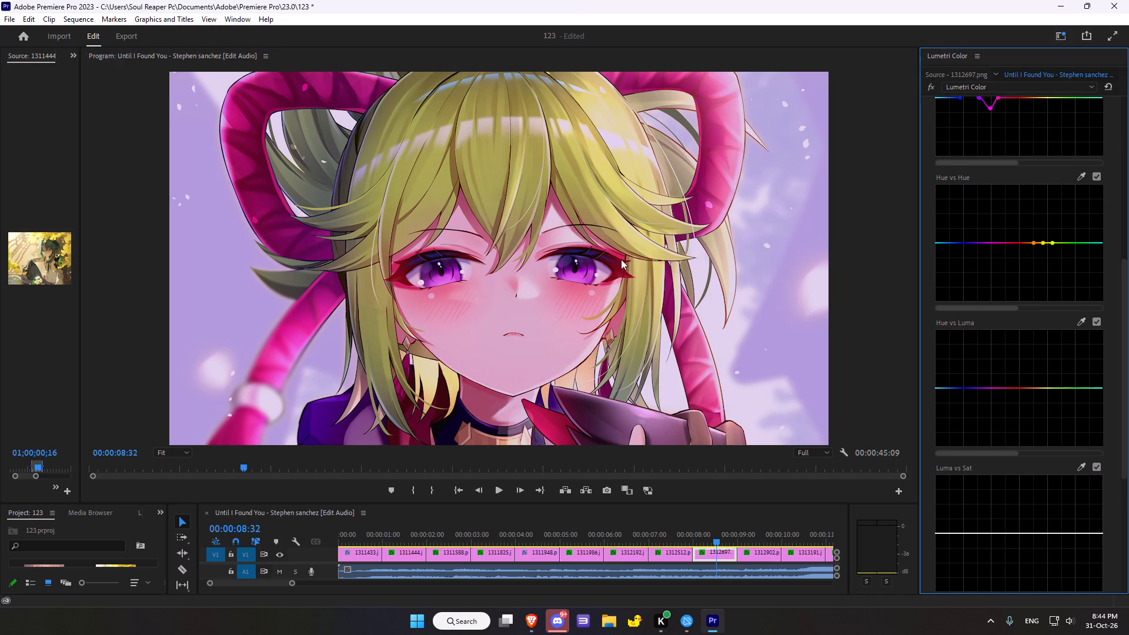
{"action": "left_click", "coordinate": [1044, 245]}
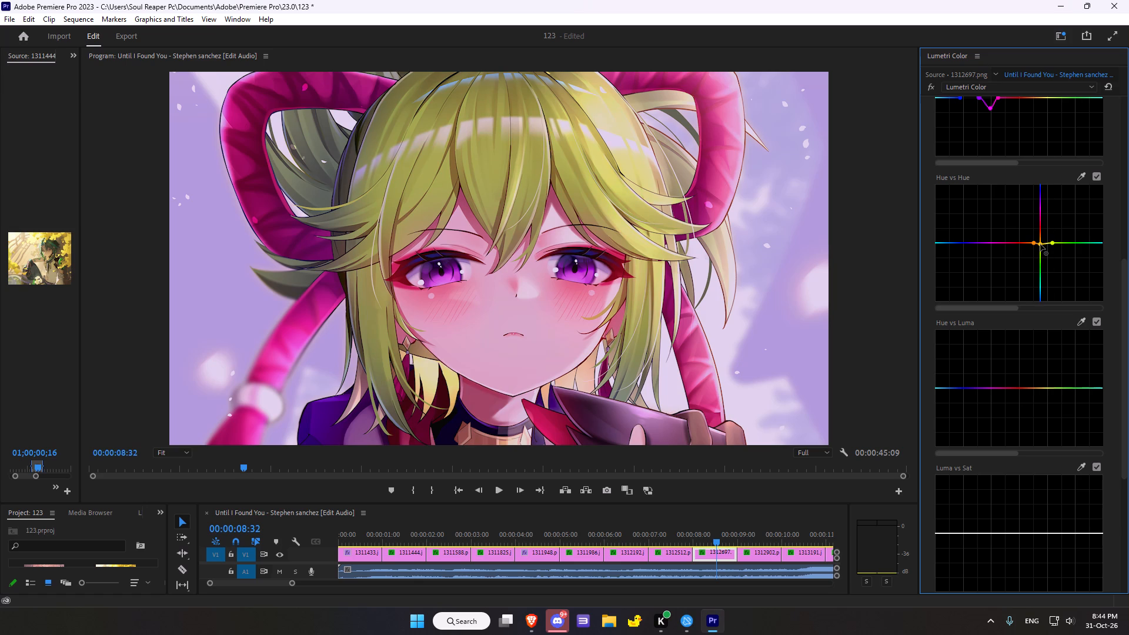
Sample the red tip beside the character's collar for the Hue vs Luma curve and raise its middle red point slightly.
{"action": "left_click", "coordinate": [1080, 322]}
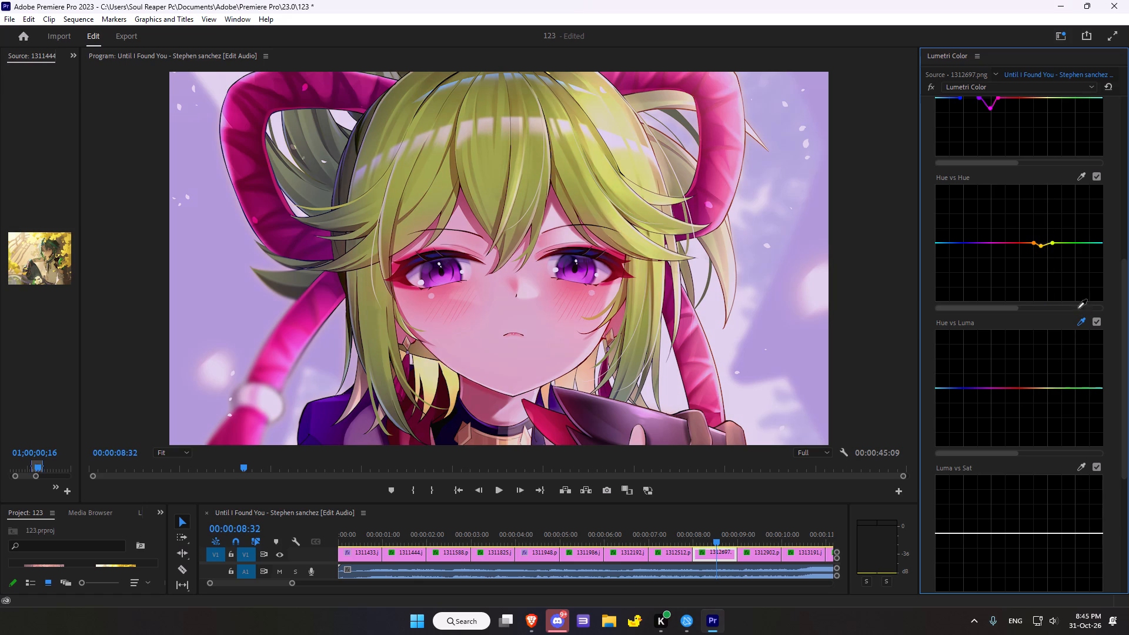
{"action": "left_click", "coordinate": [538, 419]}
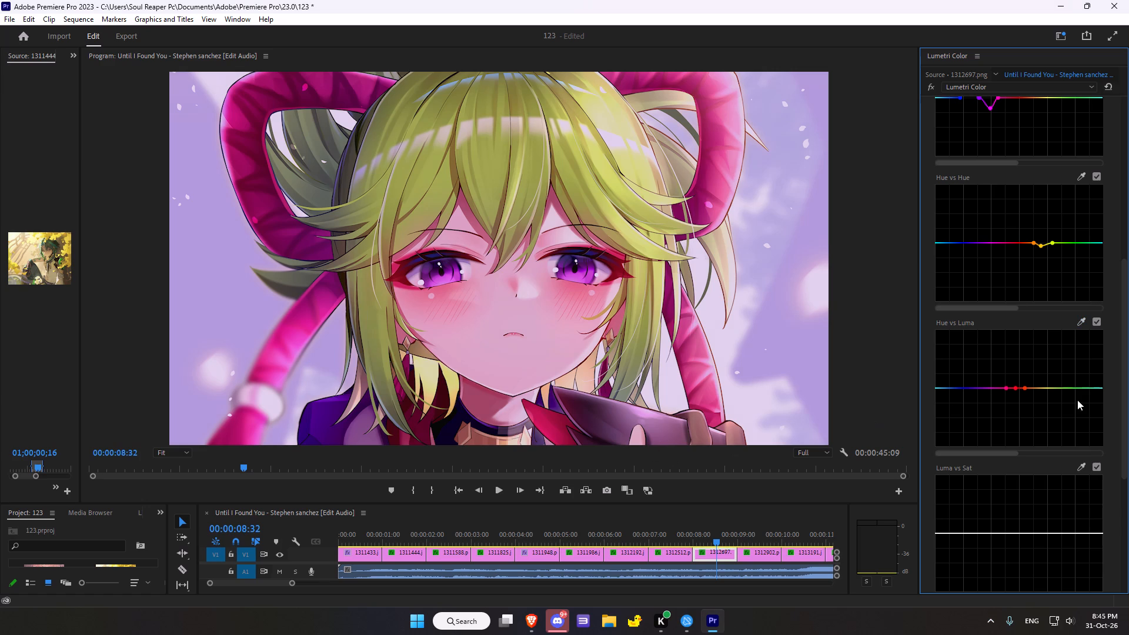
{"action": "left_click_drag", "start_coordinate": [1016, 389], "coordinate": [1017, 393]}
{"action": "left_click_drag", "start_coordinate": [1017, 393], "coordinate": [1016, 369]}
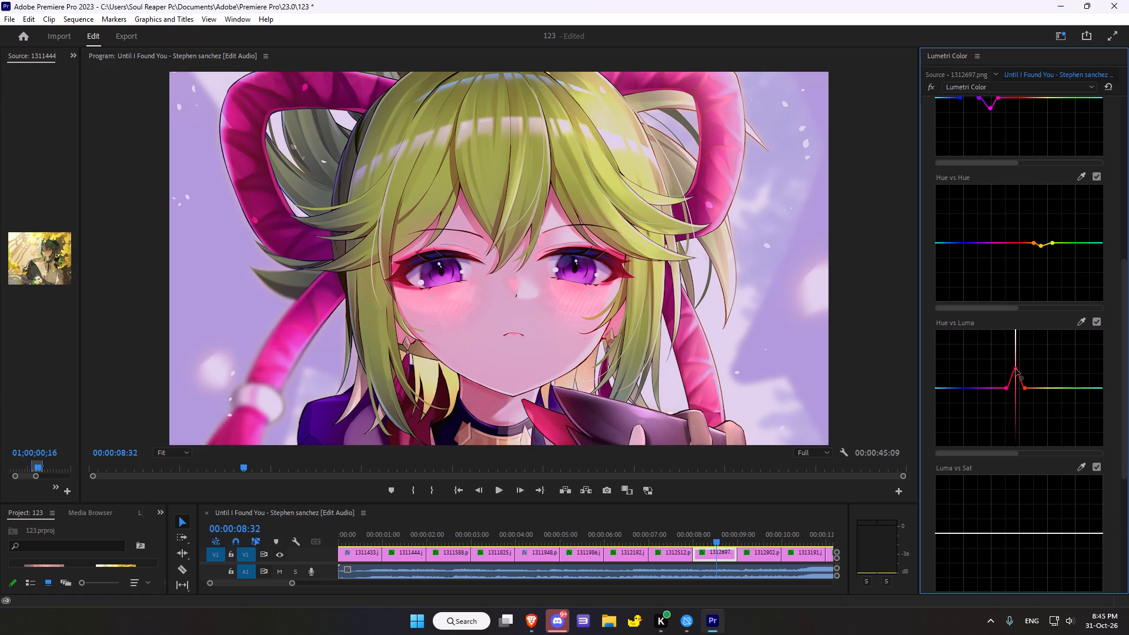
{"action": "left_click_drag", "start_coordinate": [1016, 369], "coordinate": [1015, 383]}
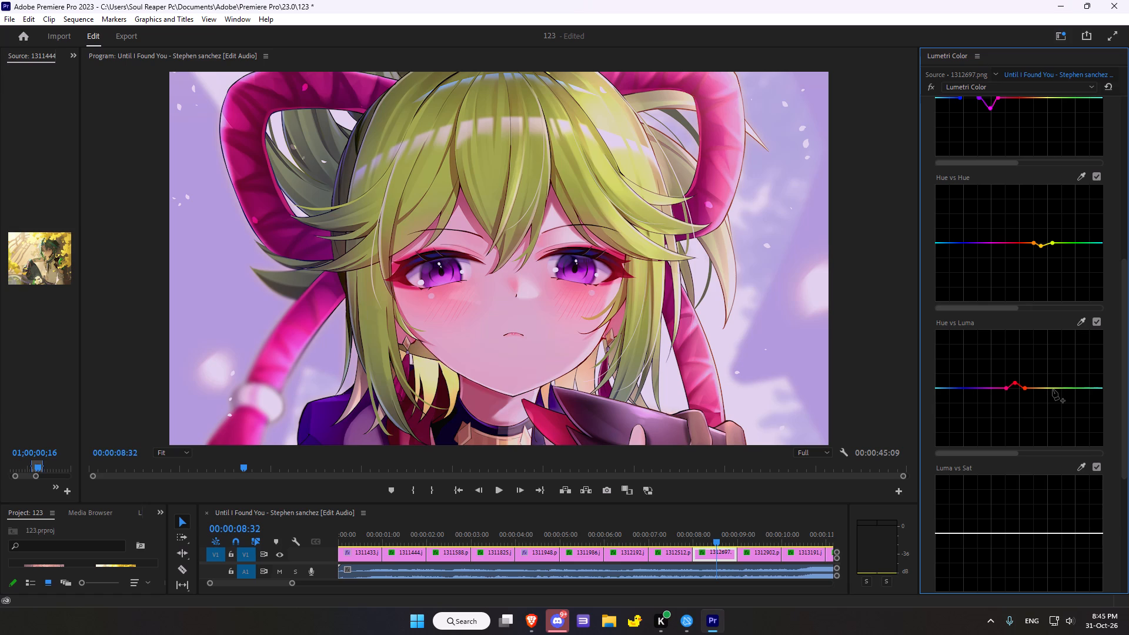
Sample the pink rope for the Luma vs Sat curve and lower its middle point to a shallow dip.
{"action": "scroll", "coordinate": [1034, 381], "scroll_direction": "down", "scroll_amount": 2}
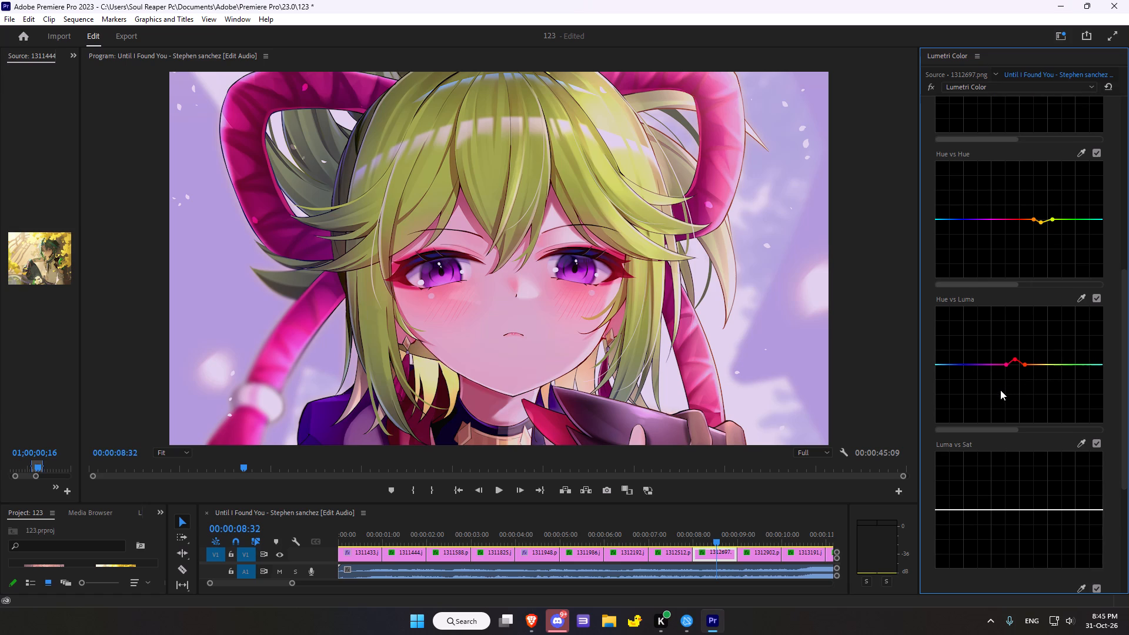
{"action": "left_click", "coordinate": [1083, 442]}
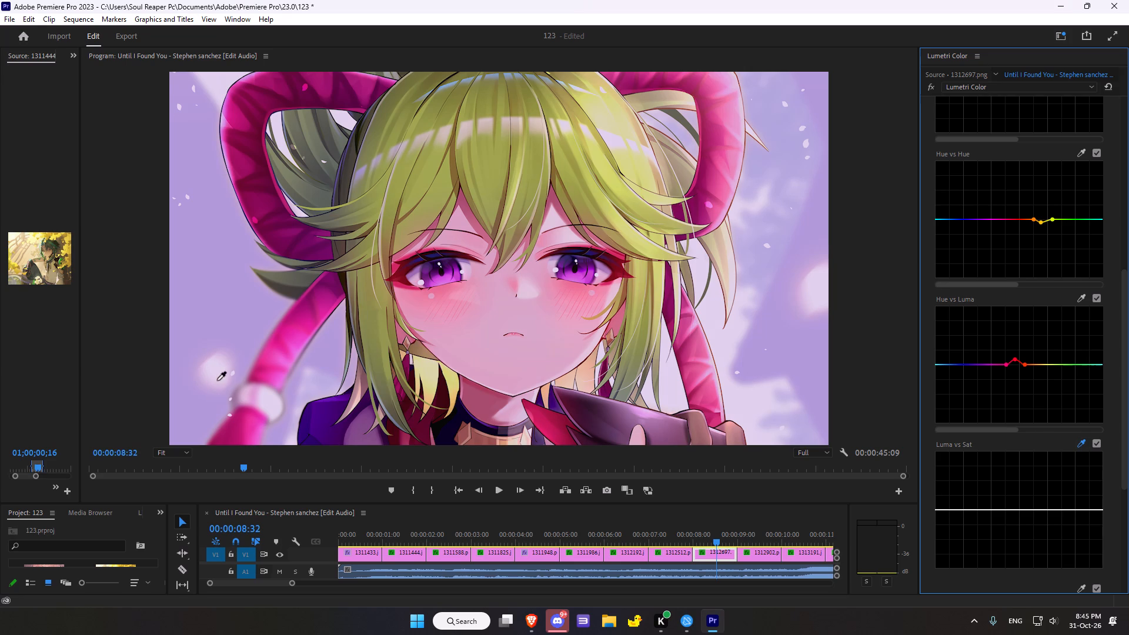
{"action": "left_click", "coordinate": [308, 327]}
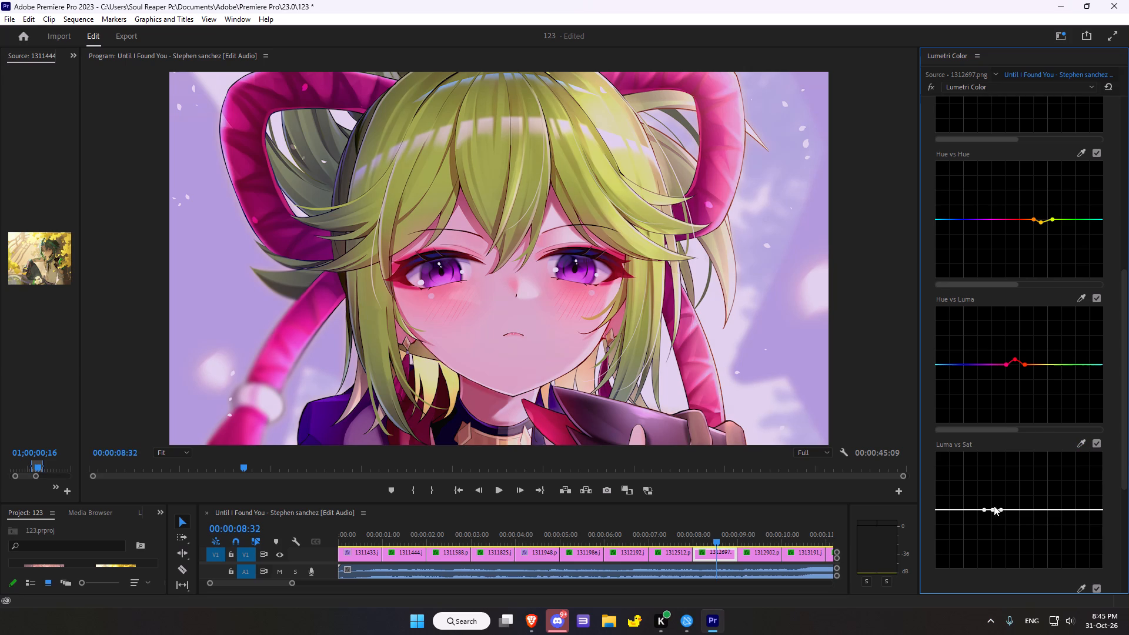
{"action": "left_click_drag", "start_coordinate": [994, 510], "coordinate": [990, 509]}
{"action": "left_click_drag", "start_coordinate": [990, 509], "coordinate": [991, 516]}
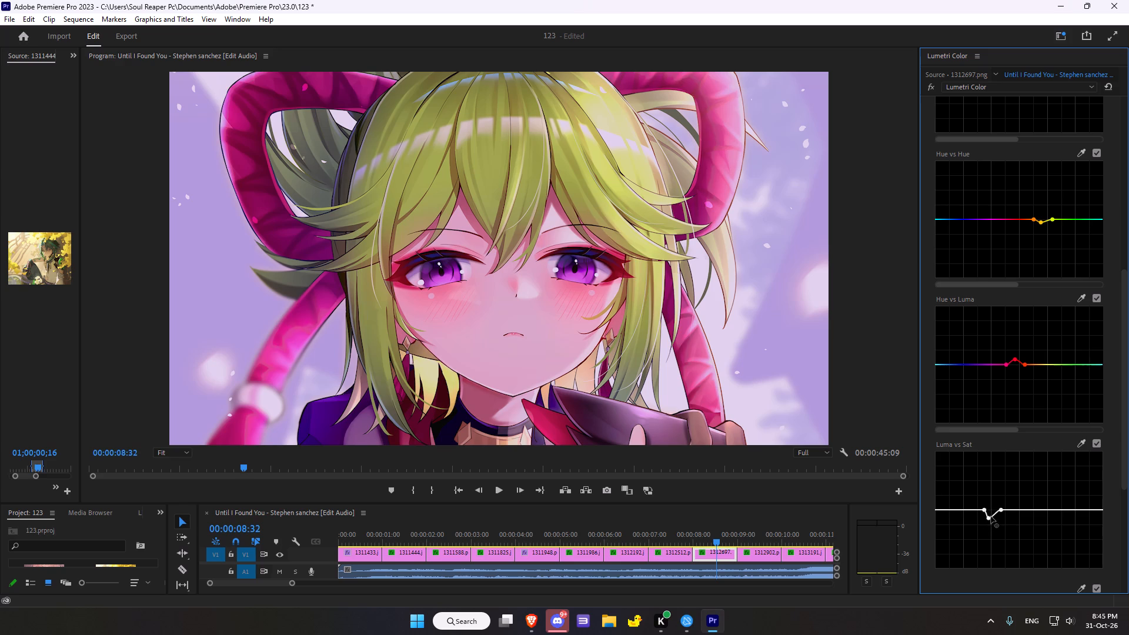
{"action": "left_click_drag", "start_coordinate": [991, 516], "coordinate": [992, 522]}
Sample the ornament below the character's dark collar for the Sat vs Sat curve and lower its middle point slightly.
{"action": "scroll", "coordinate": [1004, 450], "scroll_direction": "down", "scroll_amount": 5}
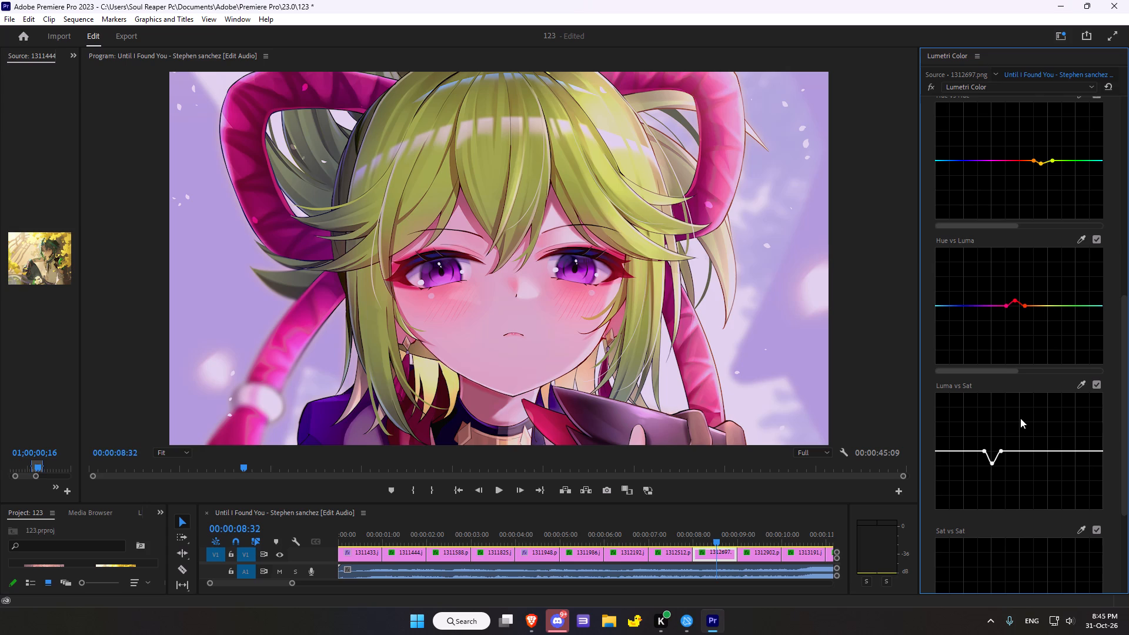
{"action": "scroll", "coordinate": [1040, 413], "scroll_direction": "down", "scroll_amount": 4}
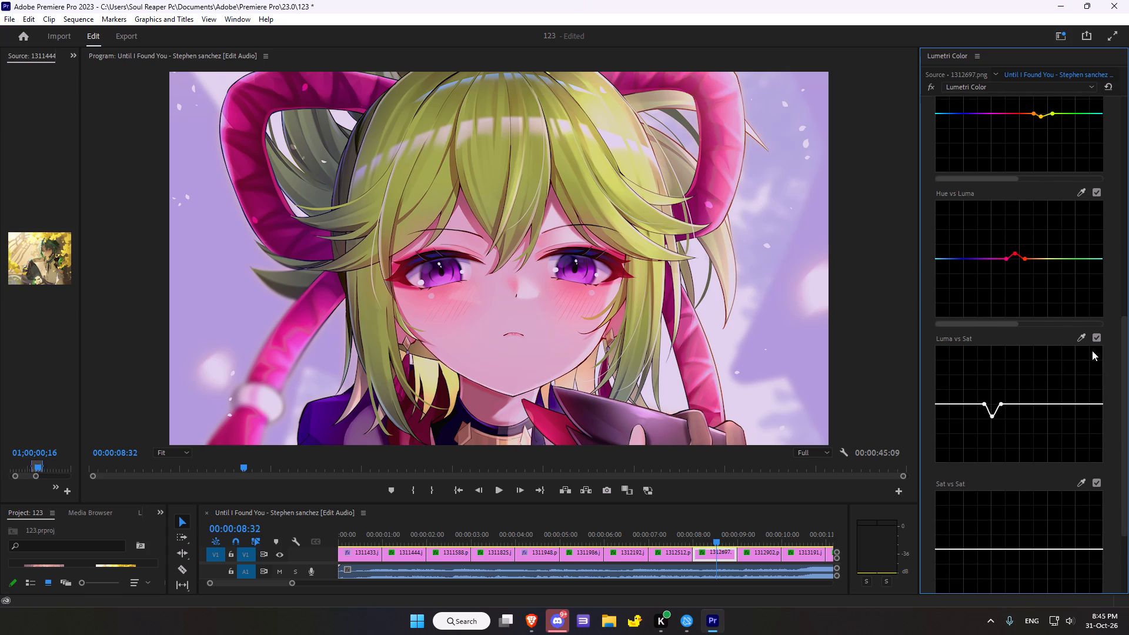
{"action": "scroll", "coordinate": [1092, 350], "scroll_direction": "down", "scroll_amount": 6}
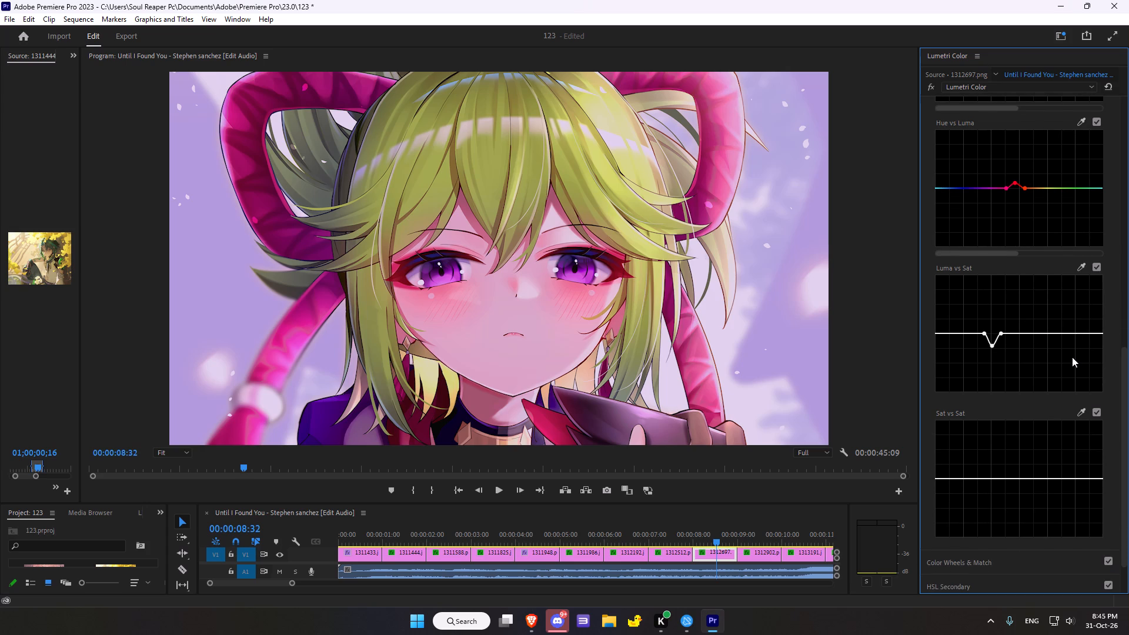
{"action": "scroll", "coordinate": [1072, 357], "scroll_direction": "down", "scroll_amount": 5}
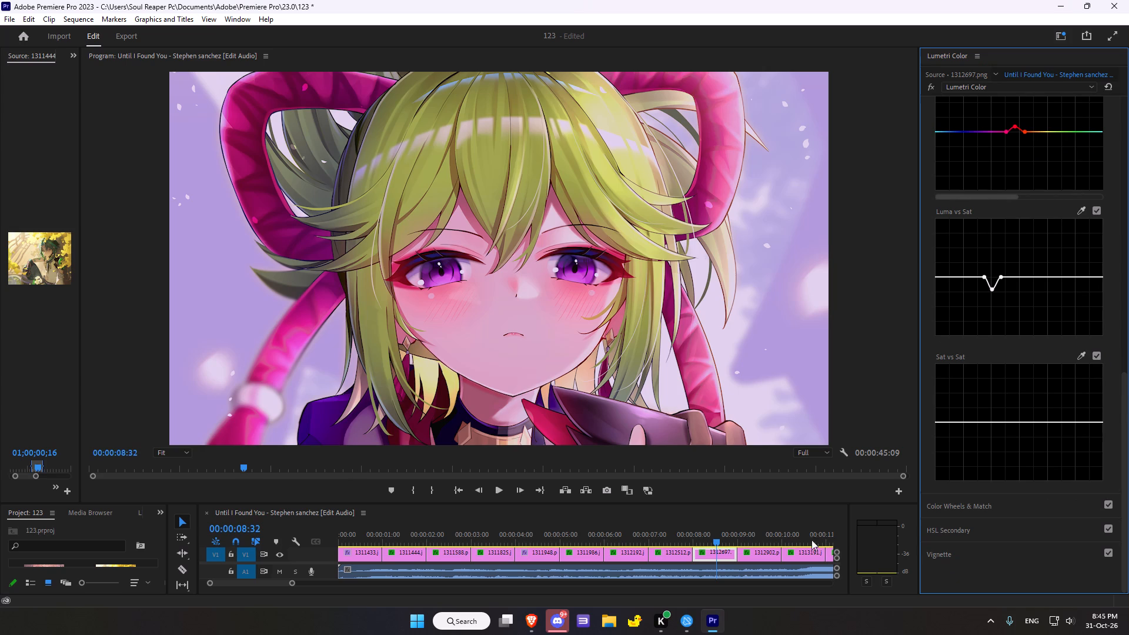
{"action": "scroll", "coordinate": [918, 241], "scroll_direction": "down", "scroll_amount": 4}
{"action": "left_click", "coordinate": [1078, 355]}
{"action": "scroll", "coordinate": [1021, 345], "scroll_direction": "down", "scroll_amount": 2}
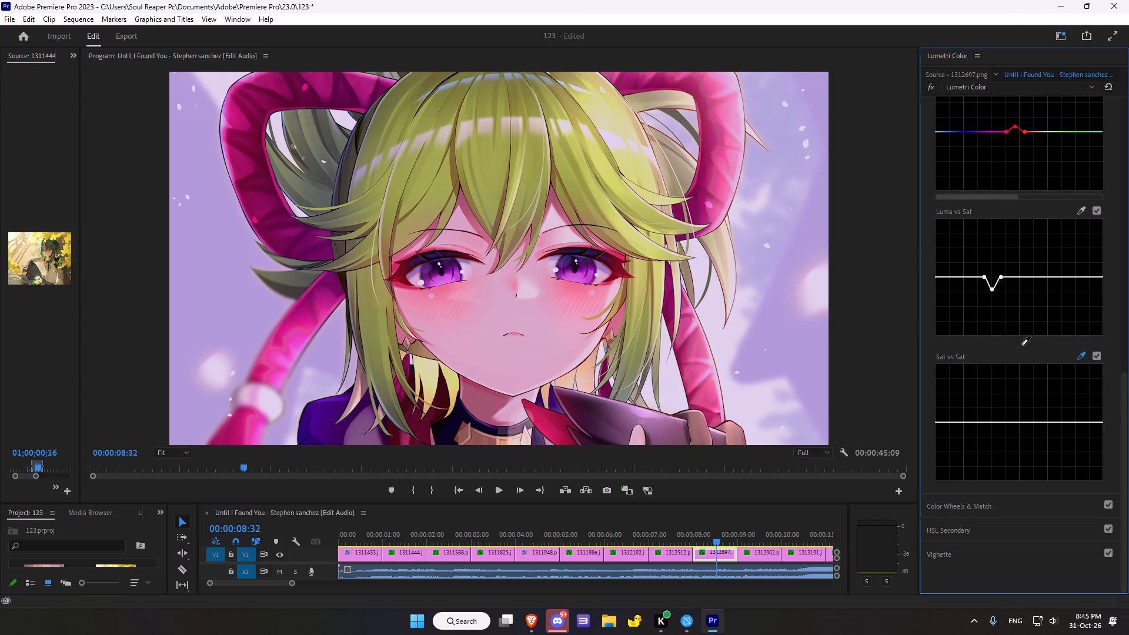
{"action": "scroll", "coordinate": [1021, 345], "scroll_direction": "down", "scroll_amount": 1}
{"action": "left_click", "coordinate": [489, 443]}
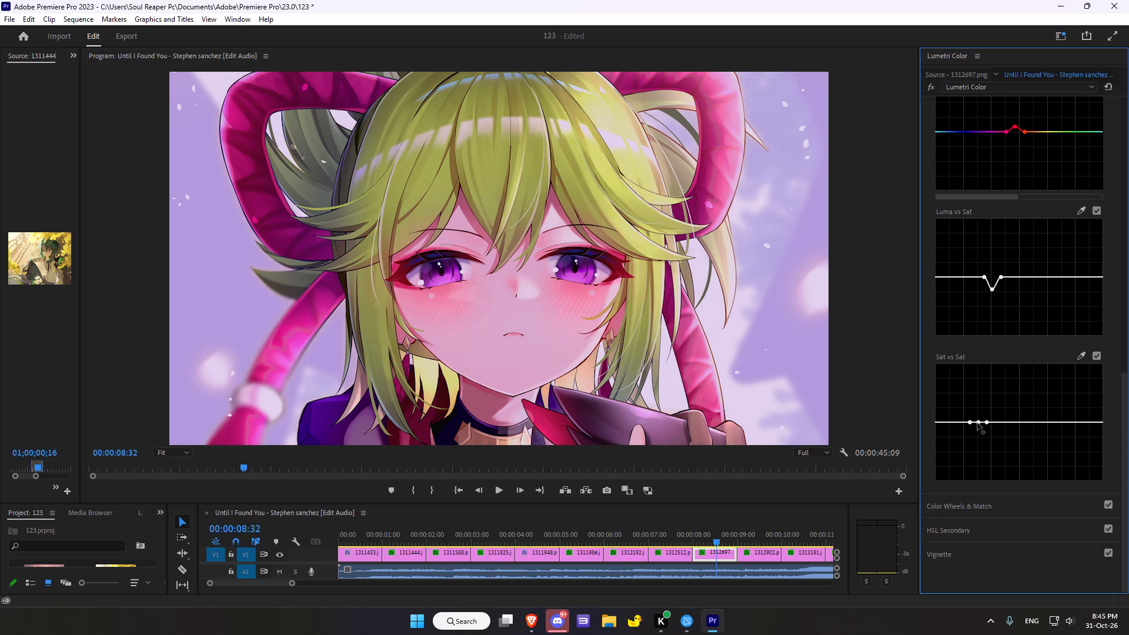
{"action": "left_click", "coordinate": [979, 423]}
{"action": "scroll", "coordinate": [1003, 409], "scroll_direction": "down", "scroll_amount": 5}
Open the ninth clip's Color Wheels & Match settings and shift the Midtones wheel slightly toward purple.
{"action": "left_click", "coordinate": [959, 506]}
{"action": "left_click", "coordinate": [978, 507]}
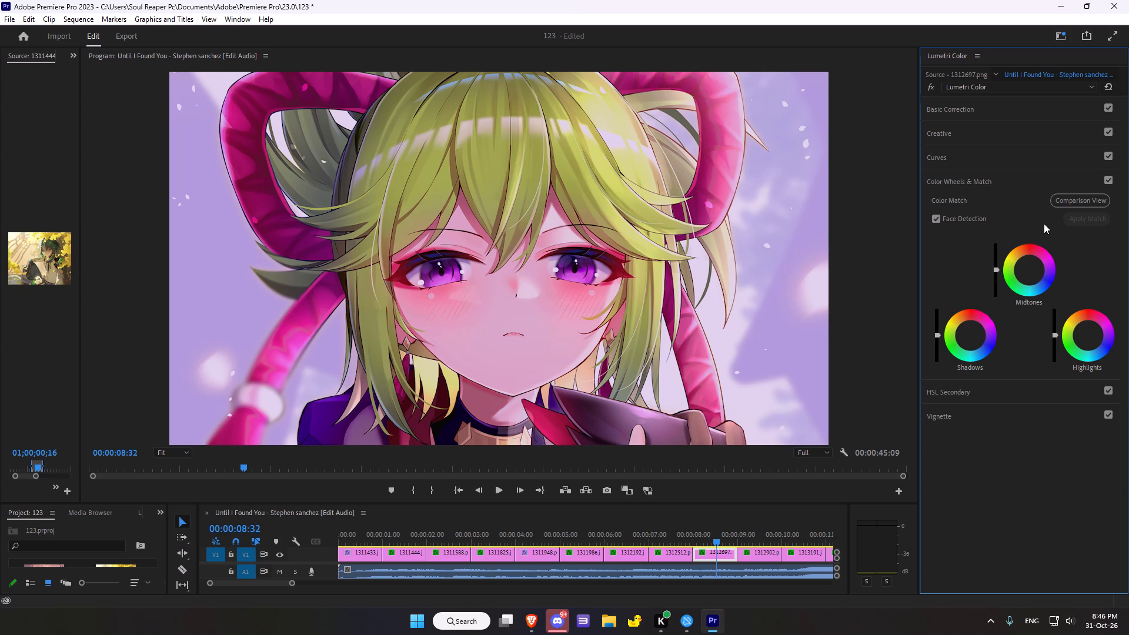
{"action": "scroll", "coordinate": [1046, 242], "scroll_direction": "down", "scroll_amount": 1}
{"action": "left_click_drag", "start_coordinate": [1027, 271], "coordinate": [1033, 282]}
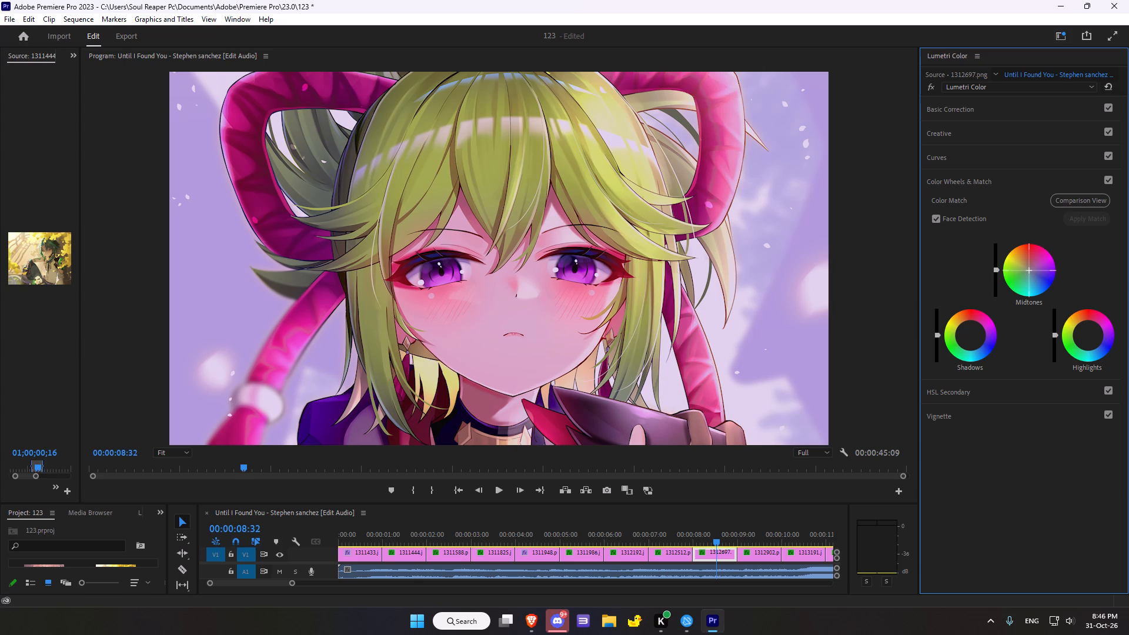
{"action": "left_click_drag", "start_coordinate": [1033, 282], "coordinate": [1051, 268]}
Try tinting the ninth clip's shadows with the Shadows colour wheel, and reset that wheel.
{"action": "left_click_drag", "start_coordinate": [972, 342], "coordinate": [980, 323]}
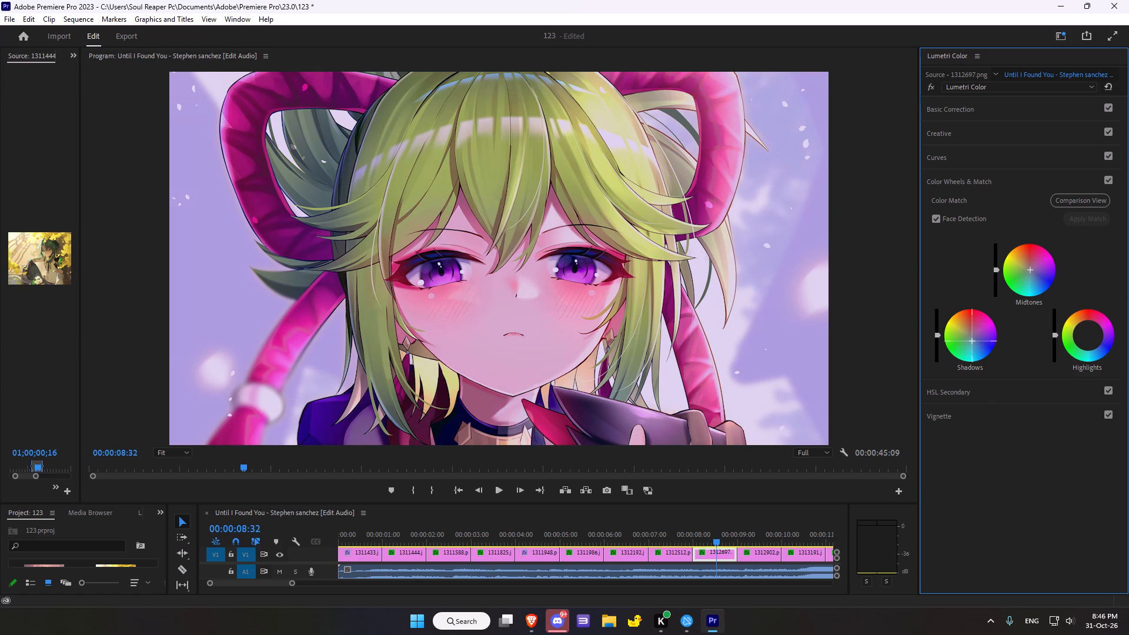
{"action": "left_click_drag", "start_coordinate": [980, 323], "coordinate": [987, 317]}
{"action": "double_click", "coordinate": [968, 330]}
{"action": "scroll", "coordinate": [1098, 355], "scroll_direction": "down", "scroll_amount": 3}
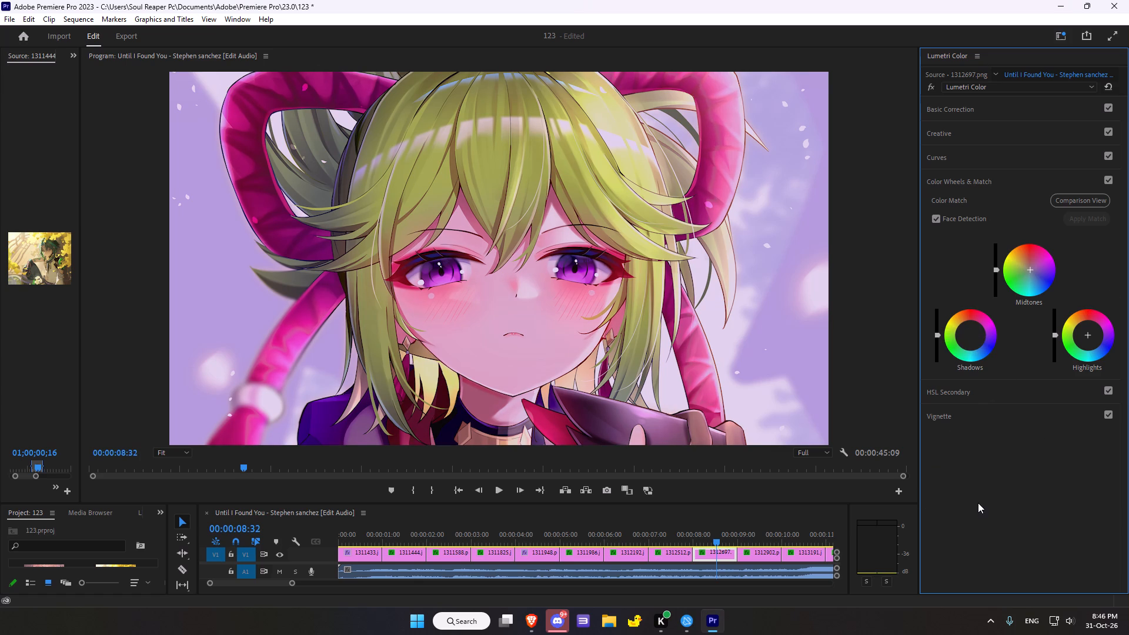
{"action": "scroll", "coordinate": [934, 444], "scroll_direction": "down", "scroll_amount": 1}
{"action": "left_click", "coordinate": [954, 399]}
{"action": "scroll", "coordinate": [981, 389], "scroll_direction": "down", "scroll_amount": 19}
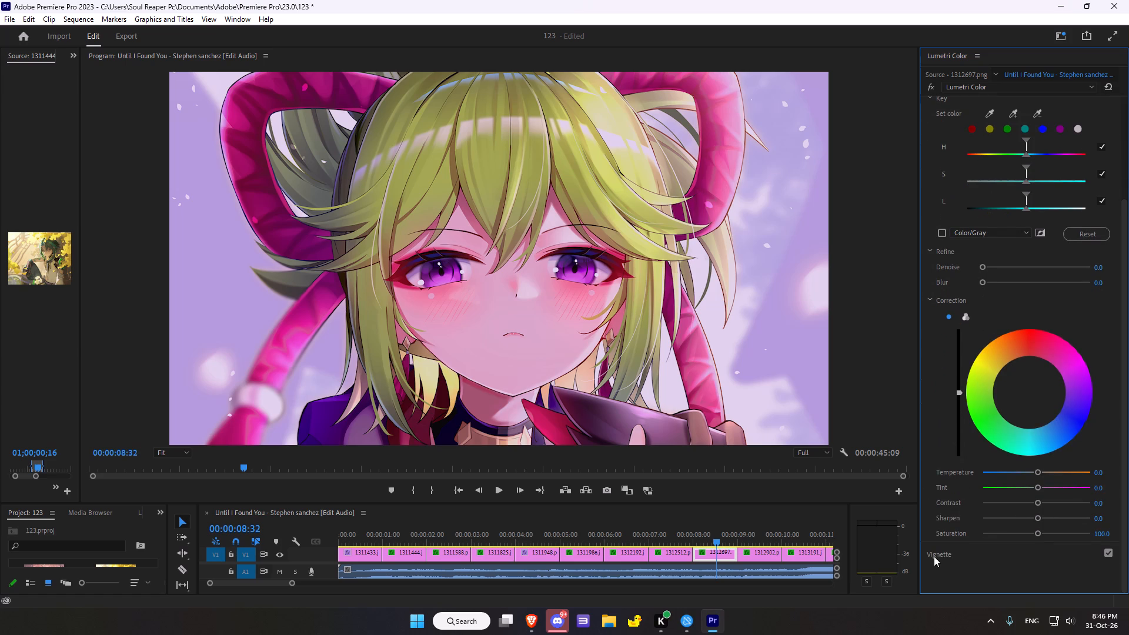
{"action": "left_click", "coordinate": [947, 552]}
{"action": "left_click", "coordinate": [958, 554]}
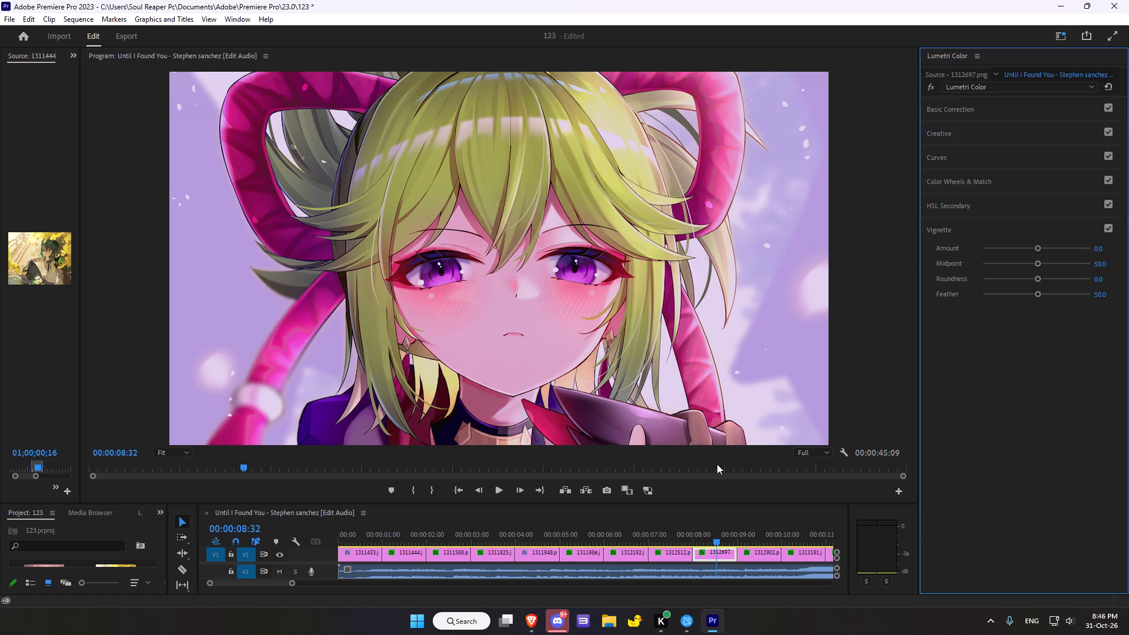
Move on to the tenth clip (1312902.png), compare its existing grade with the effect bypassed, and reset its Lumetri Color effect.
{"action": "scroll", "coordinate": [717, 460], "scroll_direction": "down", "scroll_amount": 19}
{"action": "scroll", "coordinate": [717, 463], "scroll_direction": "down", "scroll_amount": 2}
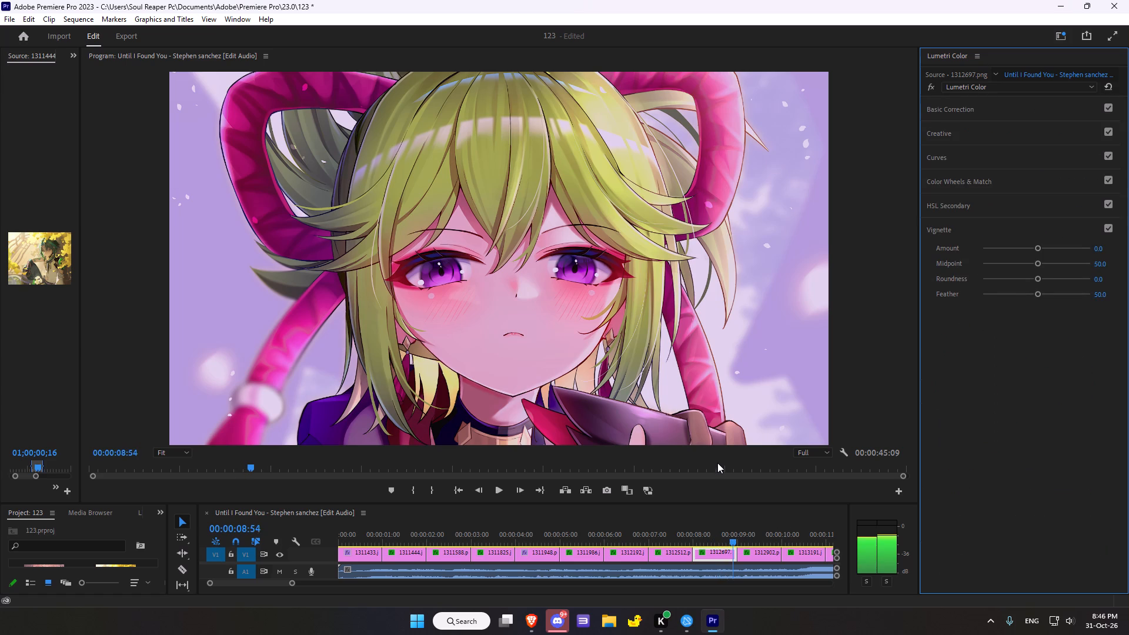
{"action": "scroll", "coordinate": [717, 463], "scroll_direction": "down", "scroll_amount": 18}
{"action": "scroll", "coordinate": [717, 463], "scroll_direction": "down", "scroll_amount": 11}
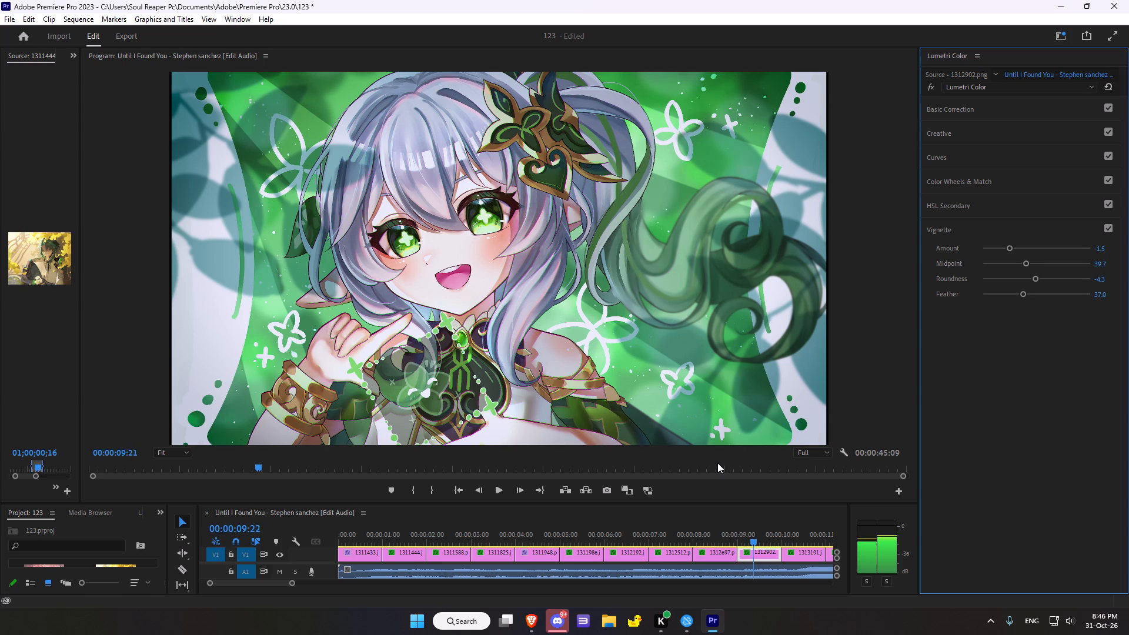
{"action": "scroll", "coordinate": [717, 463], "scroll_direction": "down", "scroll_amount": 11}
{"action": "scroll", "coordinate": [656, 538], "scroll_direction": "down", "scroll_amount": 9}
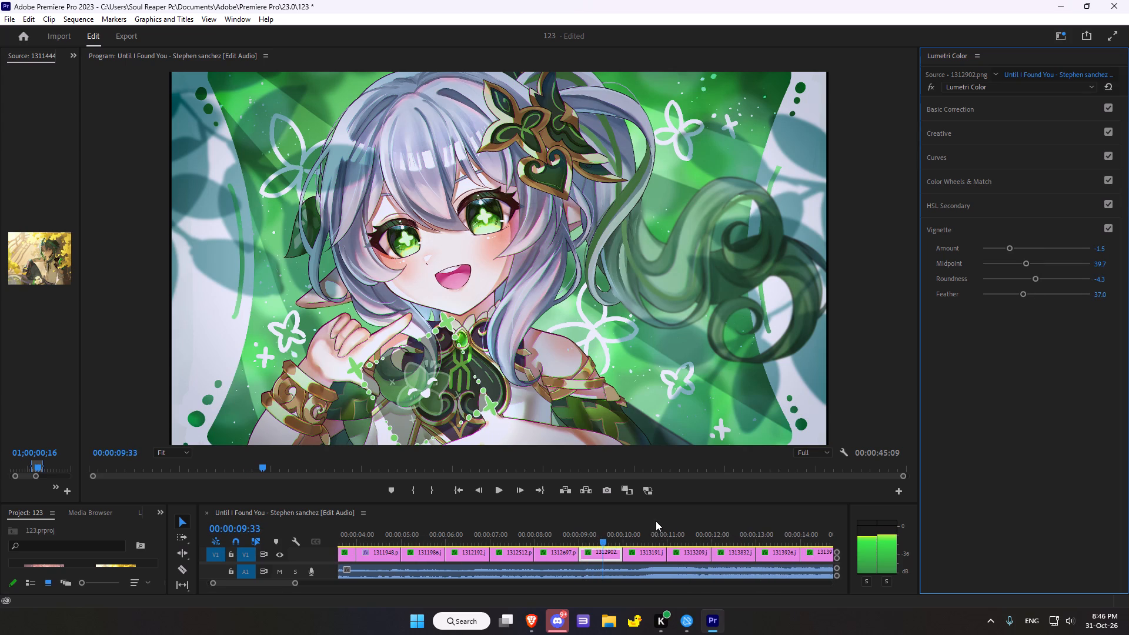
{"action": "scroll", "coordinate": [629, 470], "scroll_direction": "down", "scroll_amount": 1}
{"action": "left_click", "coordinate": [933, 86]}
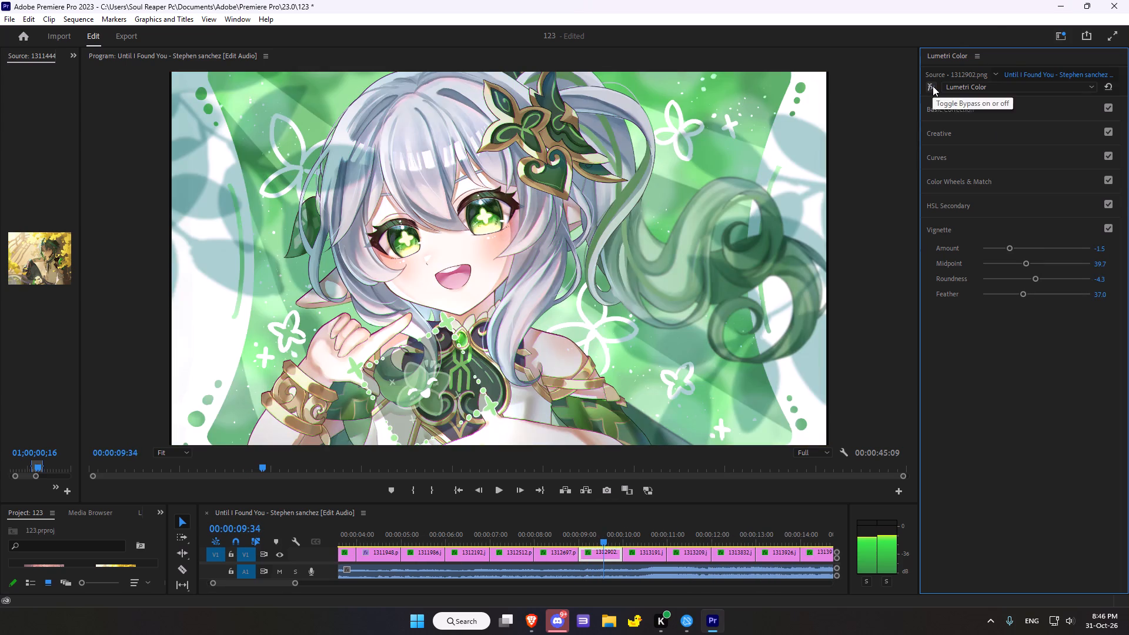
{"action": "left_click", "coordinate": [933, 86]}
{"action": "left_click", "coordinate": [1110, 88]}
In the tenth clip's Basic Correction, set temperature to -6.5, tint to -12.0 and saturation to 112.0.
{"action": "left_click", "coordinate": [944, 105]}
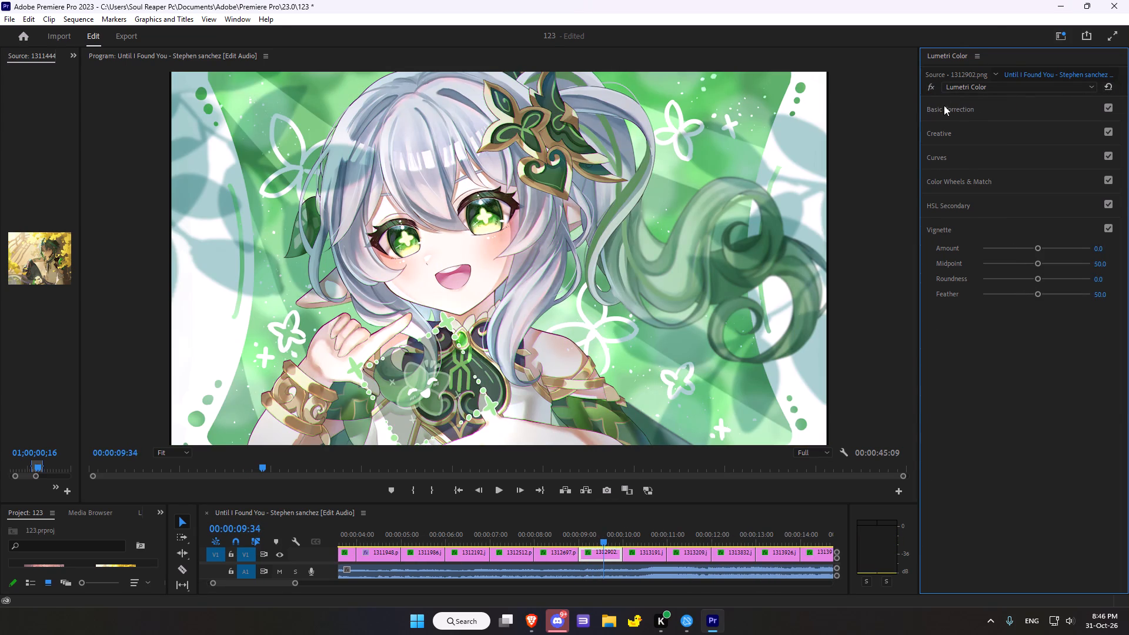
{"action": "left_click", "coordinate": [1036, 216]}
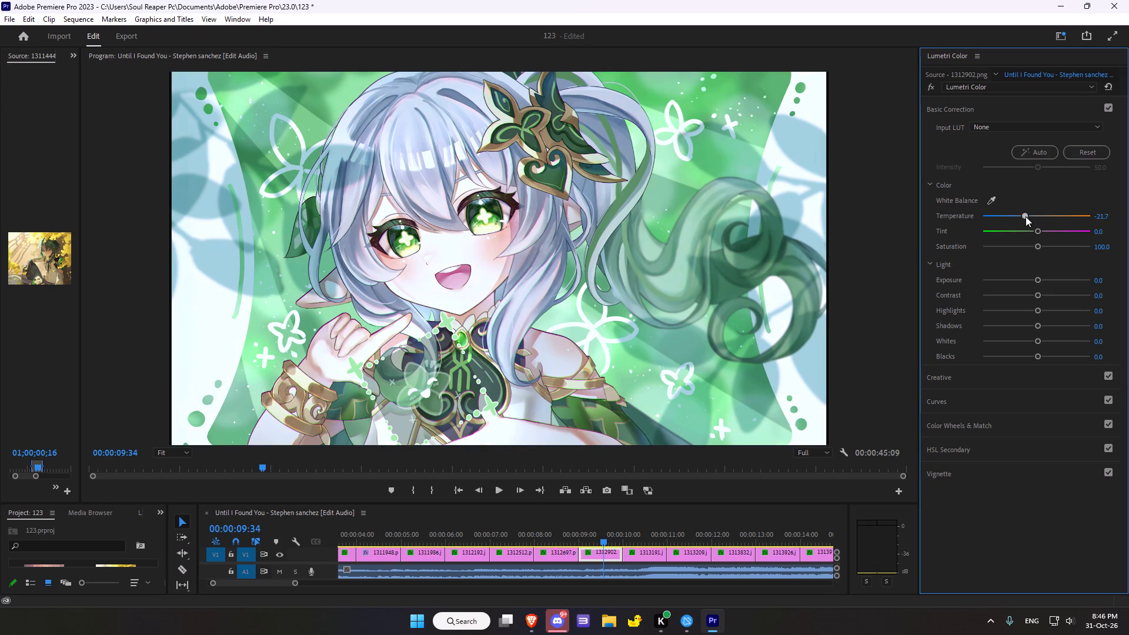
{"action": "left_click_drag", "start_coordinate": [1036, 230], "coordinate": [1027, 230]}
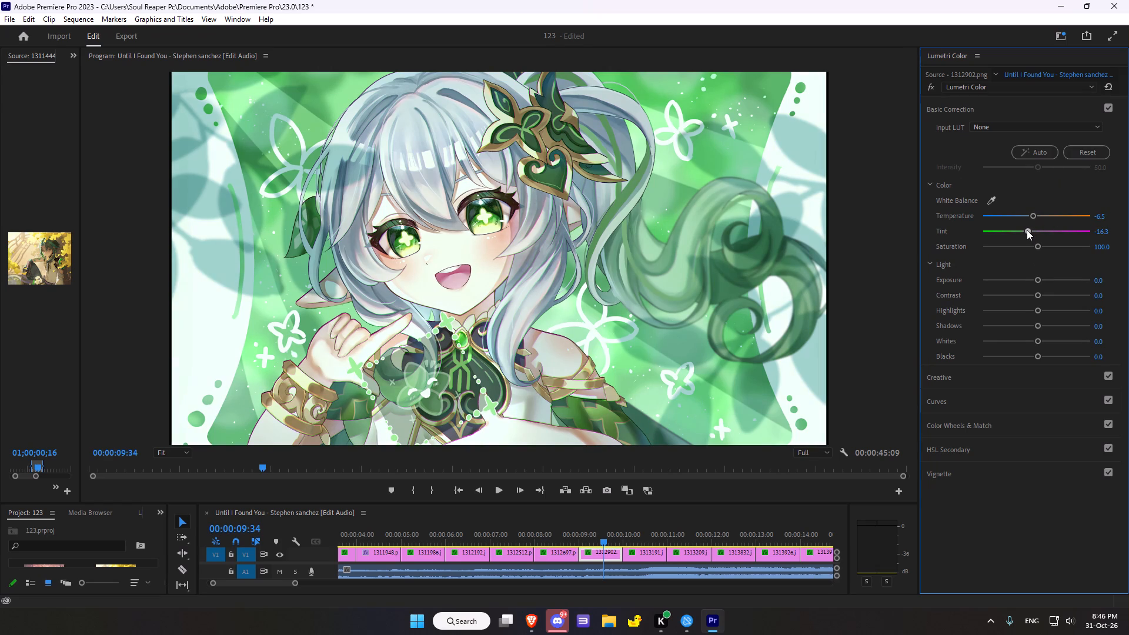
{"action": "left_click_drag", "start_coordinate": [1027, 230], "coordinate": [1029, 229]}
{"action": "left_click_drag", "start_coordinate": [1036, 243], "coordinate": [1049, 238]}
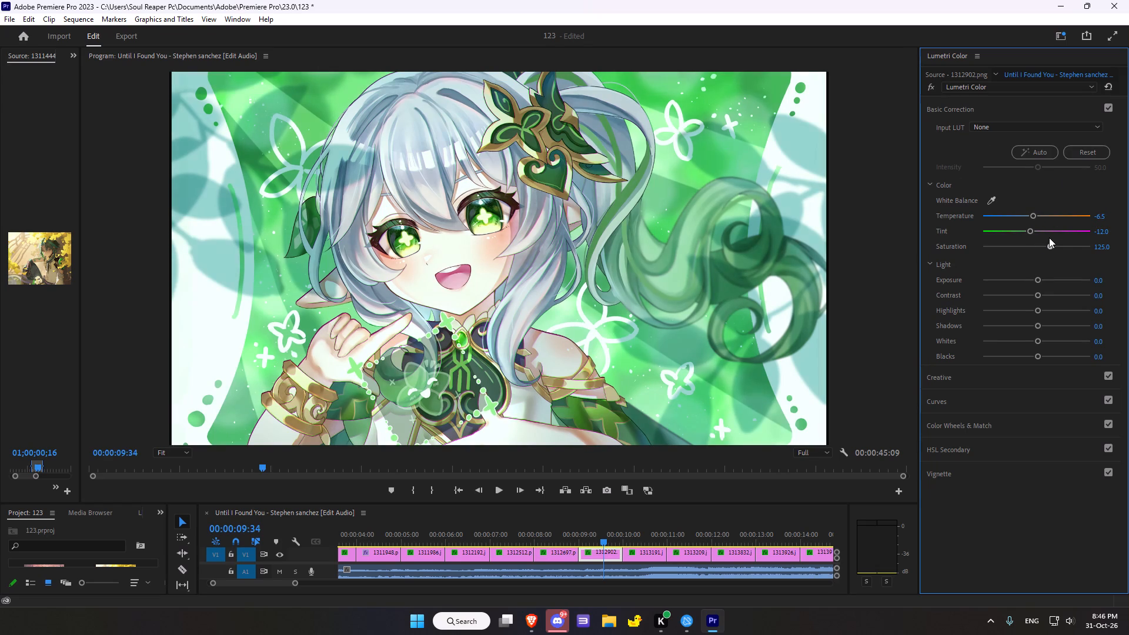
{"action": "left_click_drag", "start_coordinate": [1049, 238], "coordinate": [1042, 238]}
Set the tenth clip's Light values to exposure -0.4, contrast 7.6, highlights -10.9, shadows 5.4, whites -3.3 and blacks 10.9.
{"action": "left_click_drag", "start_coordinate": [1038, 279], "coordinate": [1030, 278]}
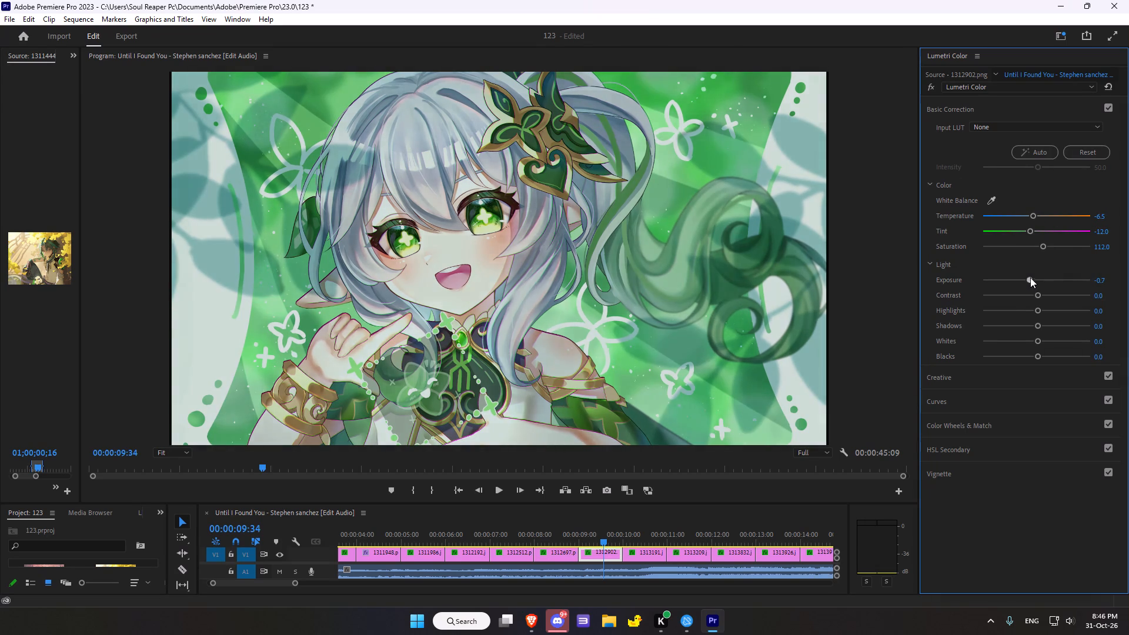
{"action": "left_click_drag", "start_coordinate": [1030, 278], "coordinate": [1031, 277]}
{"action": "left_click_drag", "start_coordinate": [1038, 295], "coordinate": [1039, 289]}
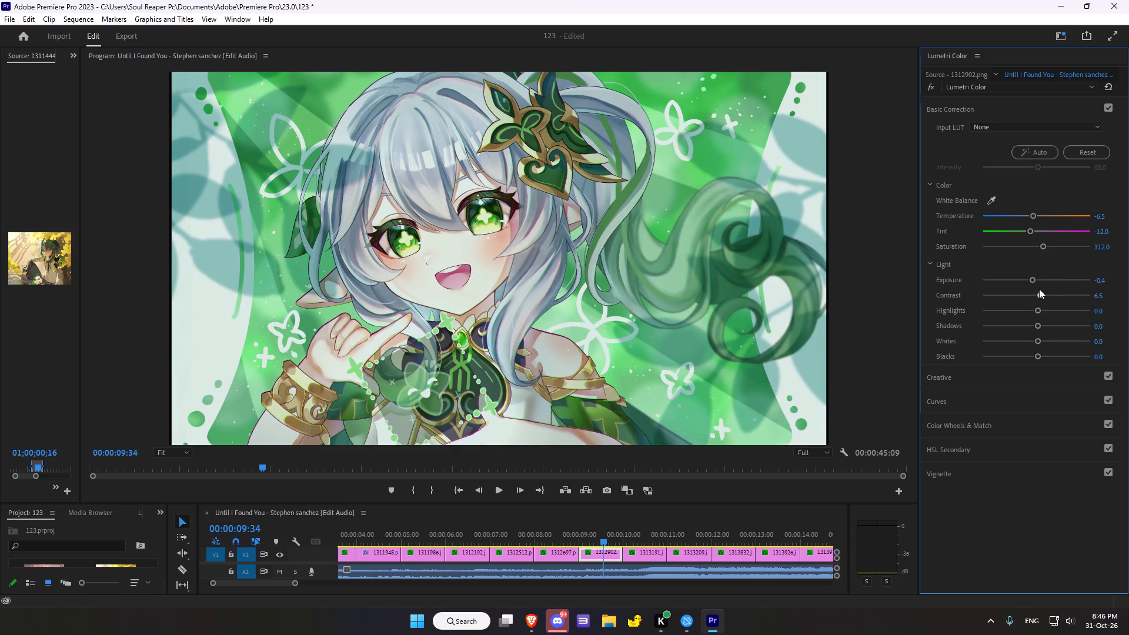
{"action": "left_click_drag", "start_coordinate": [1039, 289], "coordinate": [1040, 289]}
{"action": "left_click_drag", "start_coordinate": [1037, 312], "coordinate": [1030, 306]}
{"action": "left_click_drag", "start_coordinate": [1037, 320], "coordinate": [1046, 317]}
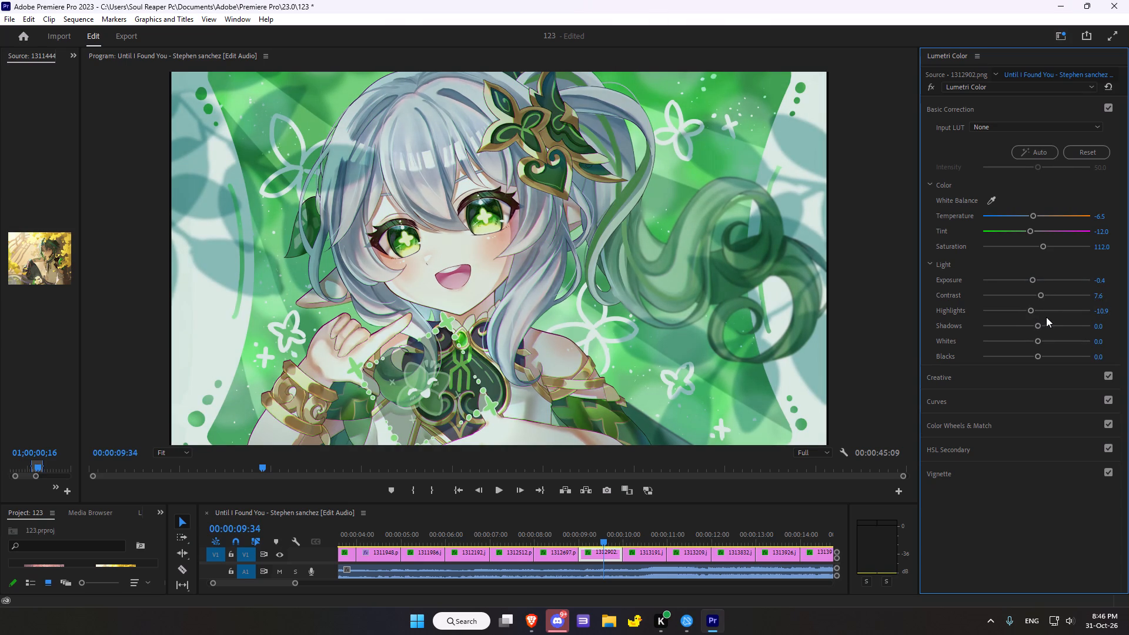
{"action": "left_click_drag", "start_coordinate": [1046, 317], "coordinate": [1046, 315]}
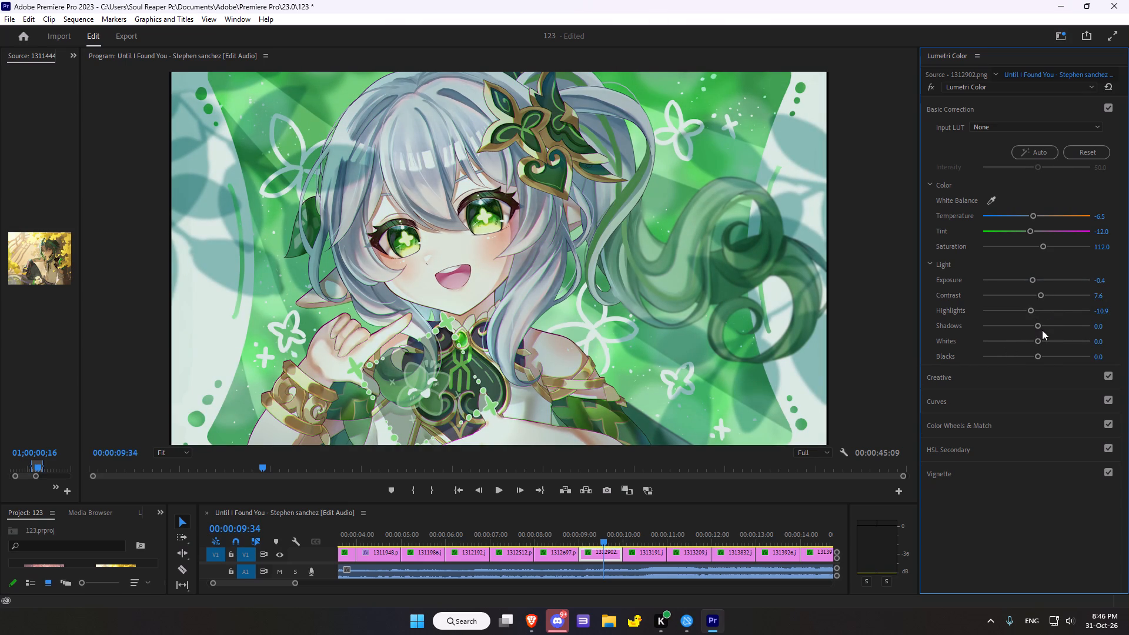
{"action": "left_click", "coordinate": [1040, 328]}
{"action": "left_click_drag", "start_coordinate": [1040, 344], "coordinate": [1034, 345]}
{"action": "left_click", "coordinate": [1041, 362]}
{"action": "left_click", "coordinate": [1039, 358]}
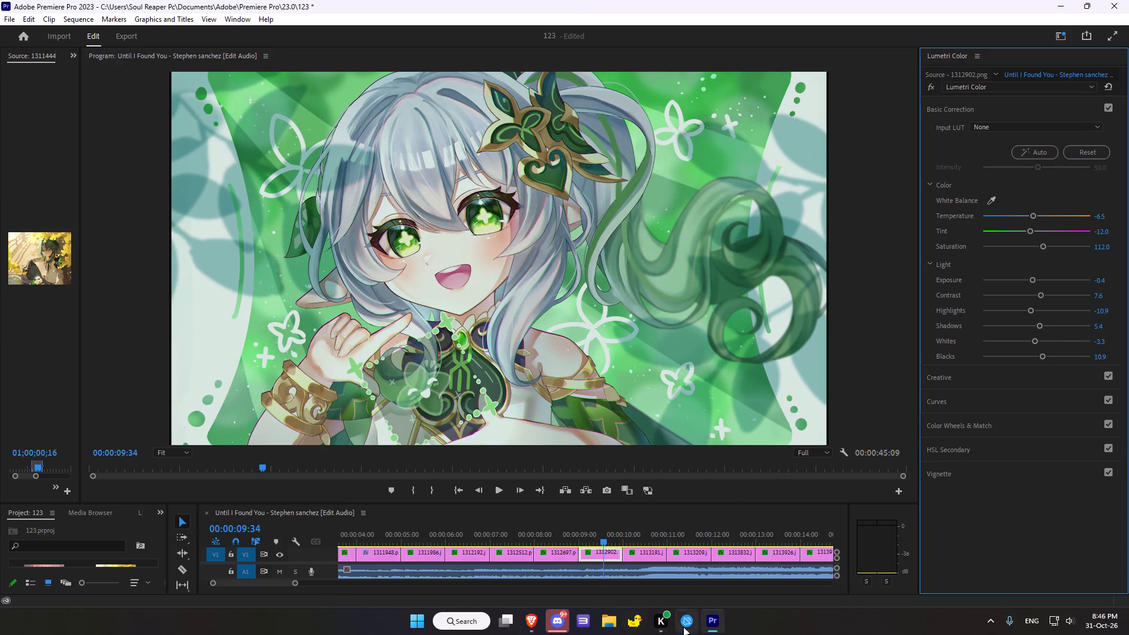
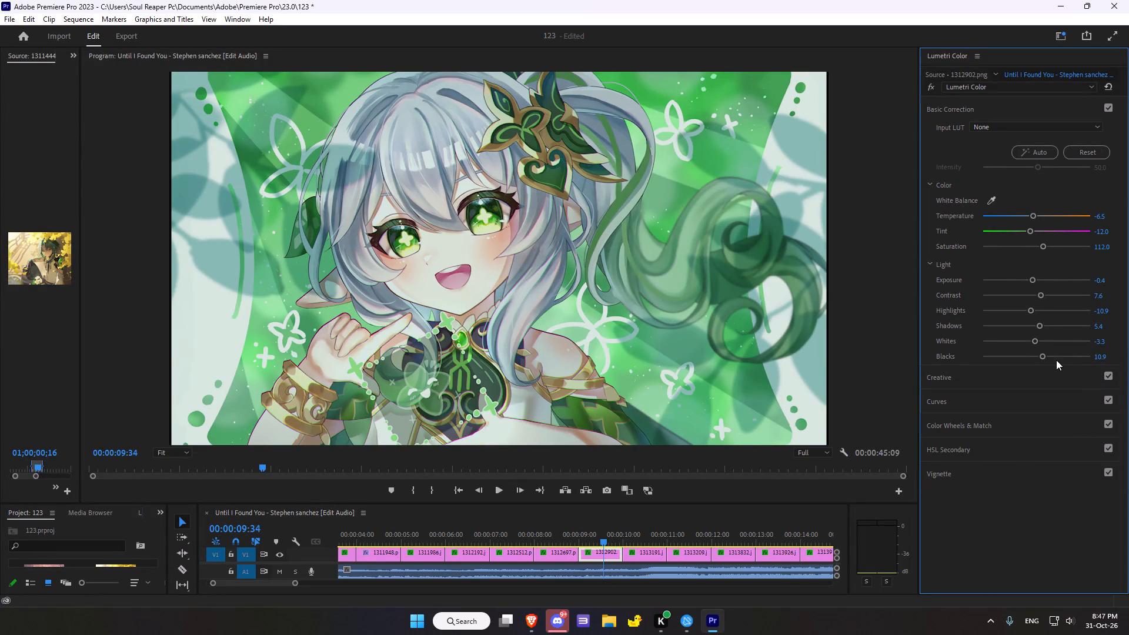
Look through the Creative adjustments and the RGB and hue saturation curves of the Lumetri Color effect on clip 1312902.png.
{"action": "scroll", "coordinate": [1021, 274], "scroll_direction": "down", "scroll_amount": 1}
{"action": "left_click", "coordinate": [972, 372]}
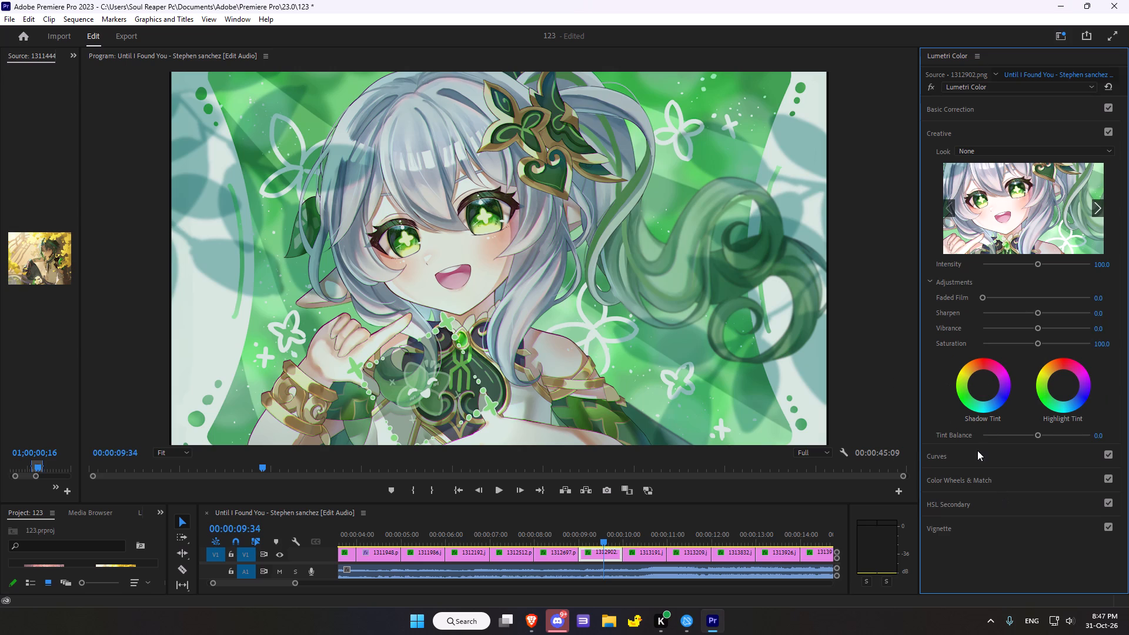
{"action": "left_click", "coordinate": [977, 454]}
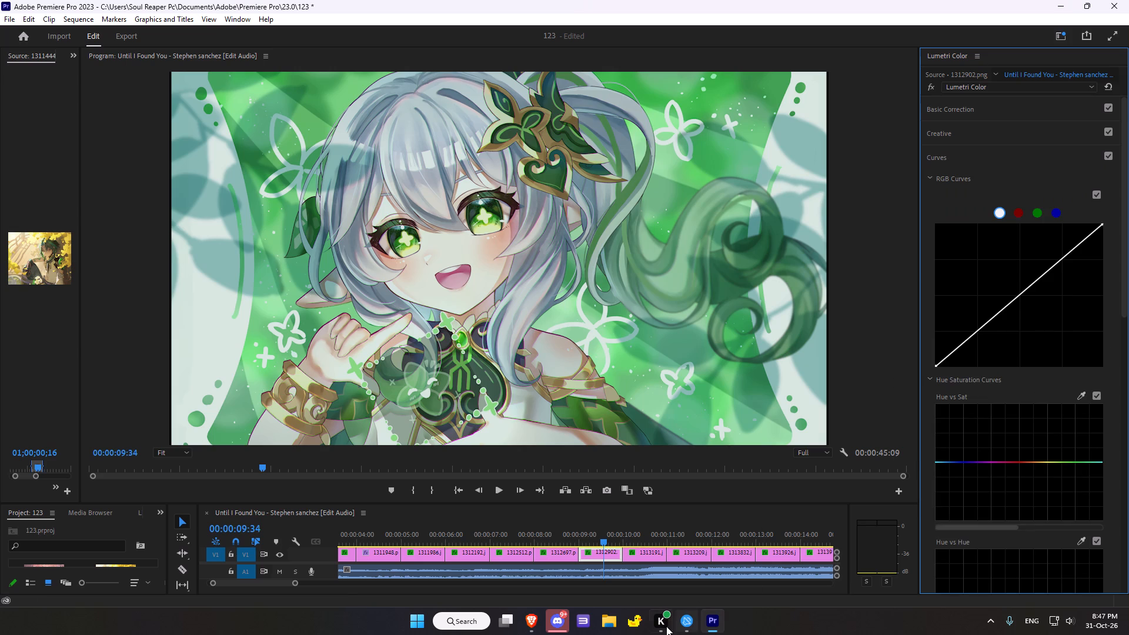
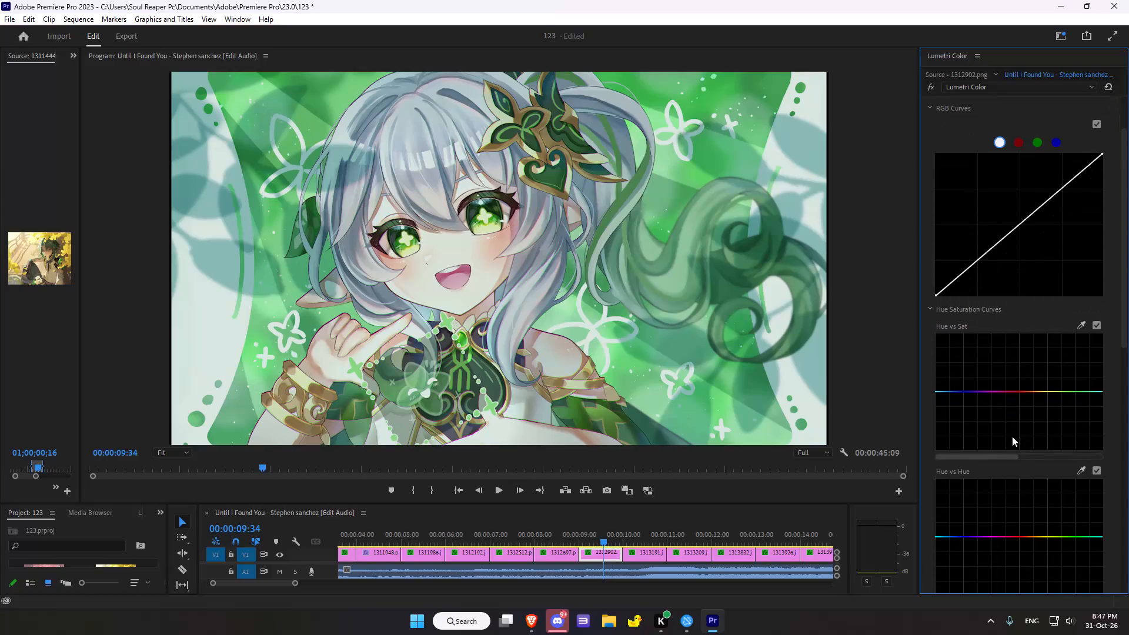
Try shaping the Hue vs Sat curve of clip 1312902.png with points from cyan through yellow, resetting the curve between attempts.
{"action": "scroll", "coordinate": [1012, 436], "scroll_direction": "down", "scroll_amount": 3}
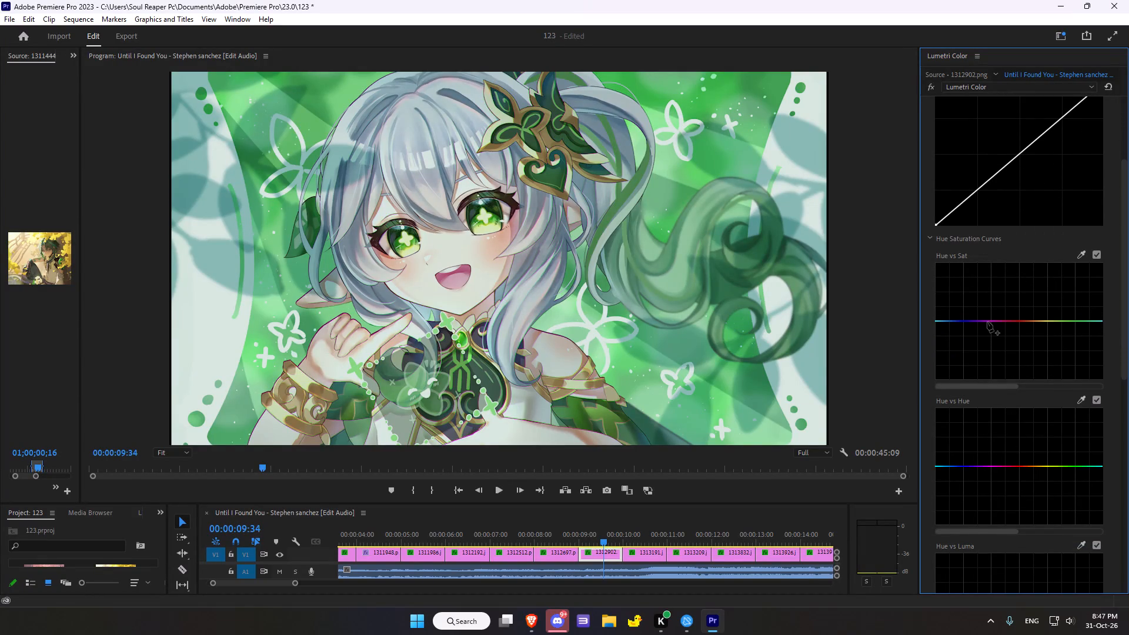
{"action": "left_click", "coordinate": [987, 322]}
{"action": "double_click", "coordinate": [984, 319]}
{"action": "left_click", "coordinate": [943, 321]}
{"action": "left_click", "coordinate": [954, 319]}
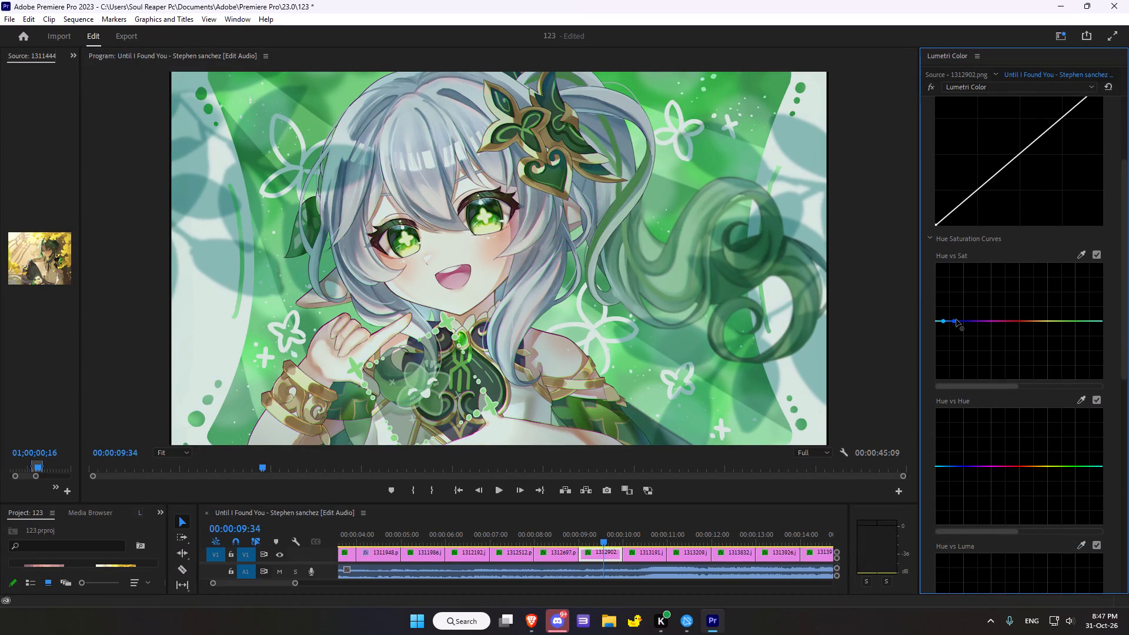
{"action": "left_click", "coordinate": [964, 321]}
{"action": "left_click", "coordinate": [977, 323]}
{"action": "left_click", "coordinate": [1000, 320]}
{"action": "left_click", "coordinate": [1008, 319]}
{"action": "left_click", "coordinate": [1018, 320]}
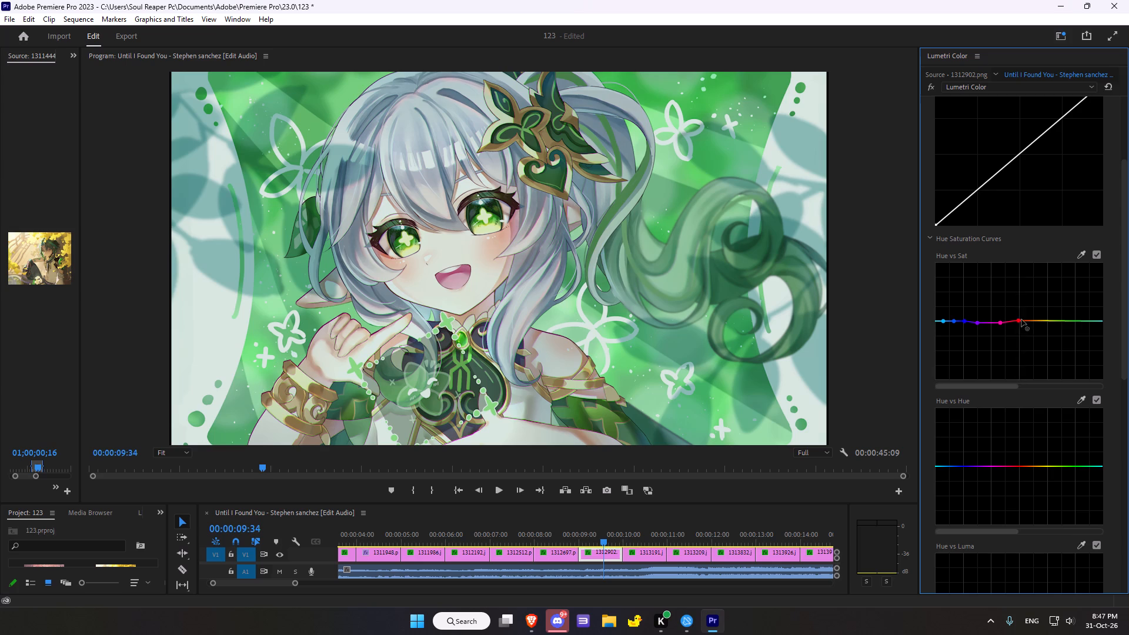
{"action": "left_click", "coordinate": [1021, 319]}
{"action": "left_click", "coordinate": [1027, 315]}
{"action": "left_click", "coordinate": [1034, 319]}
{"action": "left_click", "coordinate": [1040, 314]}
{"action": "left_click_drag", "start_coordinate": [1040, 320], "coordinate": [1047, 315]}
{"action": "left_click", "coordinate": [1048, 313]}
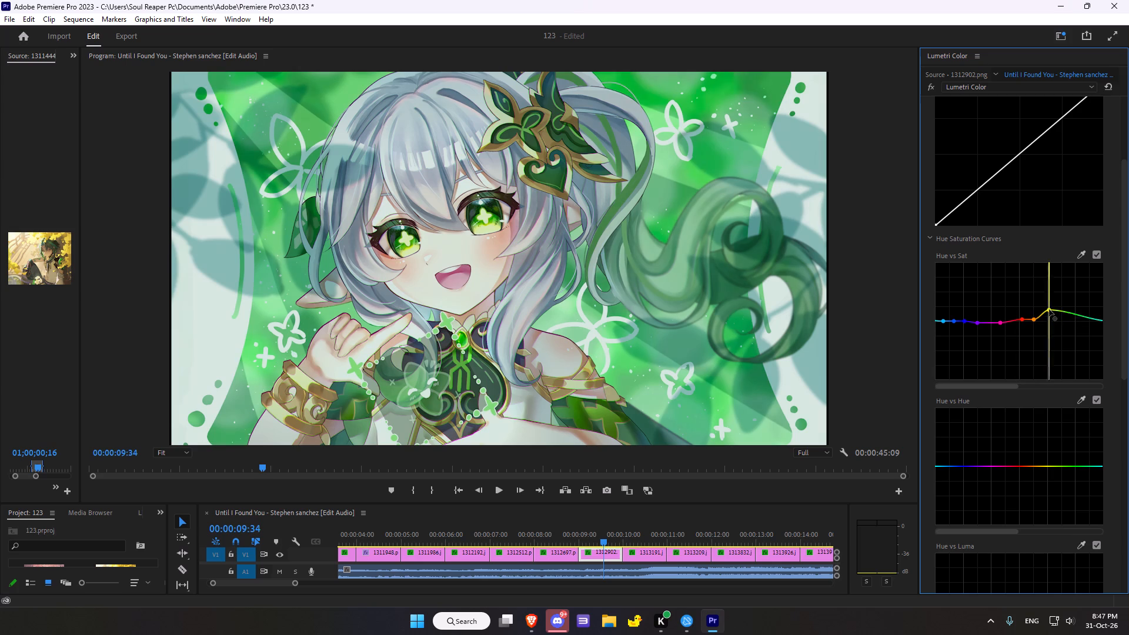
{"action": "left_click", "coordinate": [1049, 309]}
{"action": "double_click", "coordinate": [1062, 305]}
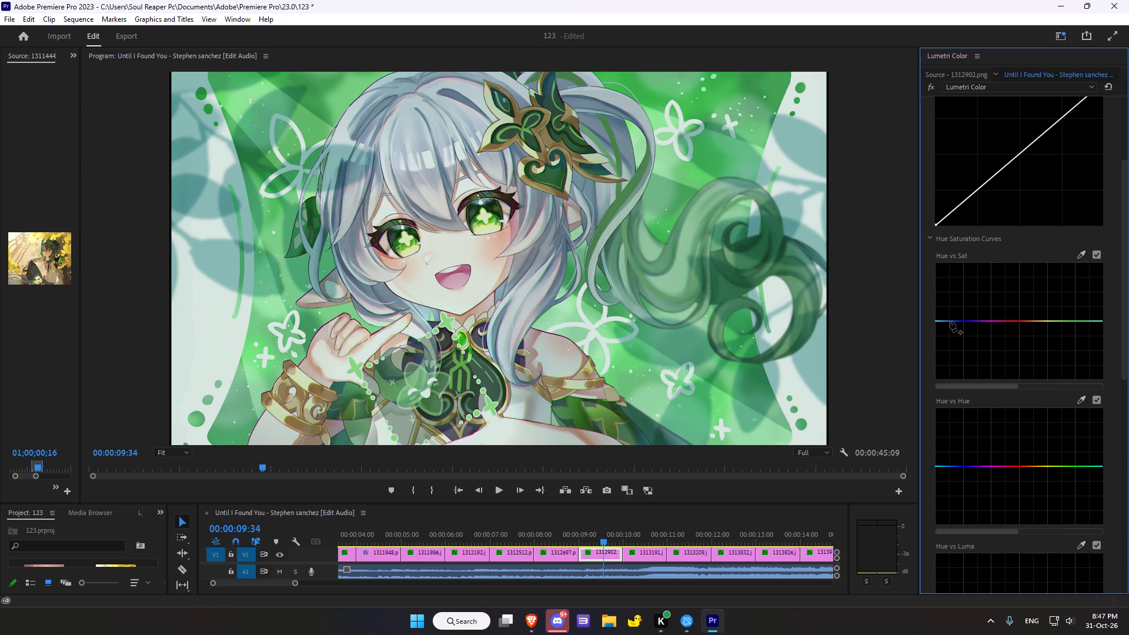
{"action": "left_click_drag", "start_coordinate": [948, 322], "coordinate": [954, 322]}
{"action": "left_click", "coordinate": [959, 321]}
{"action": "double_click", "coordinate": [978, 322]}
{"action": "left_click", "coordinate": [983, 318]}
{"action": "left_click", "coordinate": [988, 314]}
Add Hue vs Sat points from blue to orange, holding the blues near the baseline and raising saturation most in magenta.
{"action": "left_click", "coordinate": [958, 321]}
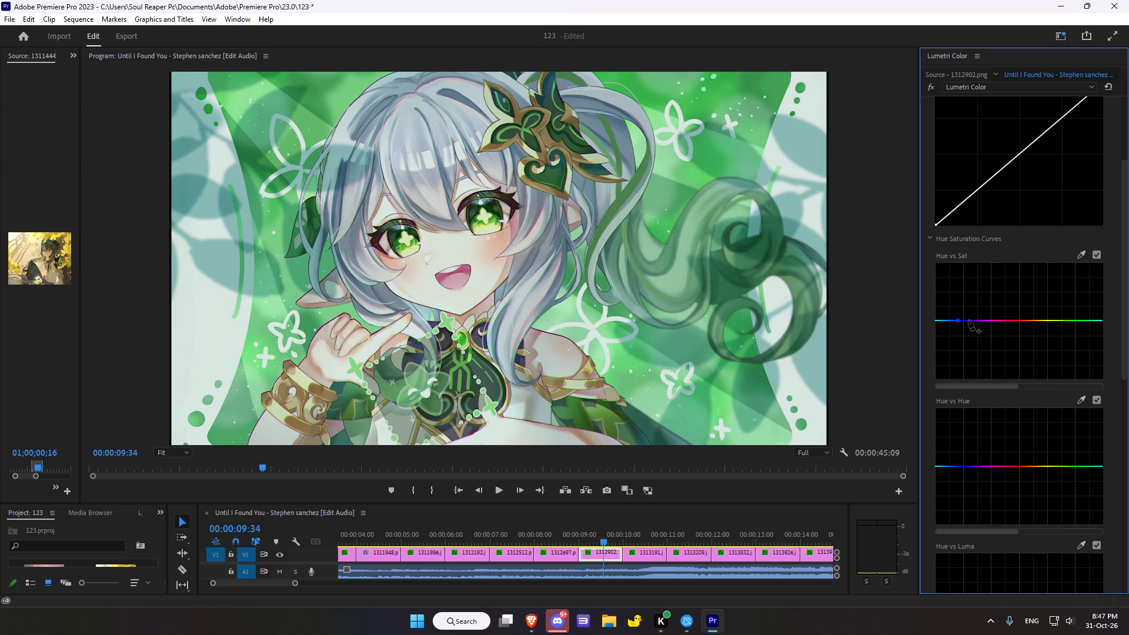
{"action": "left_click", "coordinate": [968, 320]}
{"action": "left_click_drag", "start_coordinate": [976, 319], "coordinate": [992, 315]}
{"action": "left_click_drag", "start_coordinate": [994, 314], "coordinate": [988, 310]}
{"action": "left_click", "coordinate": [988, 310]}
{"action": "left_click", "coordinate": [994, 310]}
{"action": "left_click_drag", "start_coordinate": [1001, 315], "coordinate": [1008, 317]}
{"action": "left_click_drag", "start_coordinate": [1018, 316], "coordinate": [1026, 316]}
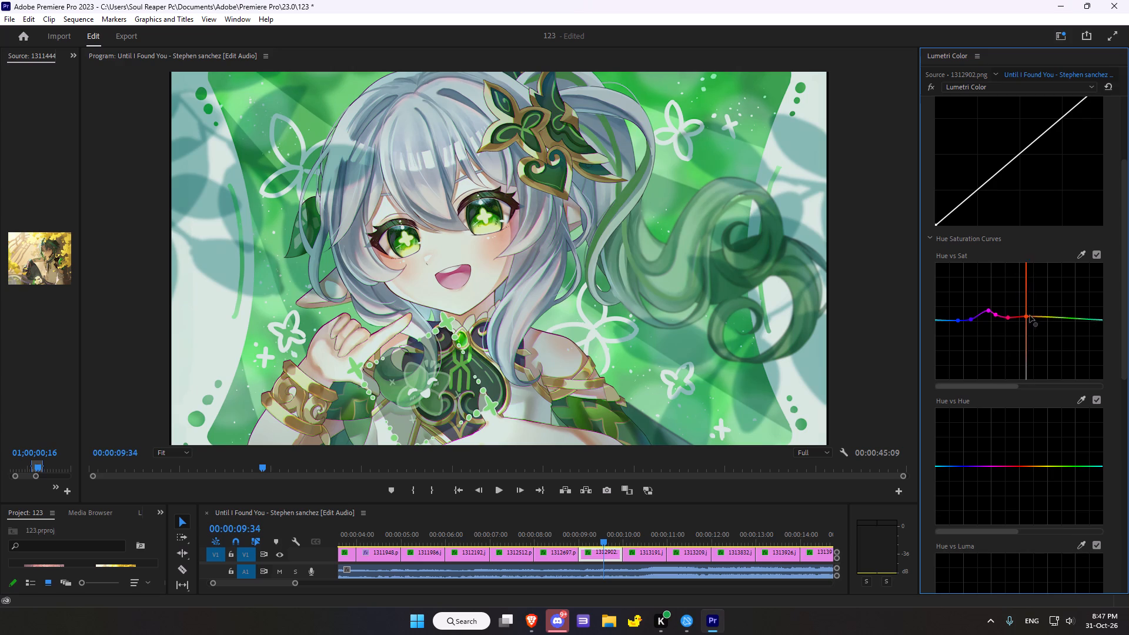
{"action": "left_click", "coordinate": [1028, 315]}
Extend the Hue vs Sat curve with slightly raised orange, yellow, green and cyan points, and lower the blue-cyan end slightly.
{"action": "left_click", "coordinate": [1040, 312]}
{"action": "left_click", "coordinate": [1049, 315]}
{"action": "left_click", "coordinate": [1063, 304]}
{"action": "left_click_drag", "start_coordinate": [1058, 315], "coordinate": [1060, 312]}
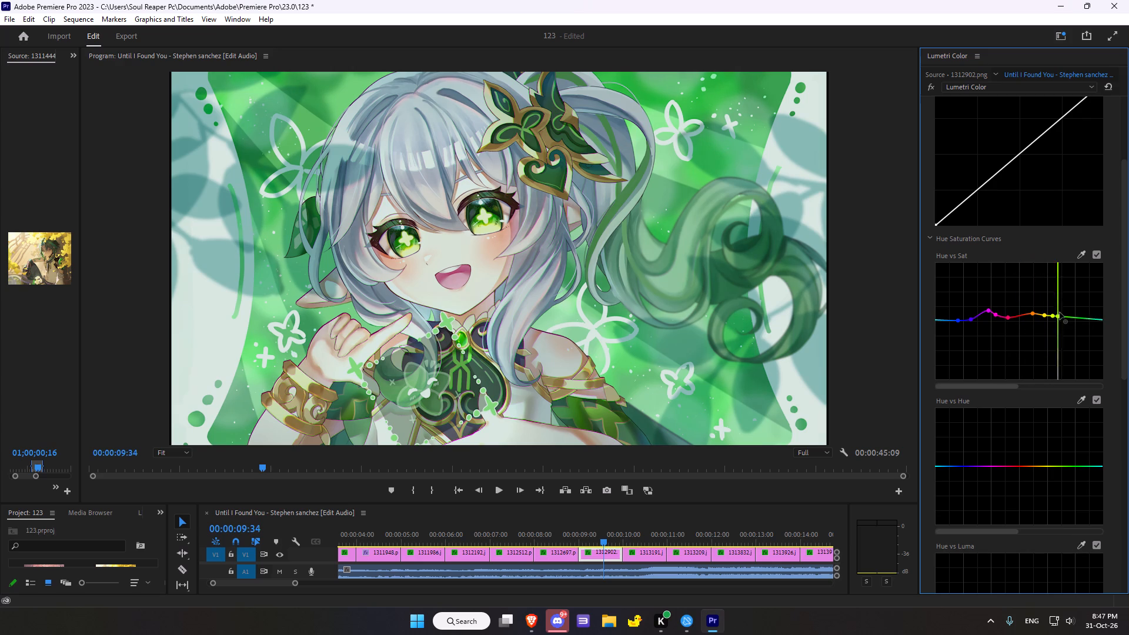
{"action": "left_click_drag", "start_coordinate": [1060, 312], "coordinate": [1062, 299]}
{"action": "left_click", "coordinate": [1065, 300]}
{"action": "left_click_drag", "start_coordinate": [1071, 302], "coordinate": [1084, 310]}
{"action": "left_click", "coordinate": [1084, 312]}
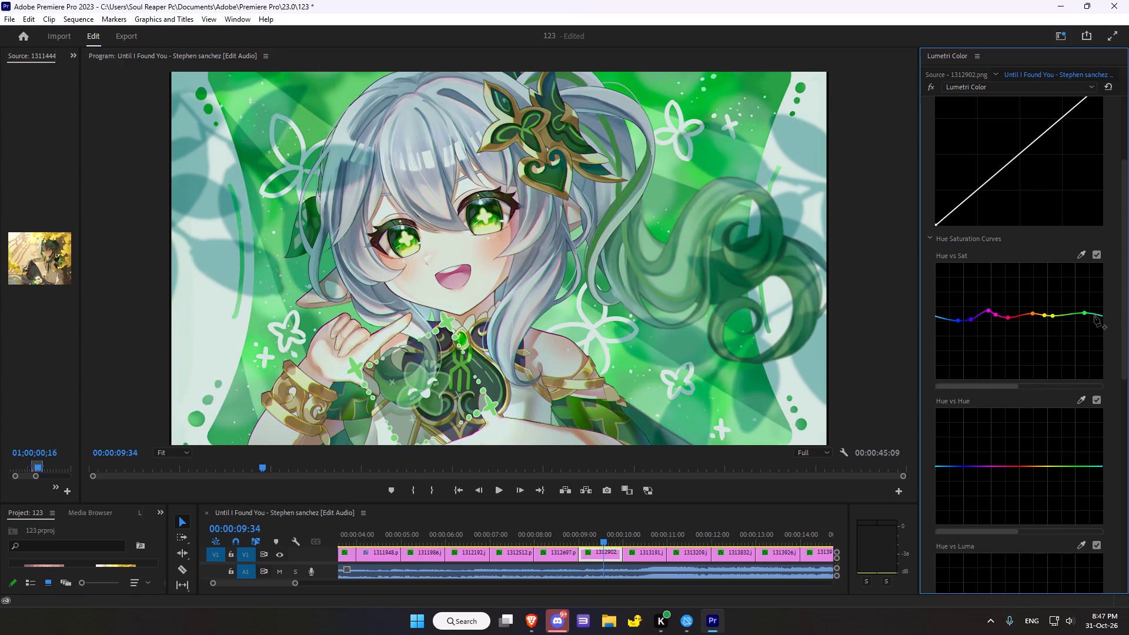
{"action": "left_click", "coordinate": [1094, 316]}
{"action": "left_click", "coordinate": [1098, 317]}
{"action": "left_click_drag", "start_coordinate": [940, 316], "coordinate": [938, 323]}
{"action": "left_click", "coordinate": [1103, 257]}
{"action": "left_click", "coordinate": [1103, 257]}
Sample the green beside the character's hand for the Hue vs Hue curve and lower the middle green point slightly toward cyan.
{"action": "scroll", "coordinate": [1006, 283], "scroll_direction": "down", "scroll_amount": 10}
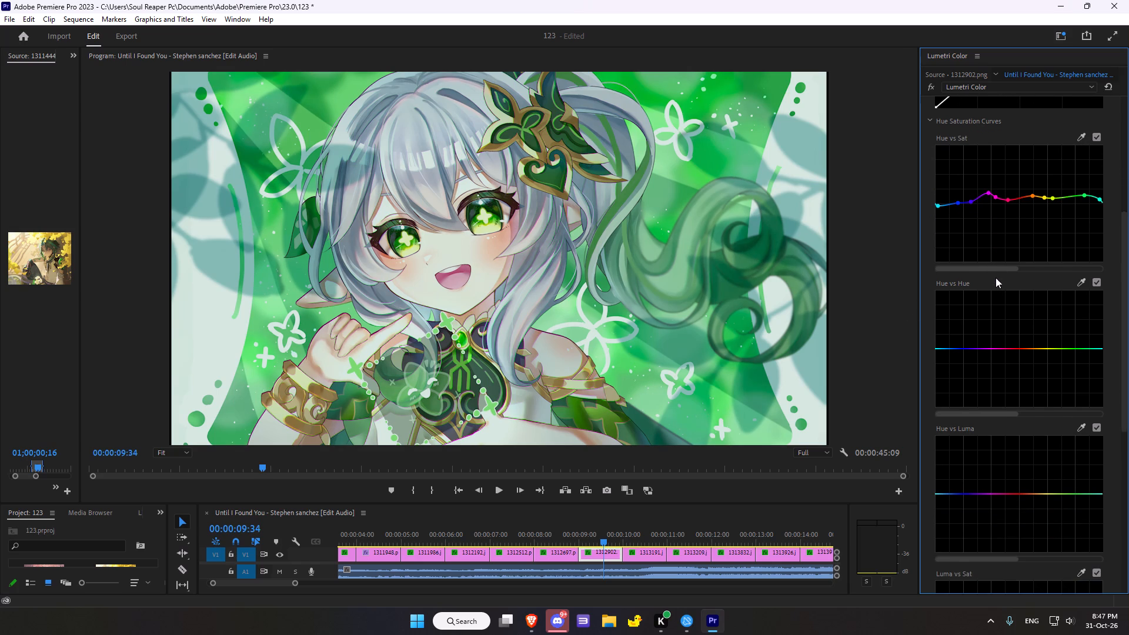
{"action": "scroll", "coordinate": [996, 278], "scroll_direction": "down", "scroll_amount": 4}
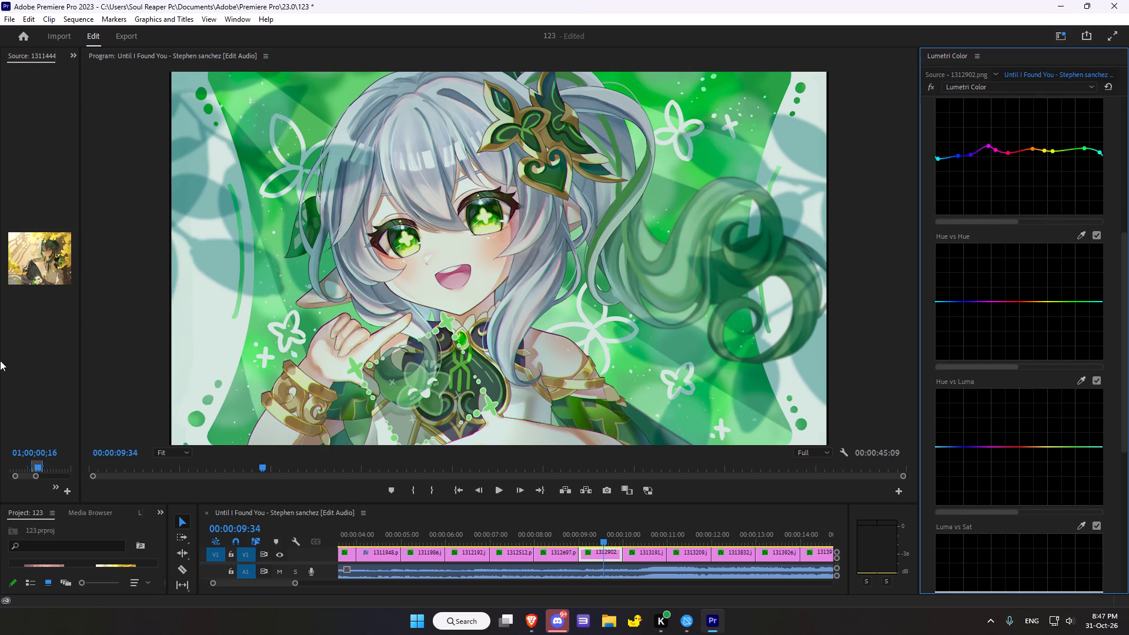
{"action": "scroll", "coordinate": [436, 331], "scroll_direction": "down", "scroll_amount": 2}
{"action": "scroll", "coordinate": [1095, 276], "scroll_direction": "down", "scroll_amount": 3}
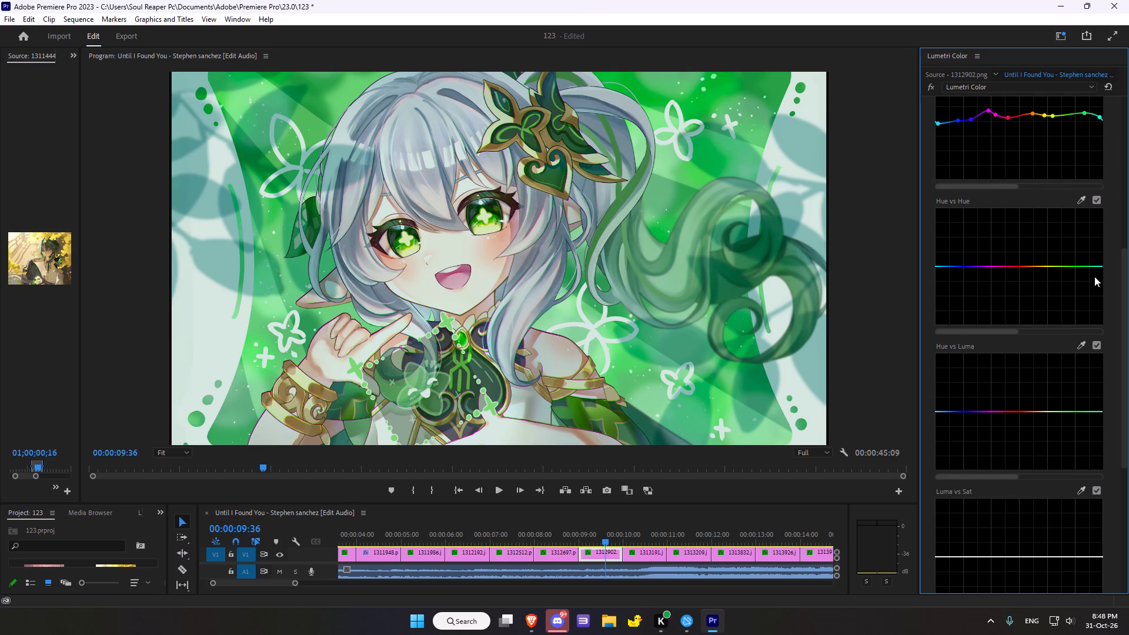
{"action": "scroll", "coordinate": [1094, 276], "scroll_direction": "down", "scroll_amount": 7}
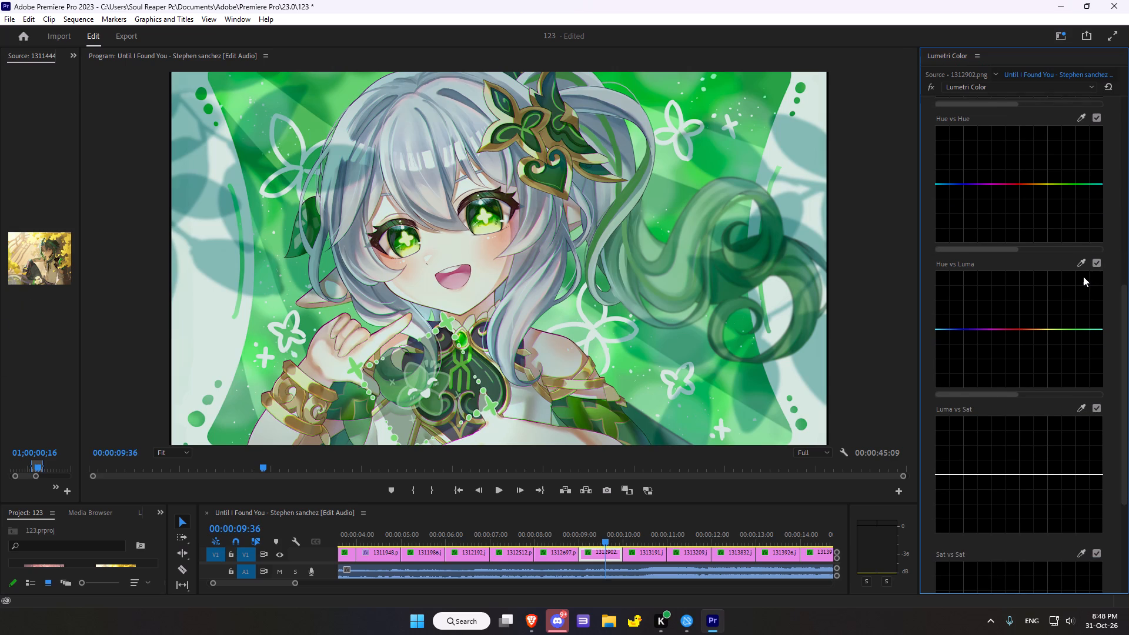
{"action": "scroll", "coordinate": [1073, 283], "scroll_direction": "down", "scroll_amount": 2}
{"action": "scroll", "coordinate": [971, 308], "scroll_direction": "up", "scroll_amount": 2}
{"action": "left_click", "coordinate": [1082, 269]}
{"action": "scroll", "coordinate": [1068, 259], "scroll_direction": "up", "scroll_amount": 2}
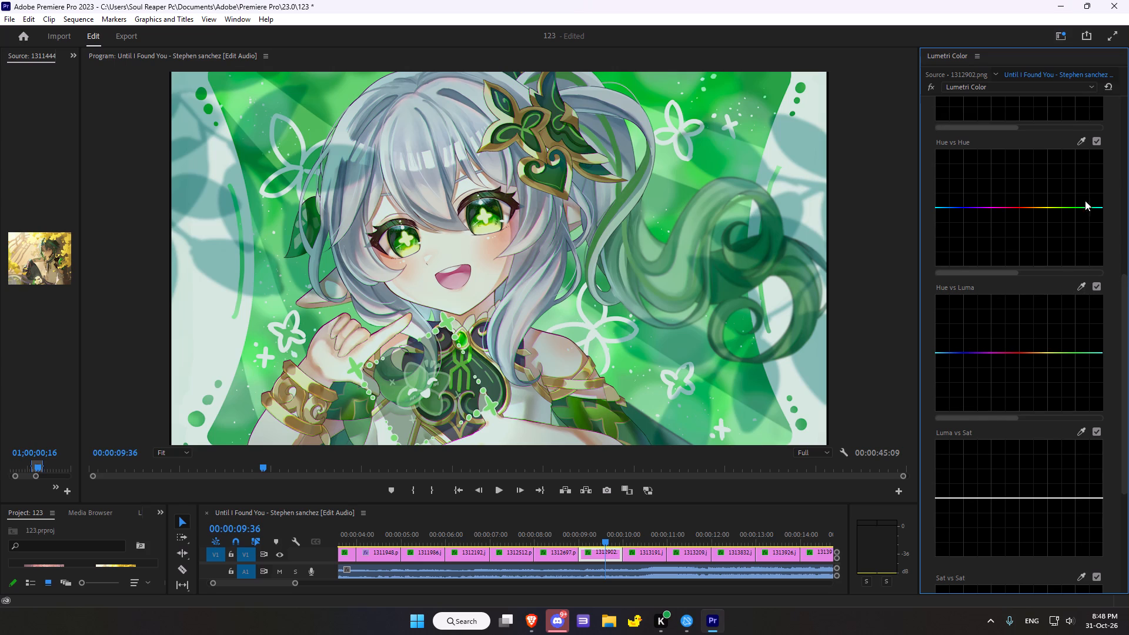
{"action": "left_click", "coordinate": [1080, 141]}
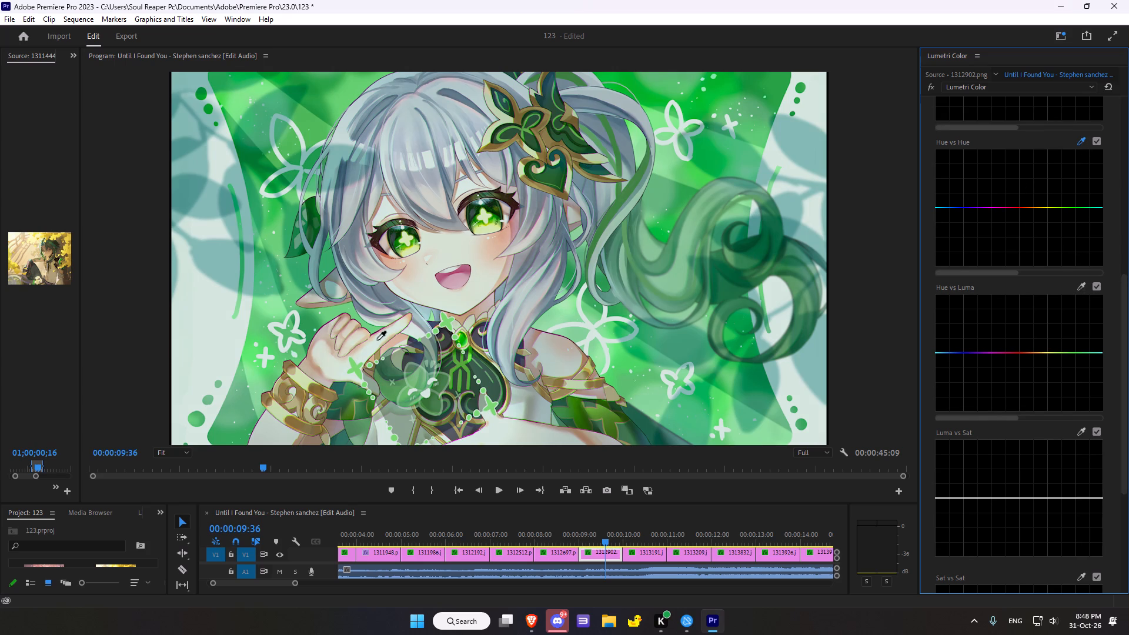
{"action": "left_click", "coordinate": [338, 369]}
{"action": "left_click_drag", "start_coordinate": [1081, 206], "coordinate": [1084, 211]}
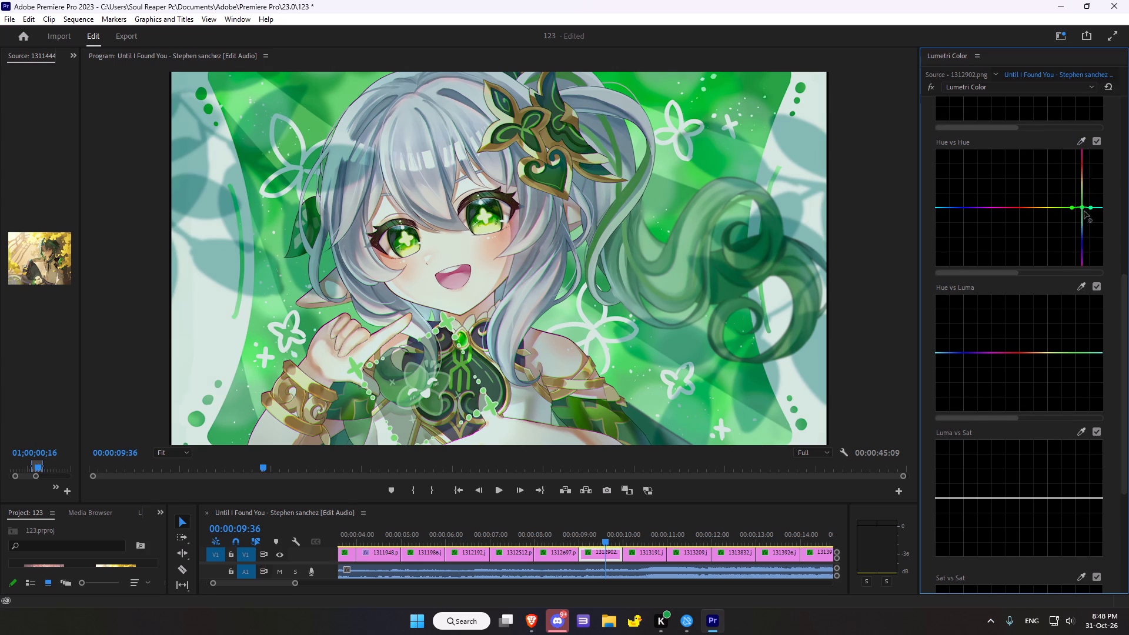
{"action": "left_click_drag", "start_coordinate": [1084, 211], "coordinate": [1086, 213]}
Sample the pink of the character's mouth for the Hue vs Luma curve and raise the middle point into a small peak.
{"action": "left_click", "coordinate": [1080, 289]}
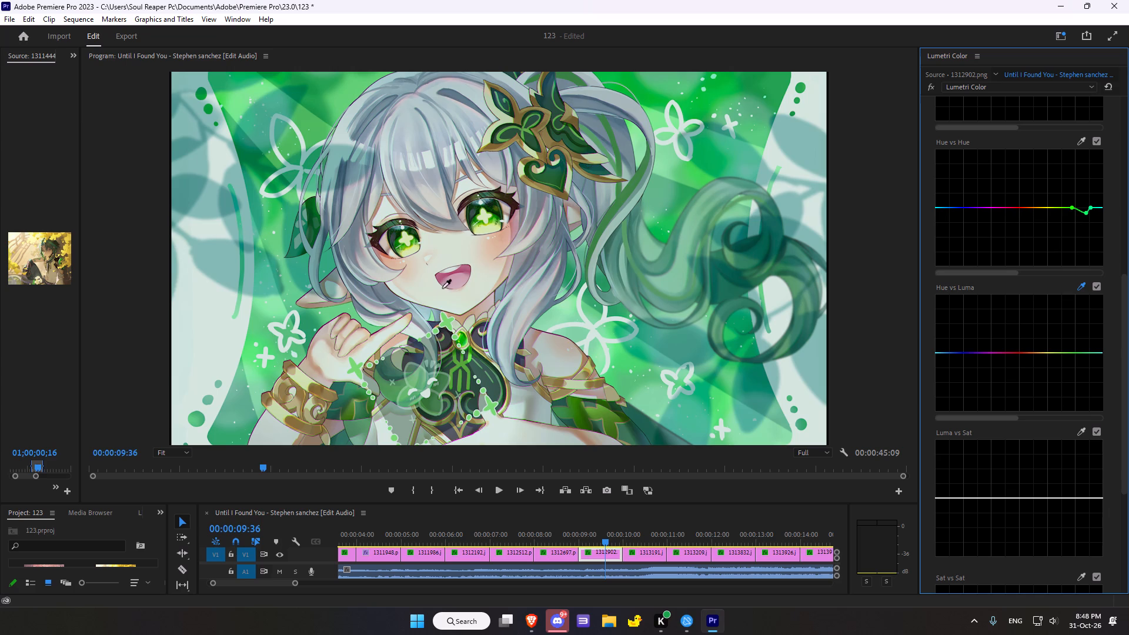
{"action": "left_click", "coordinate": [458, 278]}
{"action": "left_click_drag", "start_coordinate": [1010, 355], "coordinate": [1007, 339]}
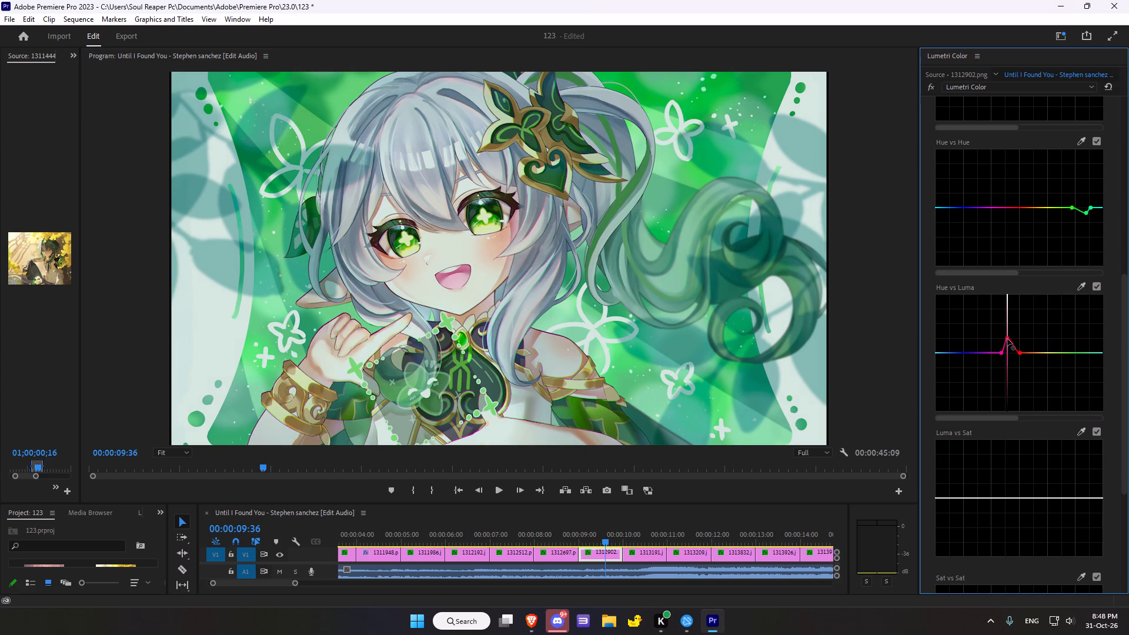
{"action": "left_click_drag", "start_coordinate": [1007, 339], "coordinate": [1013, 344]}
Sample the character's mouth for the Luma vs Sat curve and raise the middle point into a small peak.
{"action": "scroll", "coordinate": [996, 305], "scroll_direction": "down", "scroll_amount": 3}
{"action": "scroll", "coordinate": [1026, 265], "scroll_direction": "down", "scroll_amount": 3}
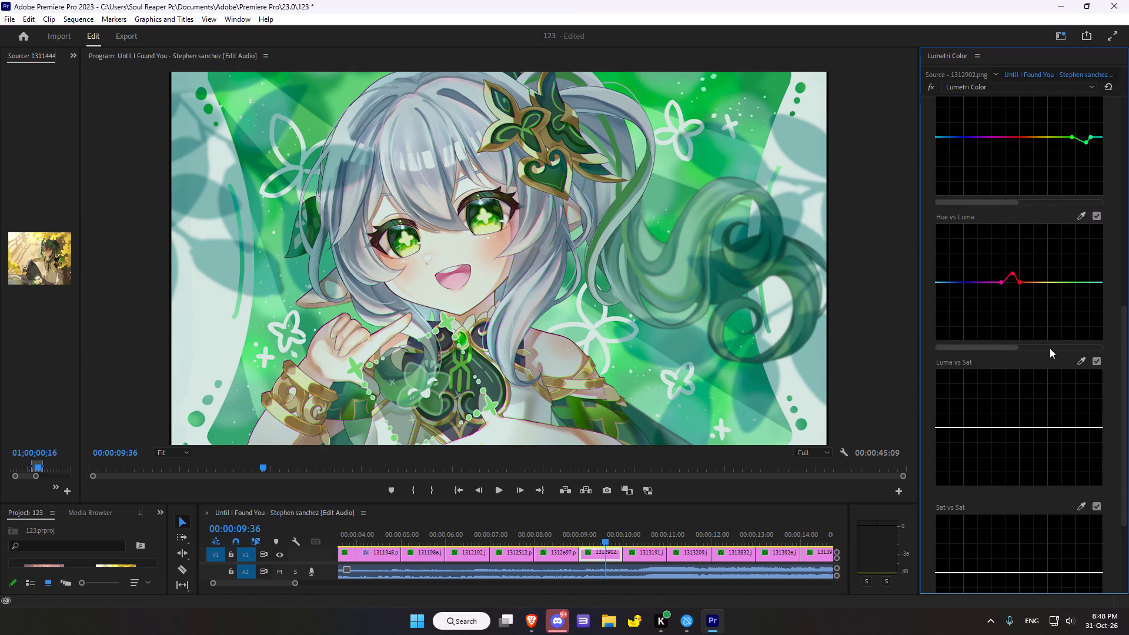
{"action": "scroll", "coordinate": [1078, 290], "scroll_direction": "down", "scroll_amount": 2}
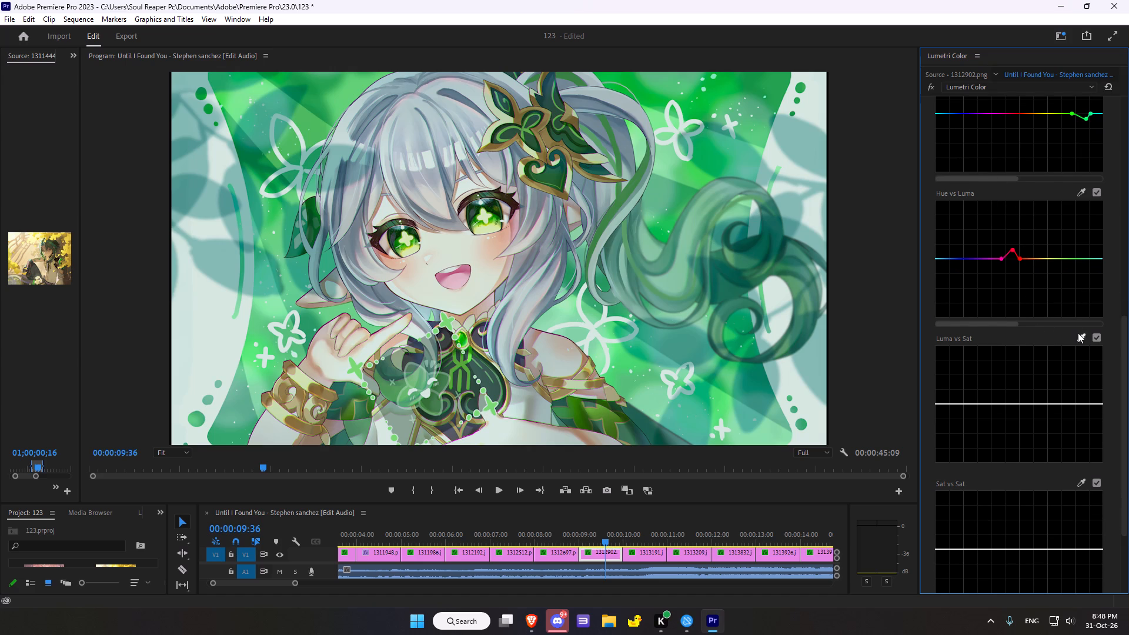
{"action": "left_click", "coordinate": [1083, 339]}
{"action": "left_click", "coordinate": [453, 278]}
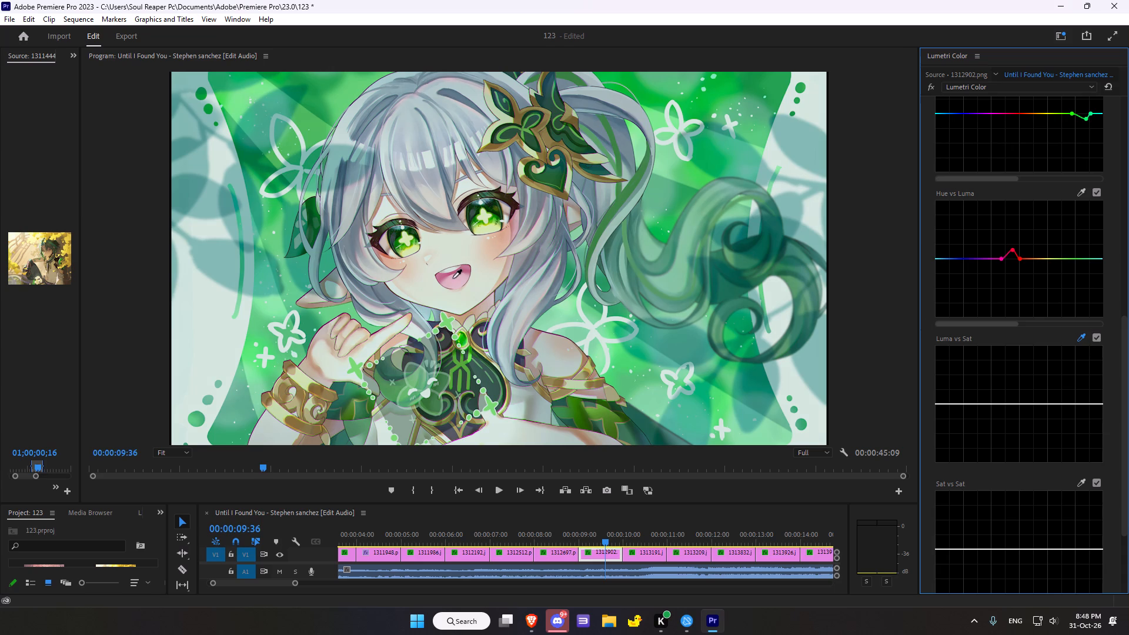
{"action": "left_click_drag", "start_coordinate": [1046, 405], "coordinate": [1045, 399]}
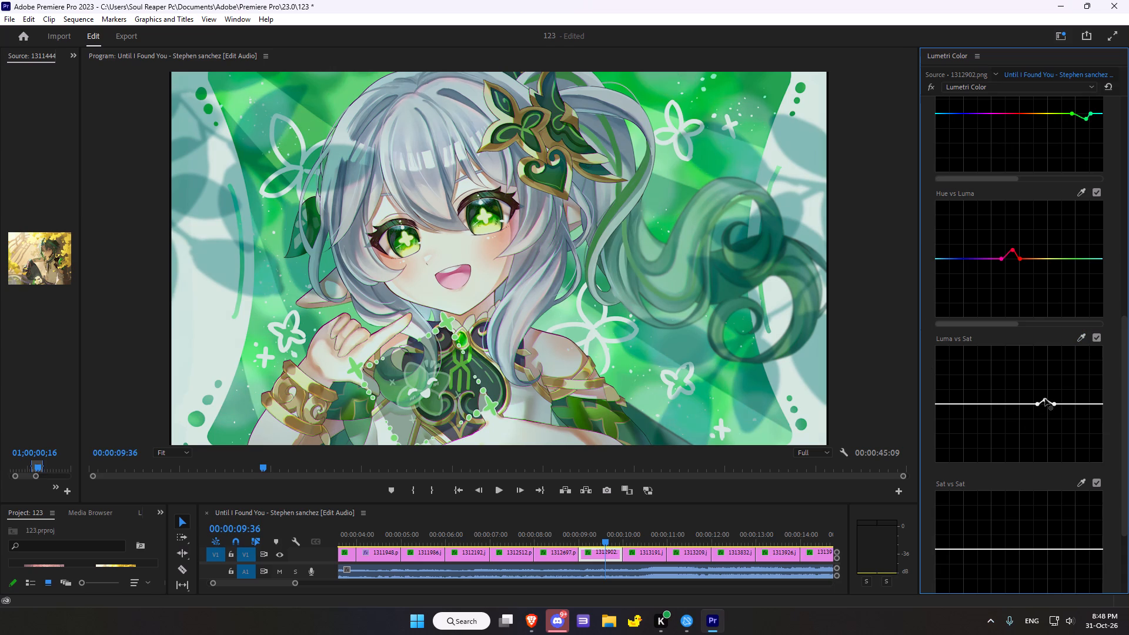
{"action": "left_click_drag", "start_coordinate": [1045, 399], "coordinate": [1045, 395]}
{"action": "left_click_drag", "start_coordinate": [1045, 395], "coordinate": [1052, 392]}
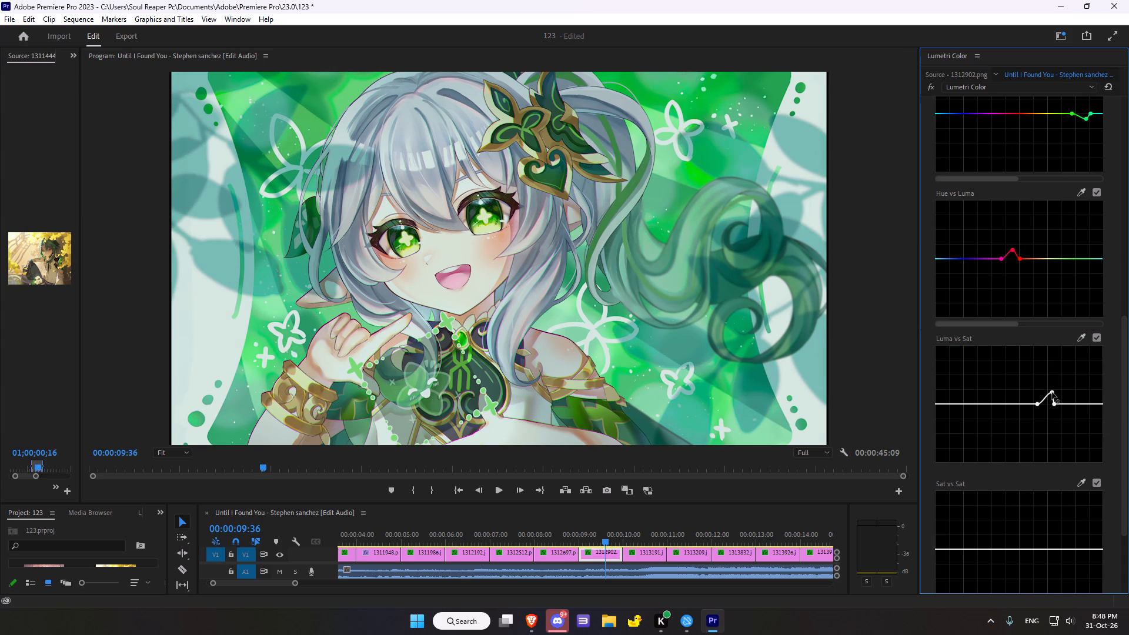
{"action": "left_click_drag", "start_coordinate": [1052, 392], "coordinate": [1045, 395]}
Sample the character's outfit beside the green collar gem for the Sat vs Sat curve and raise the middle low-saturation point into a small peak.
{"action": "scroll", "coordinate": [1042, 384], "scroll_direction": "down", "scroll_amount": 11}
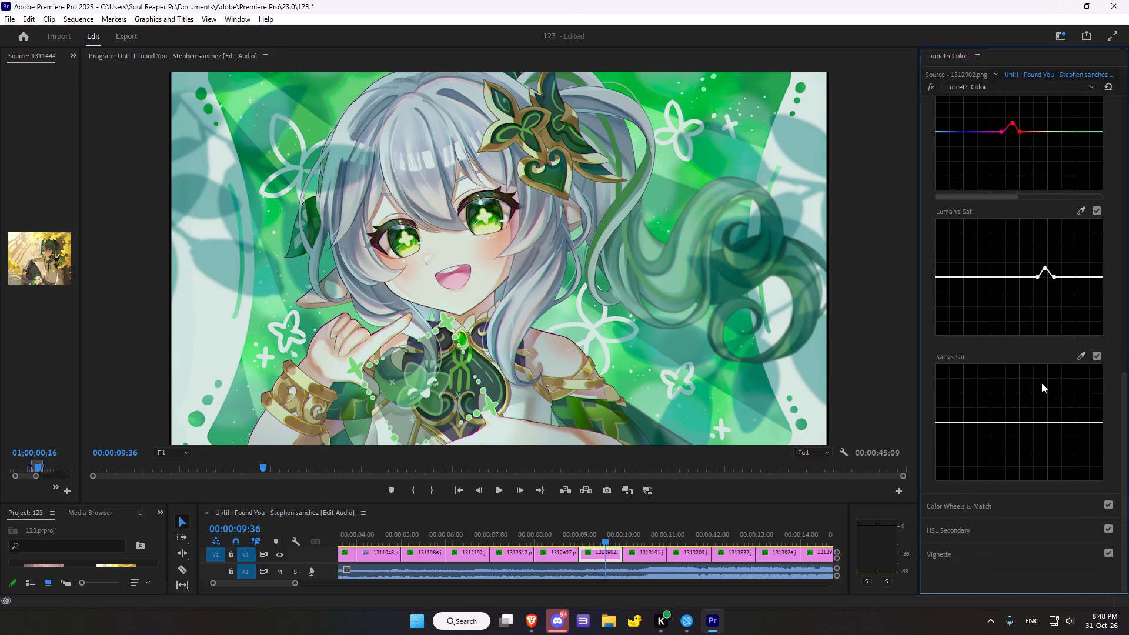
{"action": "scroll", "coordinate": [1041, 383], "scroll_direction": "down", "scroll_amount": 4}
{"action": "left_click", "coordinate": [1078, 357]}
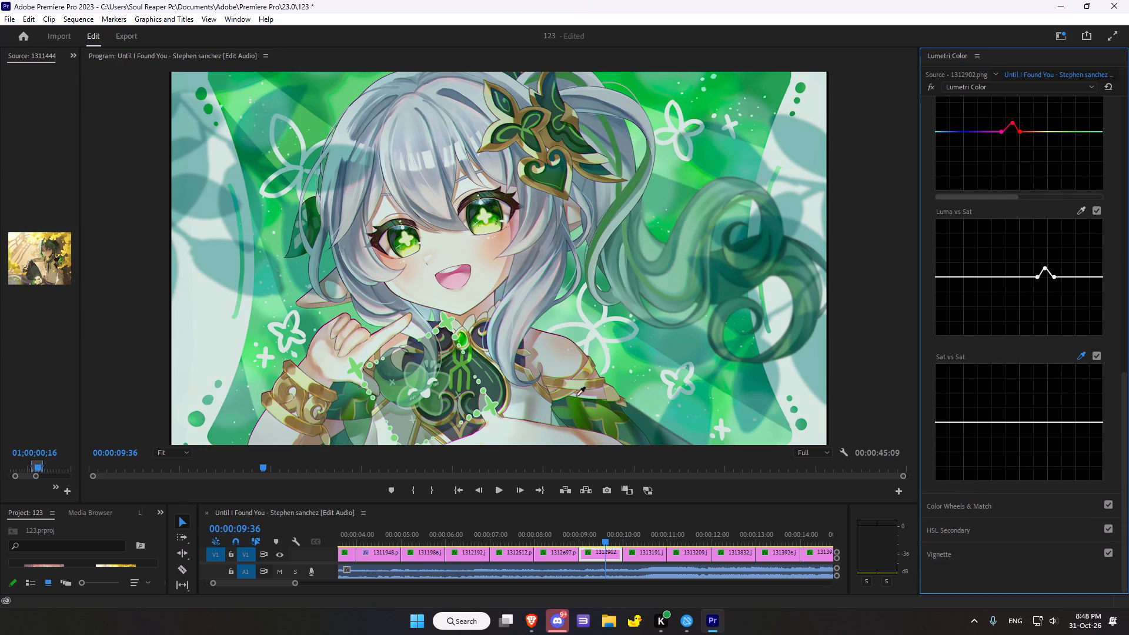
{"action": "left_click", "coordinate": [479, 340]}
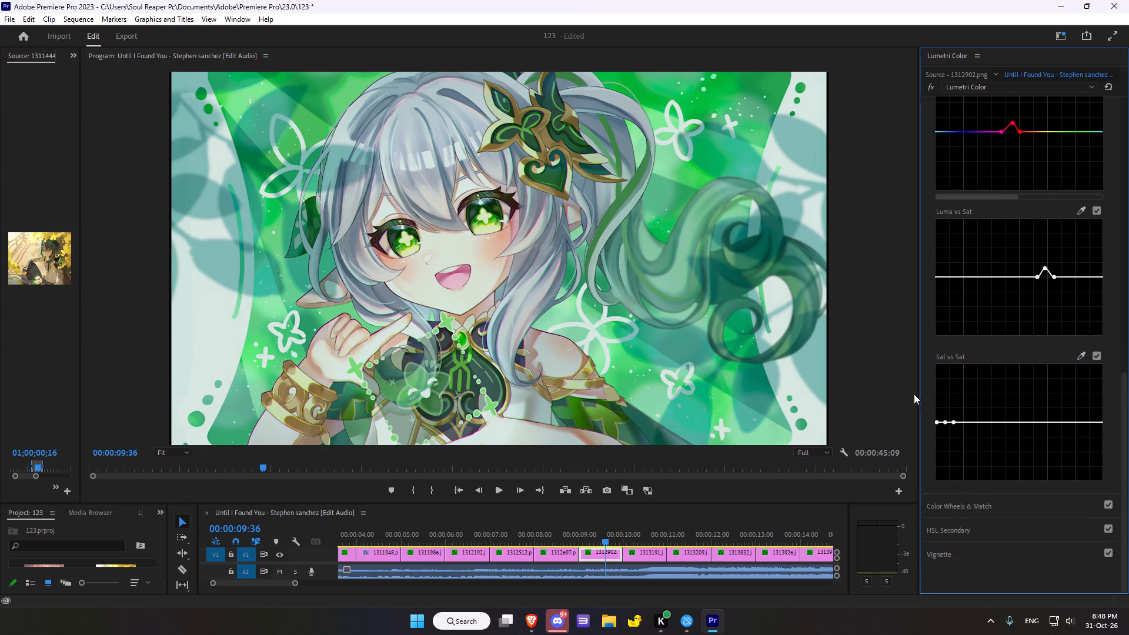
{"action": "left_click_drag", "start_coordinate": [945, 423], "coordinate": [941, 400]}
{"action": "left_click_drag", "start_coordinate": [941, 400], "coordinate": [958, 376]}
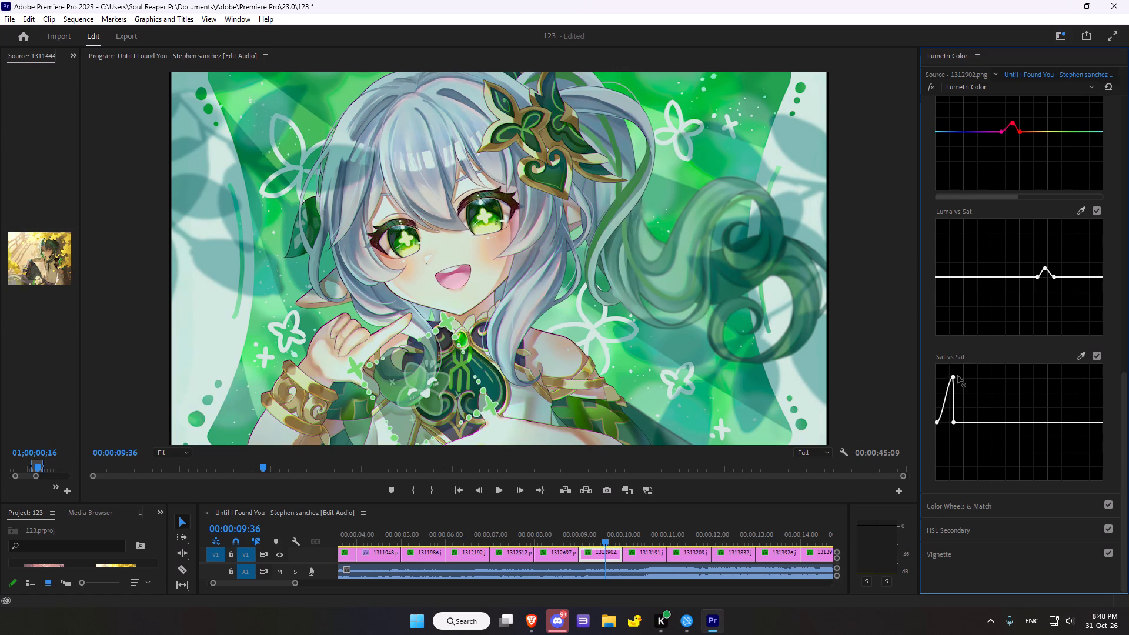
{"action": "left_click_drag", "start_coordinate": [958, 376], "coordinate": [954, 396]}
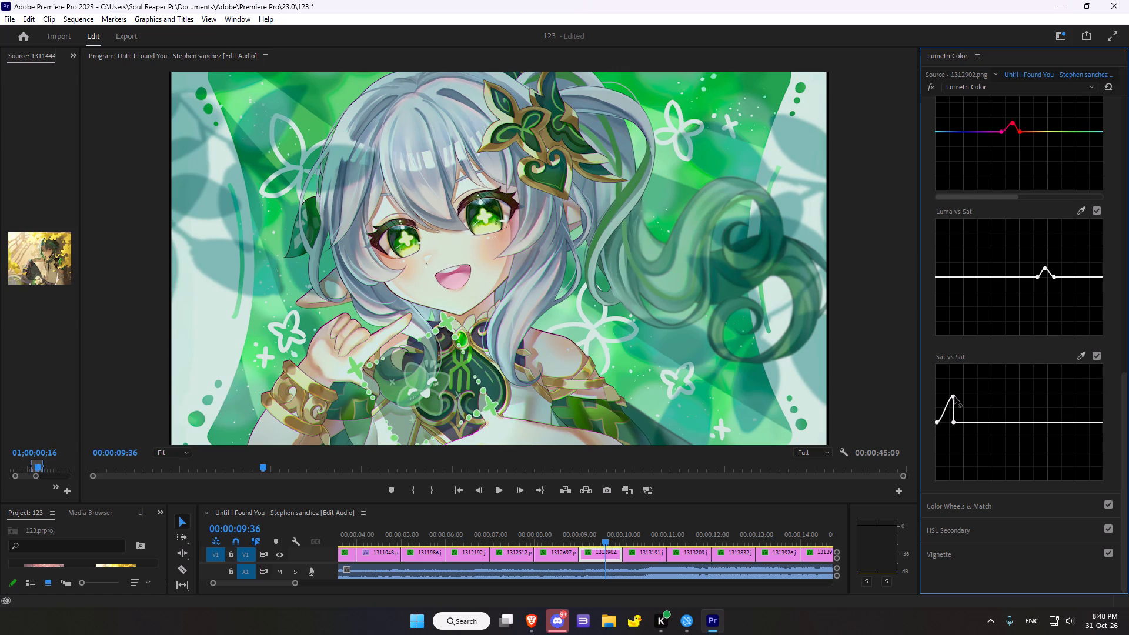
{"action": "left_click_drag", "start_coordinate": [954, 396], "coordinate": [949, 413]}
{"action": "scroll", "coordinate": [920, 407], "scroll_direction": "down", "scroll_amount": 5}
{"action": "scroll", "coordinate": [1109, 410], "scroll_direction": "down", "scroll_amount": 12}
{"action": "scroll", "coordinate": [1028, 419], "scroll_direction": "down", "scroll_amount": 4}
Nudge the Midtones, Highlights and Shadows color wheels very slightly, keeping each point close to its centre.
{"action": "left_click", "coordinate": [978, 503]}
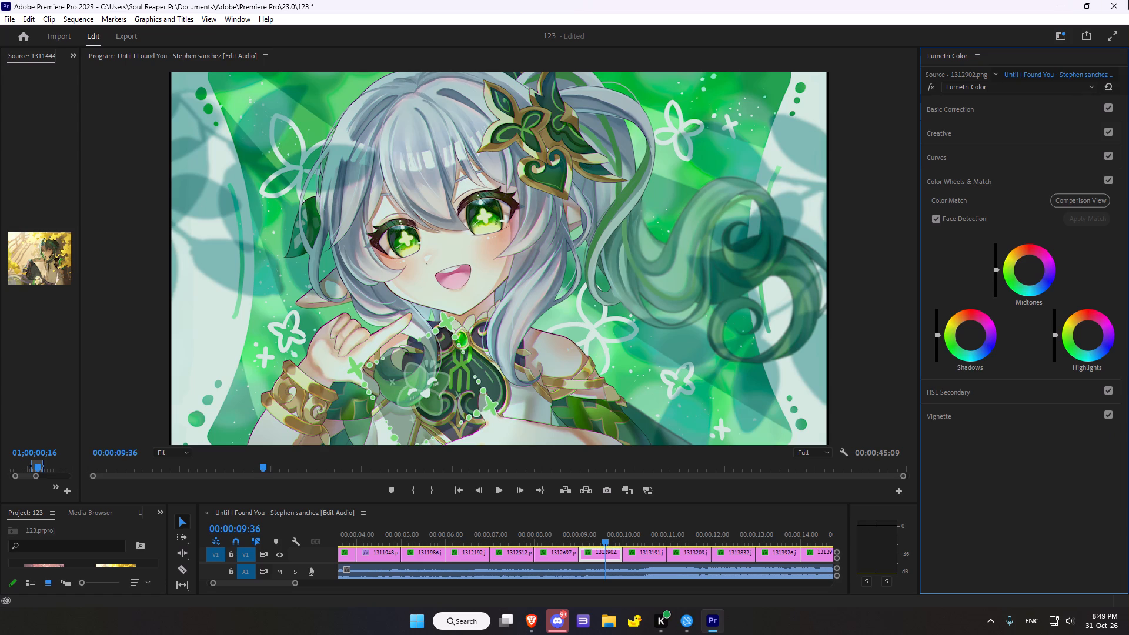
{"action": "left_click_drag", "start_coordinate": [1030, 271], "coordinate": [1034, 265]}
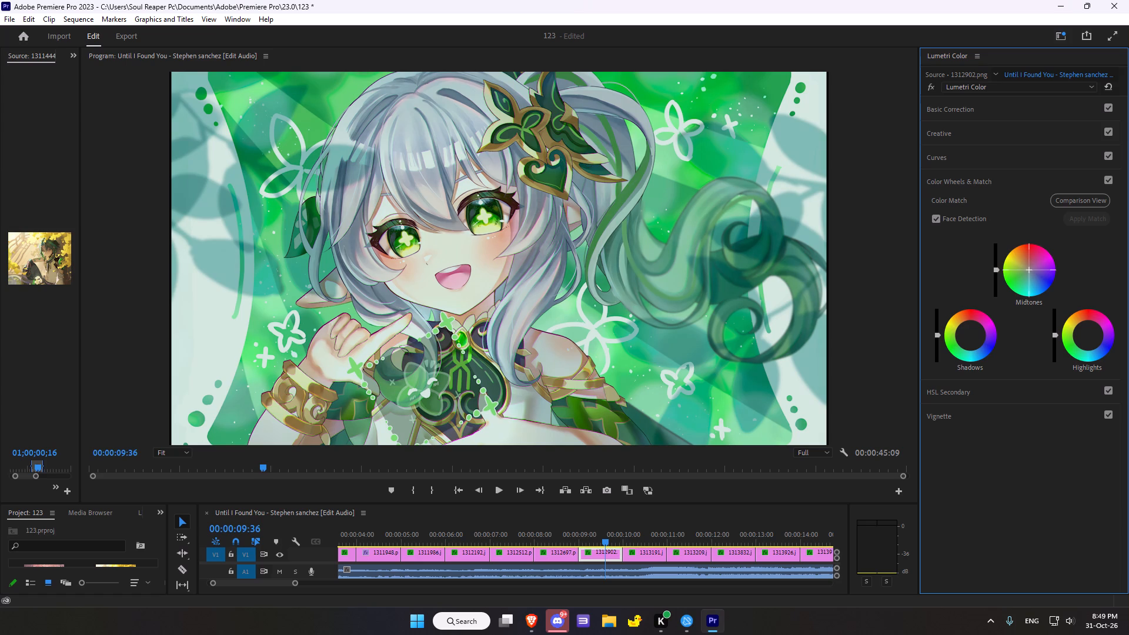
{"action": "left_click_drag", "start_coordinate": [1034, 265], "coordinate": [1031, 284]}
{"action": "left_click_drag", "start_coordinate": [1089, 333], "coordinate": [1098, 321]}
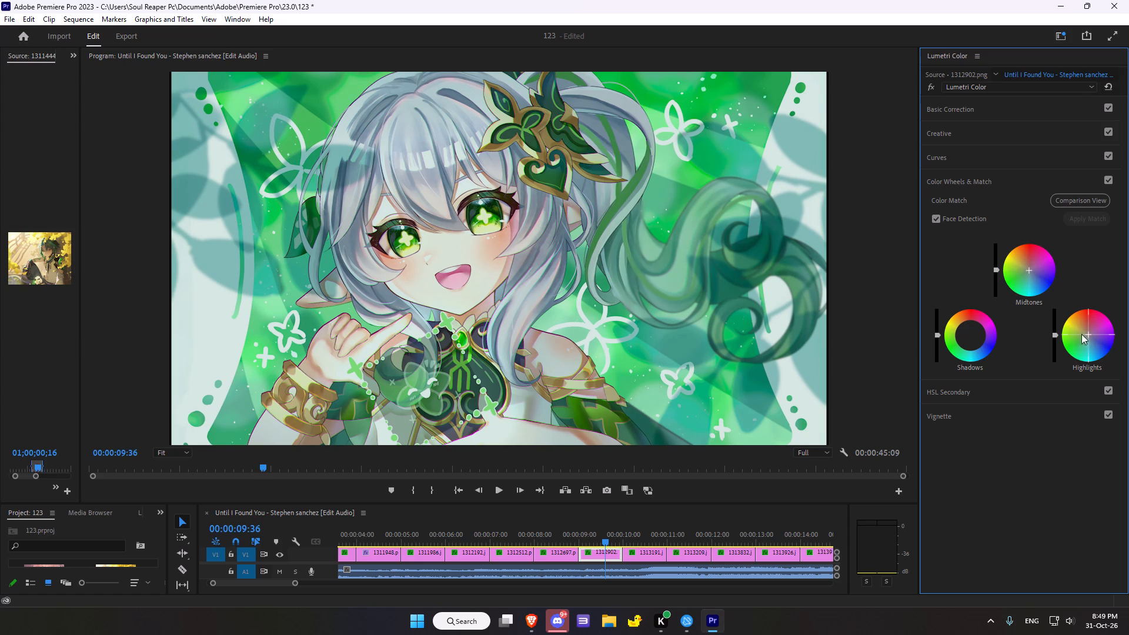
{"action": "left_click_drag", "start_coordinate": [972, 333], "coordinate": [972, 310]}
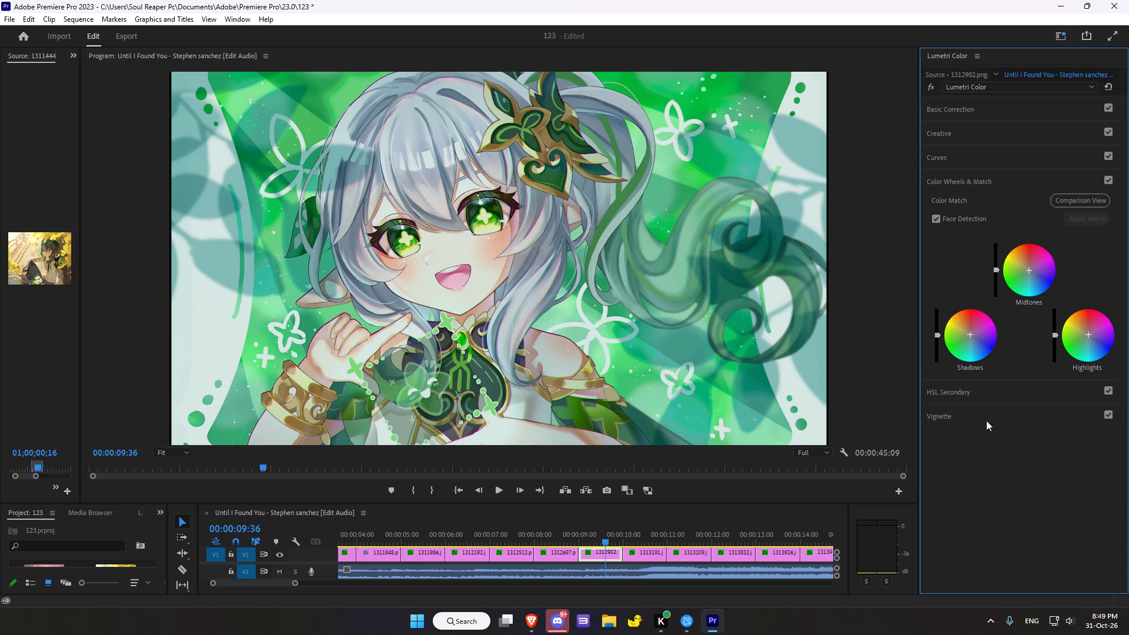
Look over the HSL Secondary key, refine and correction settings.
{"action": "left_click", "coordinate": [937, 395]}
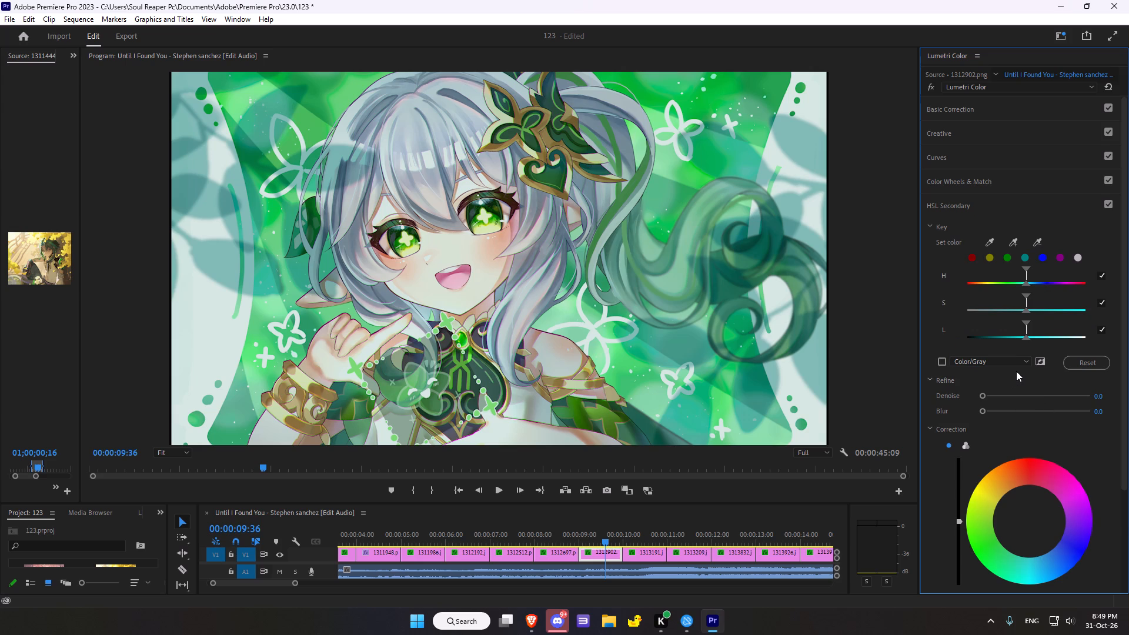
{"action": "scroll", "coordinate": [1016, 371], "scroll_direction": "down", "scroll_amount": 16}
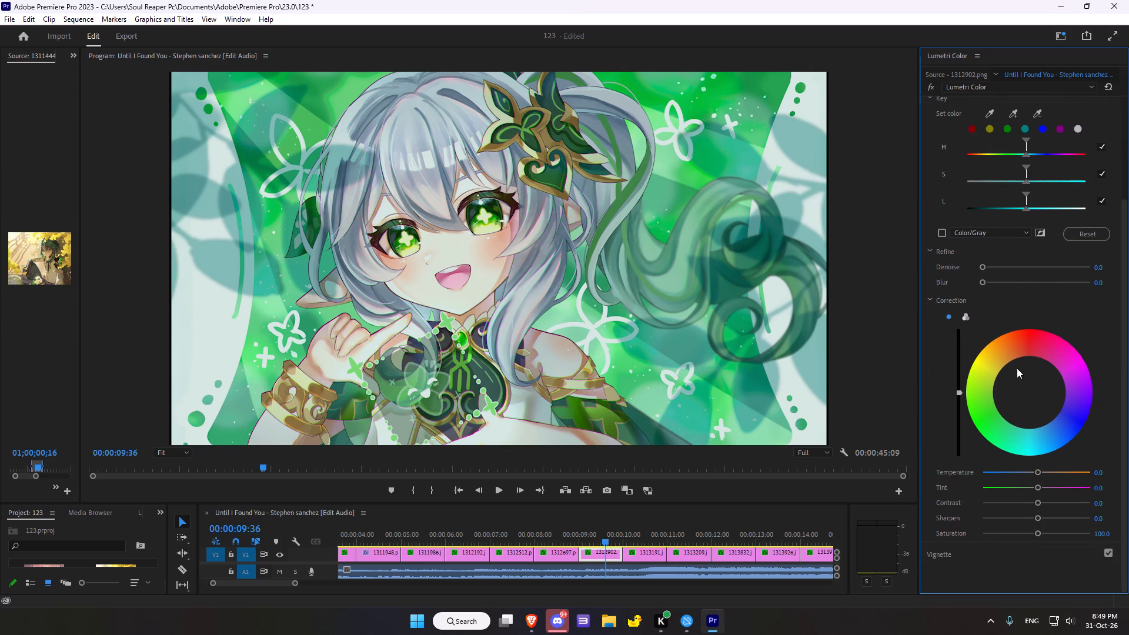
{"action": "scroll", "coordinate": [1017, 368], "scroll_direction": "down", "scroll_amount": 17}
Add a soft dark vignette with Amount -1.5, Midpoint 40.8, Roundness -8.7 and Feather 39.7.
{"action": "left_click", "coordinate": [946, 553]}
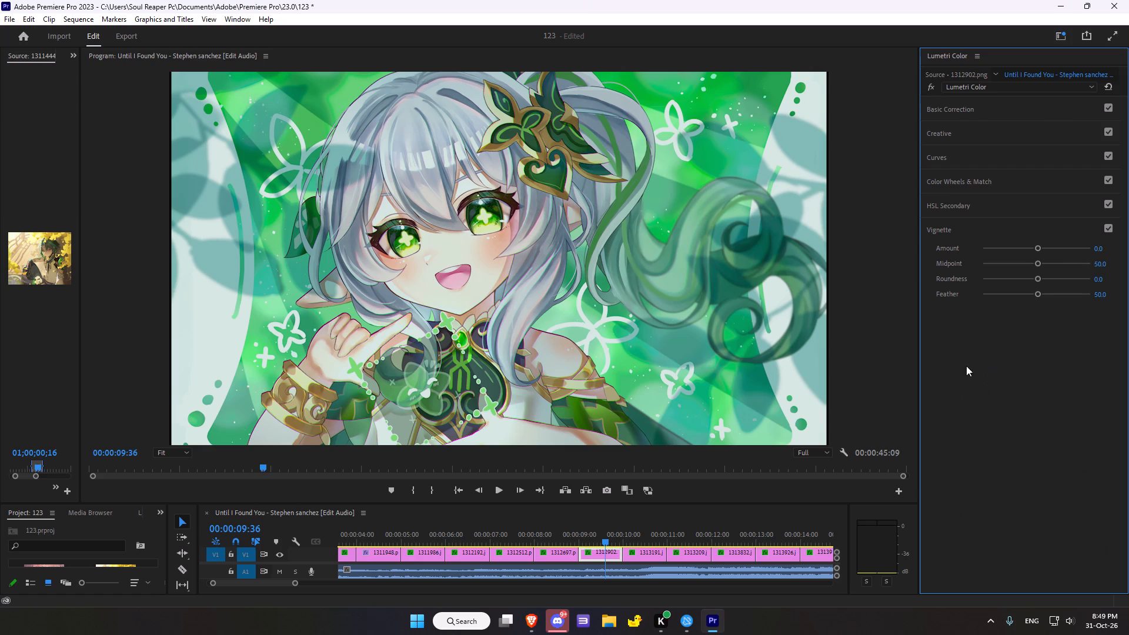
{"action": "left_click_drag", "start_coordinate": [1038, 249], "coordinate": [1018, 246]}
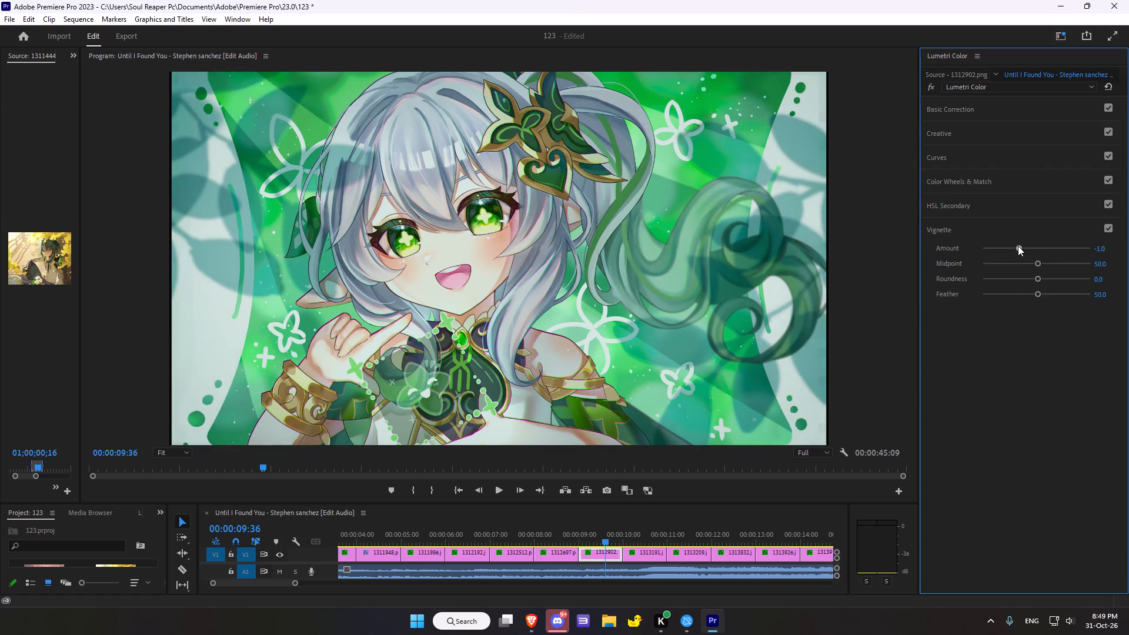
{"action": "left_click_drag", "start_coordinate": [1018, 246], "coordinate": [1008, 247]}
{"action": "left_click_drag", "start_coordinate": [1034, 263], "coordinate": [1026, 266]}
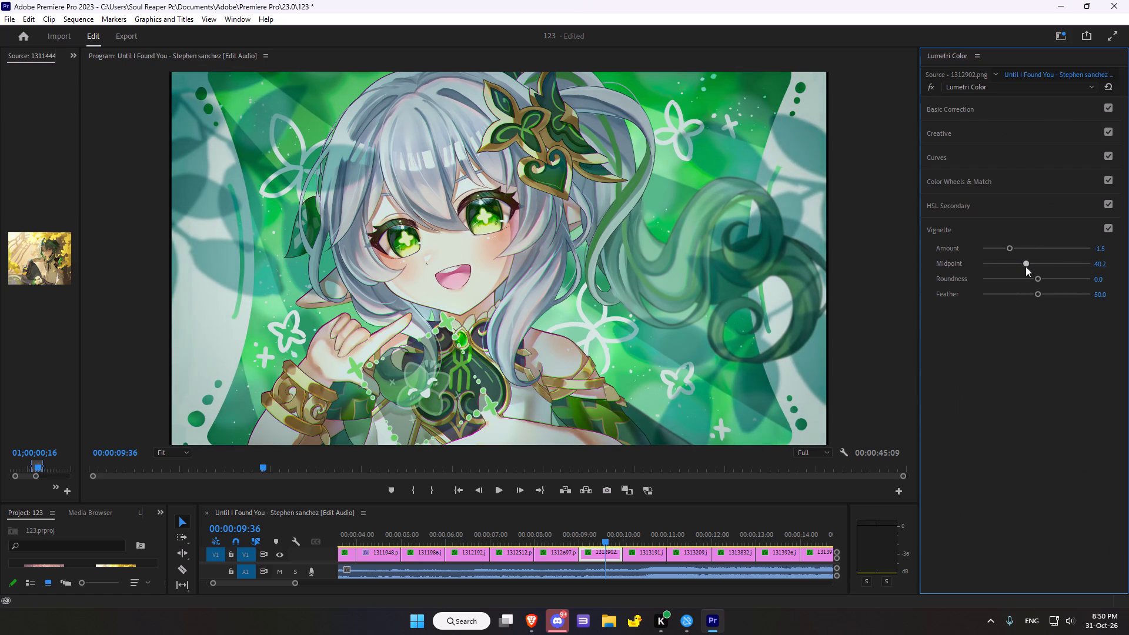
{"action": "left_click_drag", "start_coordinate": [1026, 266], "coordinate": [1026, 265]}
{"action": "left_click_drag", "start_coordinate": [1038, 282], "coordinate": [1031, 279]}
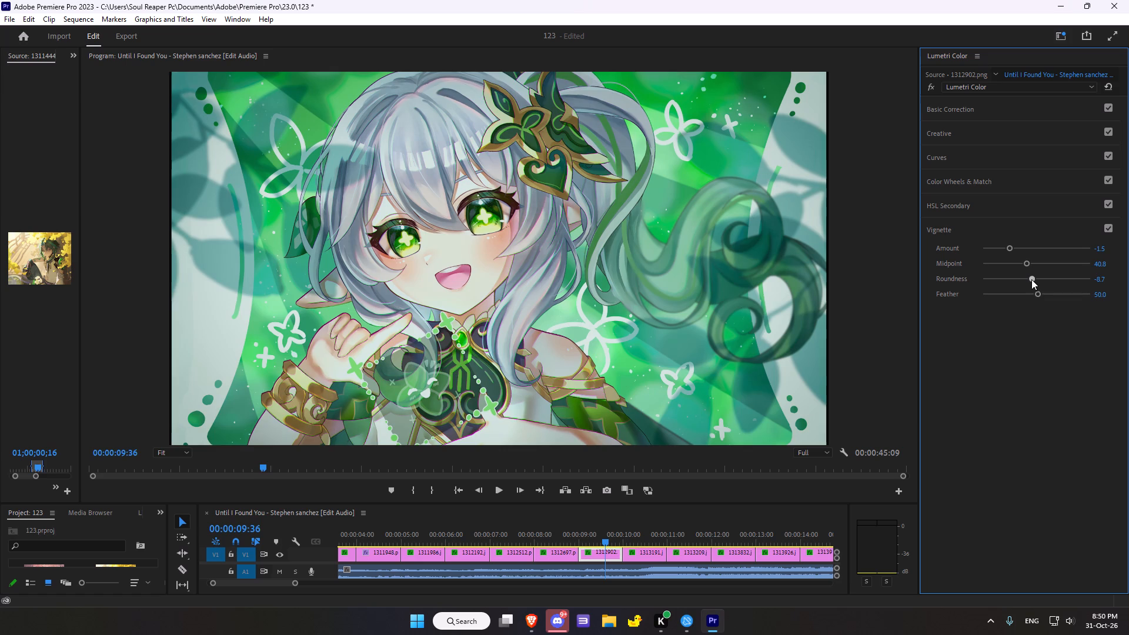
{"action": "left_click_drag", "start_coordinate": [1035, 294], "coordinate": [1023, 299]}
{"action": "left_click_drag", "start_coordinate": [1023, 299], "coordinate": [1024, 297]}
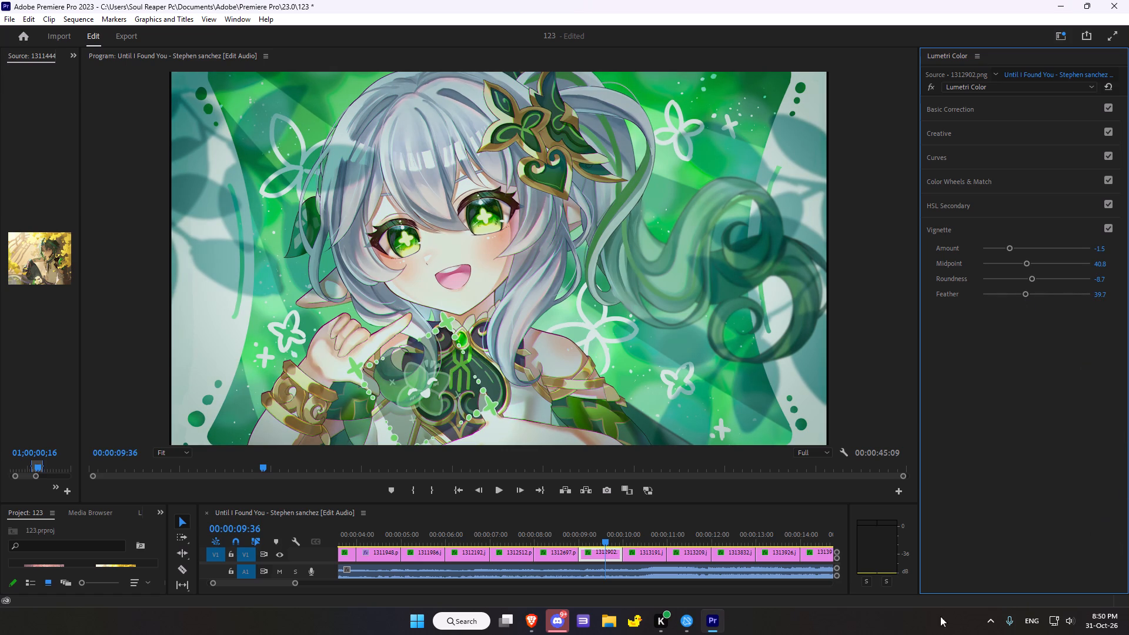
Compare clip 1312902.png with the Lumetri Color effect bypassed and enabled.
{"action": "scroll", "coordinate": [1009, 367], "scroll_direction": "down", "scroll_amount": 2}
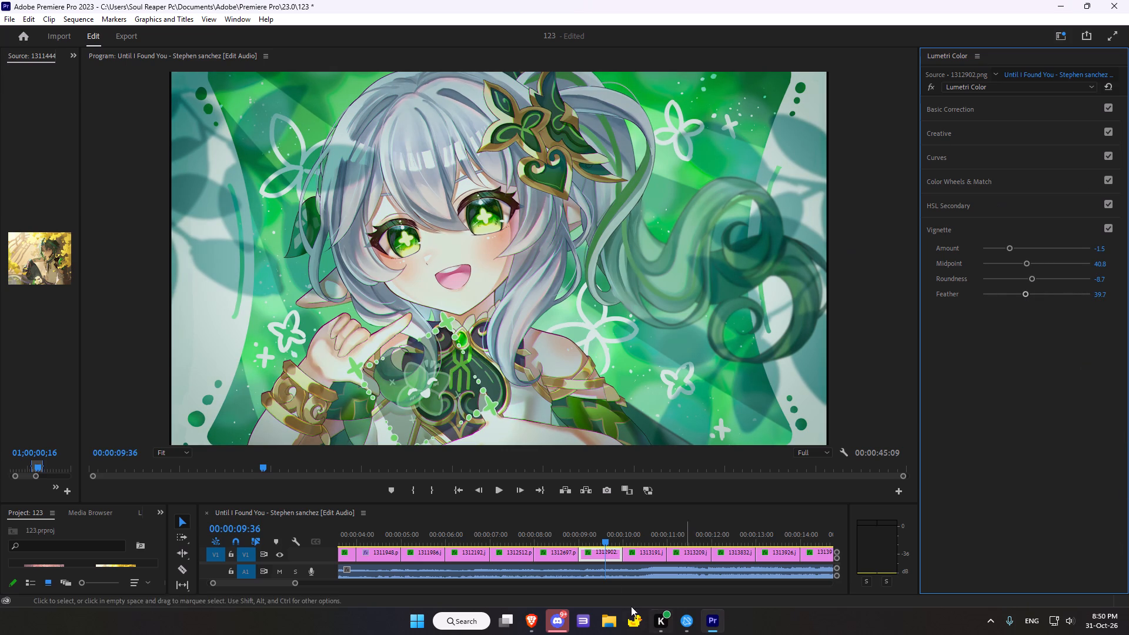
{"action": "left_click", "coordinate": [931, 88]}
{"action": "left_click", "coordinate": [931, 88]}
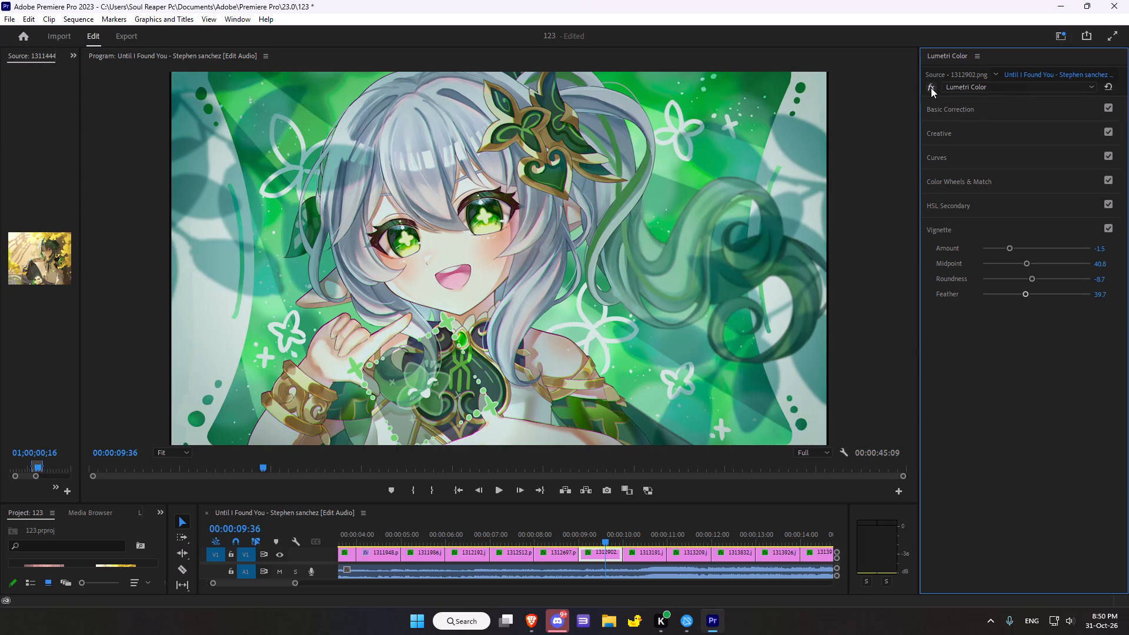
Move the playhead to clip 1313191.jpg and compare it with its Lumetri Color effect bypassed and enabled.
{"action": "scroll", "coordinate": [650, 473], "scroll_direction": "down", "scroll_amount": 17}
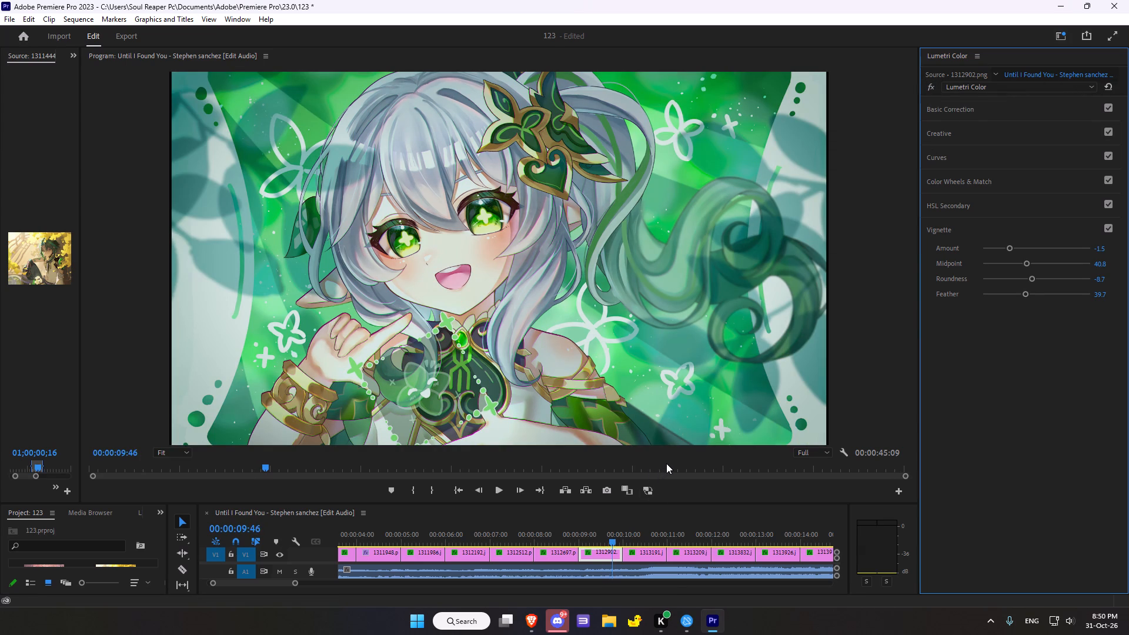
{"action": "scroll", "coordinate": [666, 463], "scroll_direction": "down", "scroll_amount": 20}
{"action": "scroll", "coordinate": [666, 463], "scroll_direction": "down", "scroll_amount": 19}
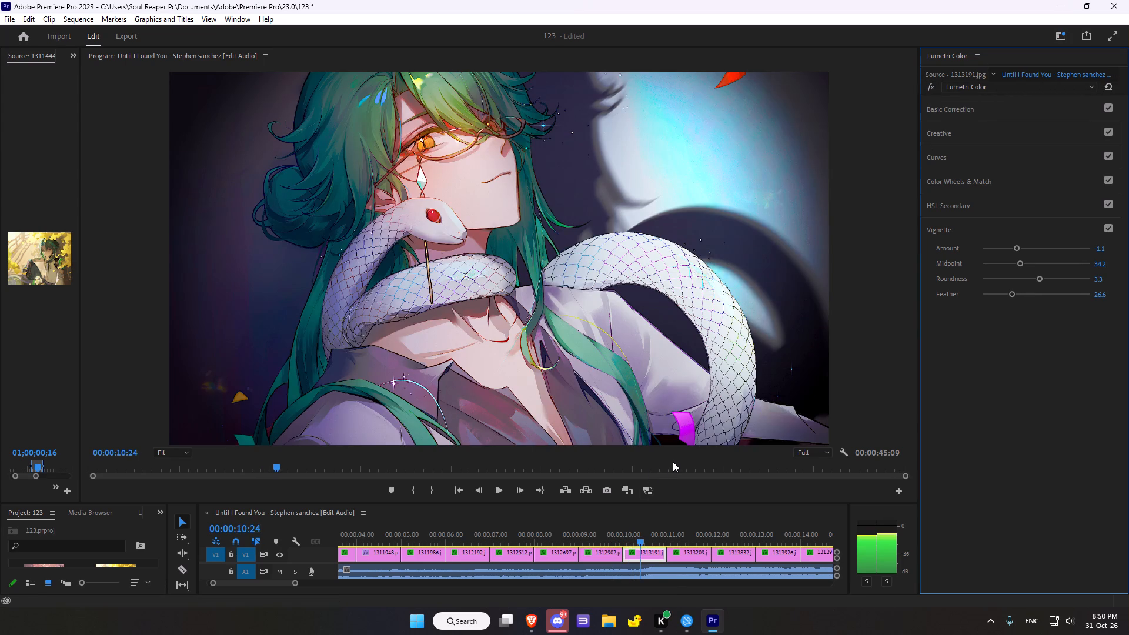
{"action": "scroll", "coordinate": [673, 462], "scroll_direction": "down", "scroll_amount": 5}
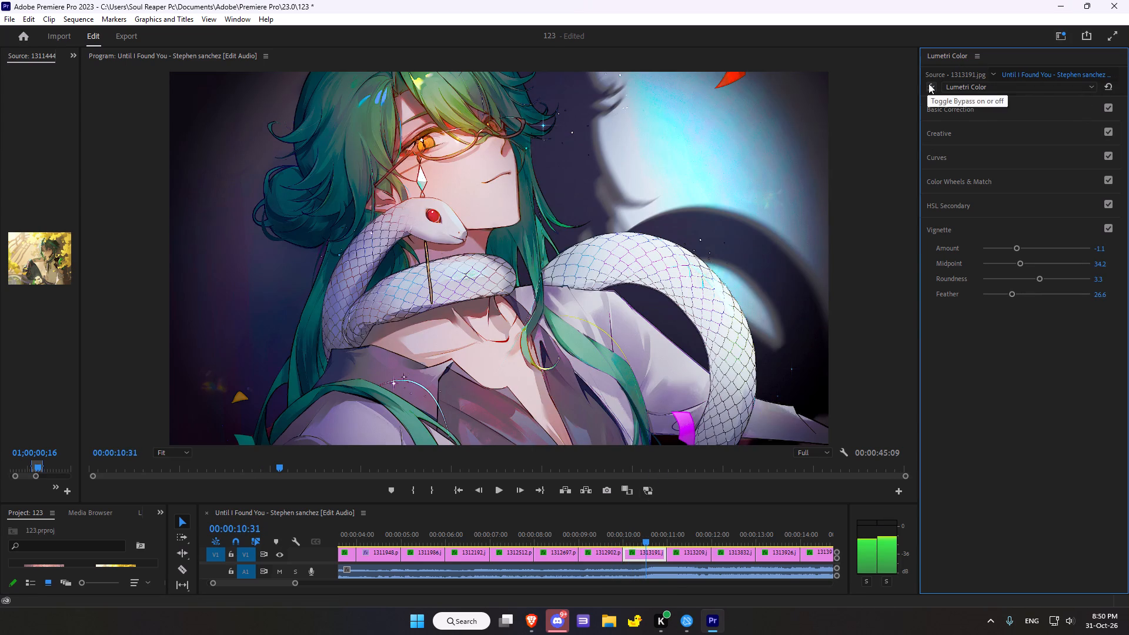
{"action": "left_click", "coordinate": [931, 85]}
{"action": "left_click", "coordinate": [931, 85]}
Reset the Lumetri Color effect on clip 1313191.jpg.
{"action": "left_click", "coordinate": [1111, 87]}
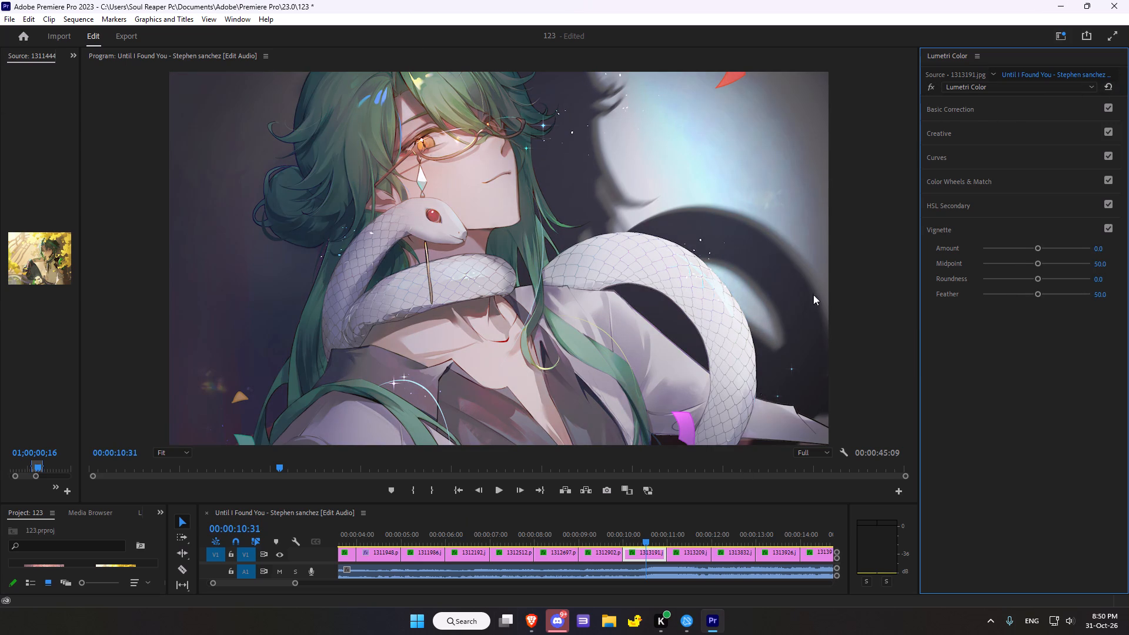
In Basic Correction, set Temperature to -15.2, Tint to 12.0 and Saturation to 128.3 for clip 1313191.jpg.
{"action": "left_click", "coordinate": [953, 109]}
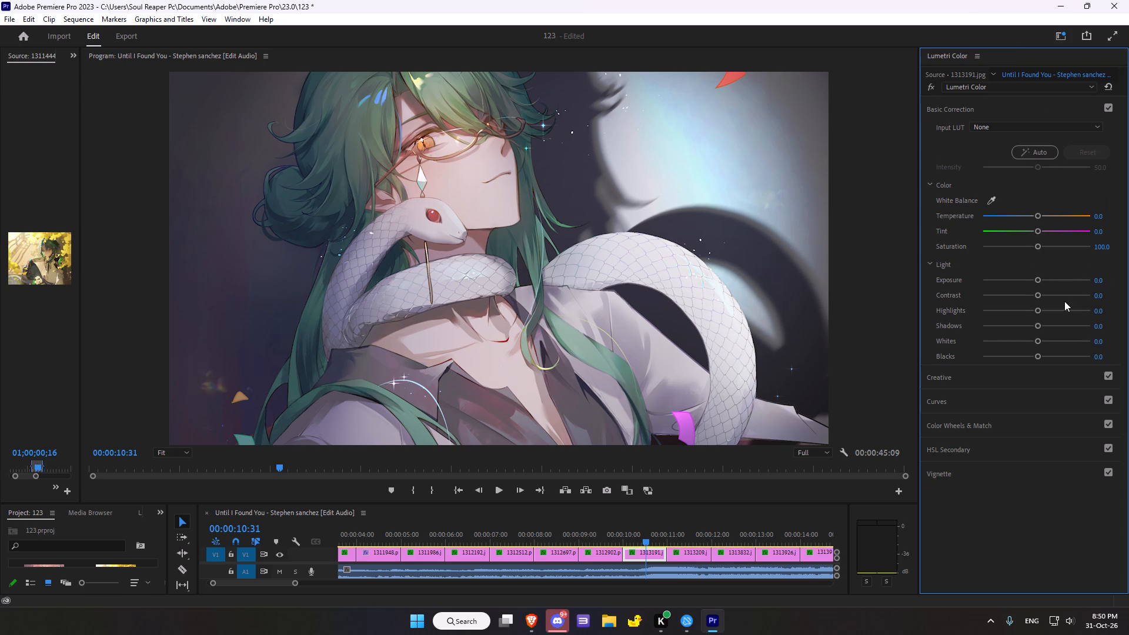
{"action": "left_click_drag", "start_coordinate": [1036, 216], "coordinate": [1027, 217]}
{"action": "left_click", "coordinate": [1038, 231]}
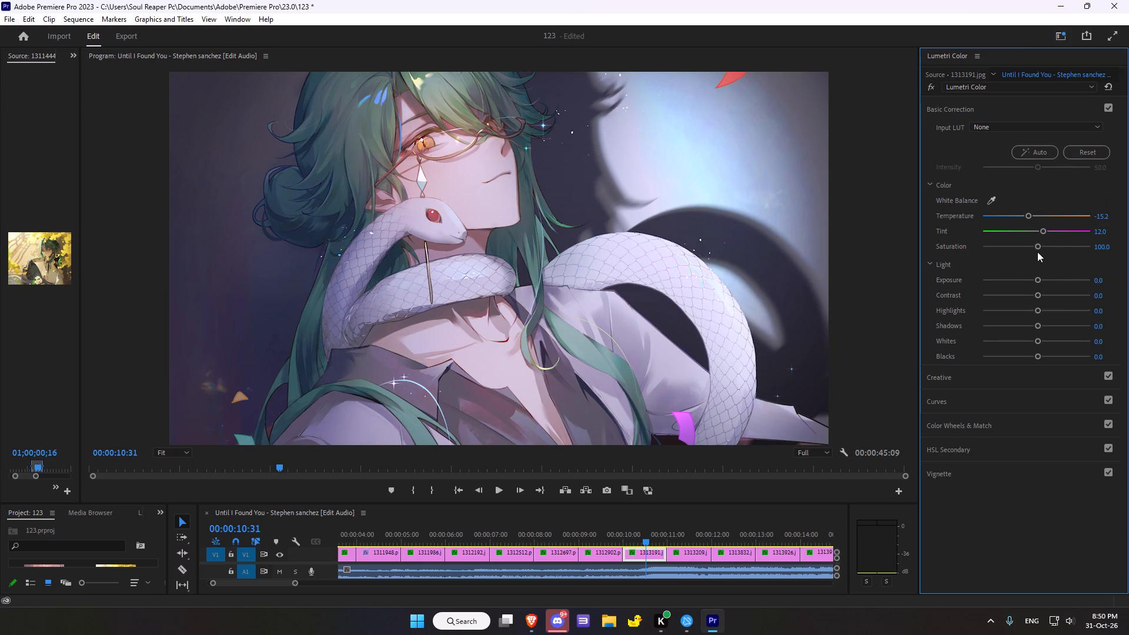
{"action": "left_click_drag", "start_coordinate": [1038, 248], "coordinate": [1051, 243]}
Set the light values to Exposure -0.2, Contrast 47.8, Highlights -15.2, Shadows -15.2, Whites -1.1 and Blacks -5.4.
{"action": "left_click_drag", "start_coordinate": [1040, 280], "coordinate": [1041, 287]}
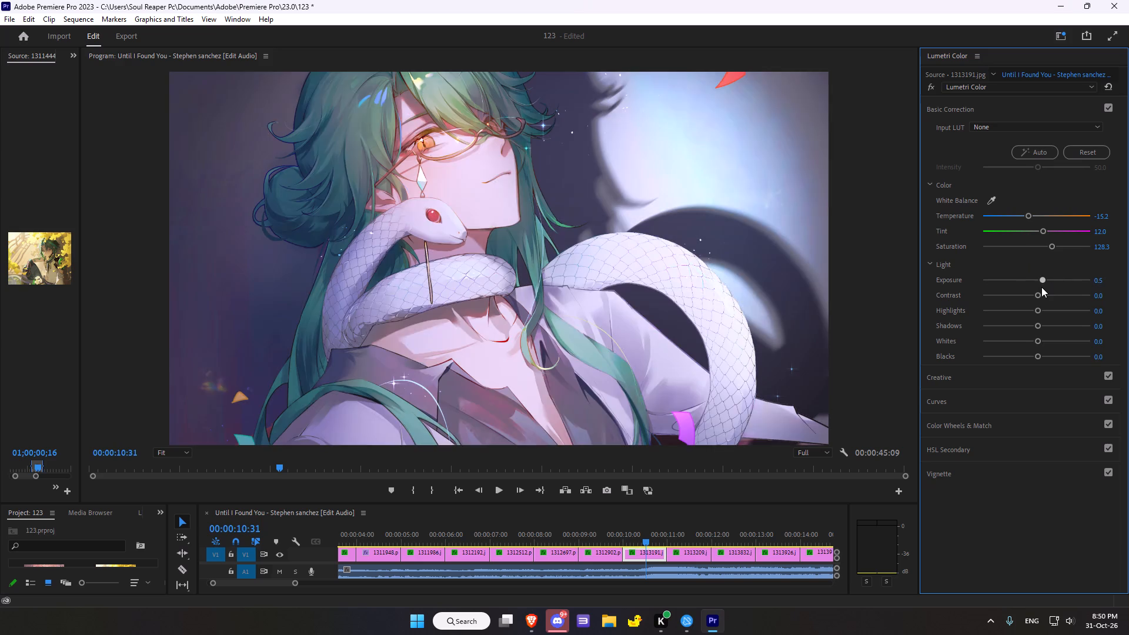
{"action": "left_click_drag", "start_coordinate": [1041, 287], "coordinate": [1036, 289]}
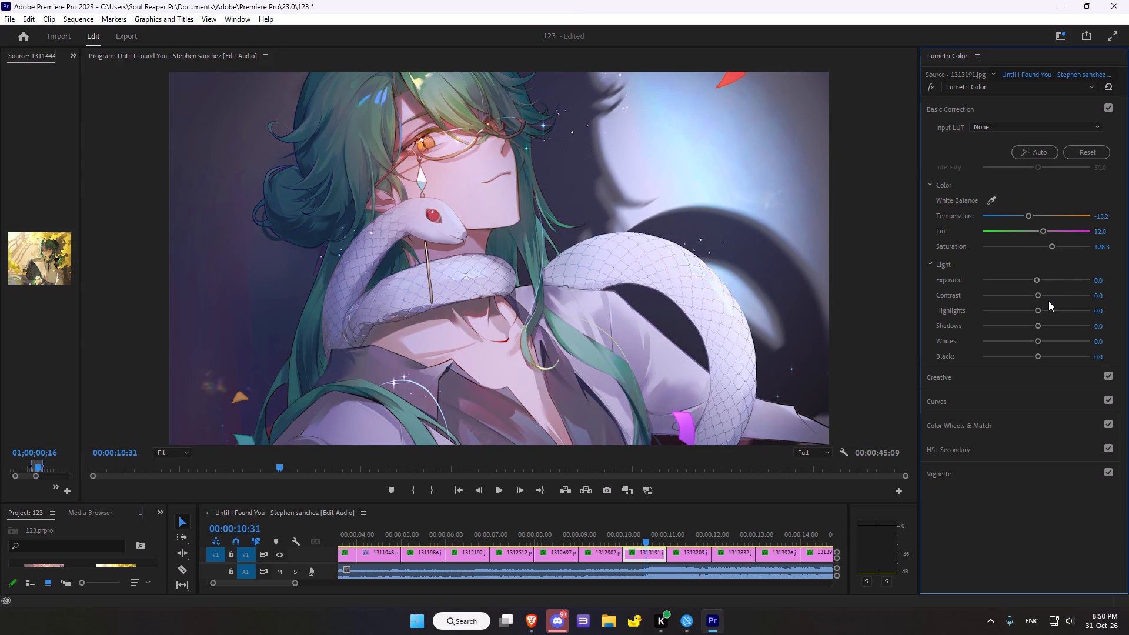
{"action": "left_click", "coordinate": [1038, 283]}
{"action": "left_click_drag", "start_coordinate": [1037, 295], "coordinate": [1044, 295]}
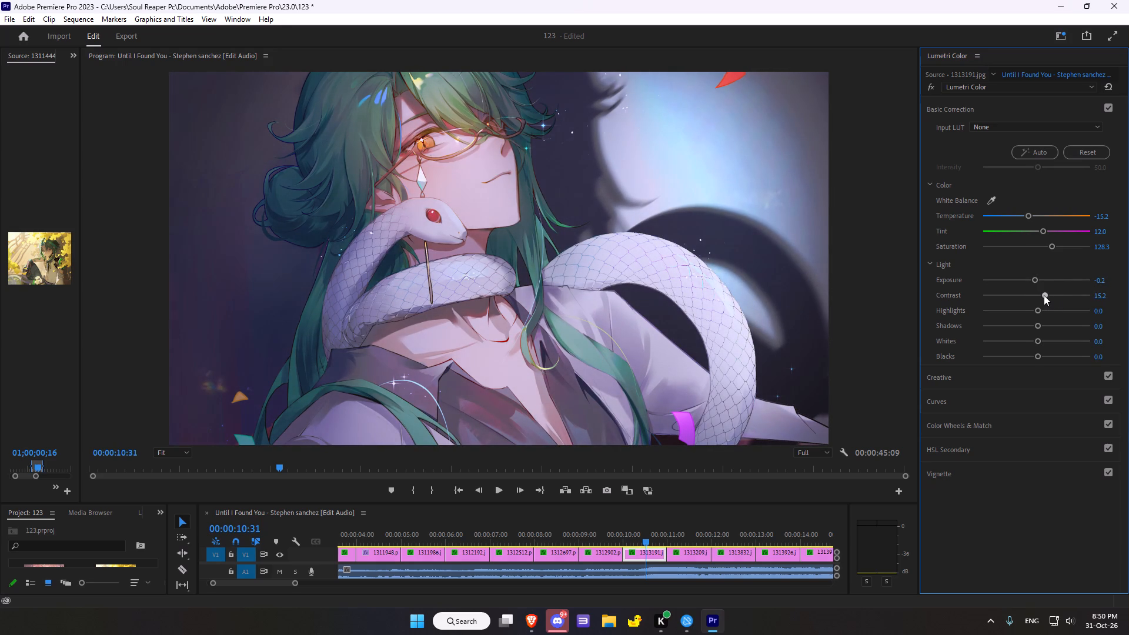
{"action": "left_click_drag", "start_coordinate": [1044, 295], "coordinate": [1061, 292]}
{"action": "left_click_drag", "start_coordinate": [1038, 313], "coordinate": [1027, 312]}
{"action": "left_click_drag", "start_coordinate": [1037, 325], "coordinate": [1027, 324]}
{"action": "left_click_drag", "start_coordinate": [1041, 339], "coordinate": [1035, 339]}
{"action": "left_click_drag", "start_coordinate": [1039, 356], "coordinate": [1042, 353]}
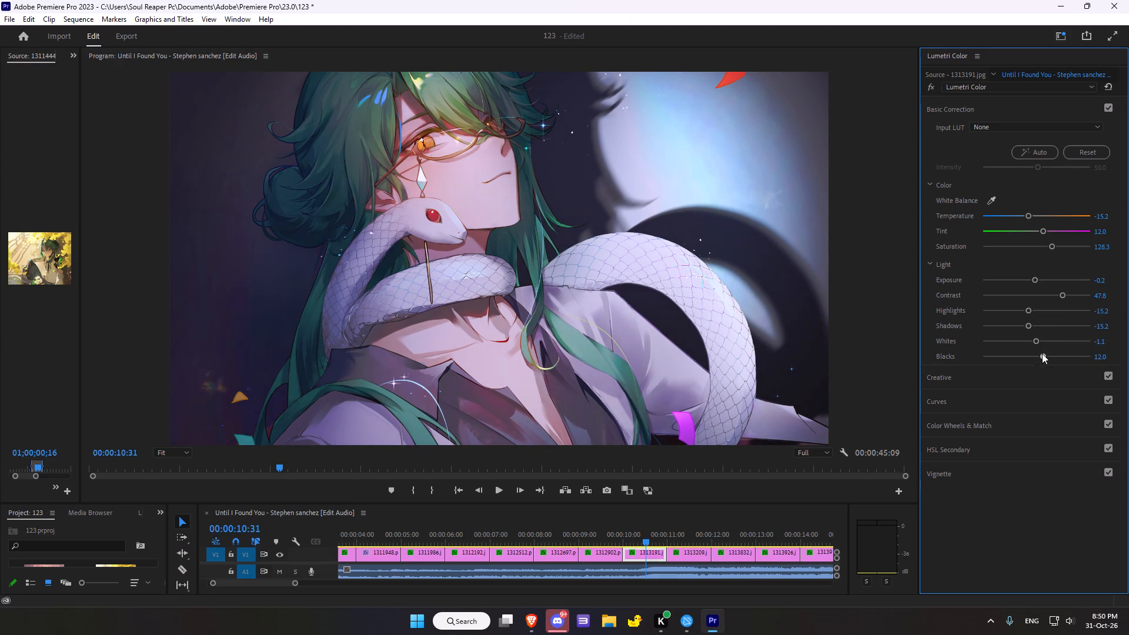
{"action": "left_click_drag", "start_coordinate": [1042, 353], "coordinate": [1033, 352]}
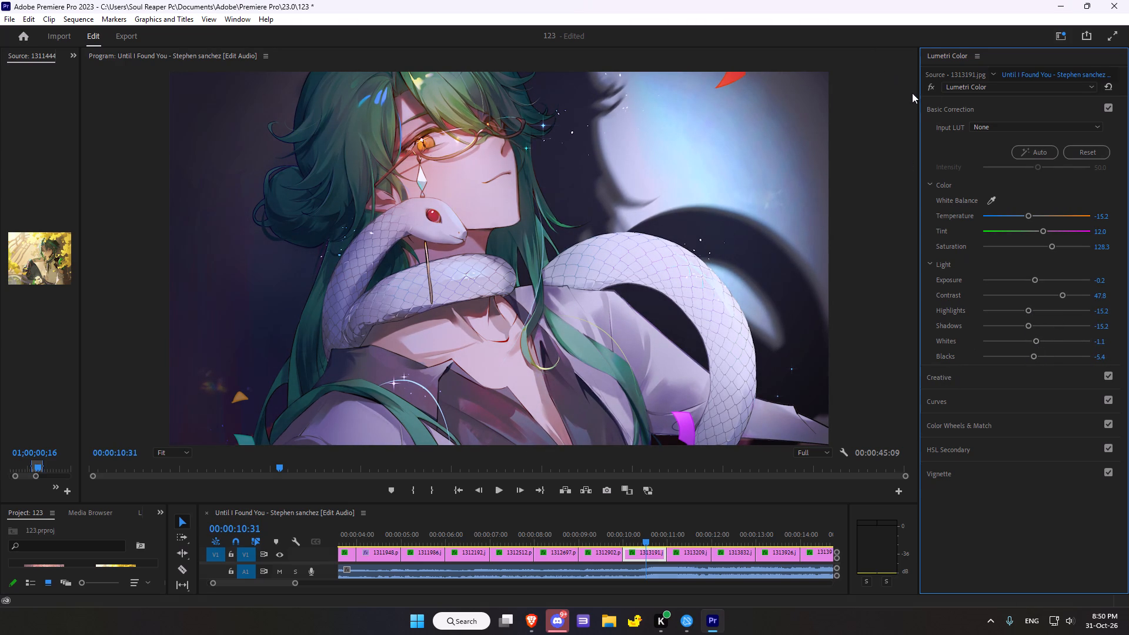
Compare clip 1313191.jpg with the Lumetri Color effect bypassed and enabled.
{"action": "left_click", "coordinate": [928, 90]}
{"action": "double_click", "coordinate": [928, 90]}
{"action": "left_click", "coordinate": [928, 90]}
In Creative, set Saturation to 103.3 and nudge the shadow tint slightly toward blue and the highlight tint slightly toward yellow-green.
{"action": "left_click", "coordinate": [953, 373]}
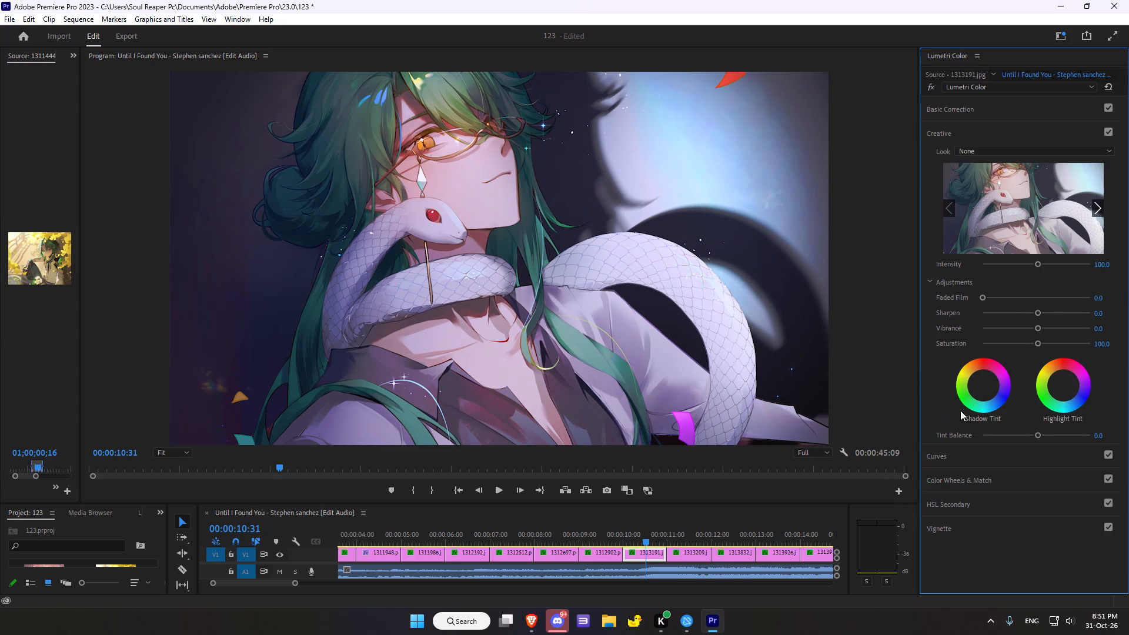
{"action": "left_click_drag", "start_coordinate": [983, 382], "coordinate": [980, 354]}
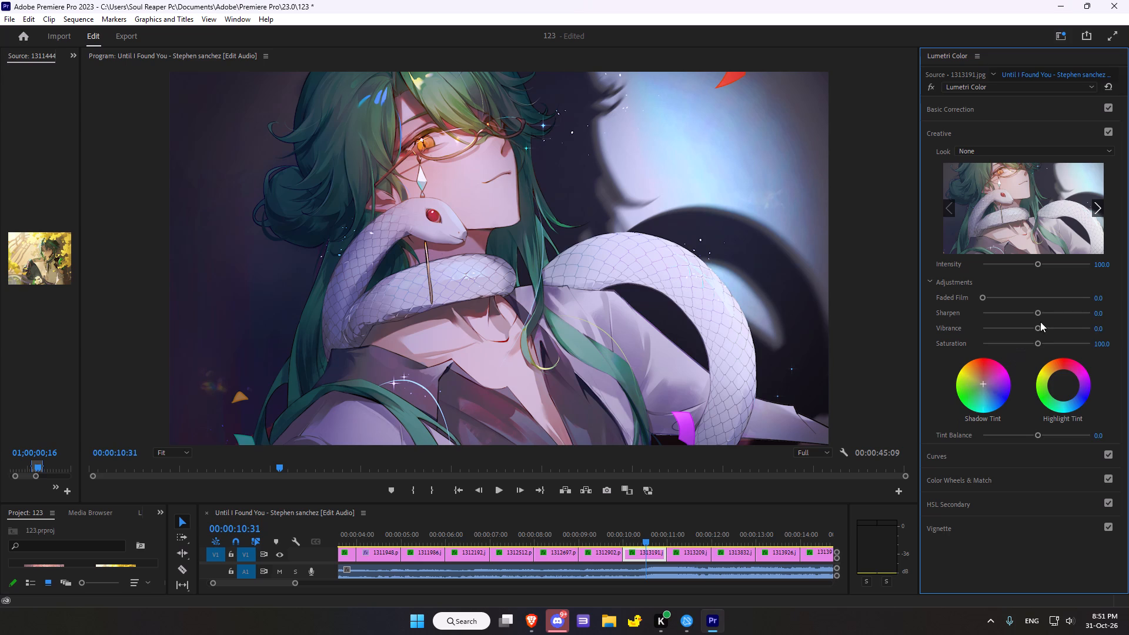
{"action": "left_click", "coordinate": [1037, 344]}
{"action": "double_click", "coordinate": [985, 383]}
{"action": "left_click_drag", "start_coordinate": [984, 384], "coordinate": [970, 343]}
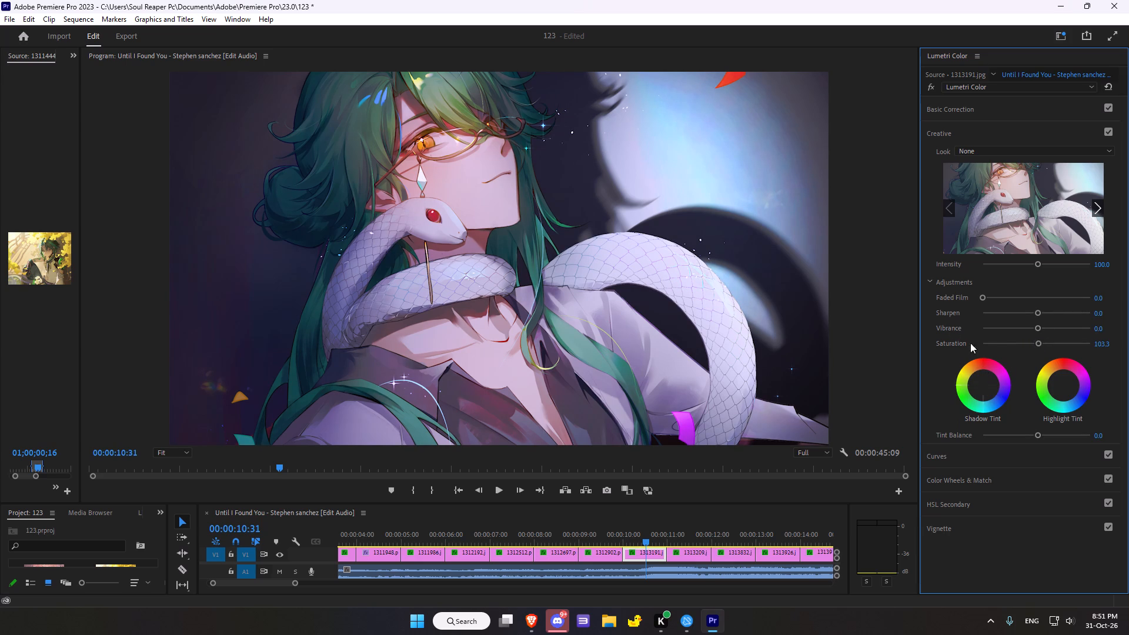
{"action": "left_click_drag", "start_coordinate": [970, 343], "coordinate": [973, 380]}
{"action": "left_click_drag", "start_coordinate": [984, 385], "coordinate": [1005, 409]}
{"action": "left_click_drag", "start_coordinate": [1065, 384], "coordinate": [1027, 373]}
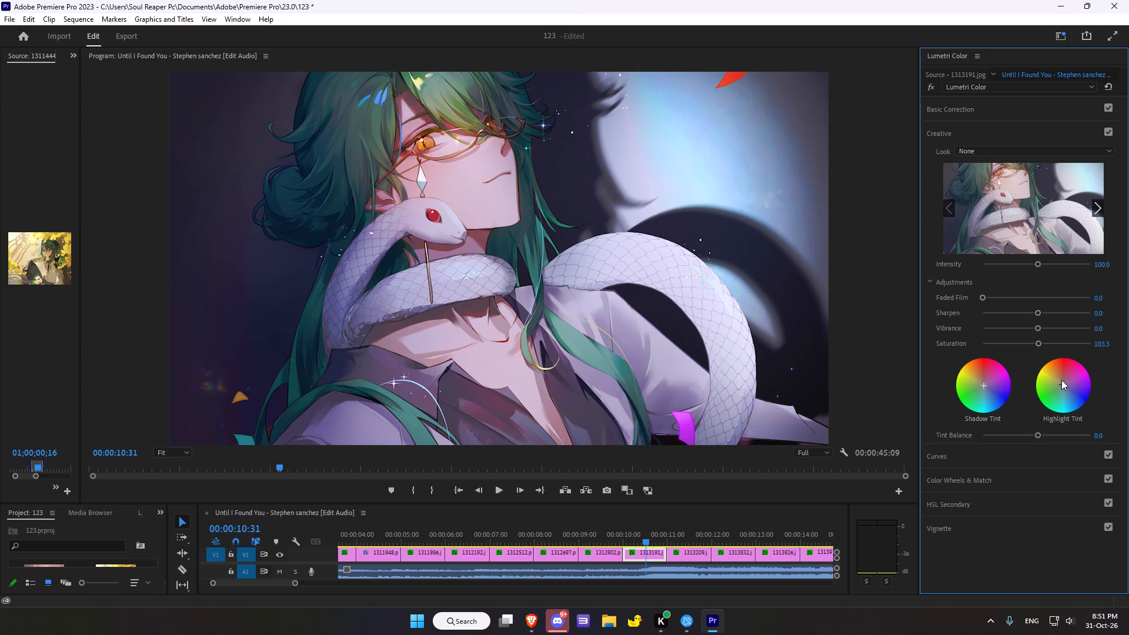
Add a midtone point to the master RGB curve and pull it slightly down to darken the midtones.
{"action": "scroll", "coordinate": [1061, 380], "scroll_direction": "down", "scroll_amount": 1}
{"action": "left_click", "coordinate": [949, 449]}
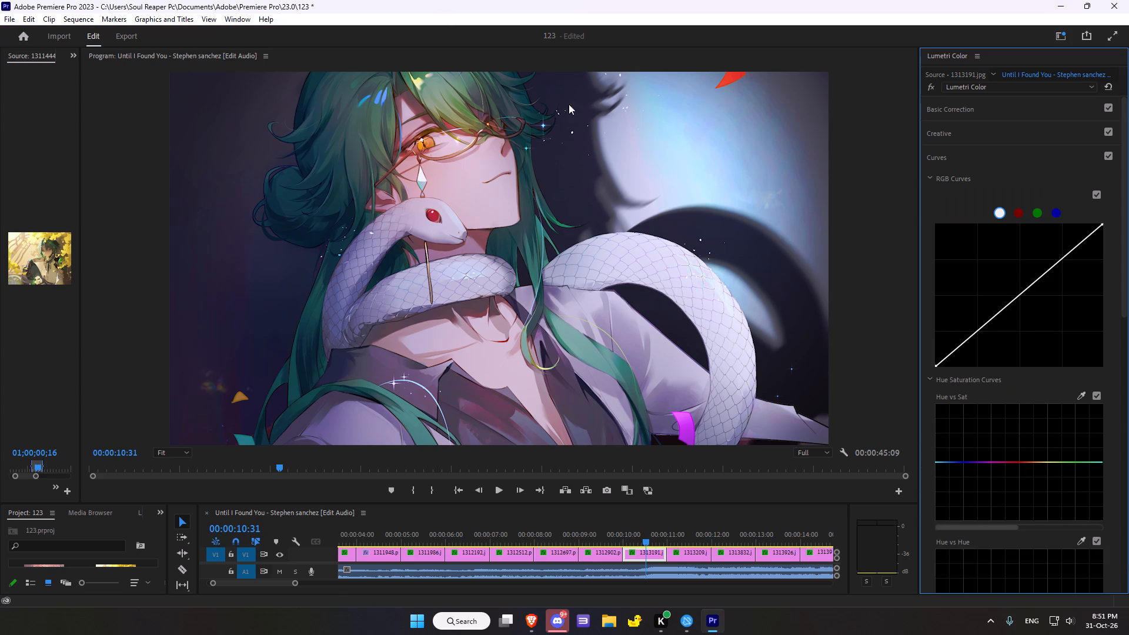
{"action": "double_click", "coordinate": [1019, 296]}
{"action": "left_click", "coordinate": [1016, 295]}
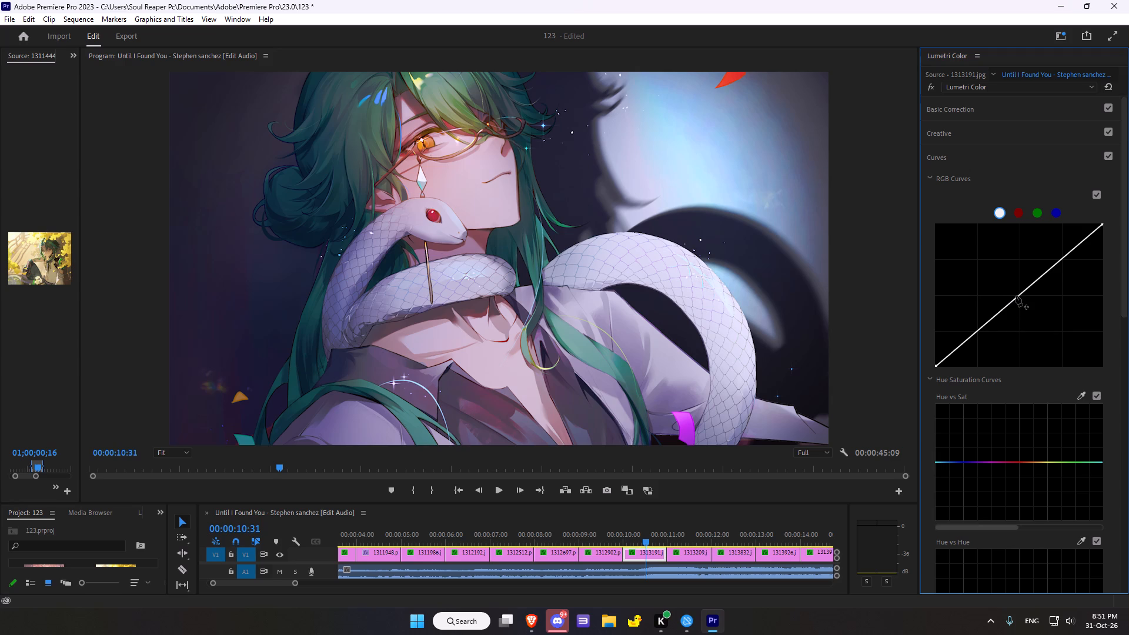
{"action": "left_click", "coordinate": [1016, 296]}
{"action": "left_click", "coordinate": [1018, 299]}
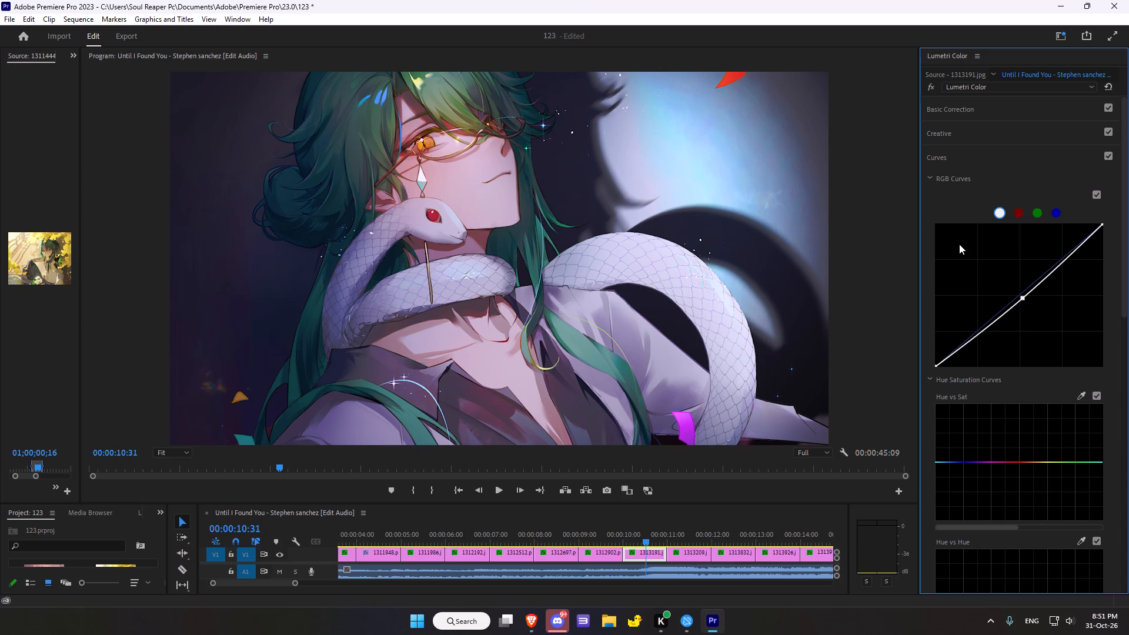
On the Hue vs Sat curve, sample the hair beside the neck and slightly raise the sampled cyan-blue hue's saturation.
{"action": "left_click", "coordinate": [1080, 395]}
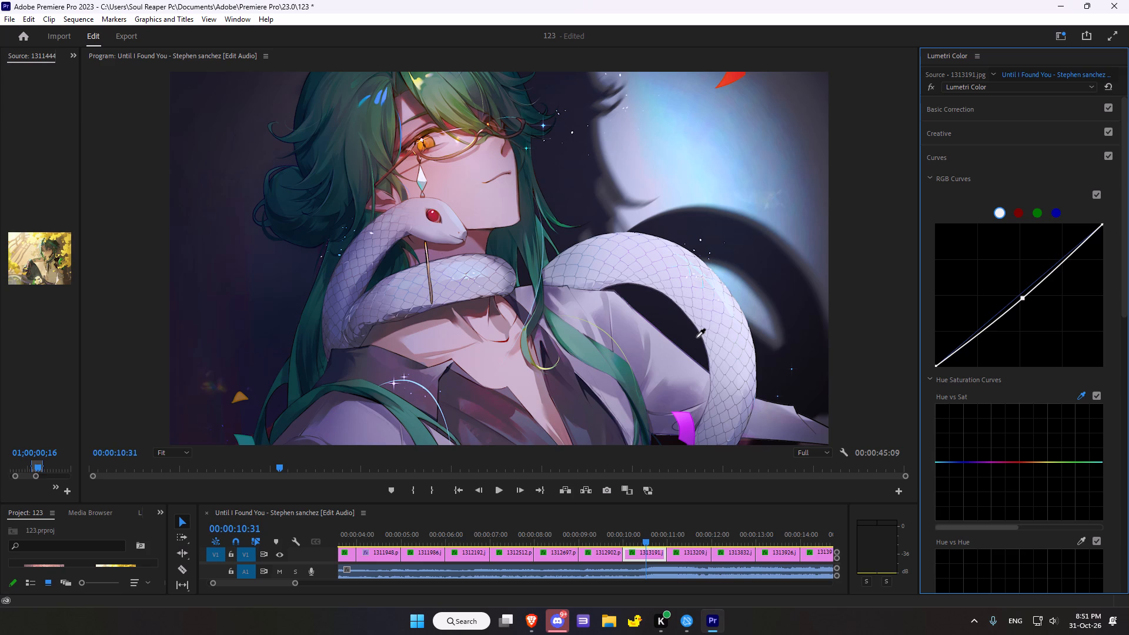
{"action": "left_click", "coordinate": [526, 206]}
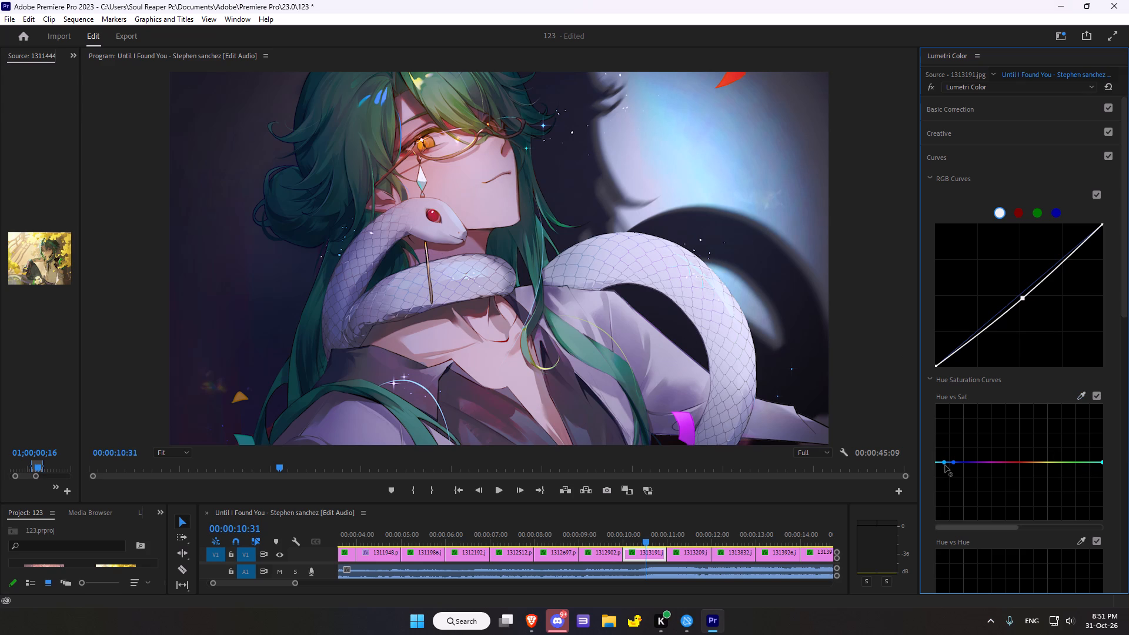
{"action": "left_click_drag", "start_coordinate": [945, 462], "coordinate": [946, 448]}
{"action": "left_click_drag", "start_coordinate": [946, 448], "coordinate": [954, 459]}
{"action": "scroll", "coordinate": [1032, 454], "scroll_direction": "down", "scroll_amount": 5}
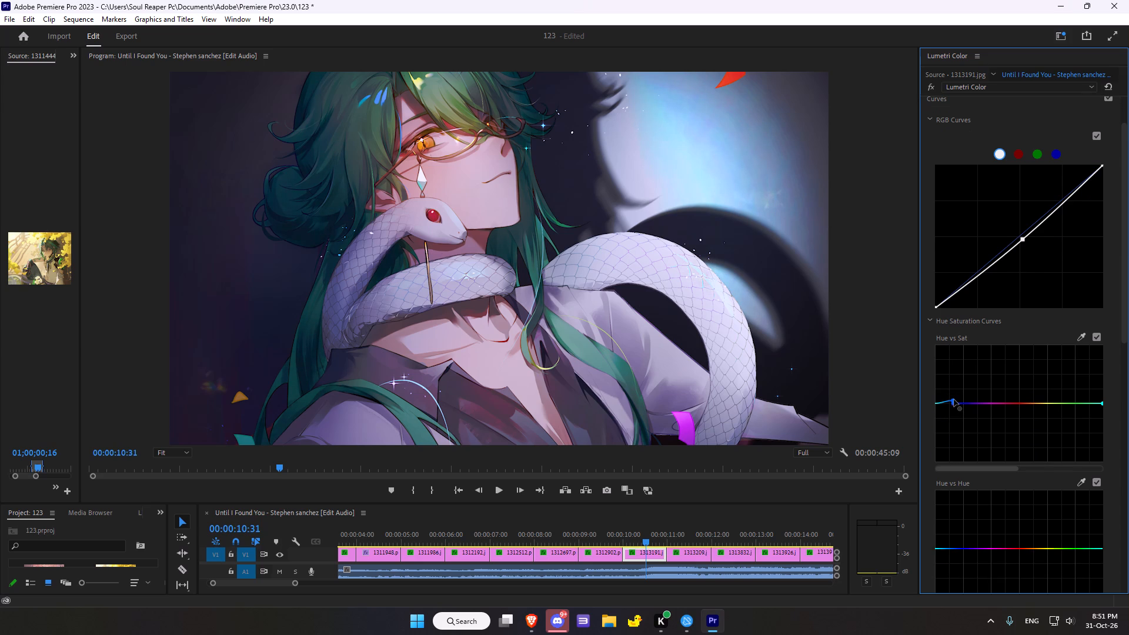
{"action": "left_click_drag", "start_coordinate": [954, 399], "coordinate": [946, 400]}
On the Hue vs Hue curve, sample the skin on the chest and pull the sampled magenta point slightly down.
{"action": "scroll", "coordinate": [1037, 408], "scroll_direction": "down", "scroll_amount": 3}
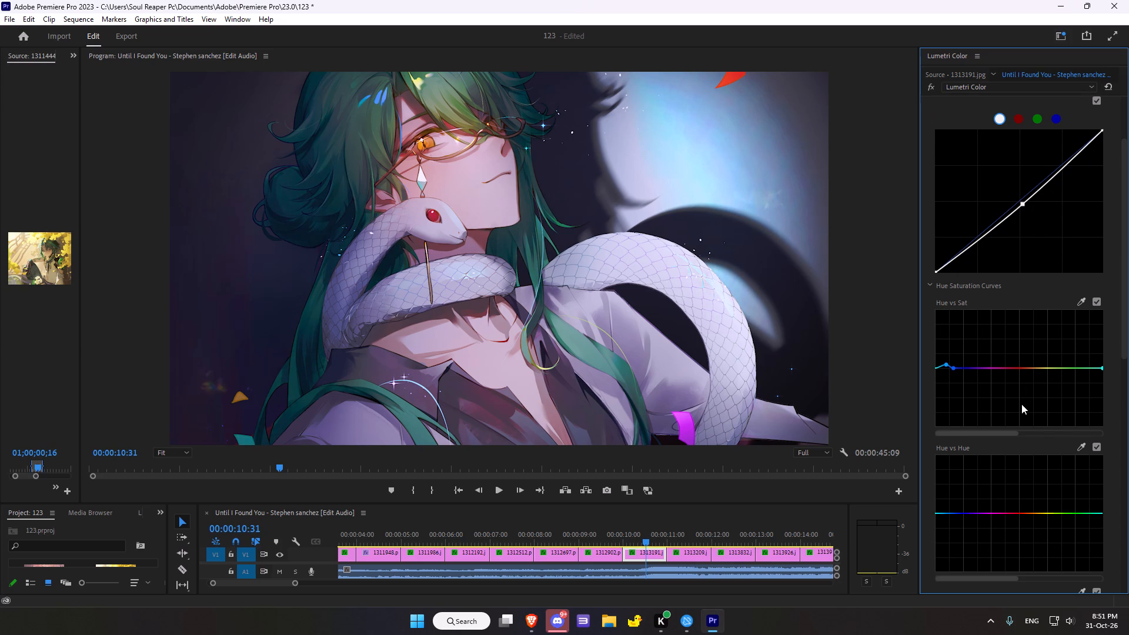
{"action": "scroll", "coordinate": [1022, 403], "scroll_direction": "down", "scroll_amount": 1}
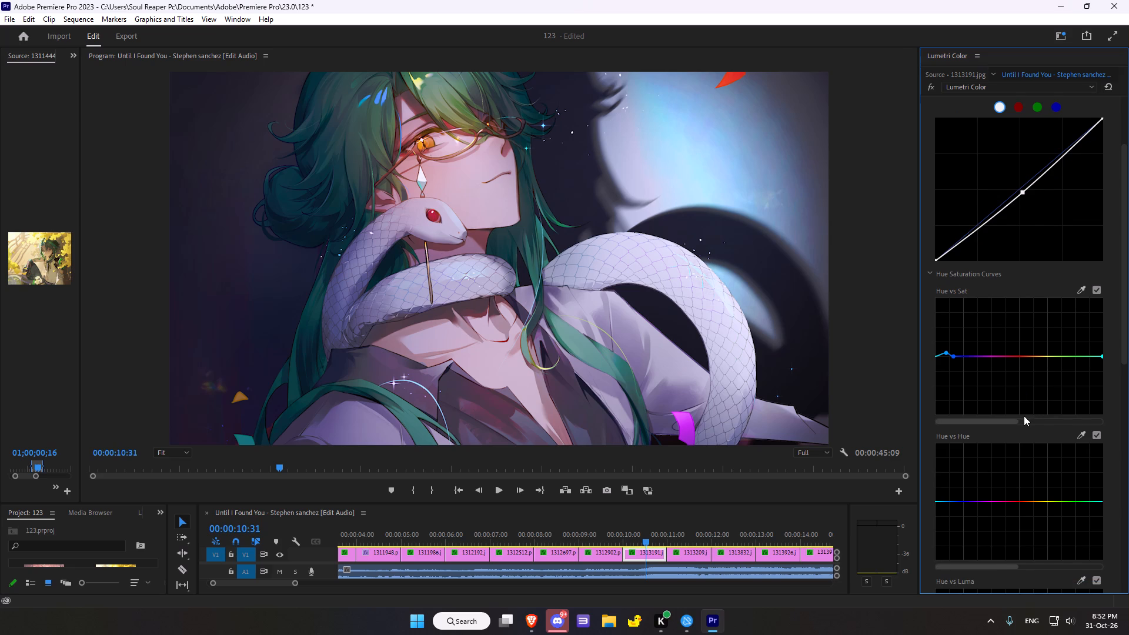
{"action": "left_click", "coordinate": [1080, 428]}
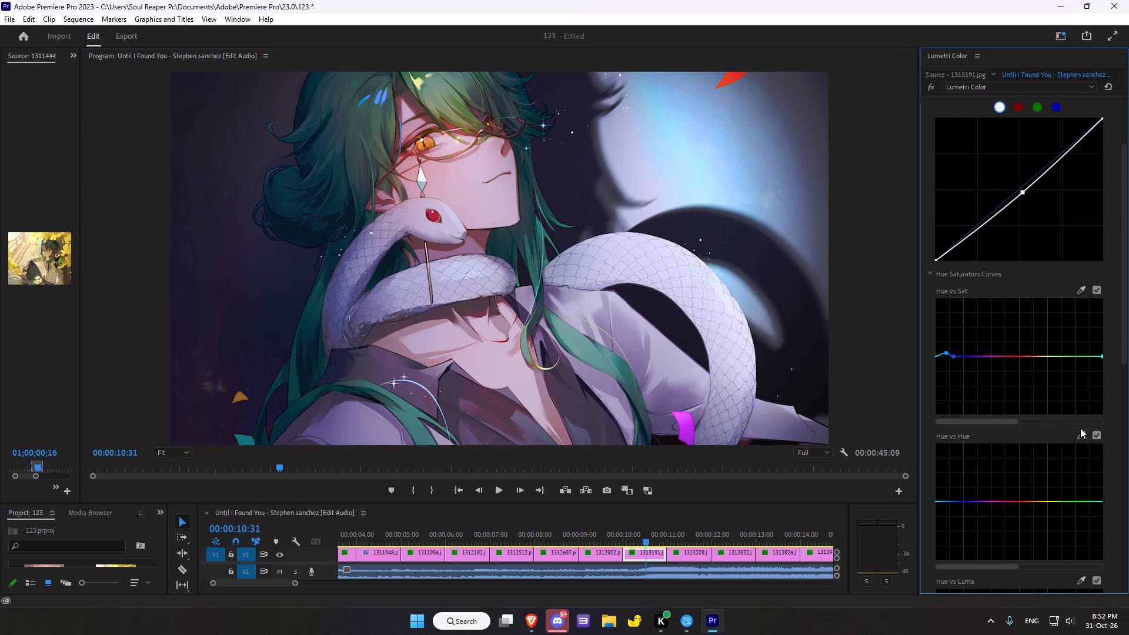
{"action": "left_click", "coordinate": [1081, 434]}
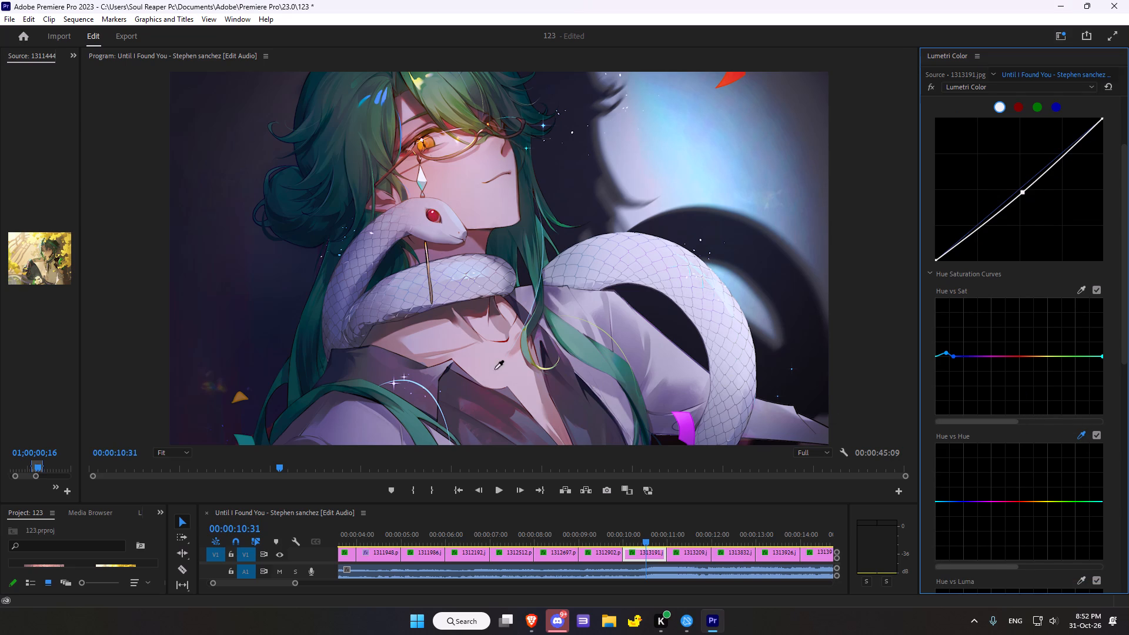
{"action": "left_click", "coordinate": [495, 369]}
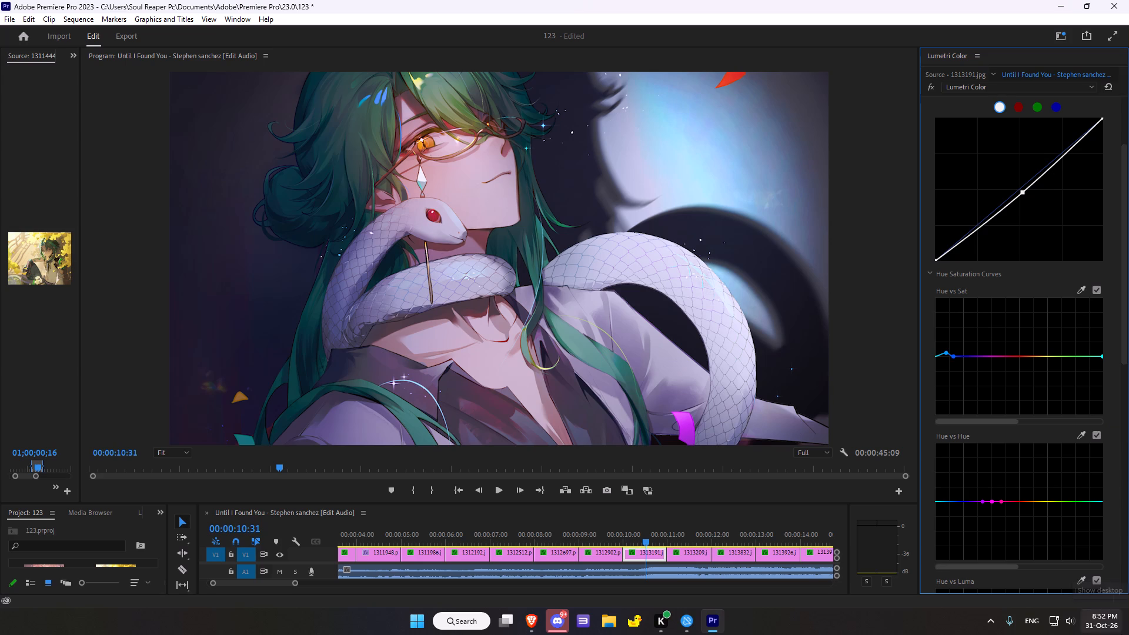
{"action": "left_click", "coordinate": [992, 504]}
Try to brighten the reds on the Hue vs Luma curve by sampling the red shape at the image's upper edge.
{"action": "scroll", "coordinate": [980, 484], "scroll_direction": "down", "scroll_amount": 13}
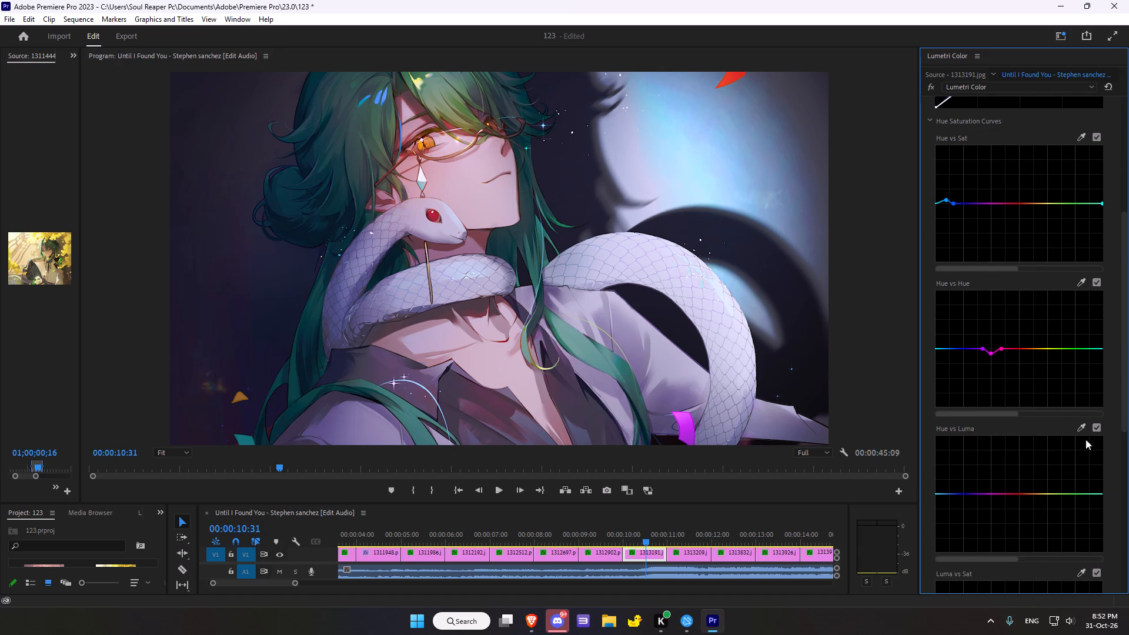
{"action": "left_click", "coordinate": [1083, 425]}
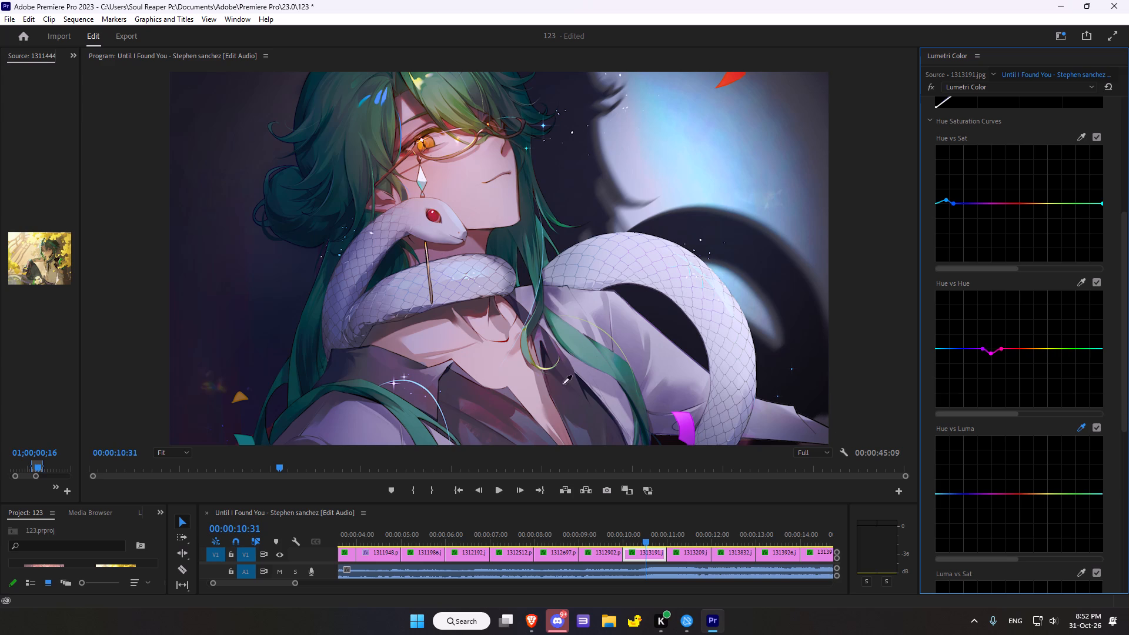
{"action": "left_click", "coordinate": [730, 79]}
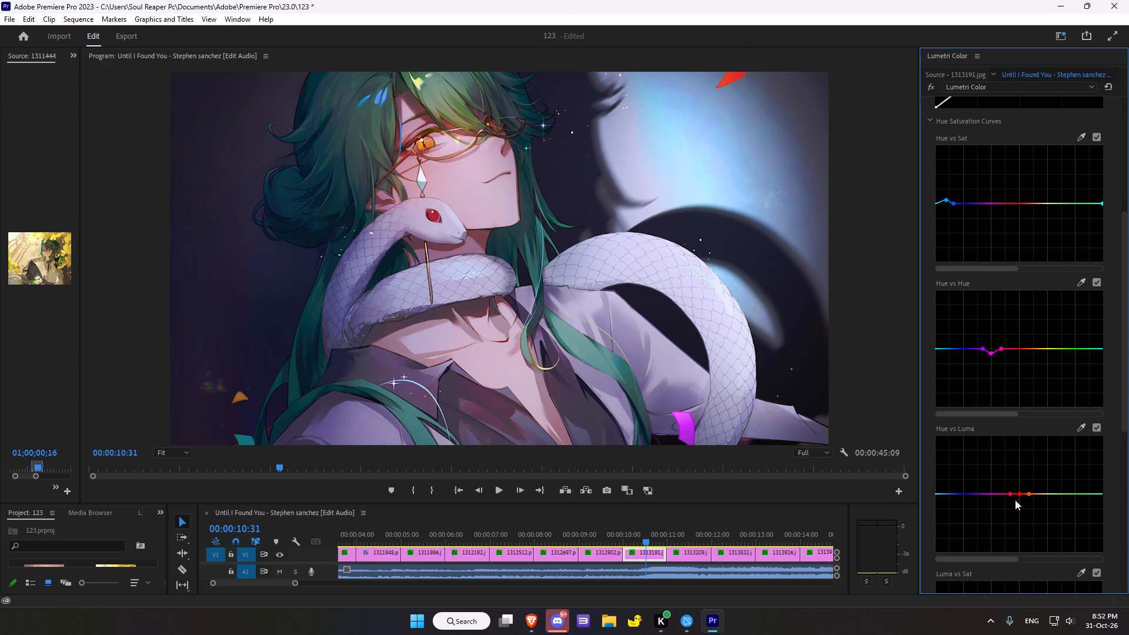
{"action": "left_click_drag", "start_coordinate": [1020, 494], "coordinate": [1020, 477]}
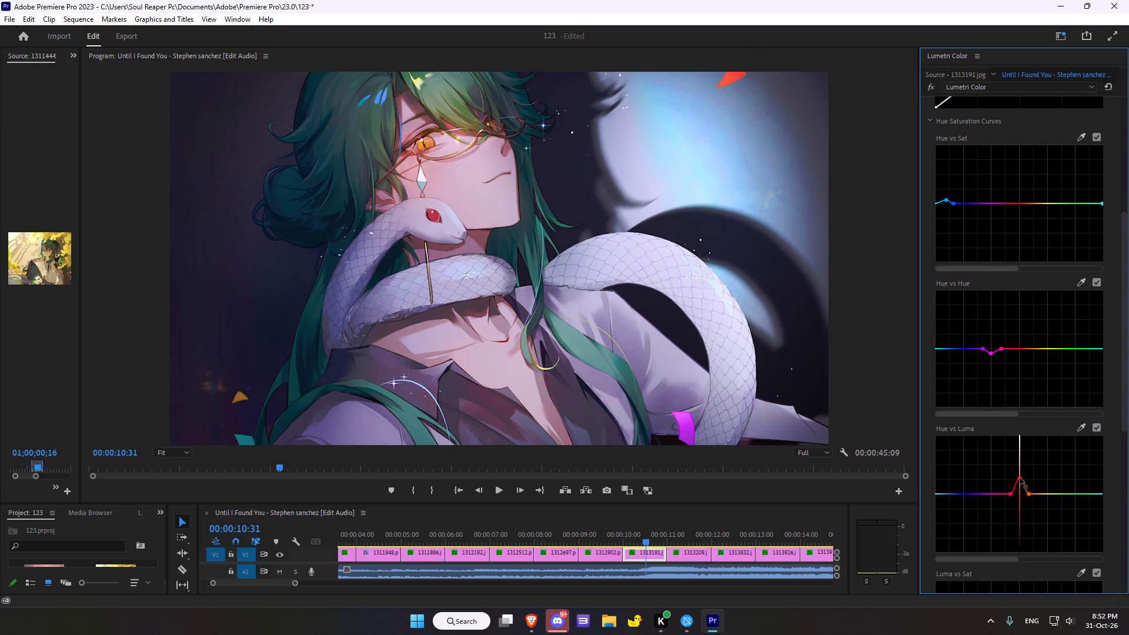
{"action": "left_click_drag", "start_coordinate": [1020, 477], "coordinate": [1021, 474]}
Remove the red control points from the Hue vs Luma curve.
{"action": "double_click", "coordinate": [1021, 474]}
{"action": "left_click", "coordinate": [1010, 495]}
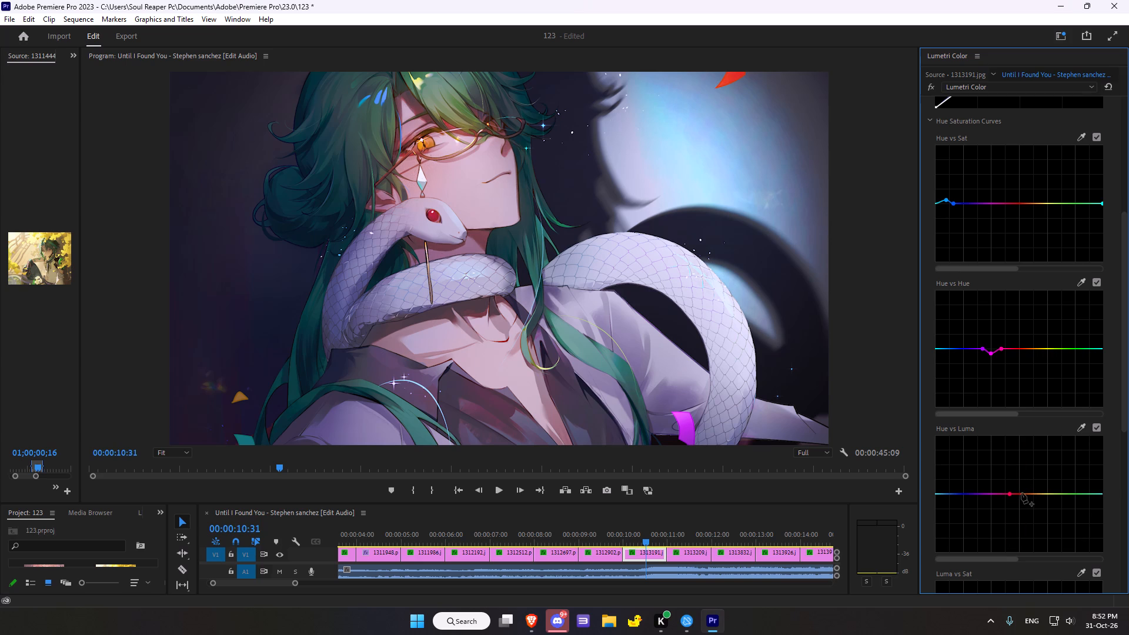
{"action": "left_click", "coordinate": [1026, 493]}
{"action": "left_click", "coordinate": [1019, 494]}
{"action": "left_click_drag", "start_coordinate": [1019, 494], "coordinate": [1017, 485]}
On the Hue vs Luma curve, sample the red shape at the image's upper edge and slightly raise the sampled red's luminance.
{"action": "left_click_drag", "start_coordinate": [1017, 485], "coordinate": [1017, 486]}
{"action": "left_click", "coordinate": [1082, 421]}
{"action": "left_click", "coordinate": [1080, 433]}
{"action": "left_click", "coordinate": [1083, 429]}
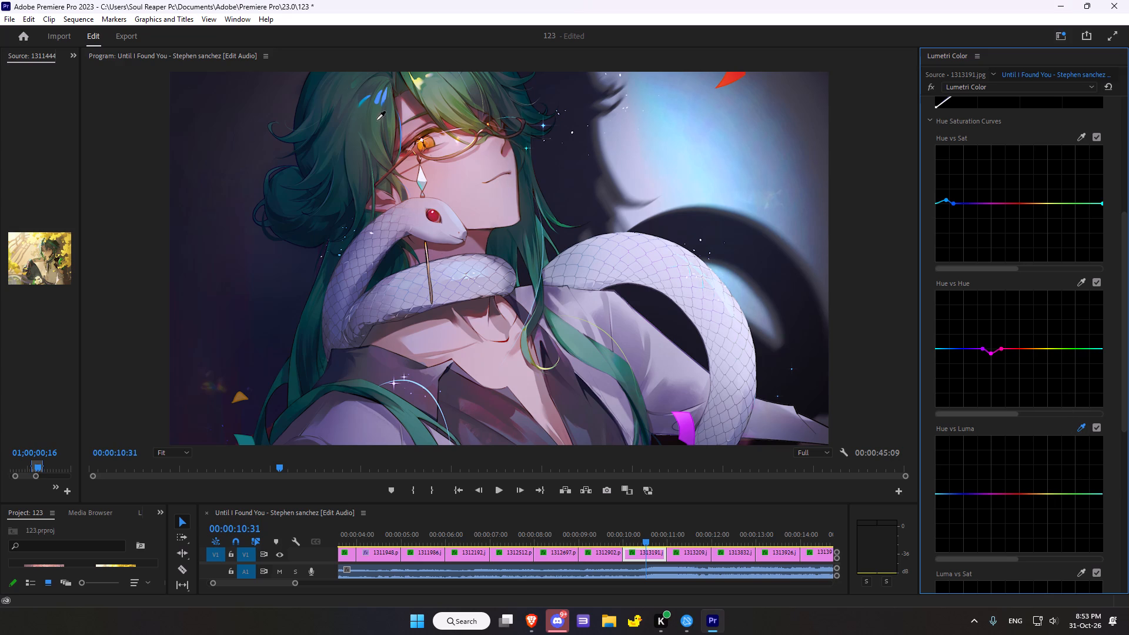
{"action": "left_click", "coordinate": [733, 76]}
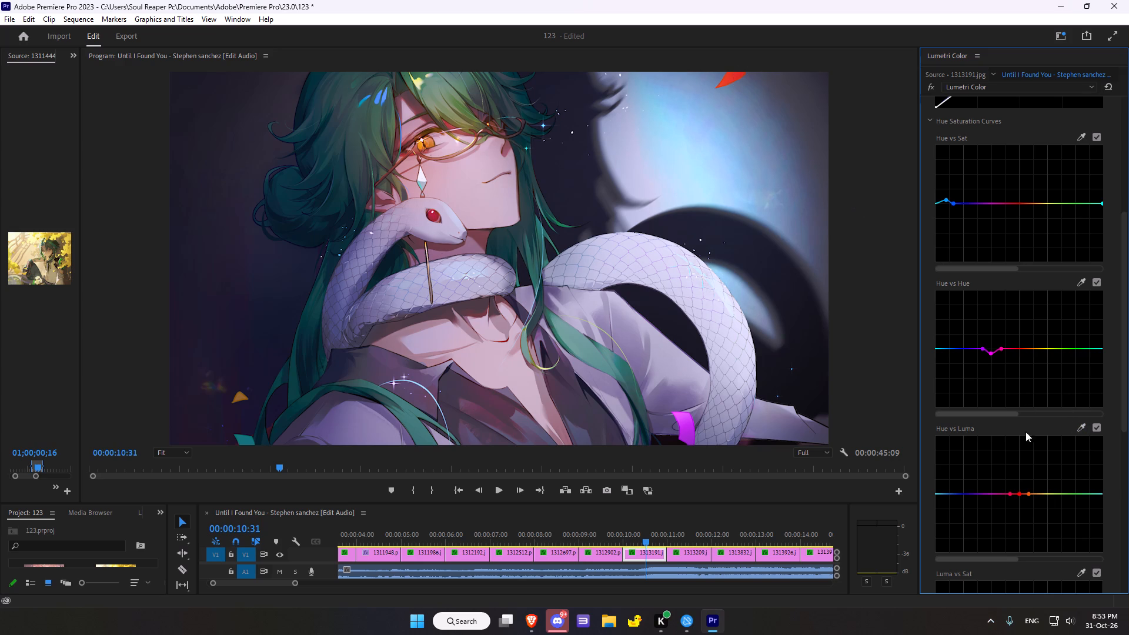
{"action": "left_click_drag", "start_coordinate": [1020, 496], "coordinate": [1027, 499]}
{"action": "left_click_drag", "start_coordinate": [1027, 499], "coordinate": [1030, 472]}
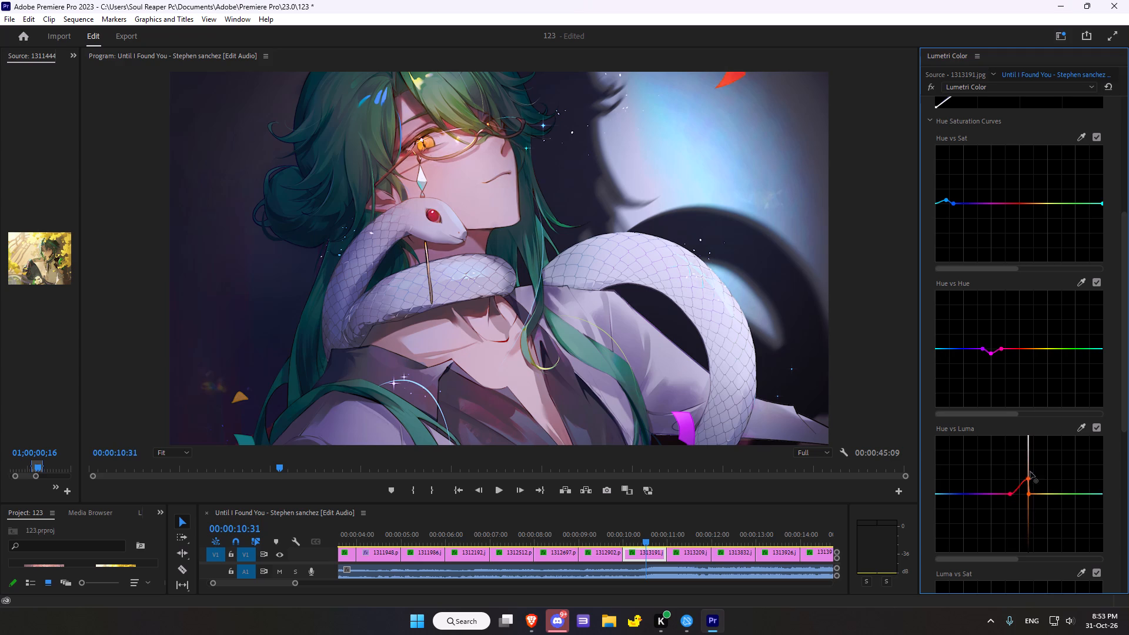
{"action": "left_click_drag", "start_coordinate": [1030, 472], "coordinate": [1025, 485]}
{"action": "left_click_drag", "start_coordinate": [1025, 485], "coordinate": [1020, 489]}
On the Luma vs Sat curve, sample the dark collar beside the sparkles and slightly raise the saturation at that luminance.
{"action": "scroll", "coordinate": [1061, 434], "scroll_direction": "down", "scroll_amount": 12}
{"action": "left_click", "coordinate": [1084, 431]}
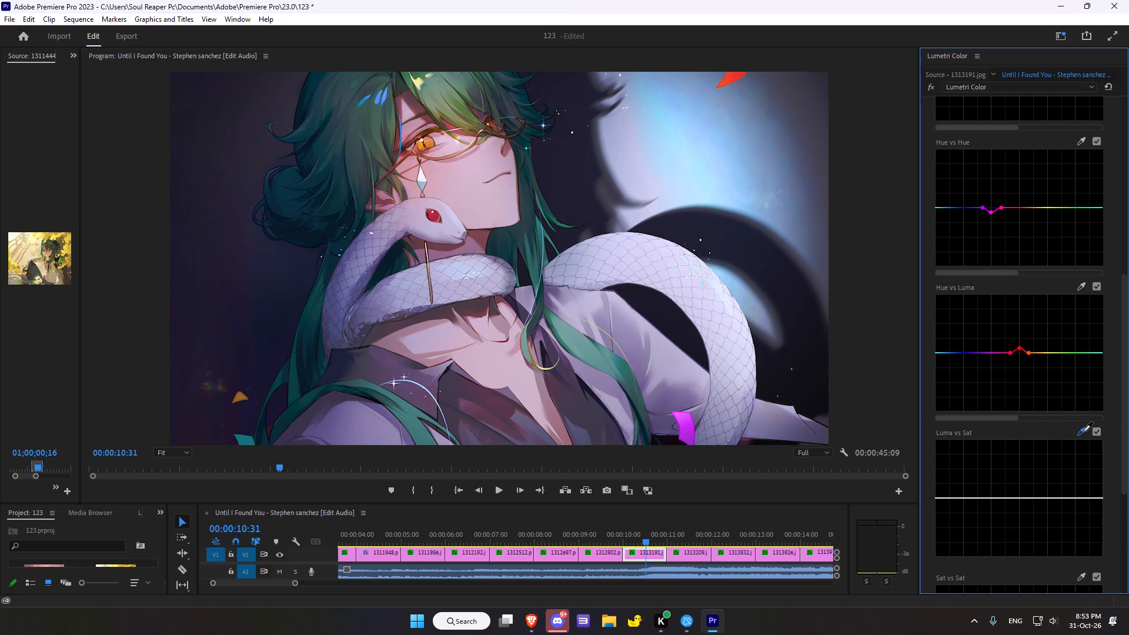
{"action": "left_click", "coordinate": [410, 382]}
{"action": "left_click", "coordinate": [990, 499]}
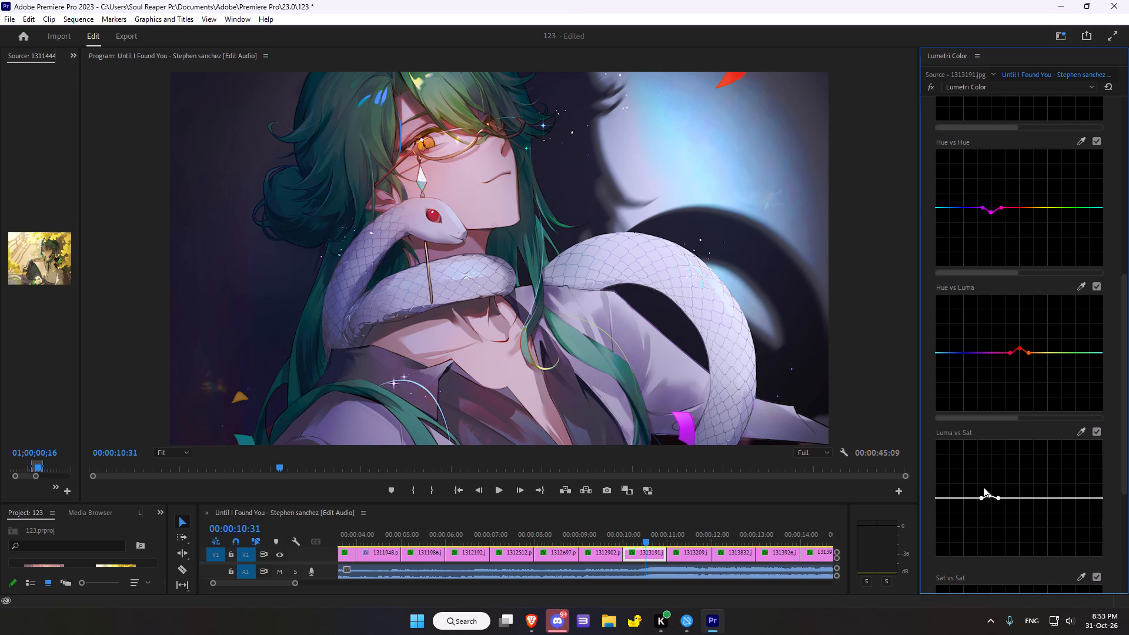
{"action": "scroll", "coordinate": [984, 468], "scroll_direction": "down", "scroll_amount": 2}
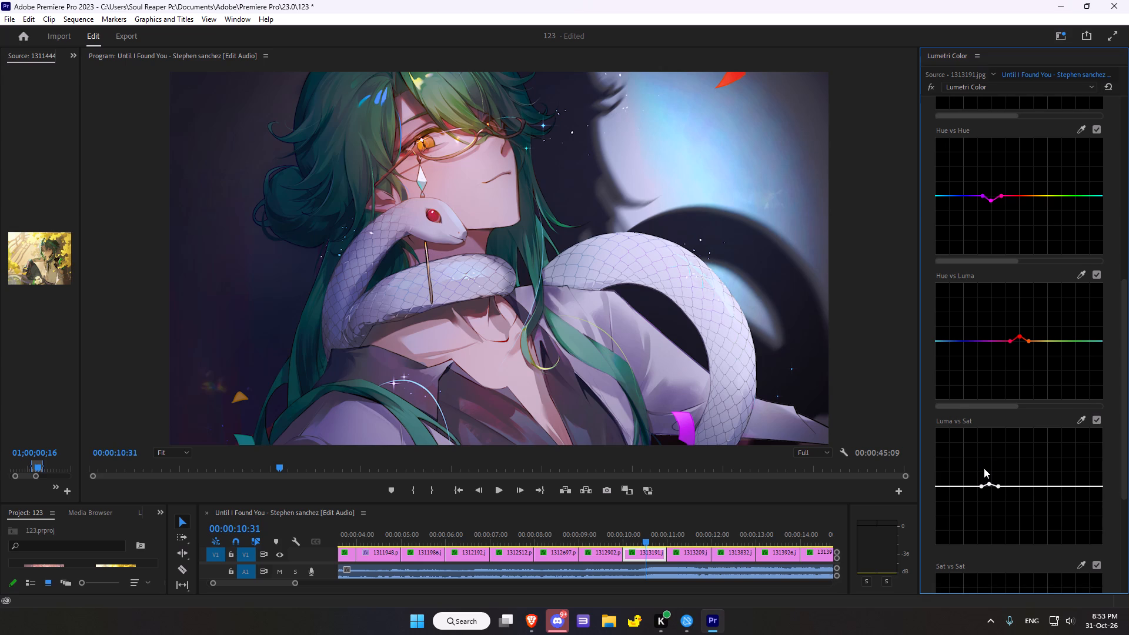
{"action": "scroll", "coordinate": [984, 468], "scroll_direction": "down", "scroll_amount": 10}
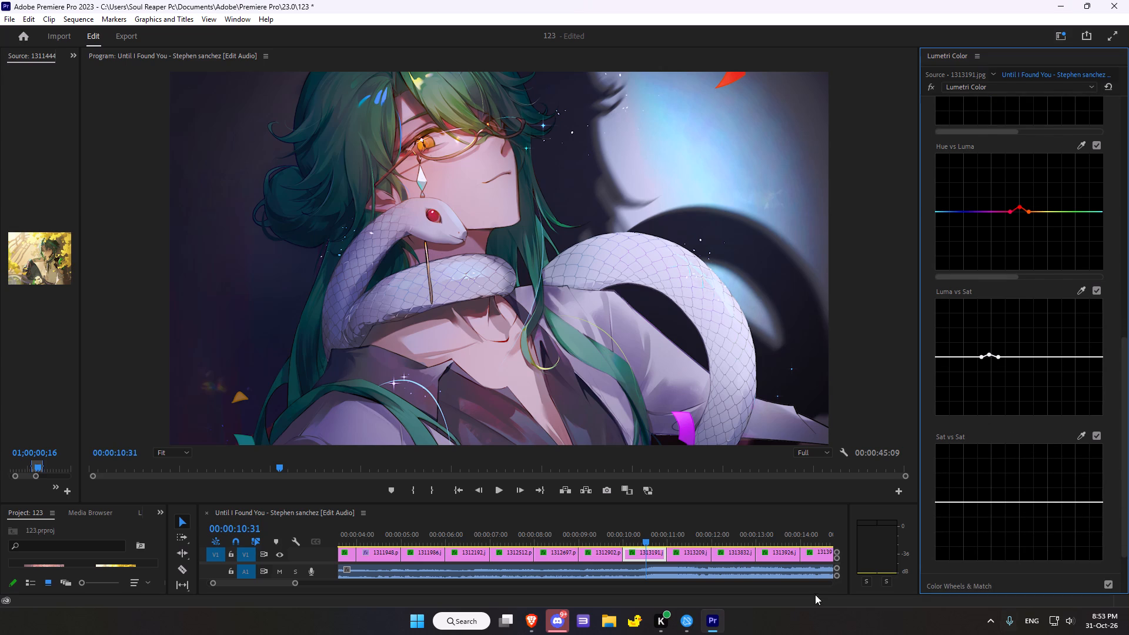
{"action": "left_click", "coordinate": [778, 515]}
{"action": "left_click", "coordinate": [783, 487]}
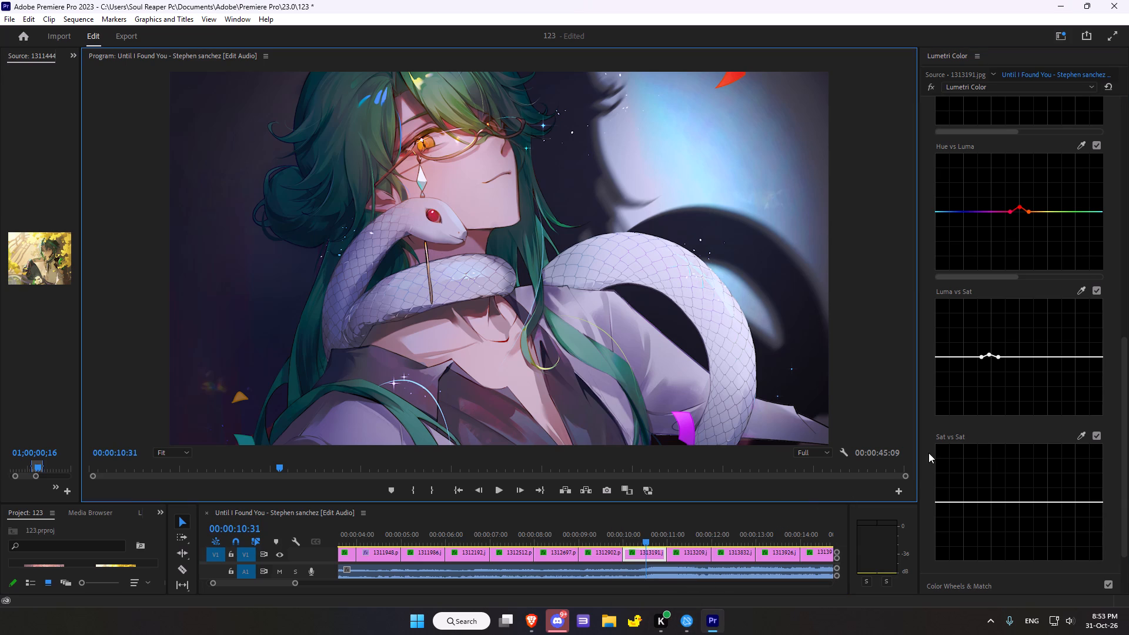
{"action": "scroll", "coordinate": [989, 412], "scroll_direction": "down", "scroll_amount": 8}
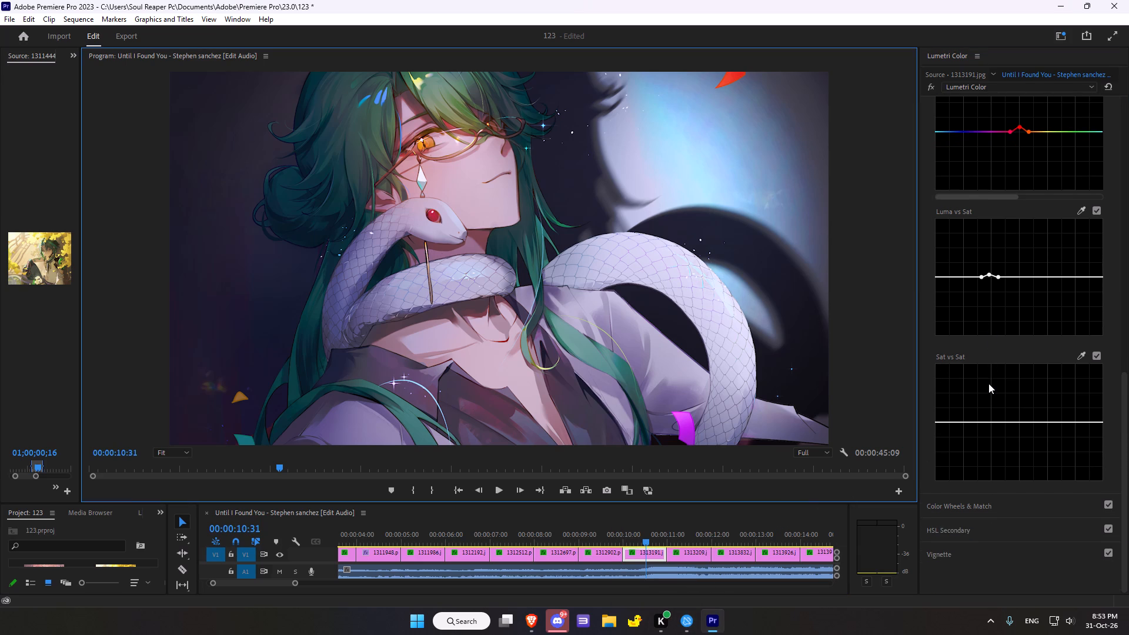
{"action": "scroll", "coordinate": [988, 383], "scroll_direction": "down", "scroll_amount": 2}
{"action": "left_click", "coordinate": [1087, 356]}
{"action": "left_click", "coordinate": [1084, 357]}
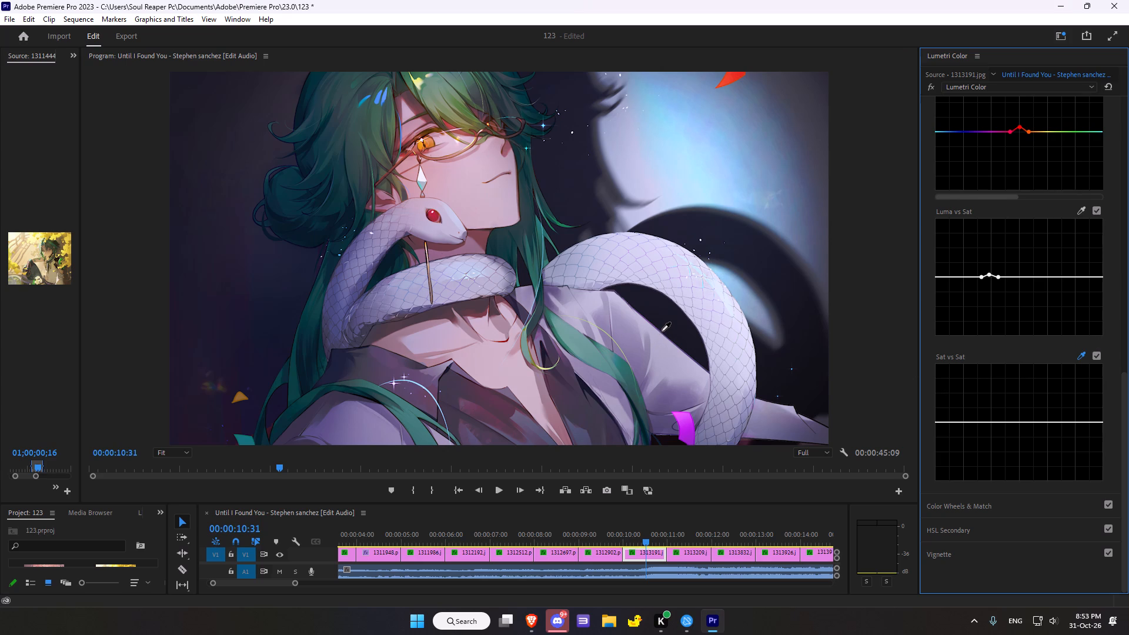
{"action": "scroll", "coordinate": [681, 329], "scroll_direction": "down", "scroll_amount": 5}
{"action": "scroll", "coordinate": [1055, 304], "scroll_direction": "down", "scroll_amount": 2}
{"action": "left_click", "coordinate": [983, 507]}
Shift the Midtones color wheel very slightly toward green.
{"action": "left_click", "coordinate": [954, 509]}
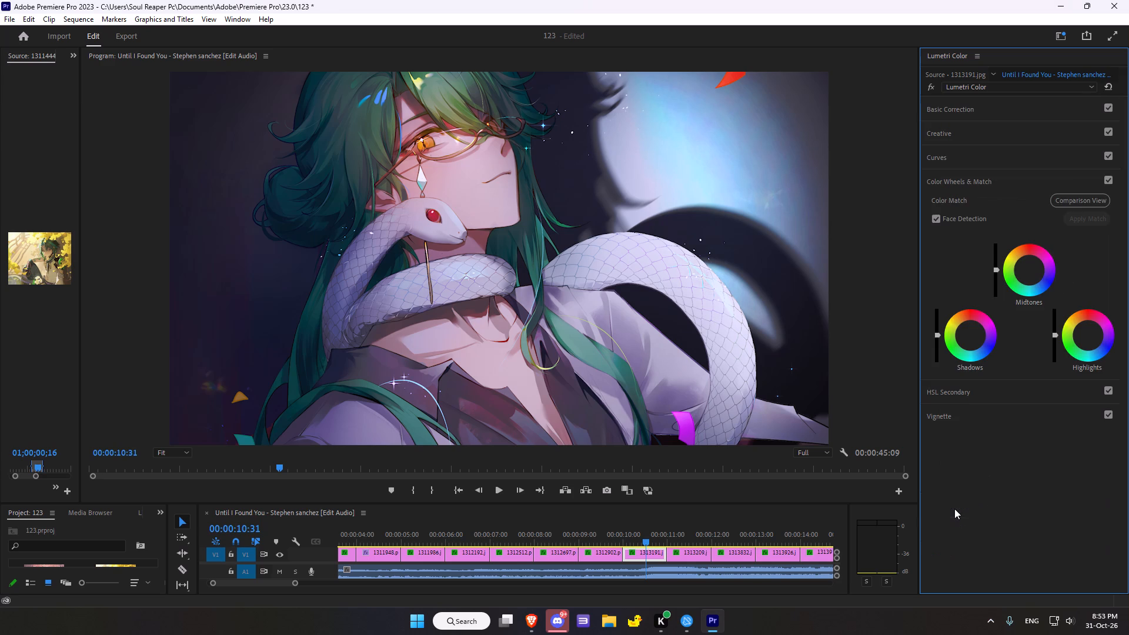
{"action": "left_click_drag", "start_coordinate": [1033, 268], "coordinate": [1028, 253]}
{"action": "left_click_drag", "start_coordinate": [1028, 253], "coordinate": [1022, 269]}
{"action": "left_click_drag", "start_coordinate": [1030, 269], "coordinate": [997, 279]}
{"action": "left_click_drag", "start_coordinate": [997, 279], "coordinate": [1014, 278]}
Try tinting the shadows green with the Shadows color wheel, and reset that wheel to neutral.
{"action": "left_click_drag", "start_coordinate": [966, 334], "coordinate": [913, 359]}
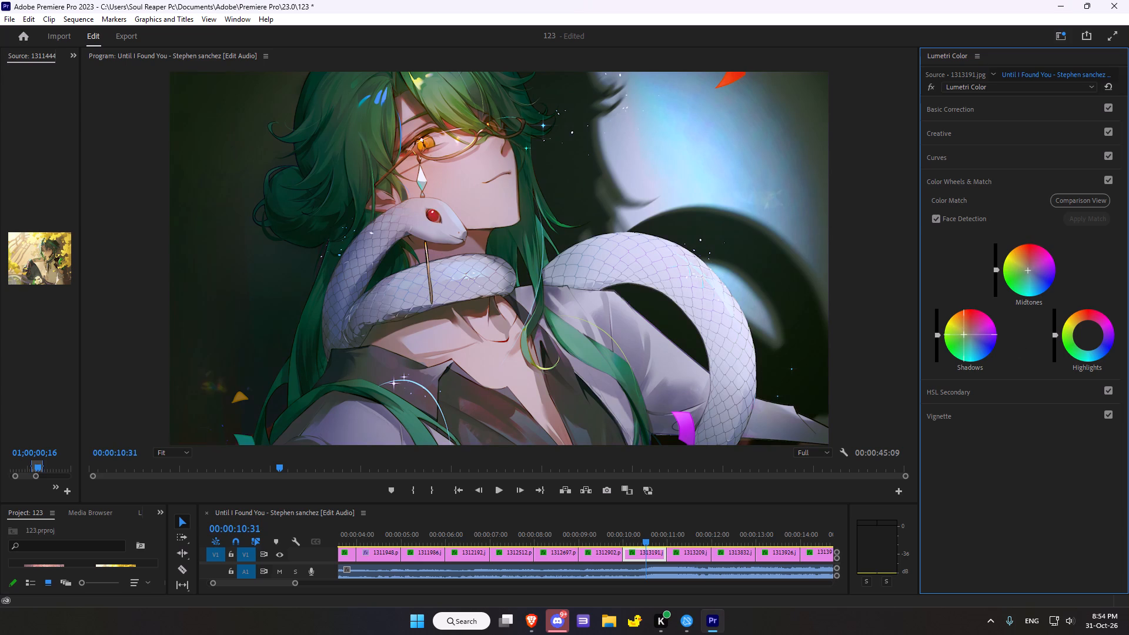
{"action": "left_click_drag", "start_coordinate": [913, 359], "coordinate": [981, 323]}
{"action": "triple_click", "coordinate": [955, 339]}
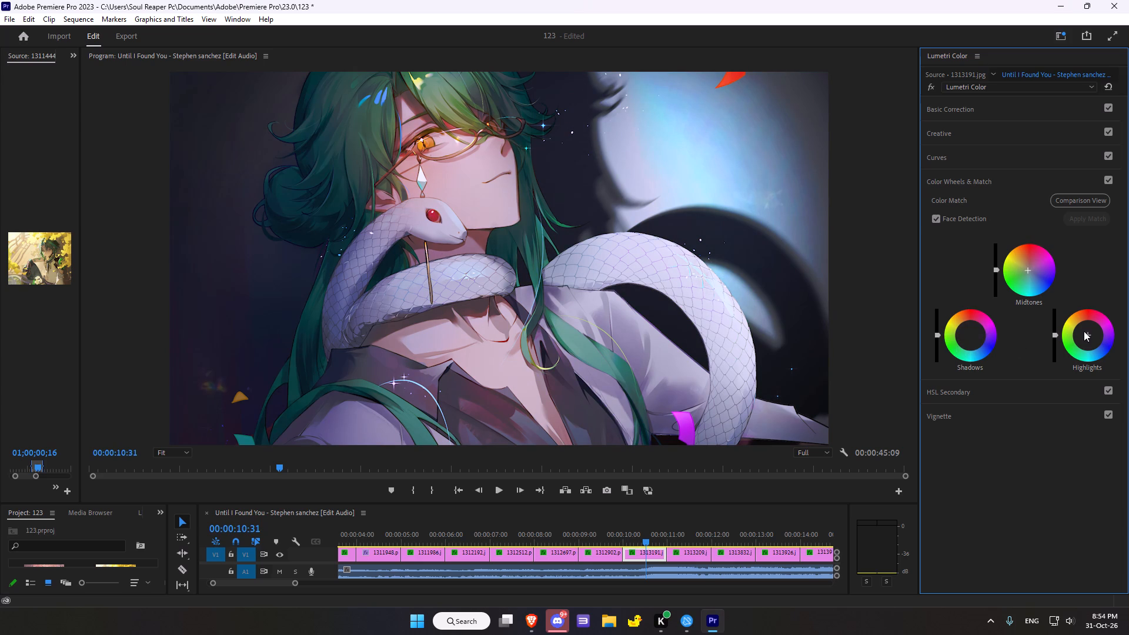
Nudge the Highlights color wheel very slightly toward green.
{"action": "left_click_drag", "start_coordinate": [1090, 335], "coordinate": [1081, 341]}
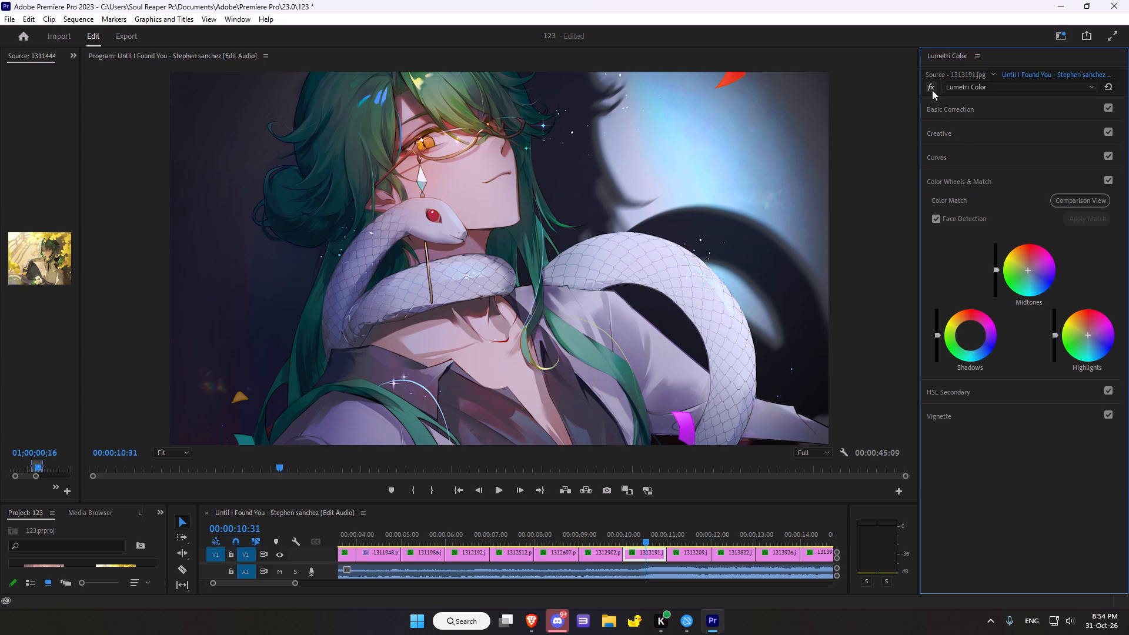
Bypass and re-enable the Lumetri Color effect to compare the image before and after grading.
{"action": "left_click", "coordinate": [932, 90]}
{"action": "left_click", "coordinate": [932, 90]}
Add a vignette to the clip with amount -1.4, midpoint 40.2, roundness 44.6 and feather 39.1.
{"action": "left_click", "coordinate": [956, 415]}
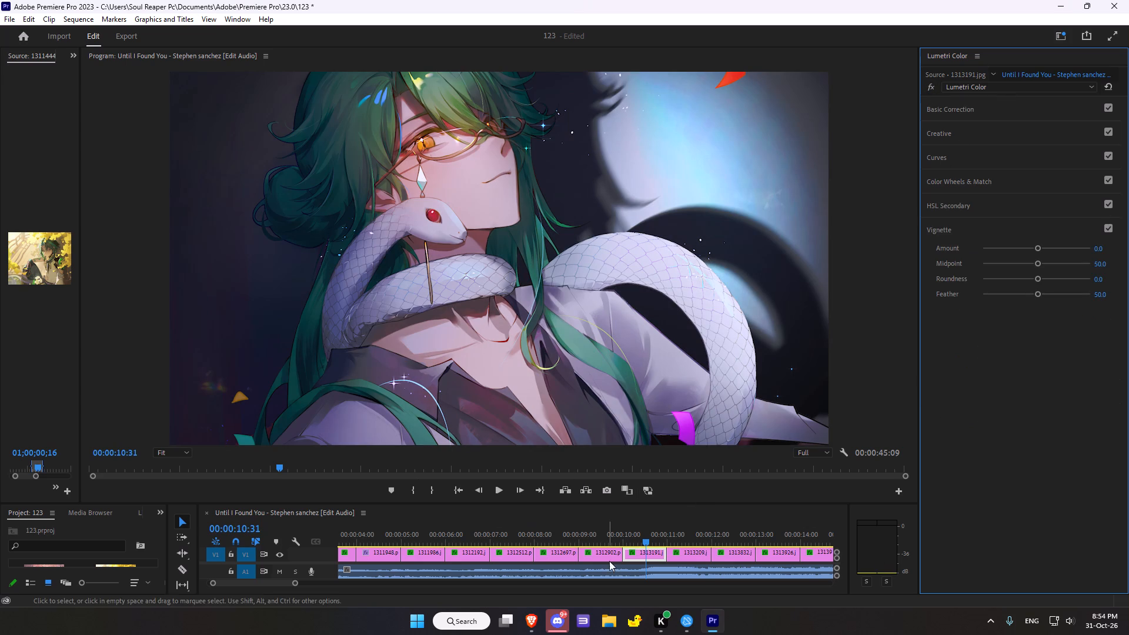
{"action": "left_click_drag", "start_coordinate": [1037, 246], "coordinate": [1010, 252]}
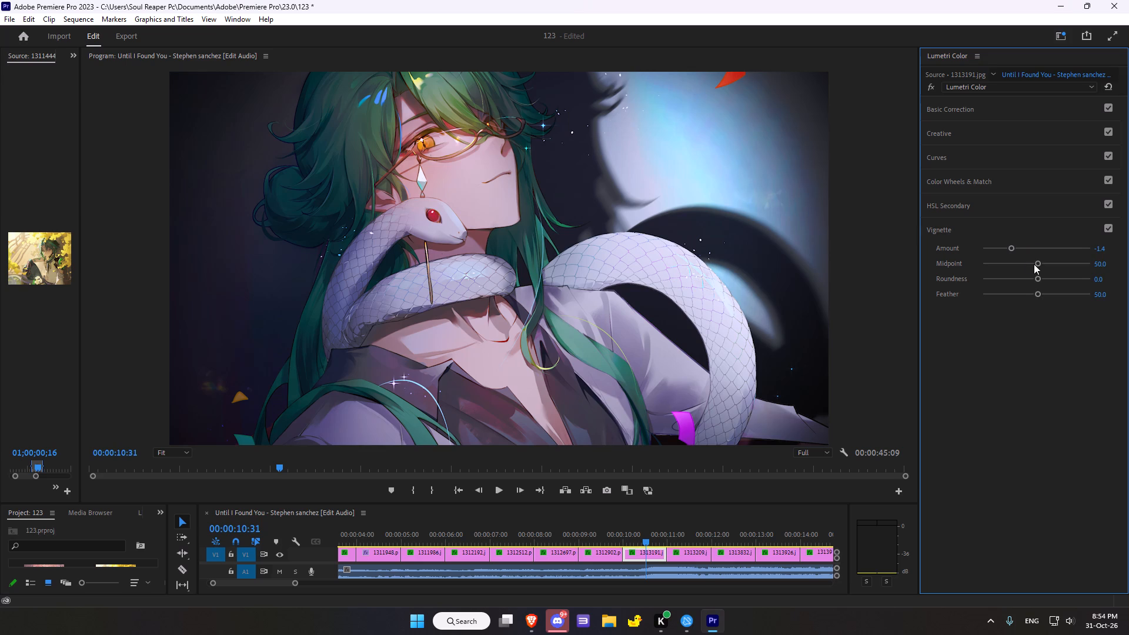
{"action": "left_click_drag", "start_coordinate": [1034, 264], "coordinate": [1025, 262]}
{"action": "left_click_drag", "start_coordinate": [1033, 275], "coordinate": [1060, 280]}
{"action": "left_click_drag", "start_coordinate": [1036, 293], "coordinate": [1035, 294]}
{"action": "left_click_drag", "start_coordinate": [1035, 294], "coordinate": [1024, 295]}
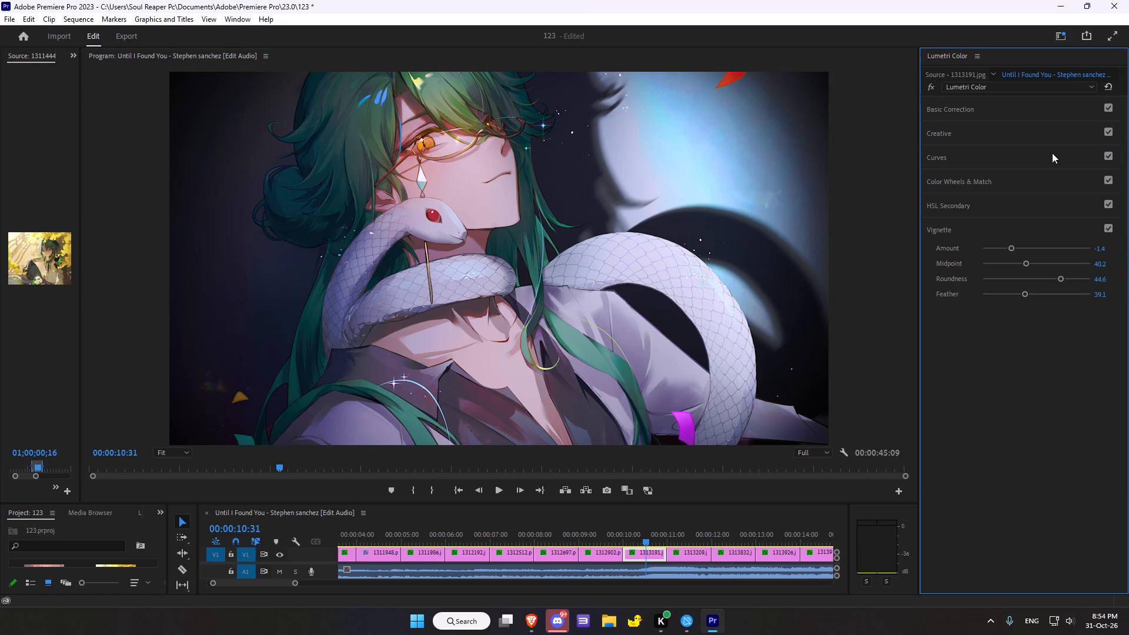
Move to clip 1313209.jpg, compare it with its Lumetri Color effect bypassed, and reset that effect to defaults.
{"action": "scroll", "coordinate": [723, 450], "scroll_direction": "down", "scroll_amount": 6}
{"action": "scroll", "coordinate": [588, 453], "scroll_direction": "down", "scroll_amount": 5}
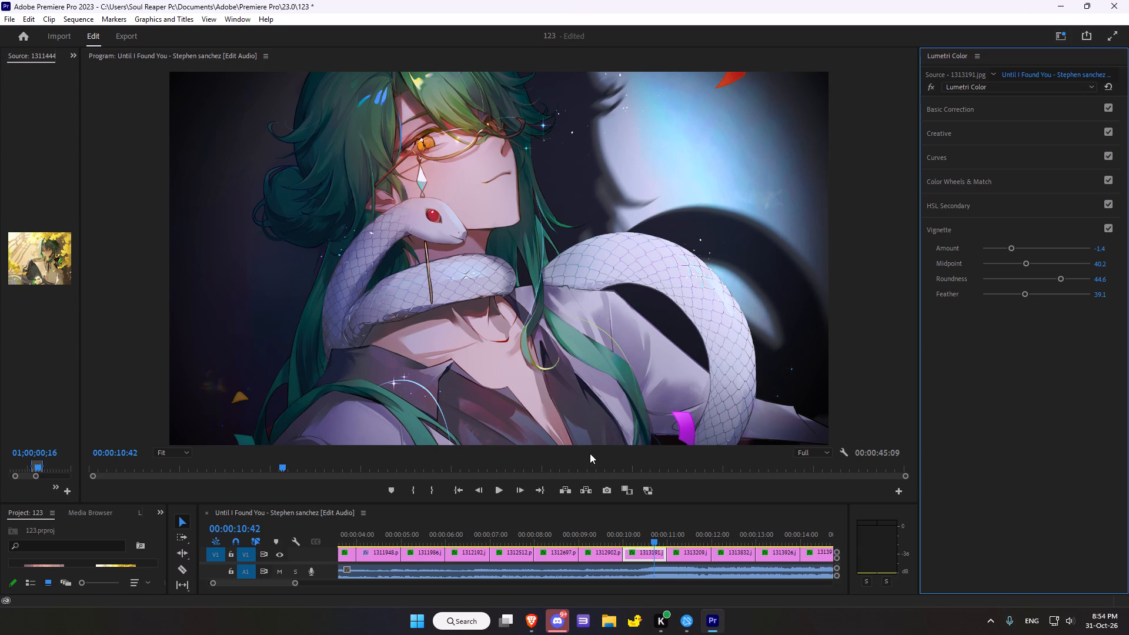
{"action": "scroll", "coordinate": [602, 484], "scroll_direction": "down", "scroll_amount": 2}
{"action": "scroll", "coordinate": [608, 471], "scroll_direction": "down", "scroll_amount": 20}
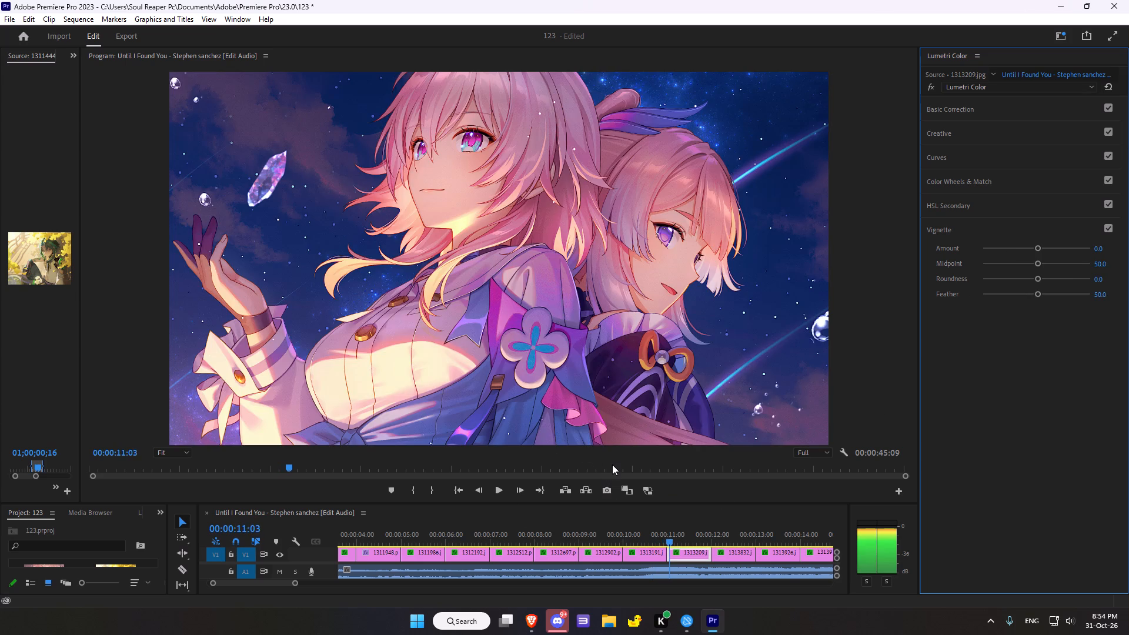
{"action": "scroll", "coordinate": [612, 464], "scroll_direction": "down", "scroll_amount": 7}
{"action": "scroll", "coordinate": [576, 479], "scroll_direction": "down", "scroll_amount": 18}
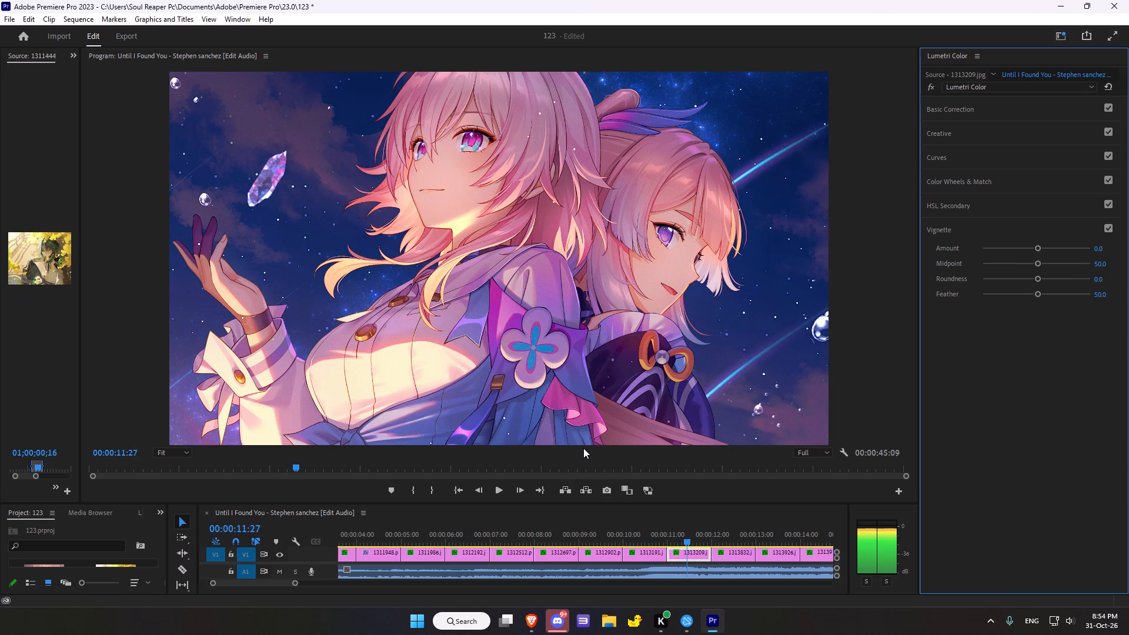
{"action": "scroll", "coordinate": [583, 448], "scroll_direction": "down", "scroll_amount": 4}
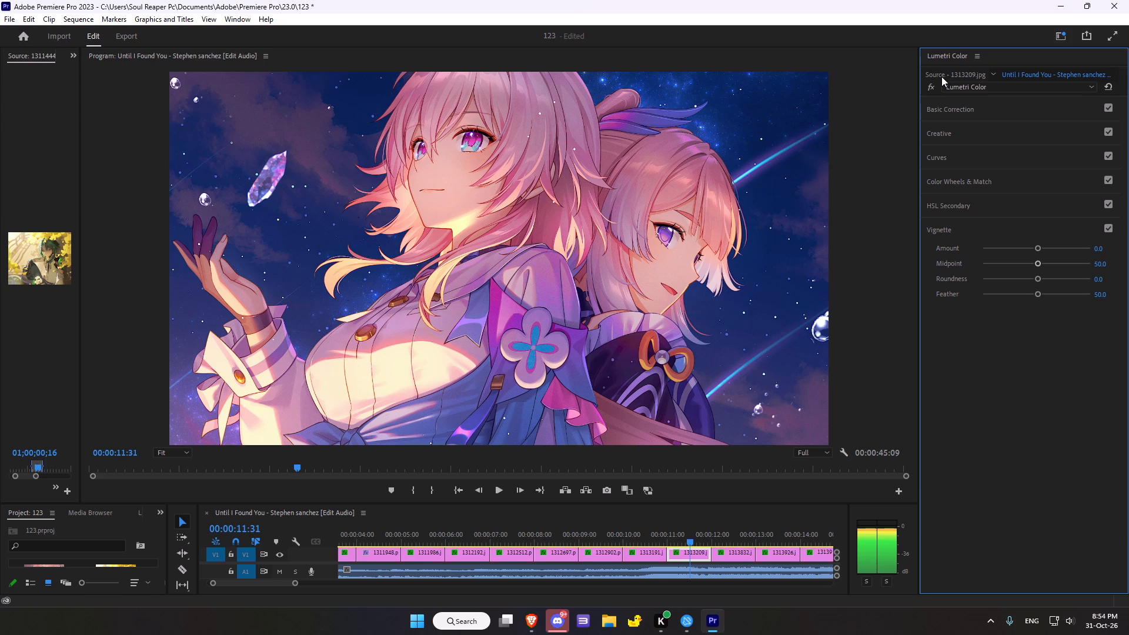
{"action": "left_click", "coordinate": [930, 83]}
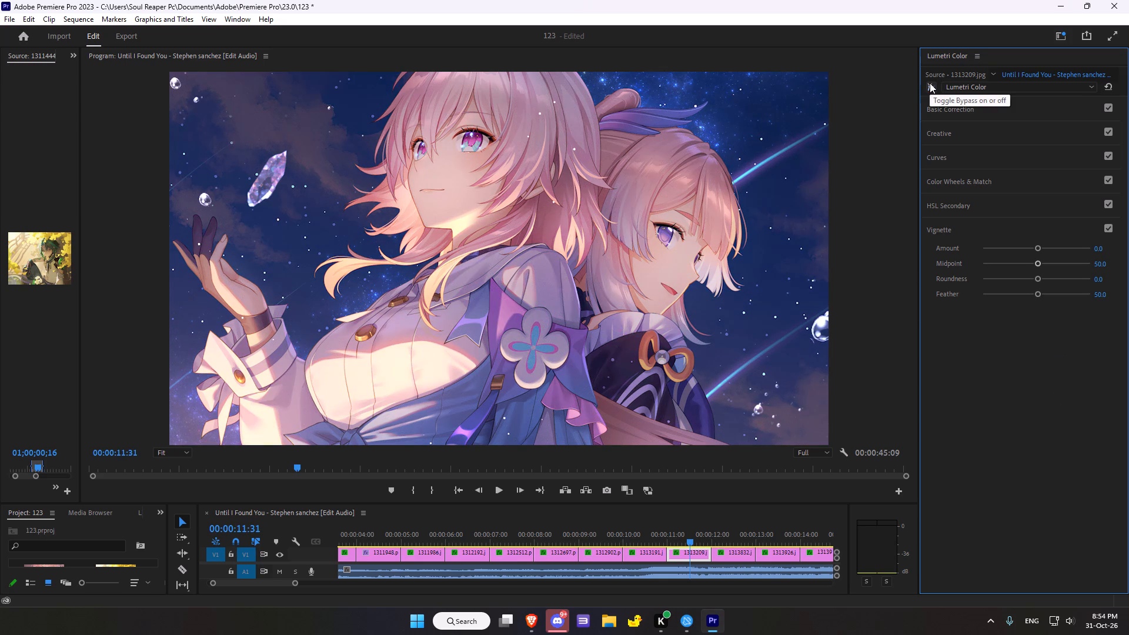
{"action": "left_click", "coordinate": [930, 83]}
{"action": "left_click", "coordinate": [1113, 82]}
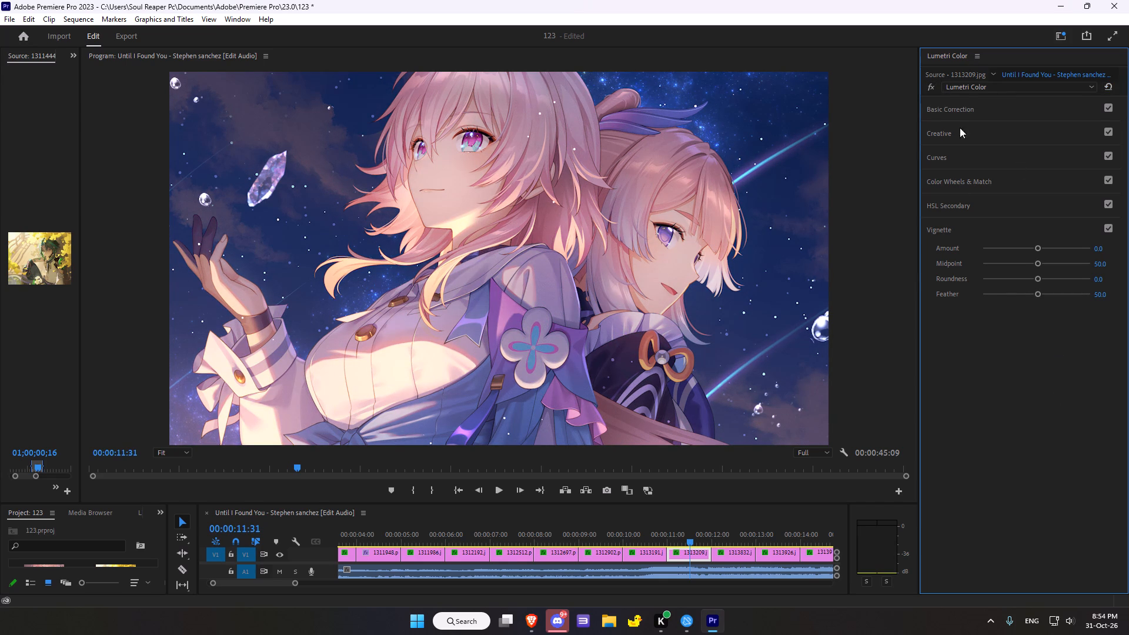
Set the basic color correction of 1313209.jpg to temperature -3.3, tint 15.2 and saturation 90.2.
{"action": "left_click", "coordinate": [954, 109]}
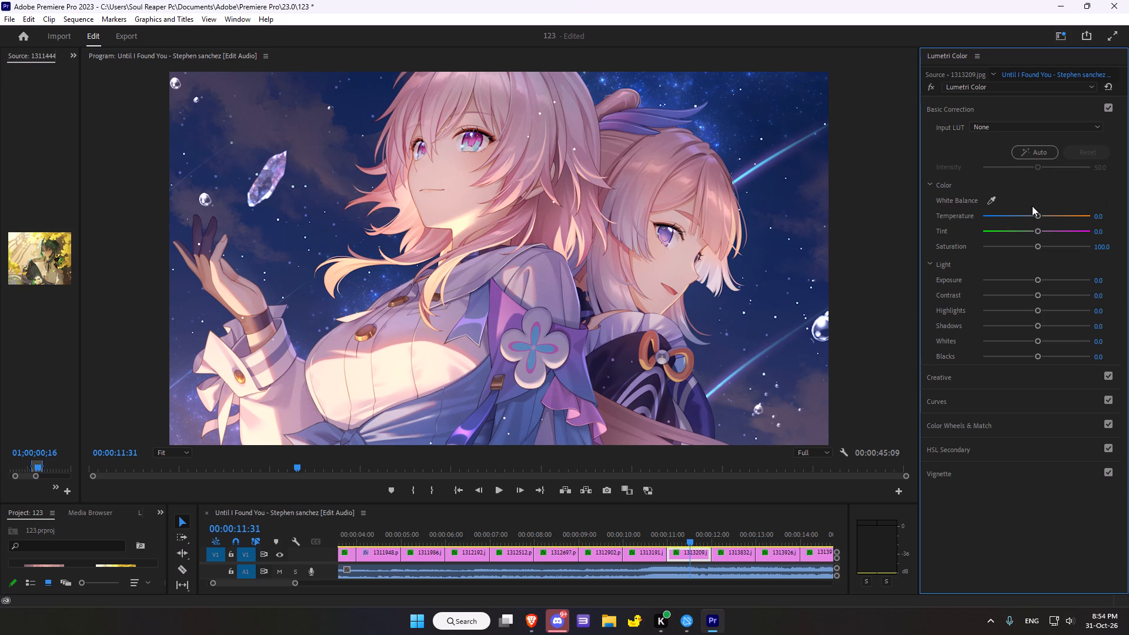
{"action": "left_click_drag", "start_coordinate": [1037, 213], "coordinate": [1049, 220]}
{"action": "double_click", "coordinate": [1049, 220]}
{"action": "left_click_drag", "start_coordinate": [1039, 216], "coordinate": [1040, 216]}
{"action": "left_click_drag", "start_coordinate": [1040, 216], "coordinate": [1034, 215]}
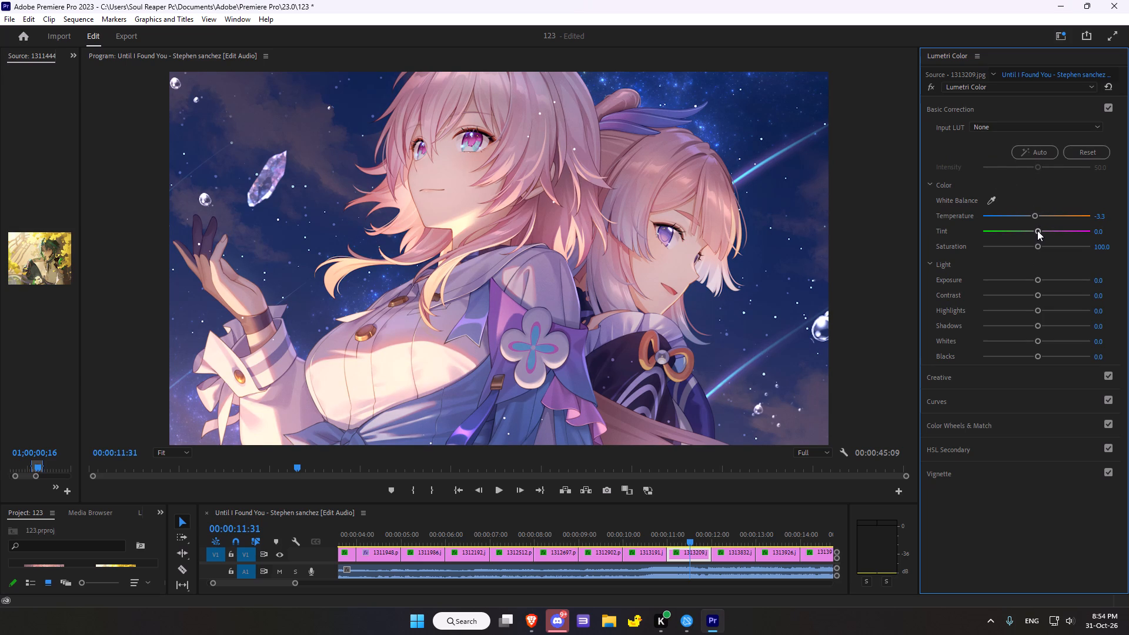
{"action": "left_click_drag", "start_coordinate": [1037, 230], "coordinate": [1040, 228]}
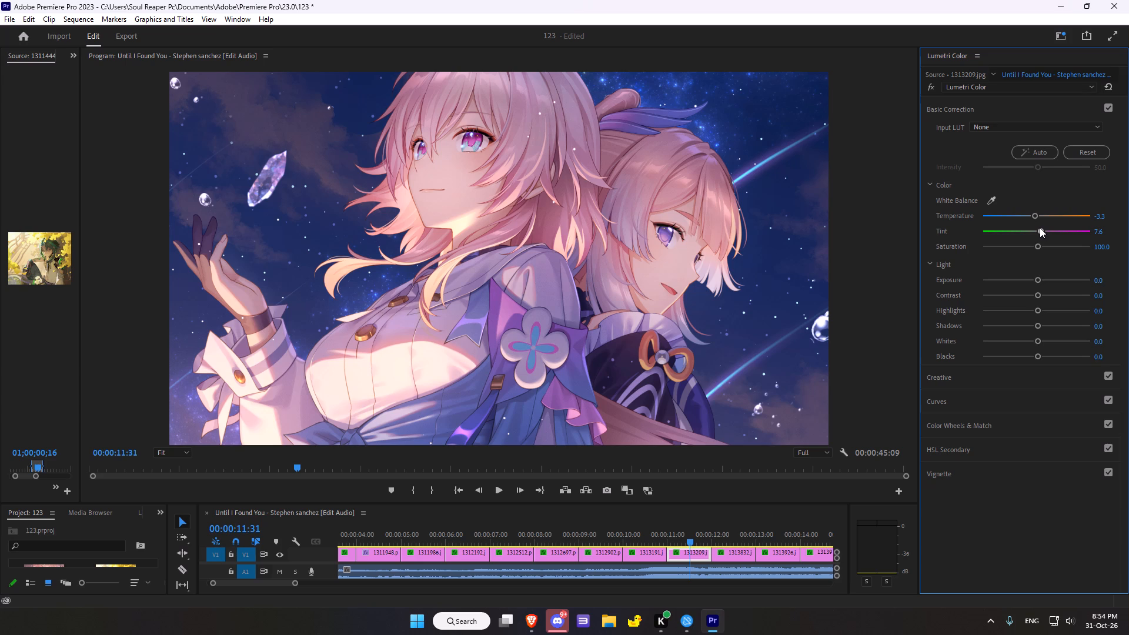
{"action": "left_click_drag", "start_coordinate": [1040, 228], "coordinate": [1044, 226]}
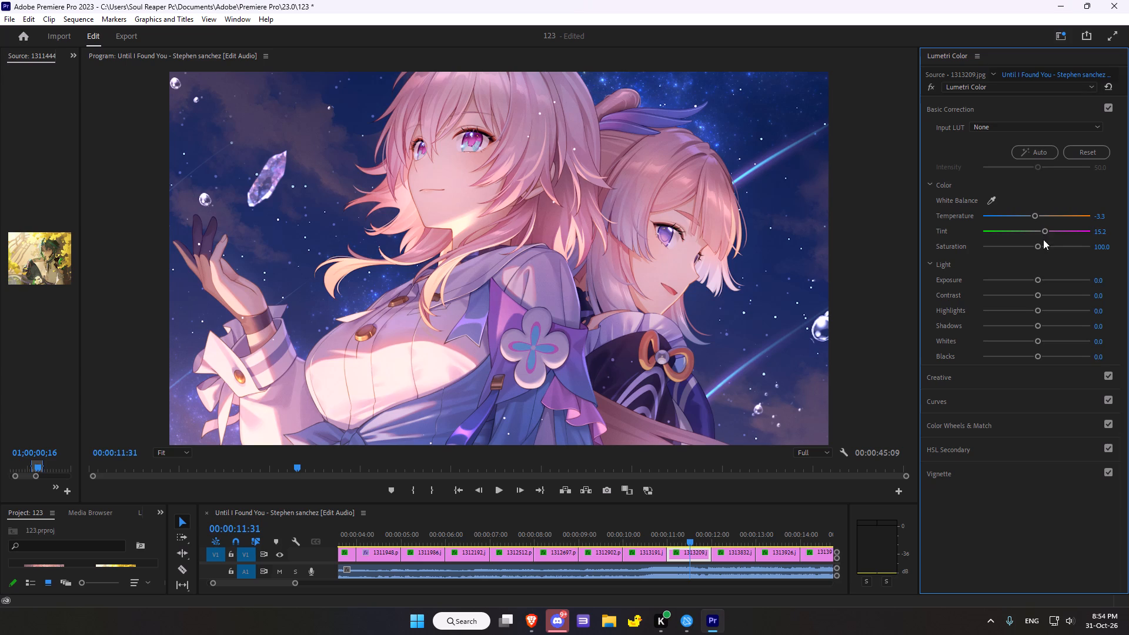
{"action": "left_click_drag", "start_coordinate": [1041, 245], "coordinate": [1030, 241]}
Set the clip's light values to exposure 0.1, contrast 19.6, highlights -10.9, shadows -10.9, whites -2.2 and blacks 7.6.
{"action": "left_click", "coordinate": [1038, 278]}
{"action": "left_click_drag", "start_coordinate": [1038, 297], "coordinate": [1037, 289]}
{"action": "left_click_drag", "start_coordinate": [1038, 295], "coordinate": [1050, 280]}
{"action": "left_click_drag", "start_coordinate": [1050, 280], "coordinate": [1046, 285]}
{"action": "left_click_drag", "start_coordinate": [1040, 315], "coordinate": [1039, 303]}
{"action": "left_click", "coordinate": [1039, 303]}
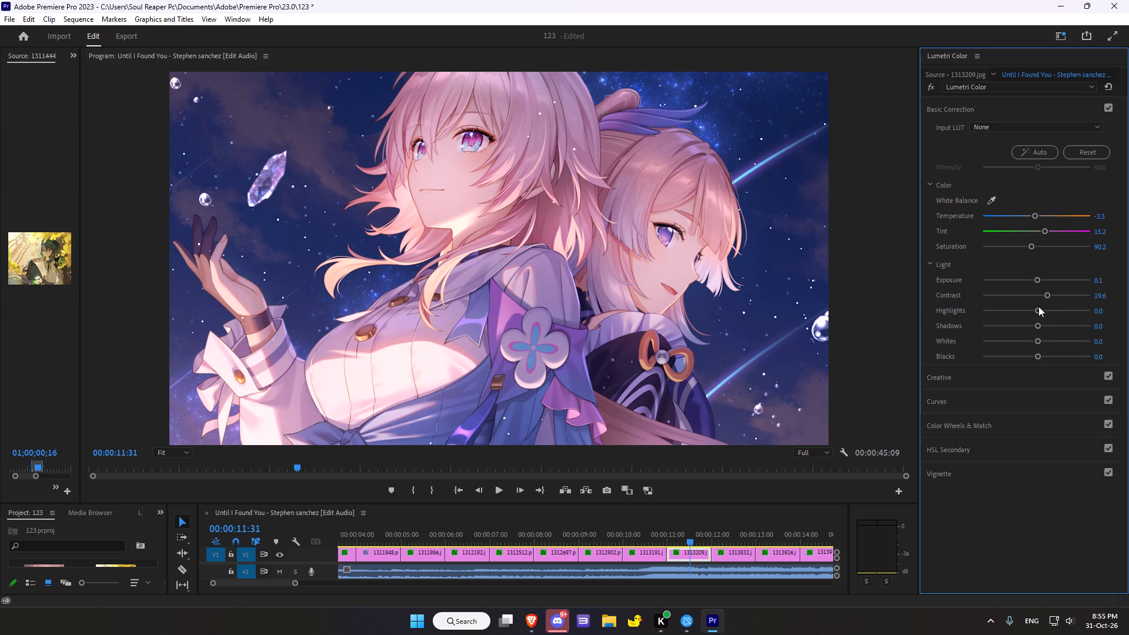
{"action": "left_click_drag", "start_coordinate": [1038, 306], "coordinate": [1030, 300]}
{"action": "left_click_drag", "start_coordinate": [1039, 327], "coordinate": [1030, 328]}
{"action": "left_click_drag", "start_coordinate": [1043, 343], "coordinate": [1034, 337]}
{"action": "left_click_drag", "start_coordinate": [1038, 355], "coordinate": [1038, 350]}
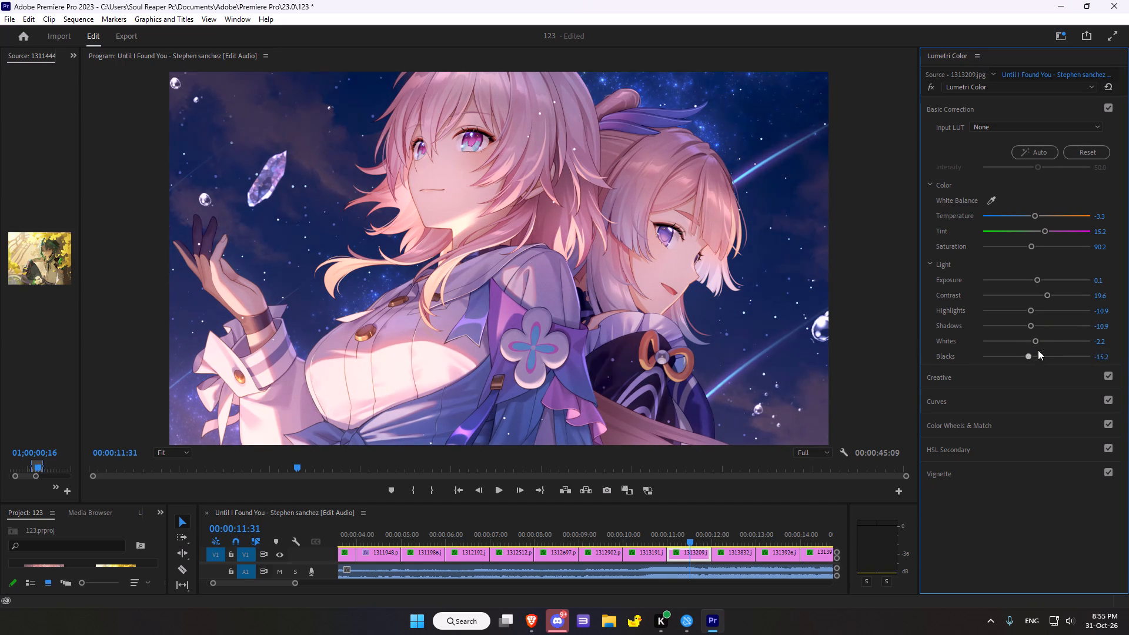
{"action": "left_click_drag", "start_coordinate": [1038, 350], "coordinate": [1040, 348]}
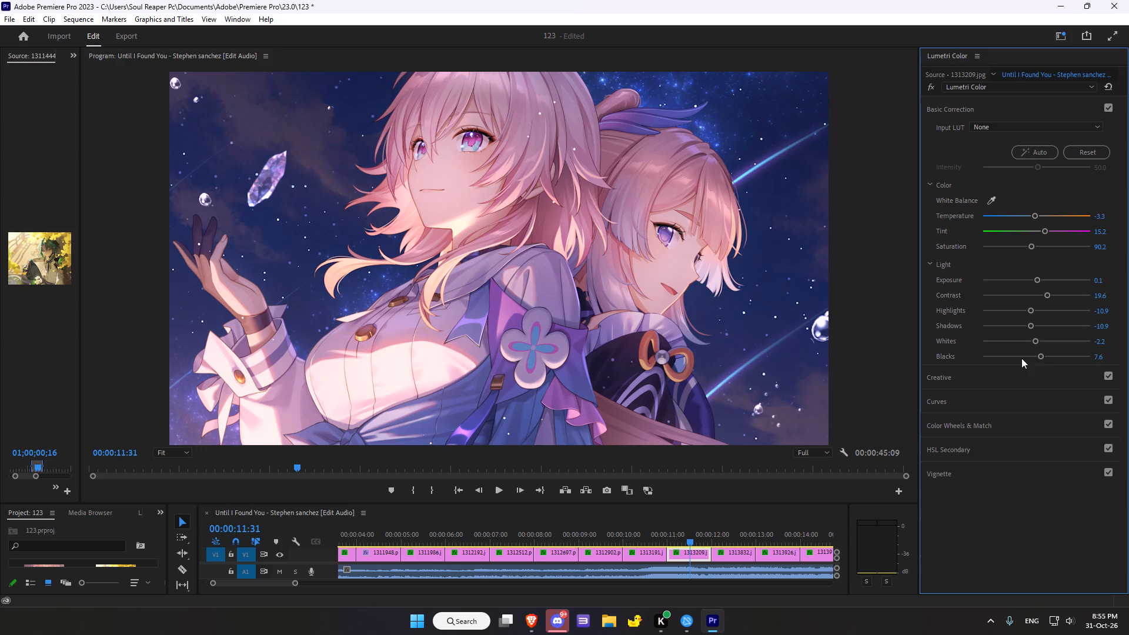
Nudge the Creative Shadow Tint wheel very slightly toward yellow-green.
{"action": "left_click", "coordinate": [986, 370]}
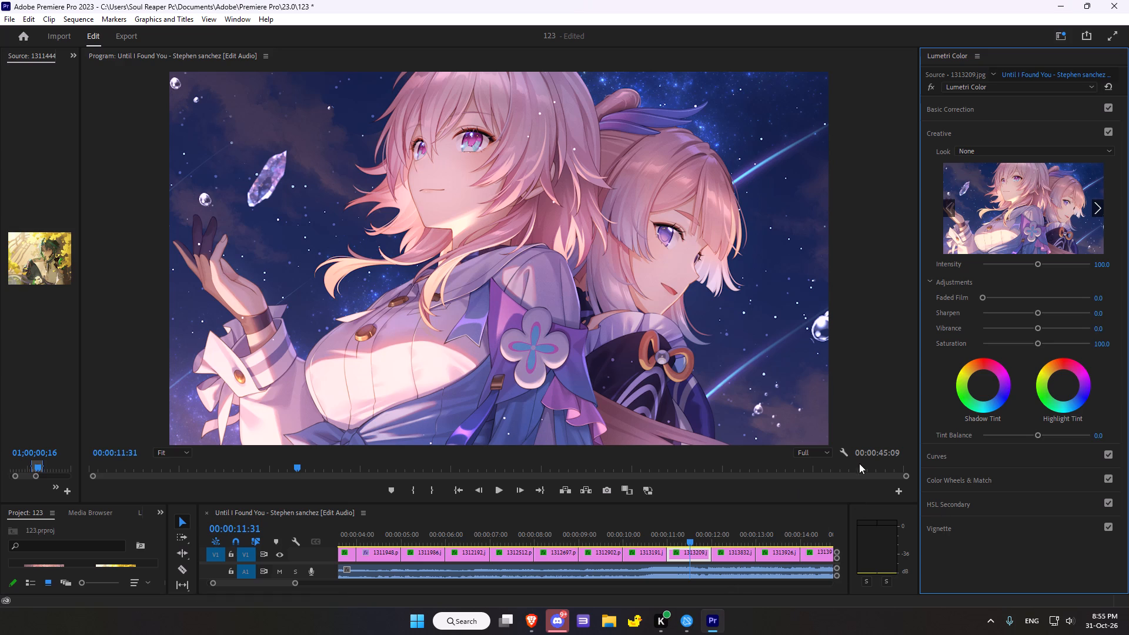
{"action": "scroll", "coordinate": [1065, 407], "scroll_direction": "down", "scroll_amount": 2}
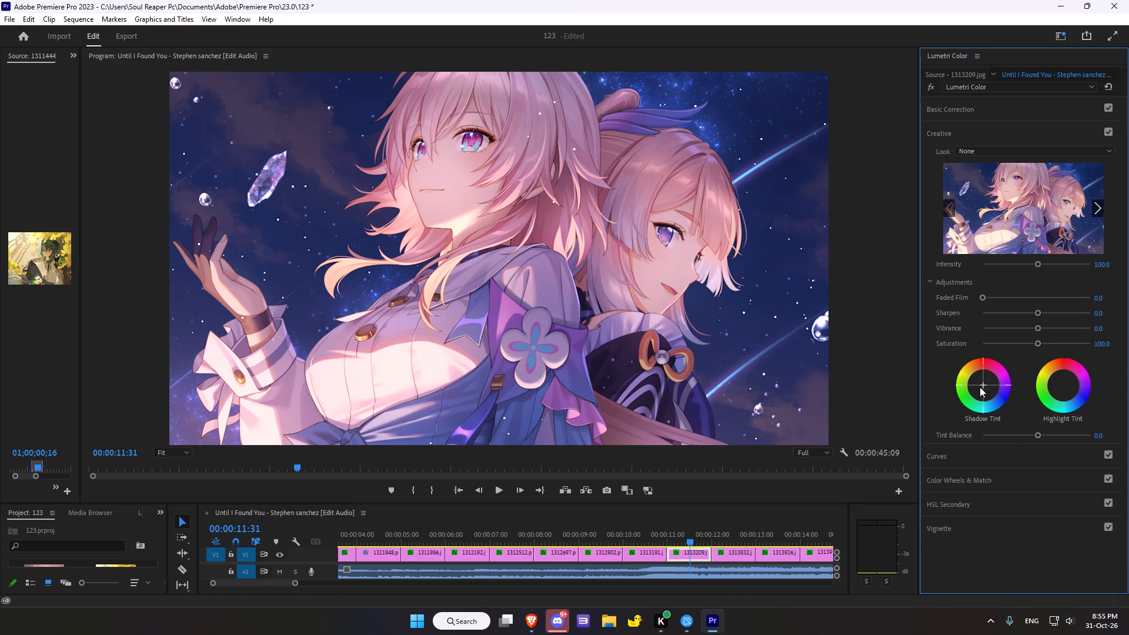
{"action": "double_click", "coordinate": [984, 387]}
{"action": "double_click", "coordinate": [986, 387]}
{"action": "left_click_drag", "start_coordinate": [985, 386], "coordinate": [983, 380]}
{"action": "left_click_drag", "start_coordinate": [983, 385], "coordinate": [997, 354]}
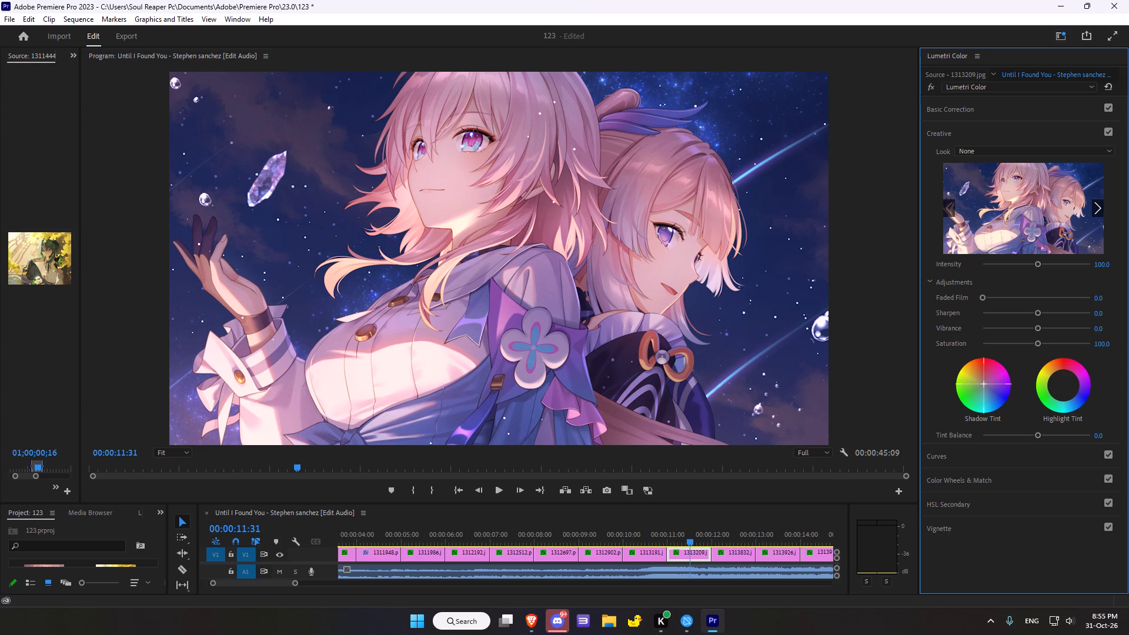
{"action": "left_click_drag", "start_coordinate": [997, 354], "coordinate": [917, 357]}
Add a midpoint to the white RGB curve and raise it slightly to brighten the midtones.
{"action": "scroll", "coordinate": [1035, 343], "scroll_direction": "down", "scroll_amount": 3}
{"action": "left_click", "coordinate": [944, 459]}
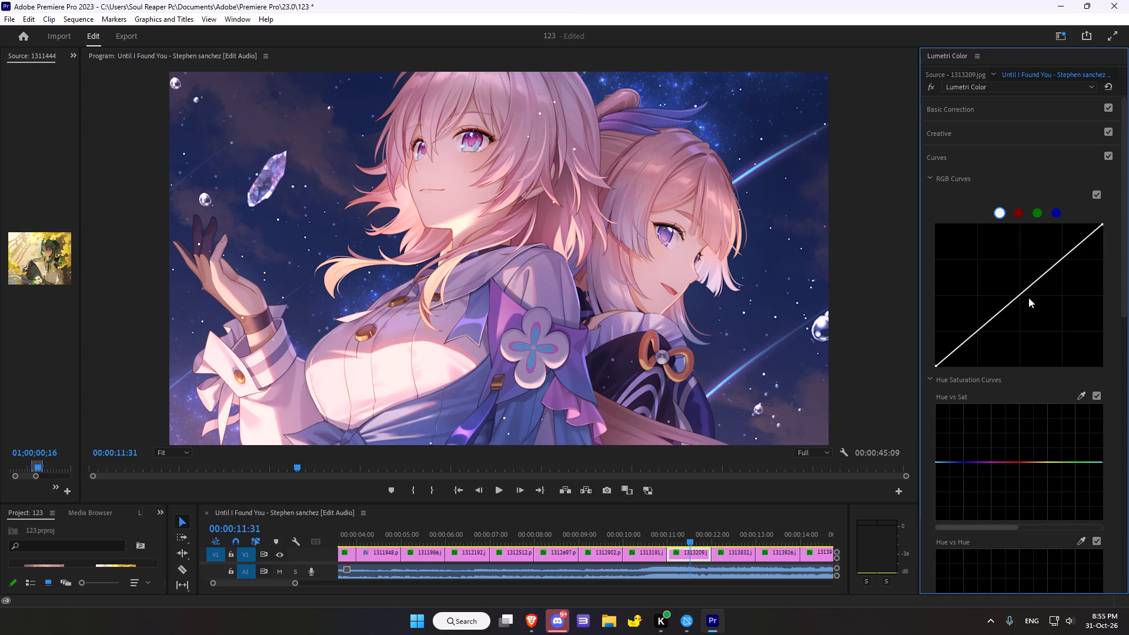
{"action": "left_click", "coordinate": [1019, 298]}
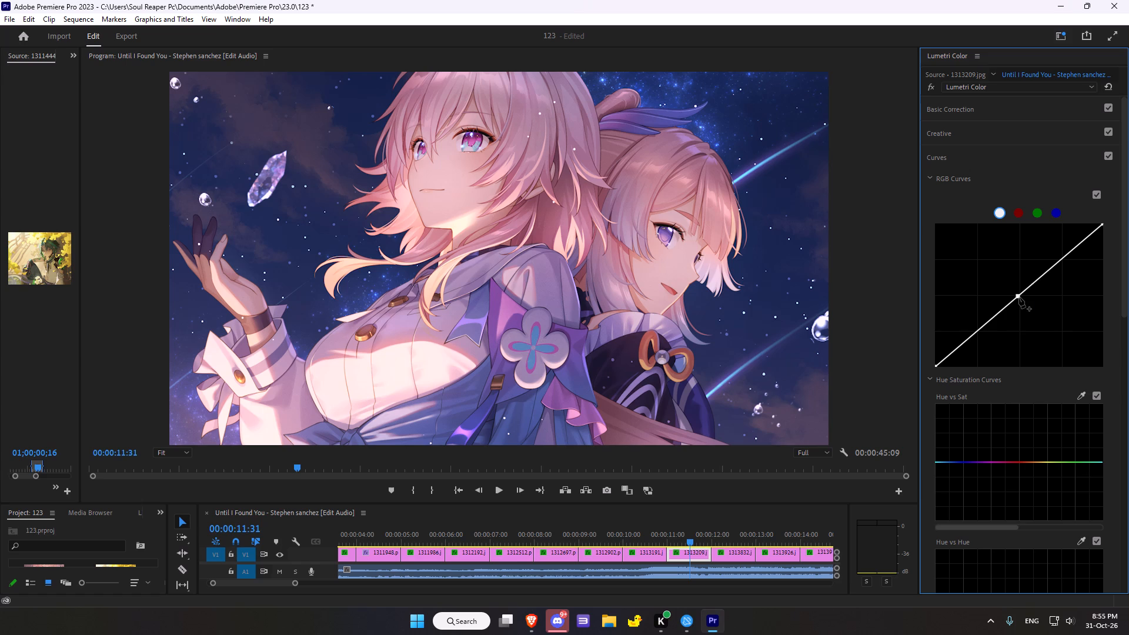
{"action": "left_click", "coordinate": [1019, 296]}
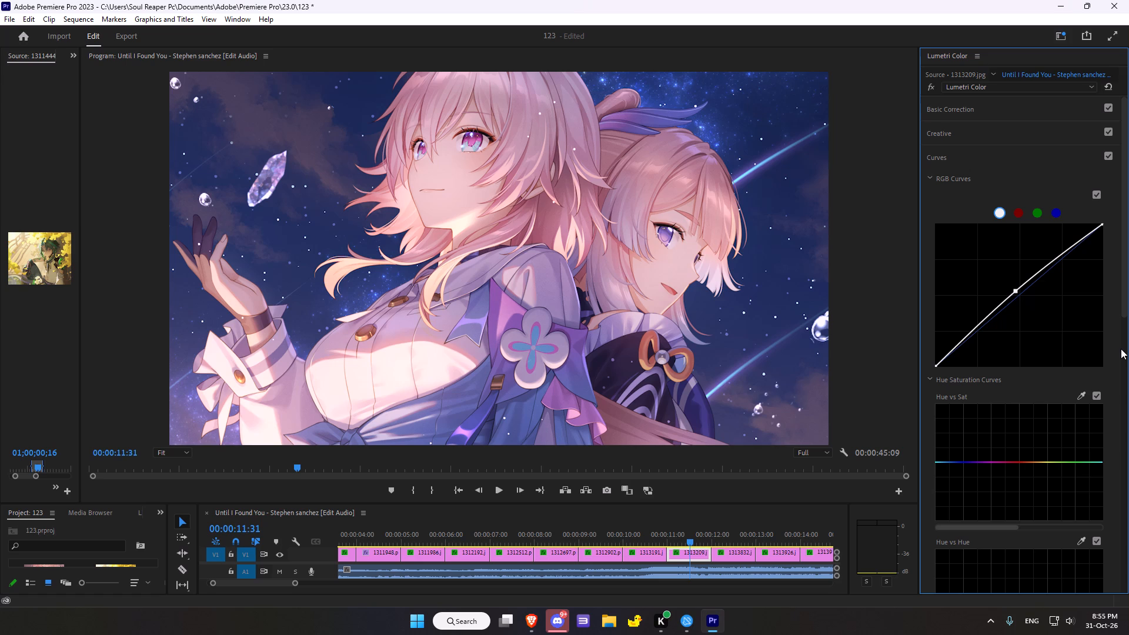
Lower the system sound volume.
{"action": "left_click", "coordinate": [1064, 620]}
{"action": "scroll", "coordinate": [974, 550], "scroll_direction": "down", "scroll_amount": 3}
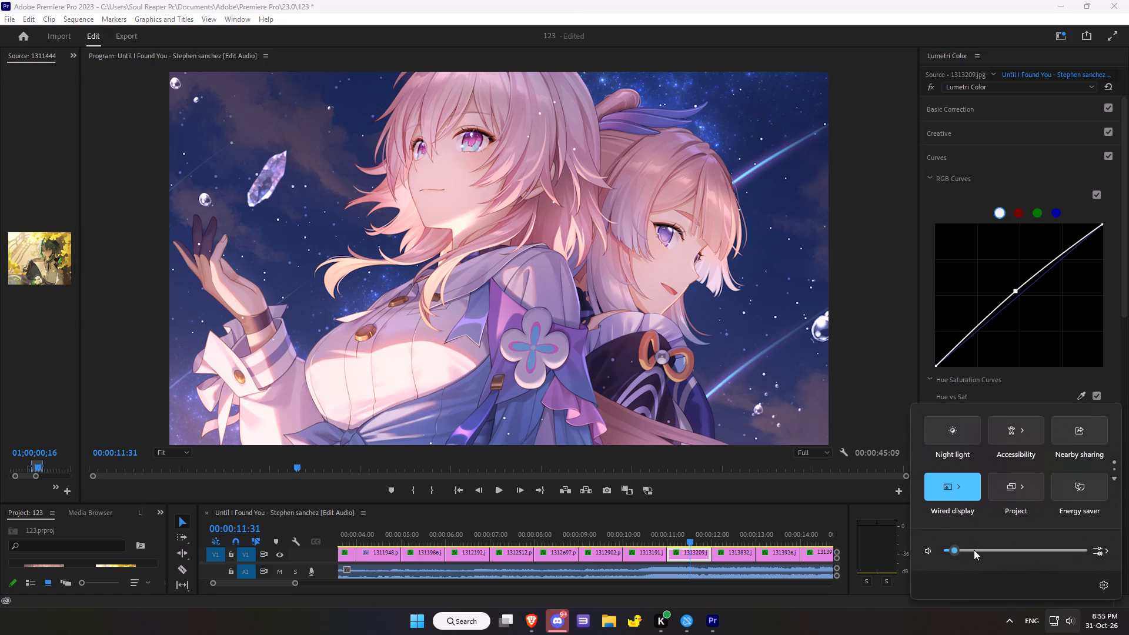
{"action": "scroll", "coordinate": [974, 550], "scroll_direction": "down", "scroll_amount": 1}
{"action": "left_click", "coordinate": [829, 496]}
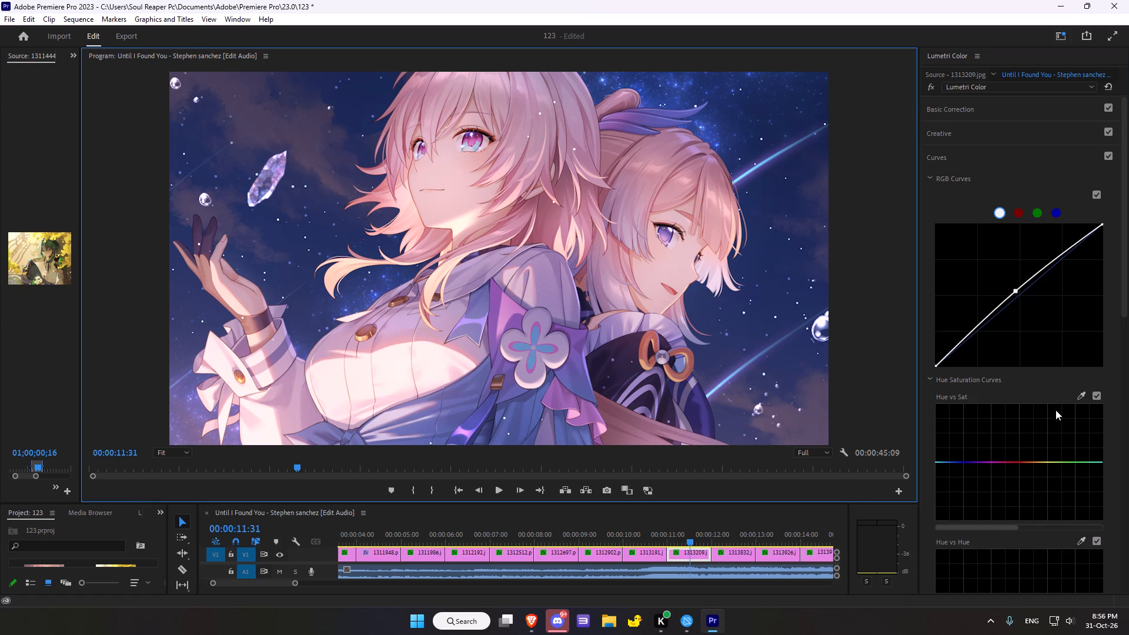
Sample the blue of the flower ornament for the Hue vs Sat curve and raise its middle point to boost that blue's saturation.
{"action": "left_click", "coordinate": [1078, 396]}
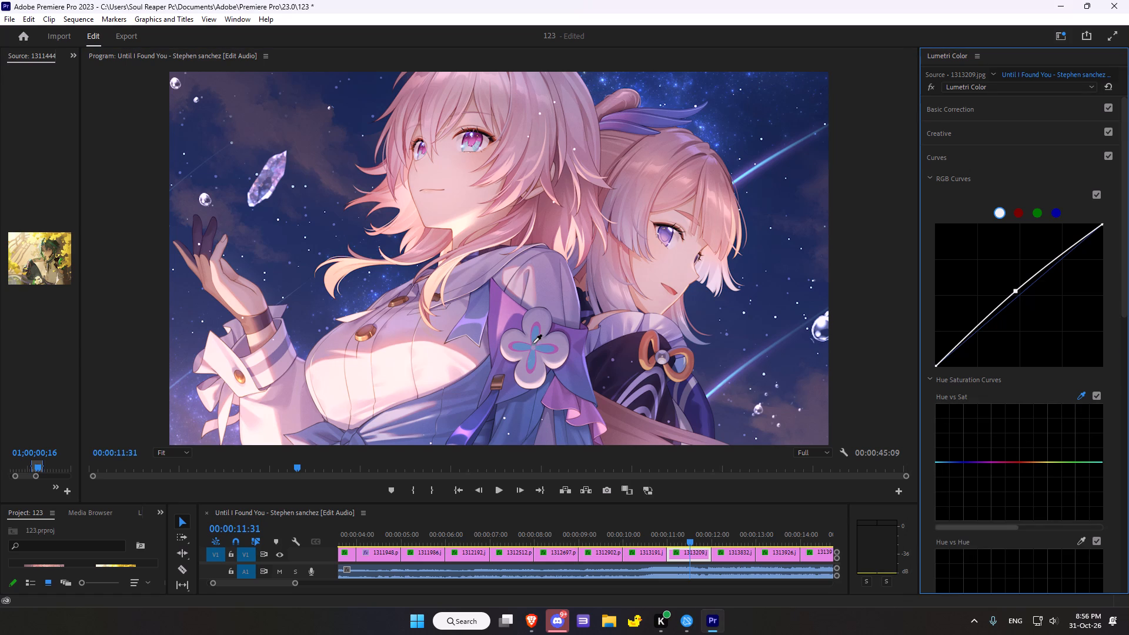
{"action": "left_click", "coordinate": [534, 342]}
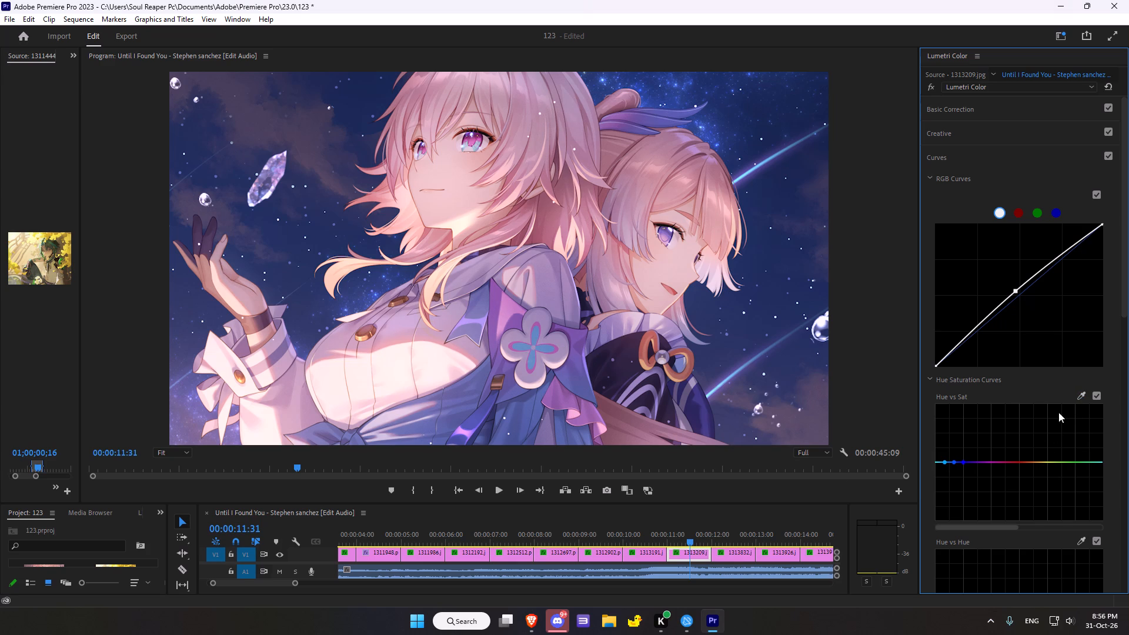
{"action": "left_click_drag", "start_coordinate": [954, 463], "coordinate": [954, 466]}
{"action": "left_click_drag", "start_coordinate": [954, 466], "coordinate": [953, 450]}
{"action": "left_click_drag", "start_coordinate": [953, 450], "coordinate": [953, 446]}
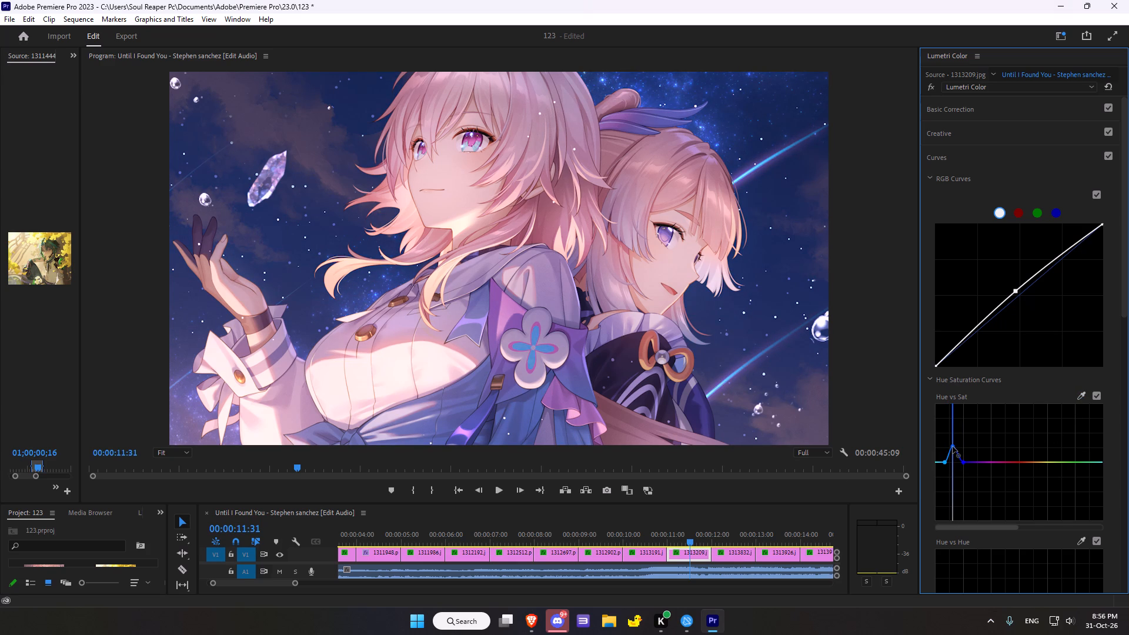
{"action": "left_click_drag", "start_coordinate": [953, 446], "coordinate": [953, 447]}
Dismiss the Discord notification covering the Hue Saturation curves.
{"action": "scroll", "coordinate": [1093, 493], "scroll_direction": "down", "scroll_amount": 4}
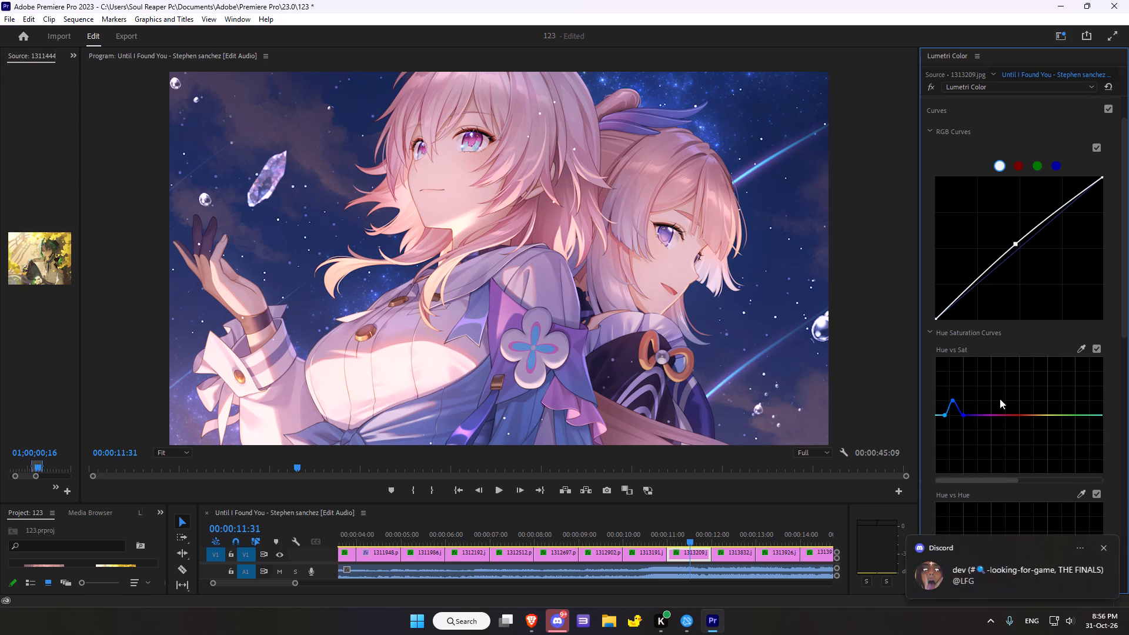
{"action": "scroll", "coordinate": [1017, 378], "scroll_direction": "down", "scroll_amount": 3}
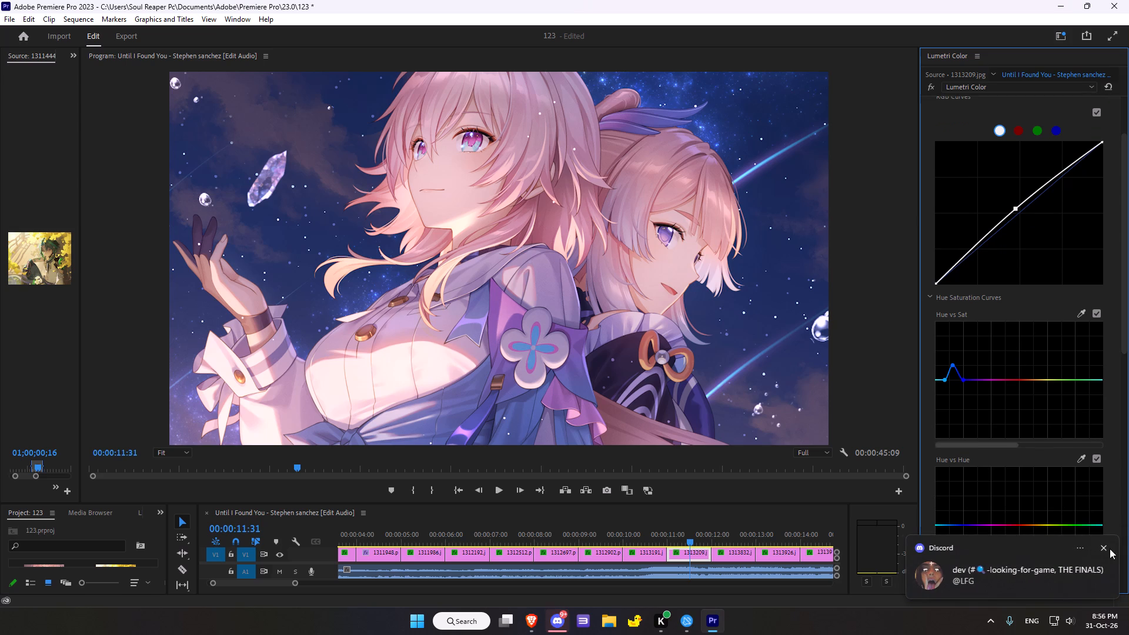
{"action": "left_click", "coordinate": [1104, 544]}
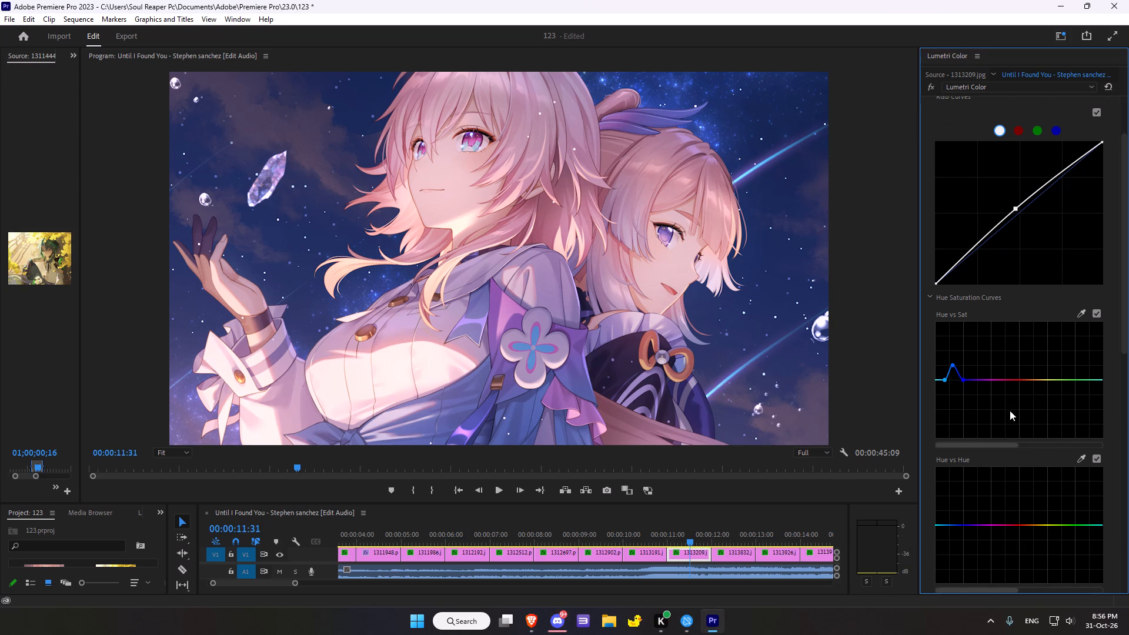
Sample the pink-purple frill below the flower ornament for the Hue vs Hue curve and lower its middle point slightly.
{"action": "scroll", "coordinate": [1009, 410], "scroll_direction": "down", "scroll_amount": 5}
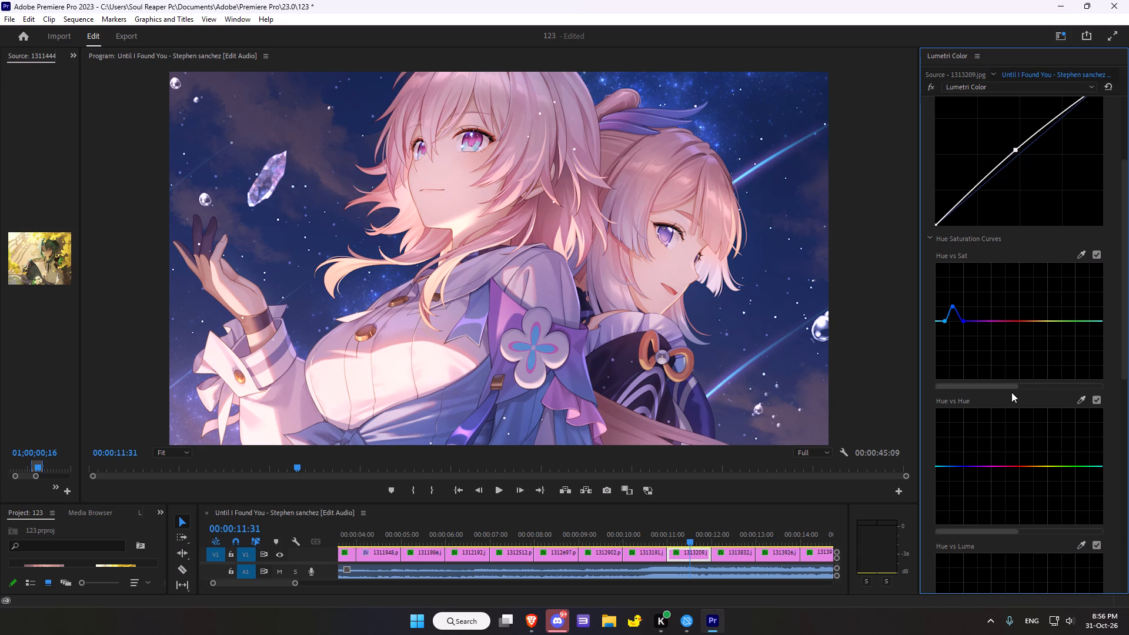
{"action": "left_click", "coordinate": [1079, 403]}
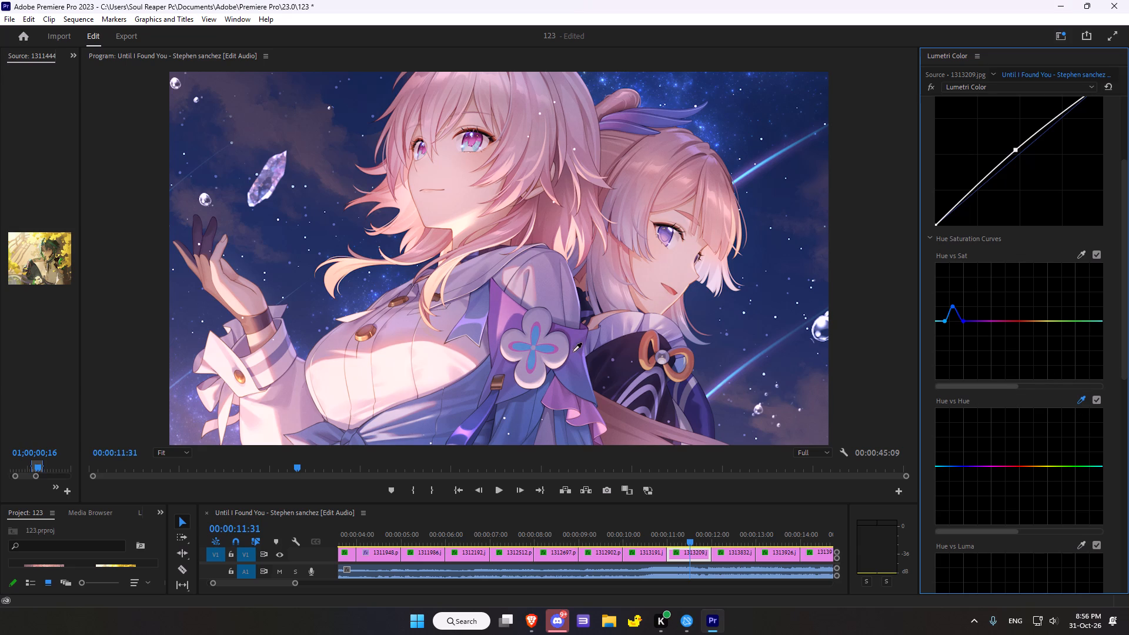
{"action": "left_click", "coordinate": [587, 415]}
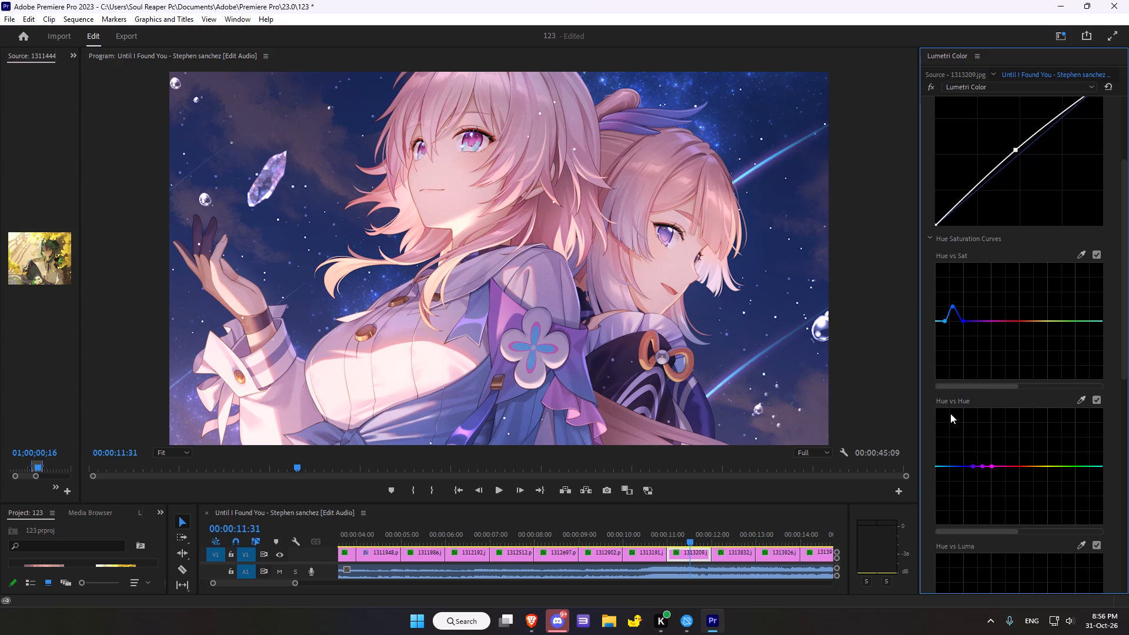
{"action": "left_click", "coordinate": [983, 469]}
Sample the violet ribbon near the image's bottom edge to add more points to the Hue vs Hue curve.
{"action": "scroll", "coordinate": [1051, 413], "scroll_direction": "down", "scroll_amount": 5}
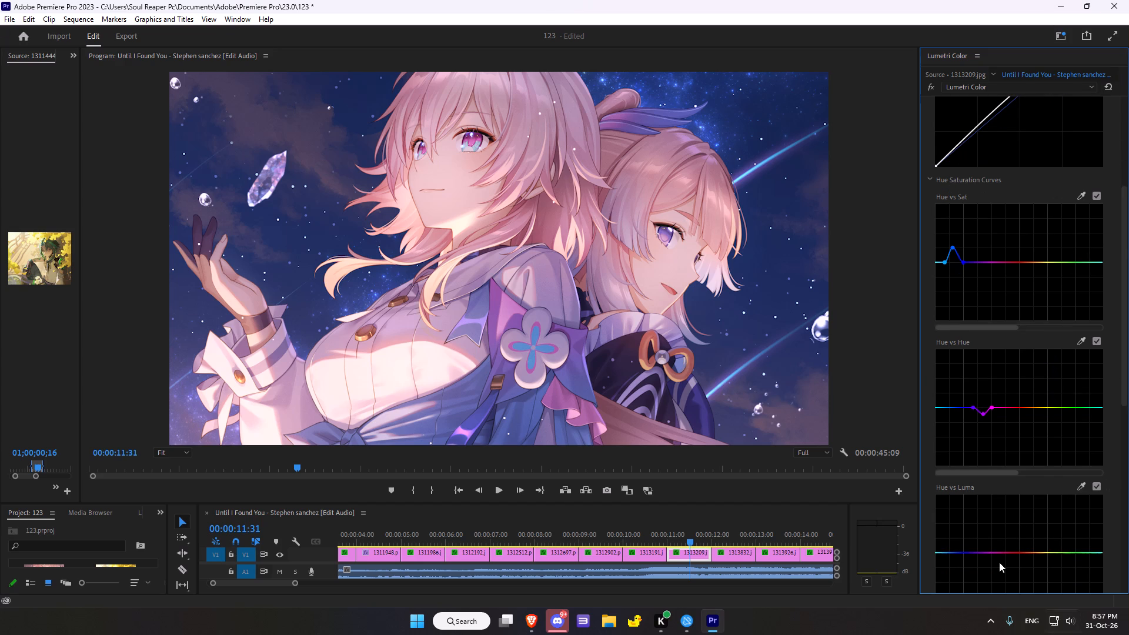
{"action": "left_click", "coordinate": [1083, 342]}
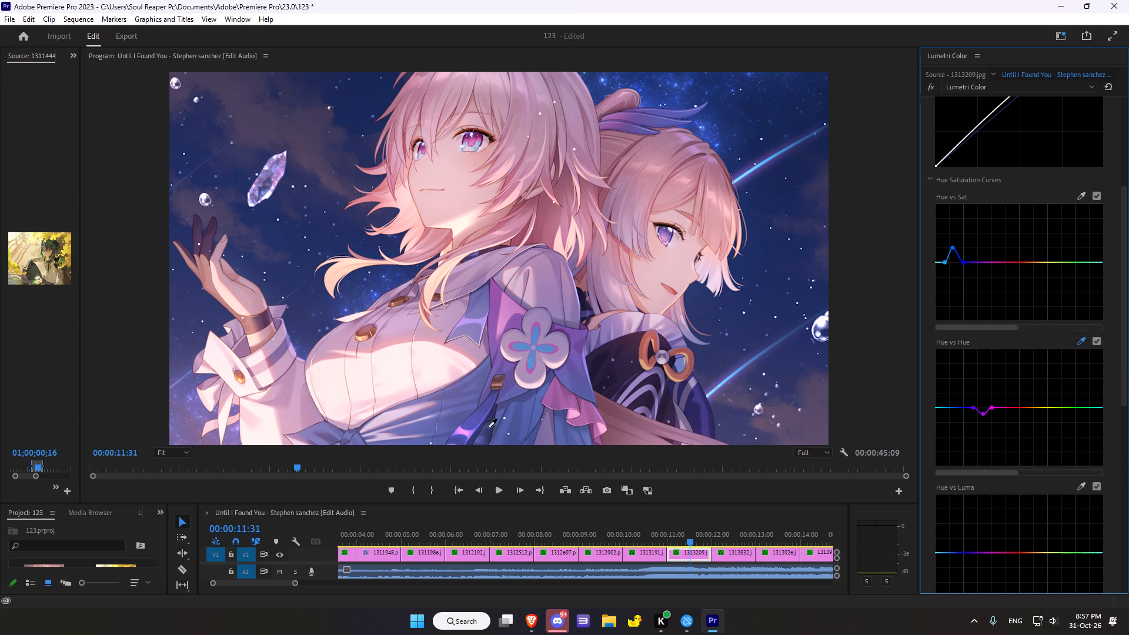
{"action": "left_click", "coordinate": [462, 431]}
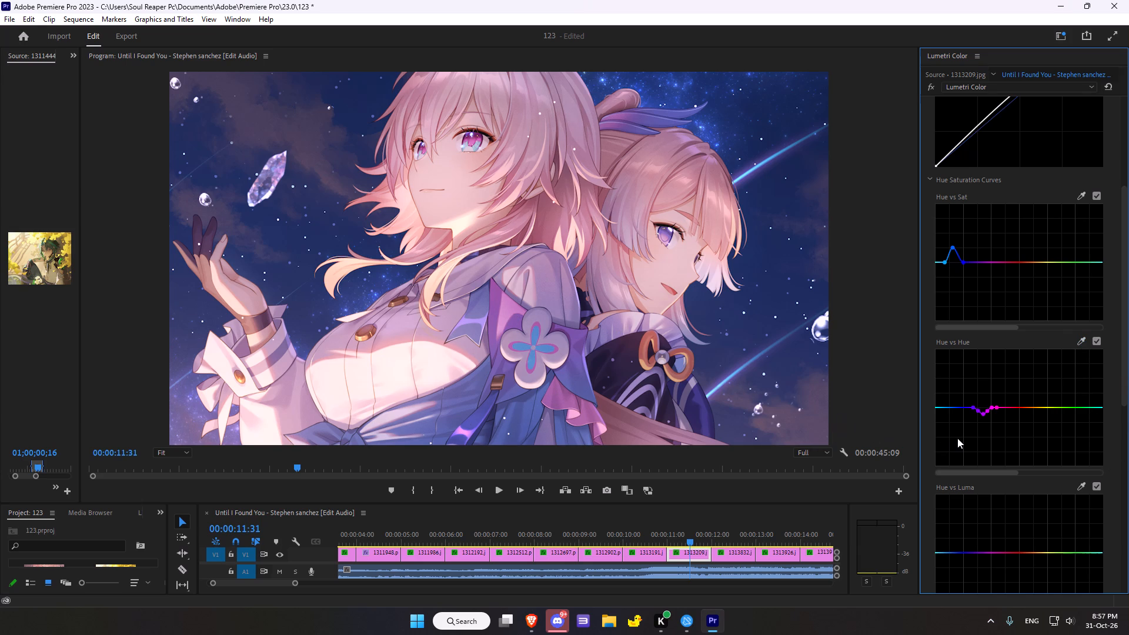
Sample the purple feather hair ornament for the Hue vs Luma curve and nudge its middle point very slightly toward magenta.
{"action": "scroll", "coordinate": [1019, 390], "scroll_direction": "down", "scroll_amount": 6}
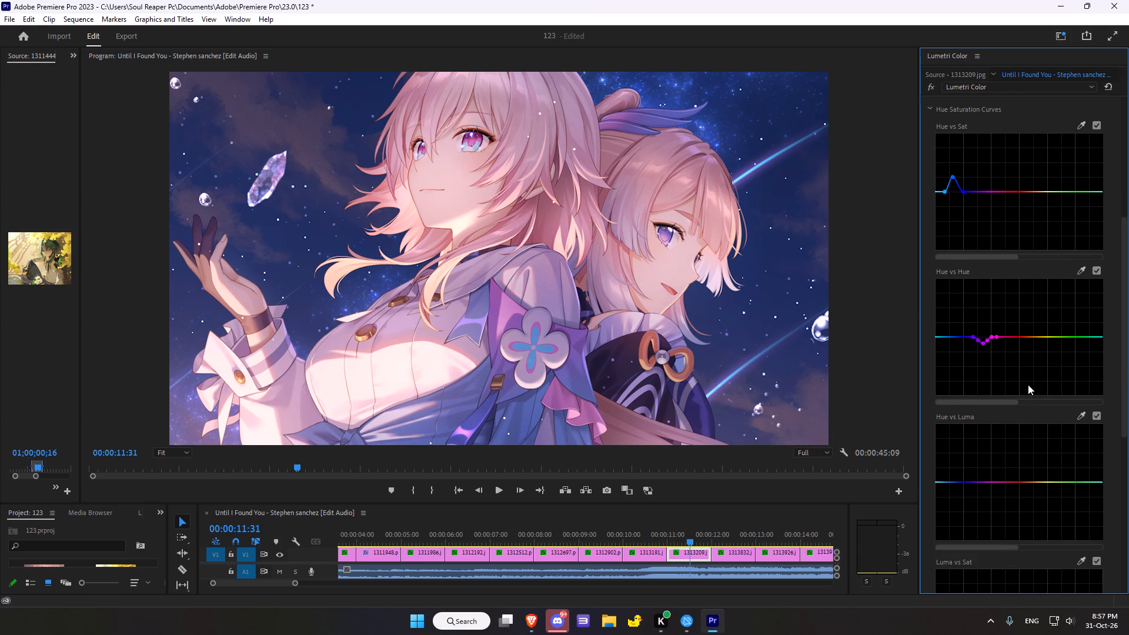
{"action": "scroll", "coordinate": [1033, 382], "scroll_direction": "down", "scroll_amount": 2}
{"action": "left_click", "coordinate": [1081, 396]}
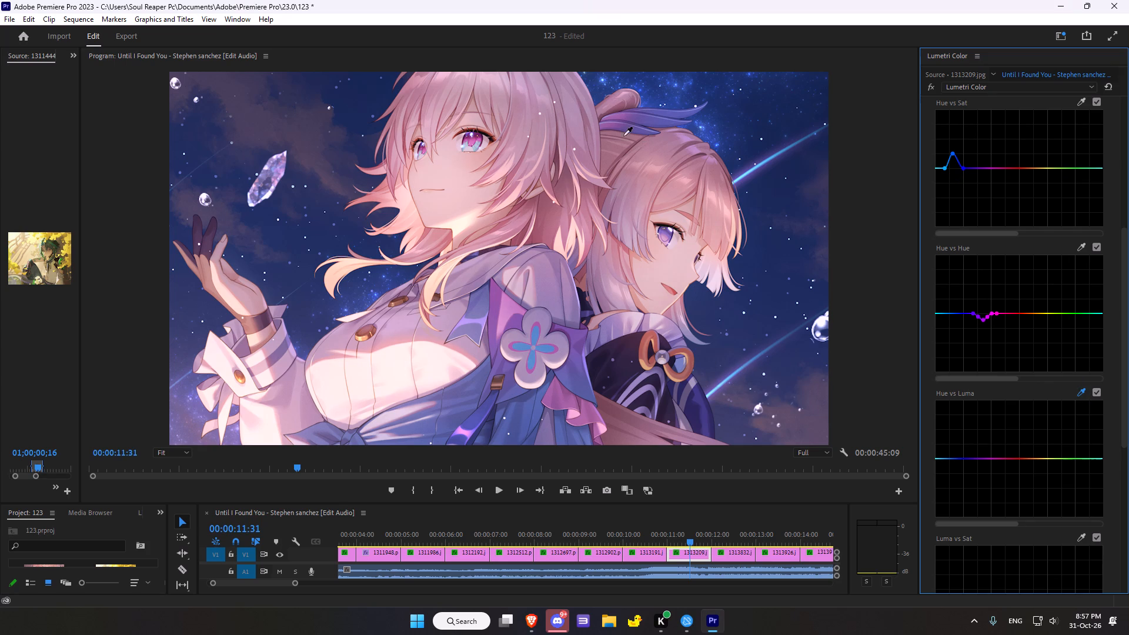
{"action": "left_click", "coordinate": [610, 118]}
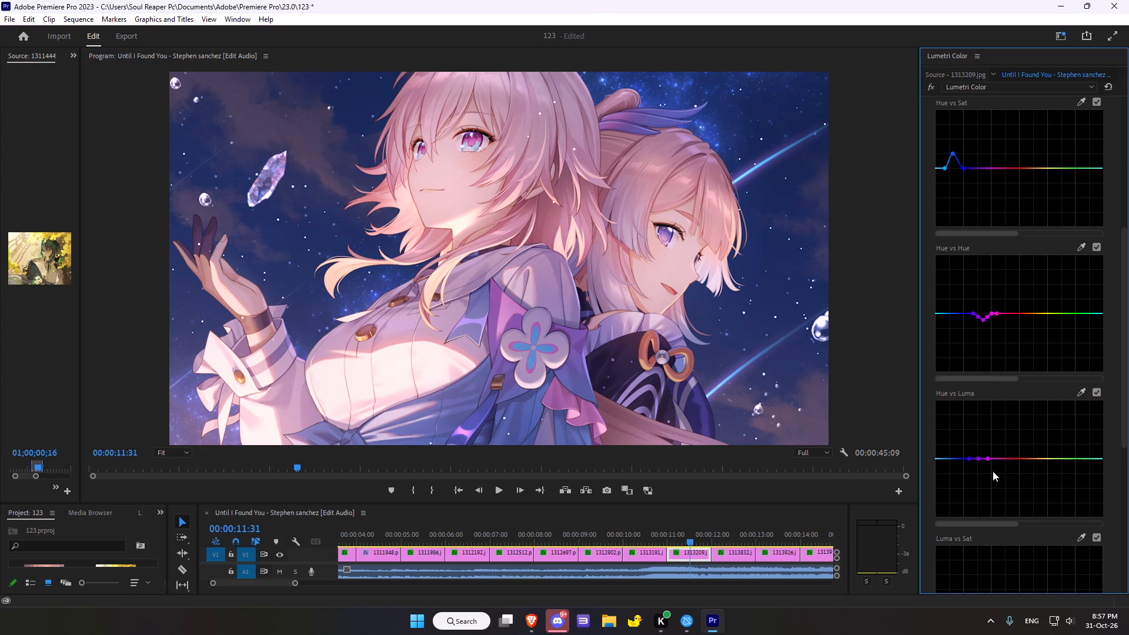
{"action": "left_click", "coordinate": [979, 460]}
Sample the orange bow for the Luma vs Sat curve and raise its middle point to boost saturation at that brightness.
{"action": "scroll", "coordinate": [993, 462], "scroll_direction": "down", "scroll_amount": 9}
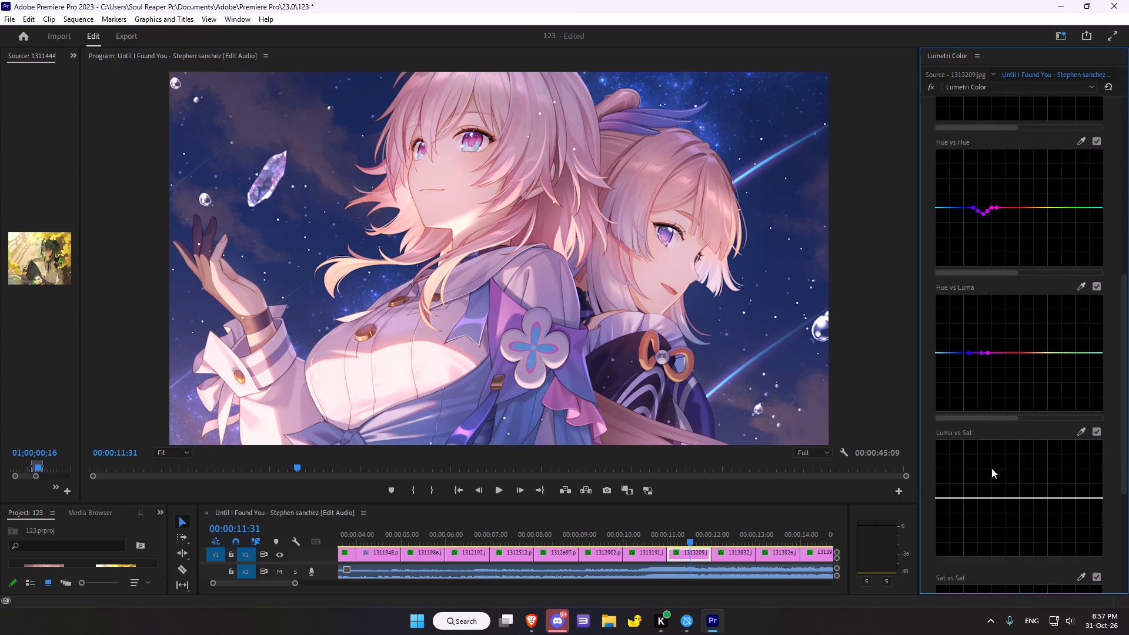
{"action": "left_click", "coordinate": [1079, 430]}
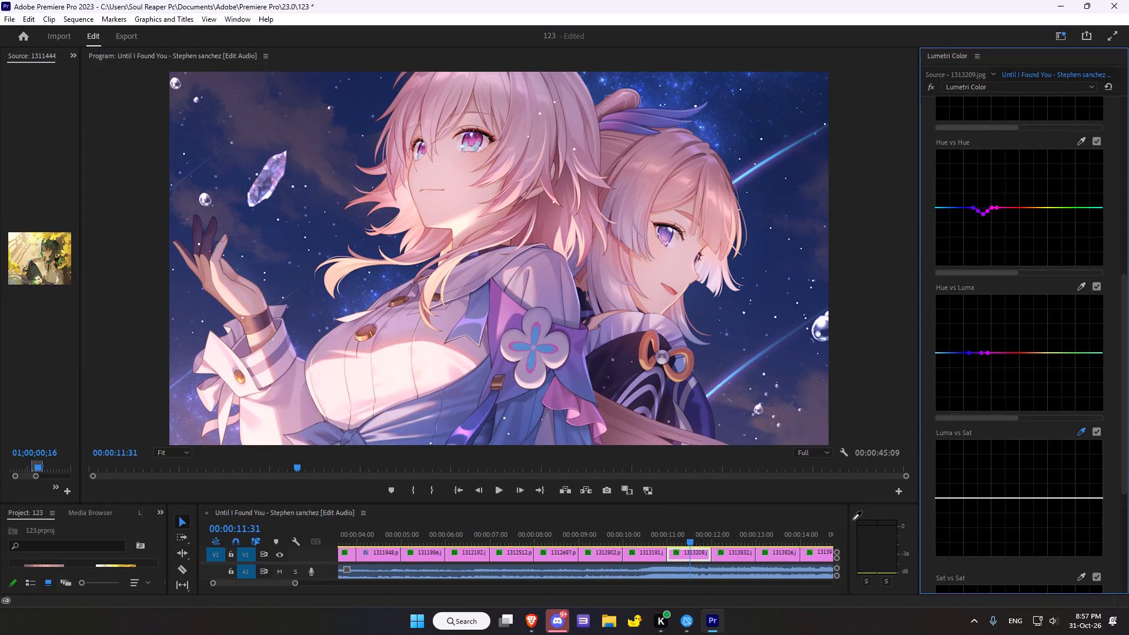
{"action": "left_click", "coordinate": [642, 352]}
{"action": "left_click_drag", "start_coordinate": [1009, 497], "coordinate": [1011, 477]}
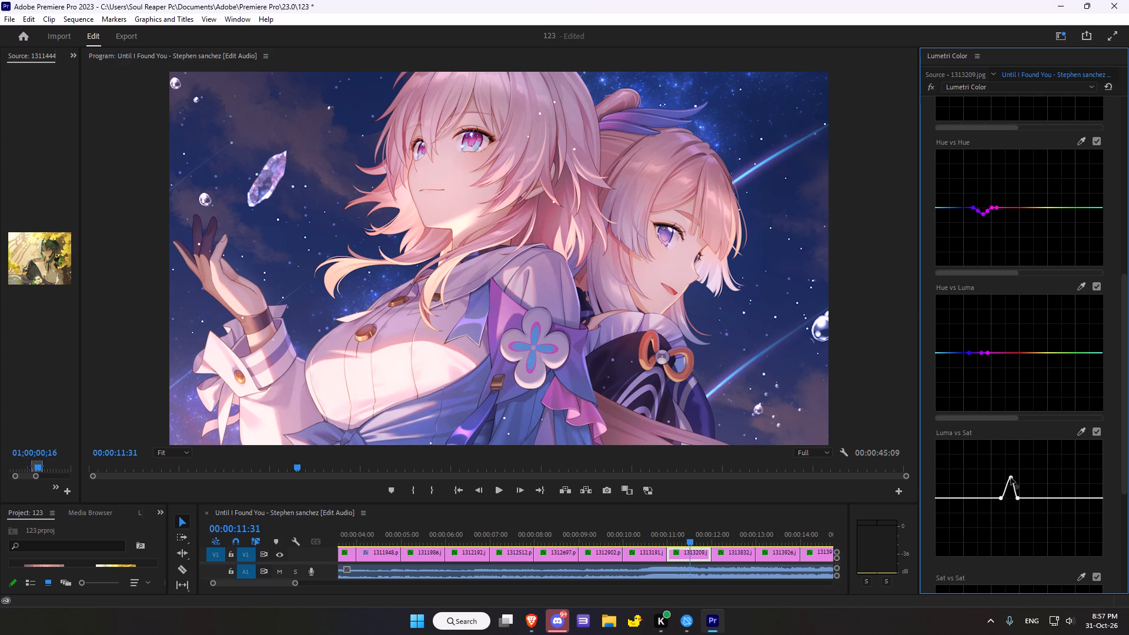
{"action": "left_click_drag", "start_coordinate": [1011, 477], "coordinate": [1010, 480]}
Sample the centre of the flower ornament for the Sat vs Sat curve and raise its middle point slightly.
{"action": "scroll", "coordinate": [1030, 307], "scroll_direction": "down", "scroll_amount": 6}
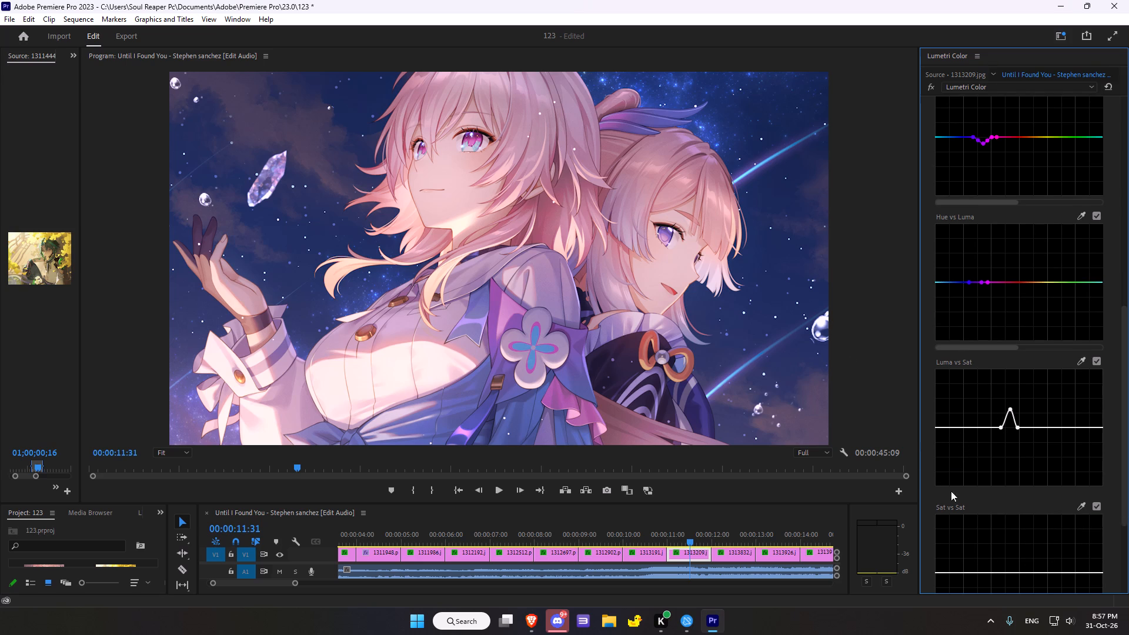
{"action": "scroll", "coordinate": [1001, 452], "scroll_direction": "down", "scroll_amount": 2}
{"action": "left_click", "coordinate": [1081, 481]}
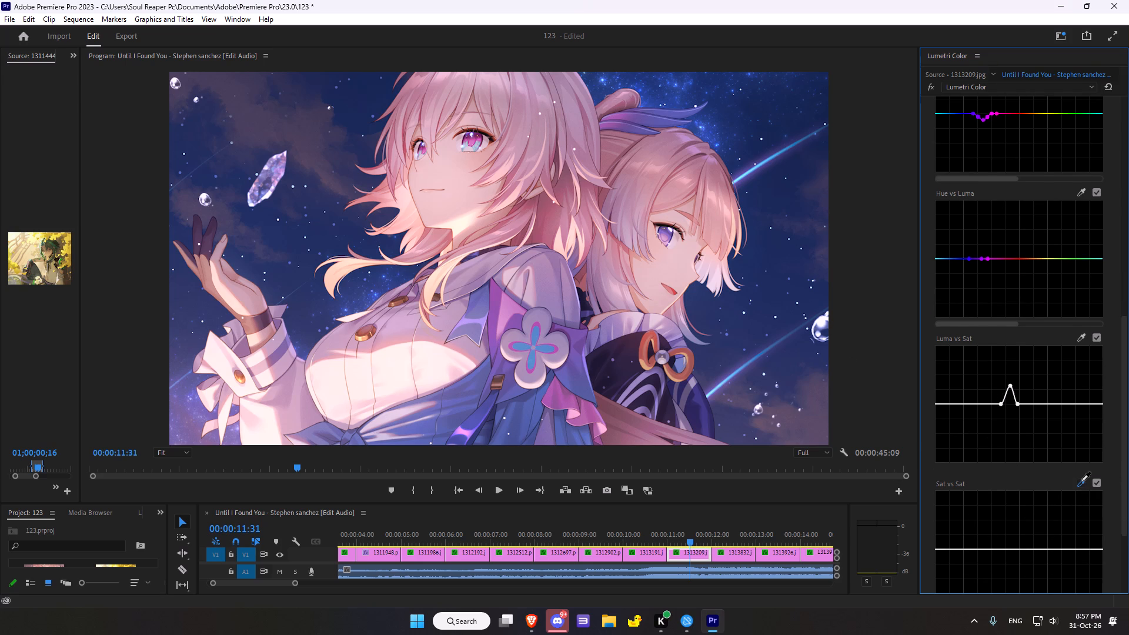
{"action": "left_click", "coordinate": [537, 347]}
{"action": "left_click_drag", "start_coordinate": [980, 549], "coordinate": [983, 555]}
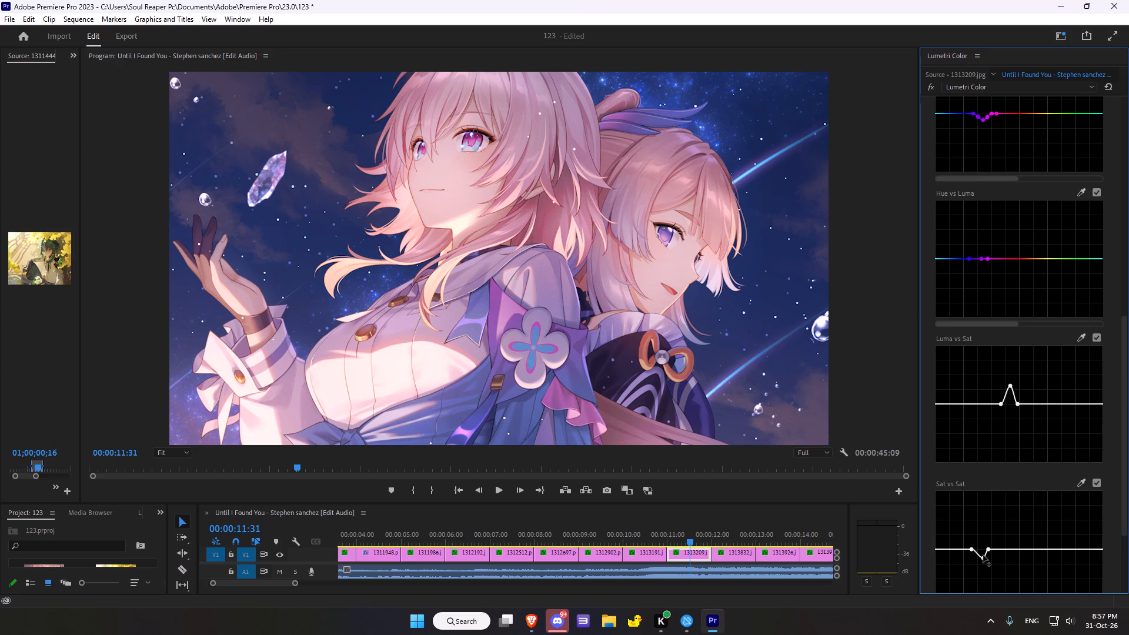
{"action": "left_click_drag", "start_coordinate": [983, 555], "coordinate": [981, 539]}
{"action": "left_click_drag", "start_coordinate": [981, 539], "coordinate": [981, 540]}
Add a vignette with Amount -1.2, Midpoint 40.2, Roundness -10.9 and Feather 35.3.
{"action": "scroll", "coordinate": [1095, 507], "scroll_direction": "down", "scroll_amount": 8}
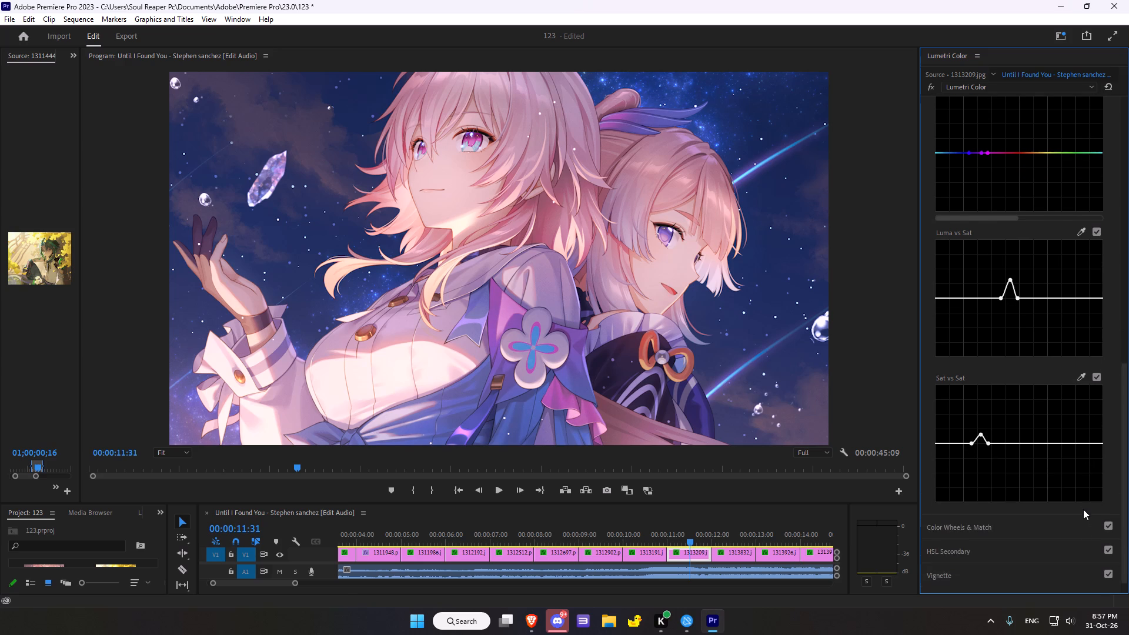
{"action": "scroll", "coordinate": [1083, 509], "scroll_direction": "down", "scroll_amount": 10}
{"action": "left_click", "coordinate": [958, 550]}
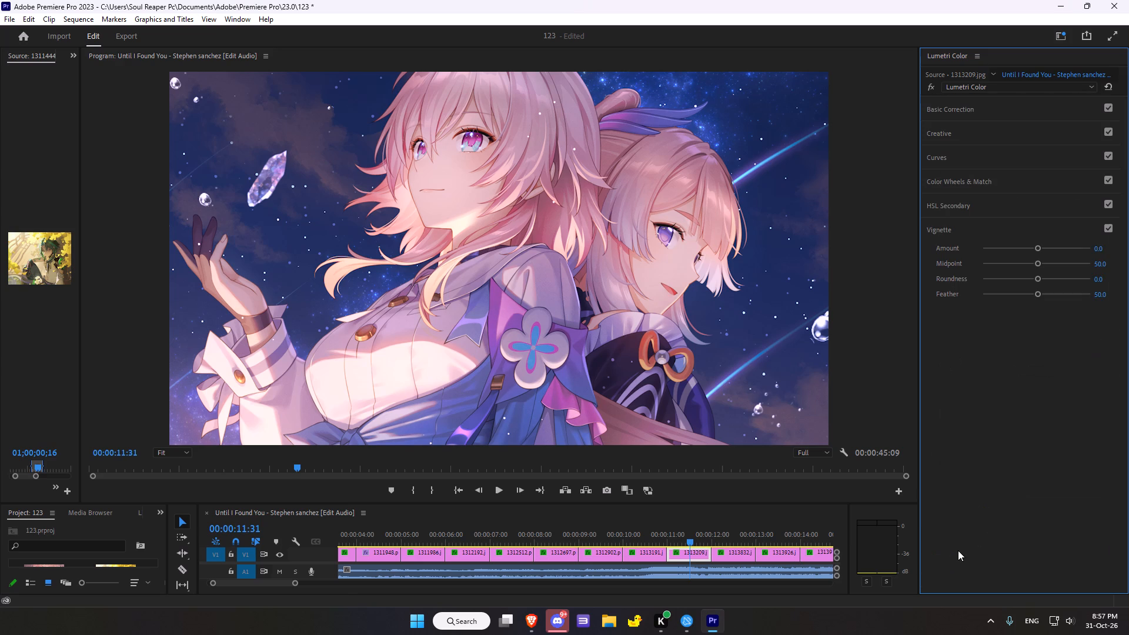
{"action": "left_click_drag", "start_coordinate": [1039, 247], "coordinate": [1014, 248]}
{"action": "left_click_drag", "start_coordinate": [1039, 265], "coordinate": [1025, 263]}
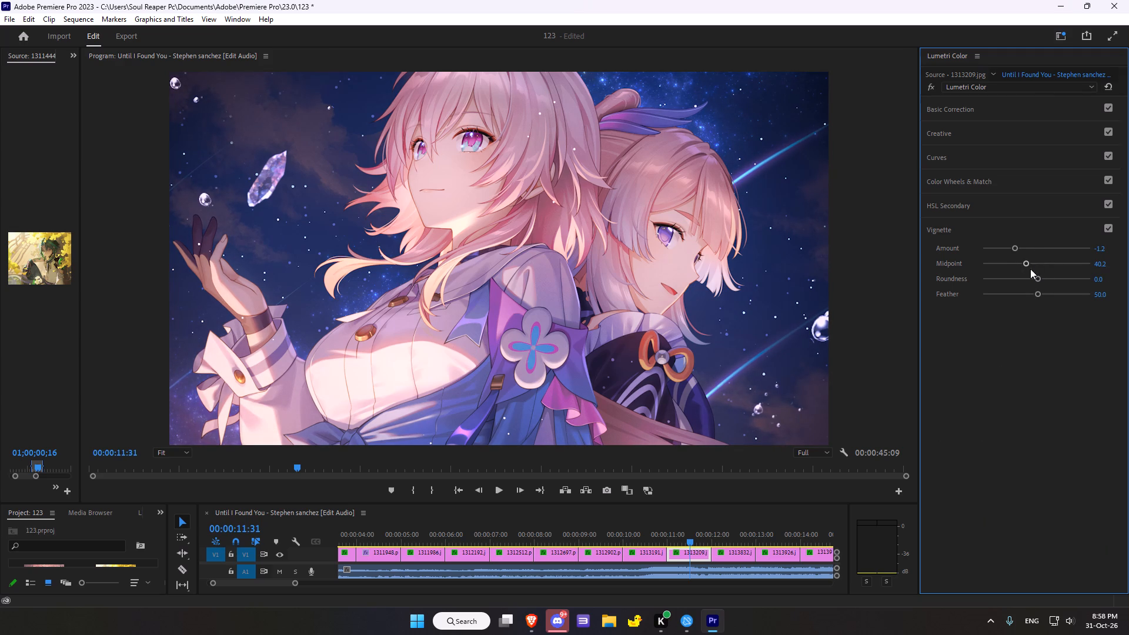
{"action": "left_click", "coordinate": [1034, 278]}
{"action": "left_click_drag", "start_coordinate": [1036, 293], "coordinate": [1021, 295]}
{"action": "left_click_drag", "start_coordinate": [1021, 295], "coordinate": [1020, 295]}
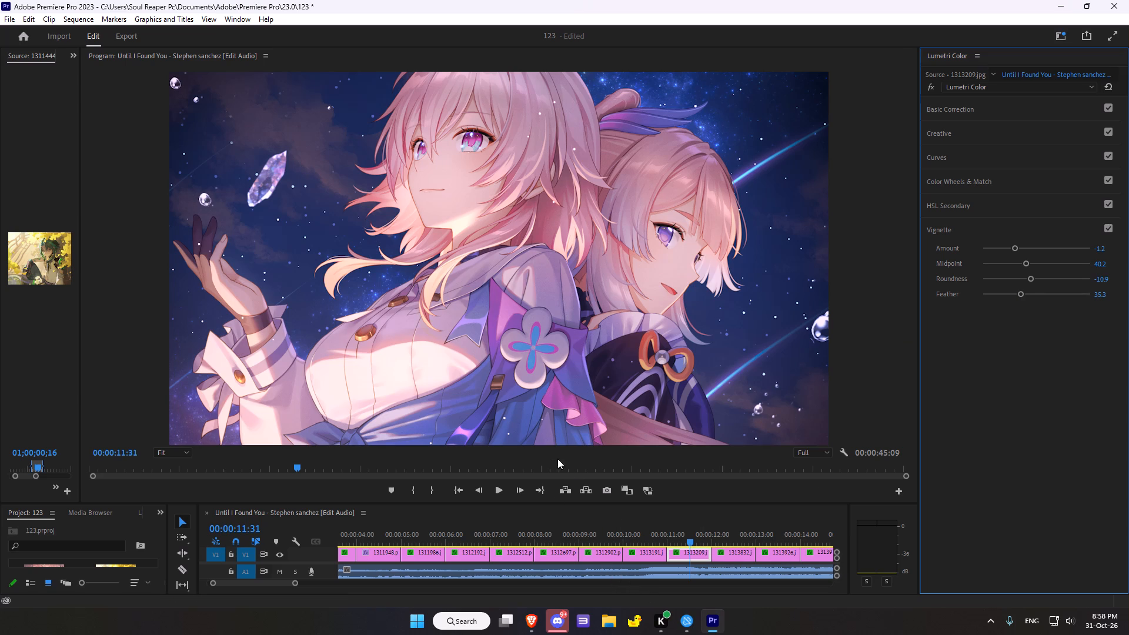
Move the playhead to 00:00:12:23 on the following clip, 1313832.jpg.
{"action": "scroll", "coordinate": [571, 467], "scroll_direction": "down", "scroll_amount": 19}
{"action": "scroll", "coordinate": [571, 467], "scroll_direction": "down", "scroll_amount": 19}
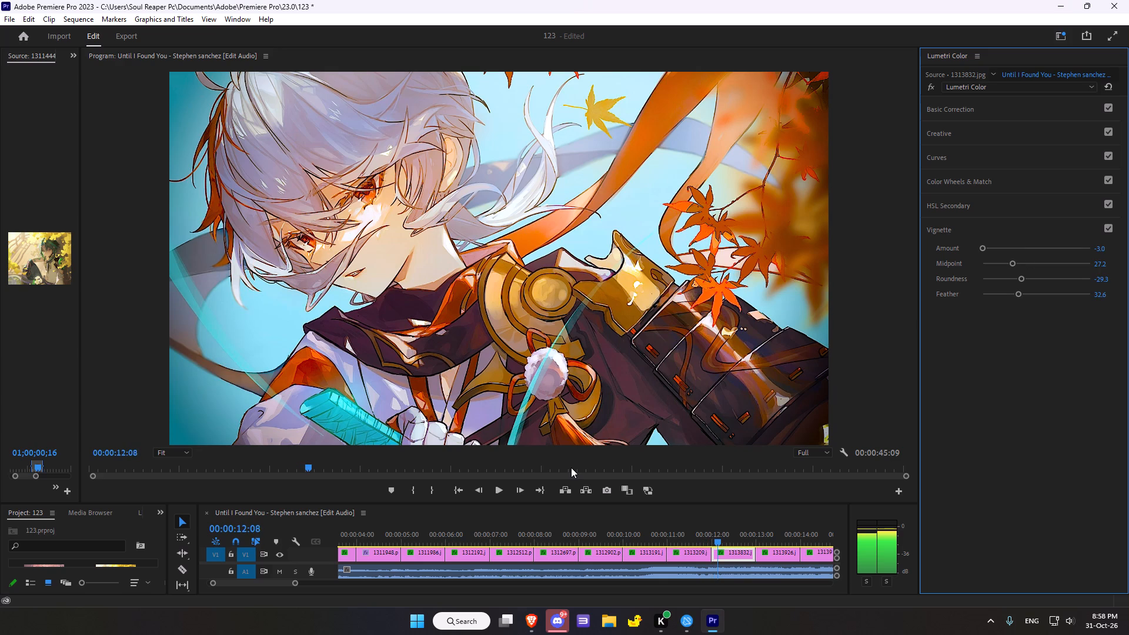
{"action": "scroll", "coordinate": [571, 467], "scroll_direction": "down", "scroll_amount": 17}
{"action": "scroll", "coordinate": [571, 468], "scroll_direction": "up", "scroll_amount": 3}
{"action": "scroll", "coordinate": [571, 468], "scroll_direction": "down", "scroll_amount": 2}
{"action": "scroll", "coordinate": [571, 468], "scroll_direction": "up", "scroll_amount": 2}
{"action": "scroll", "coordinate": [571, 468], "scroll_direction": "down", "scroll_amount": 2}
{"action": "scroll", "coordinate": [571, 468], "scroll_direction": "up", "scroll_amount": 1}
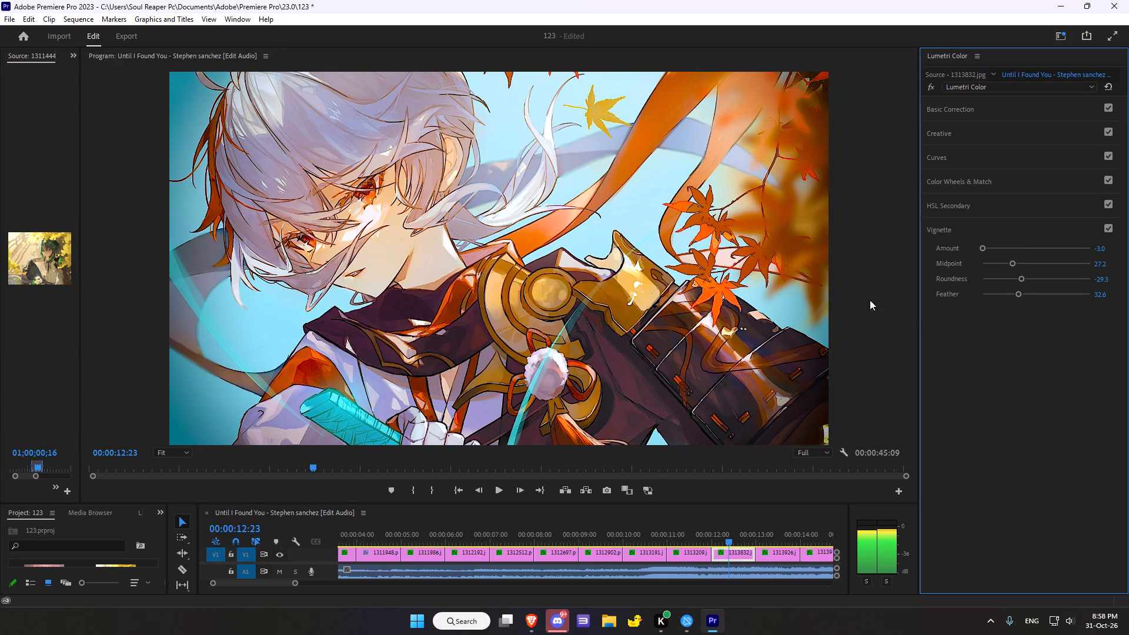
Compare the 1313832.jpg clip with and without its existing Lumetri Color grade.
{"action": "left_click", "coordinate": [930, 84]}
{"action": "left_click", "coordinate": [930, 84]}
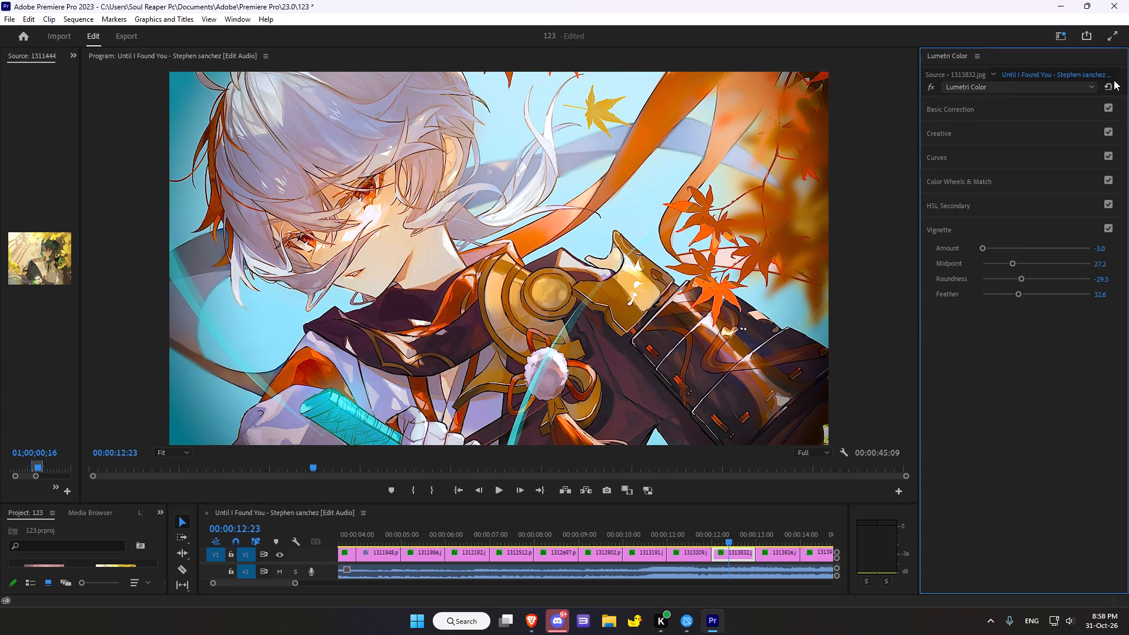
Reset the Lumetri Color effect on the 1313832.jpg clip.
{"action": "left_click", "coordinate": [1112, 83]}
Set the Basic Correction Temperature to -28.3 and Tint to 23.9 for the 1313832.jpg clip.
{"action": "left_click", "coordinate": [960, 109]}
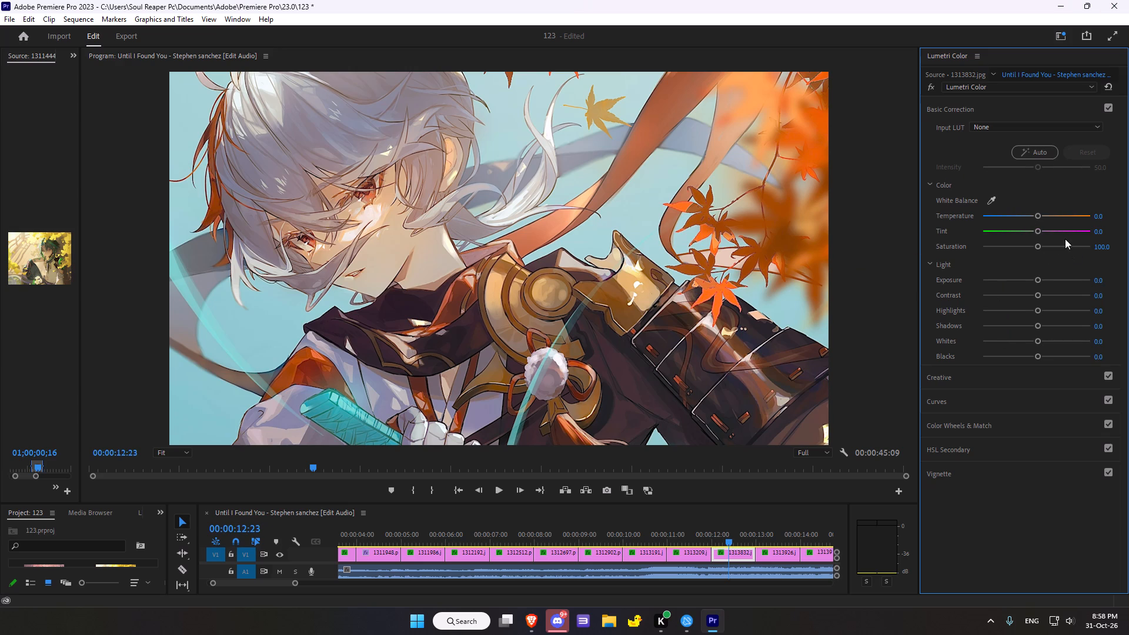
{"action": "left_click_drag", "start_coordinate": [1038, 217], "coordinate": [1021, 215]}
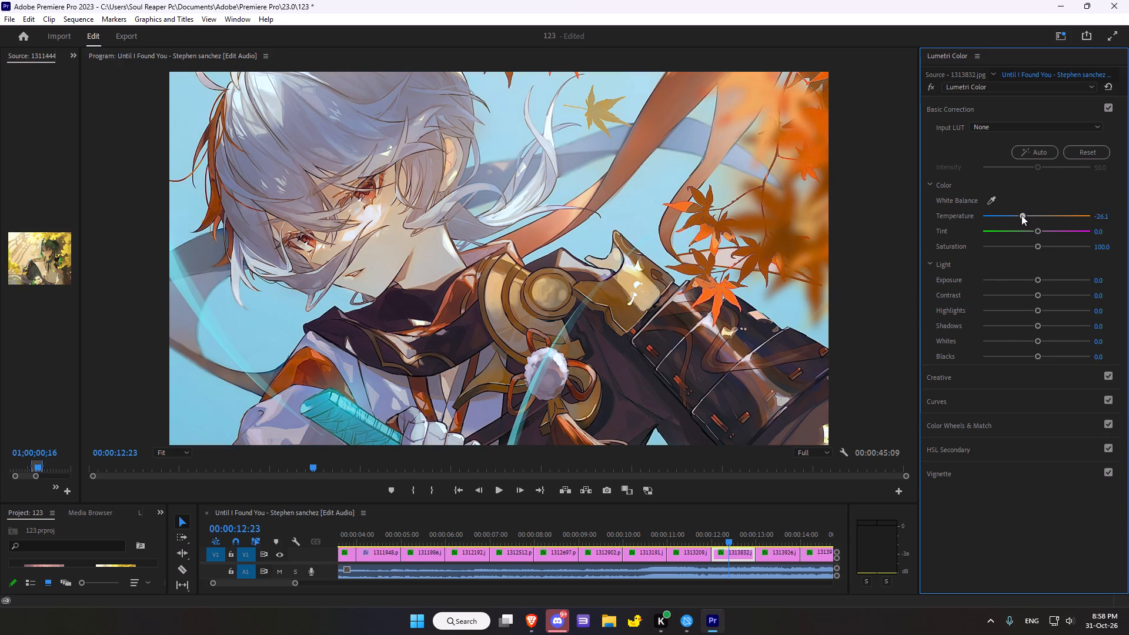
{"action": "left_click_drag", "start_coordinate": [1021, 215], "coordinate": [1020, 215]}
{"action": "left_click_drag", "start_coordinate": [1035, 229], "coordinate": [1031, 230]}
{"action": "left_click_drag", "start_coordinate": [1031, 230], "coordinate": [1048, 225]}
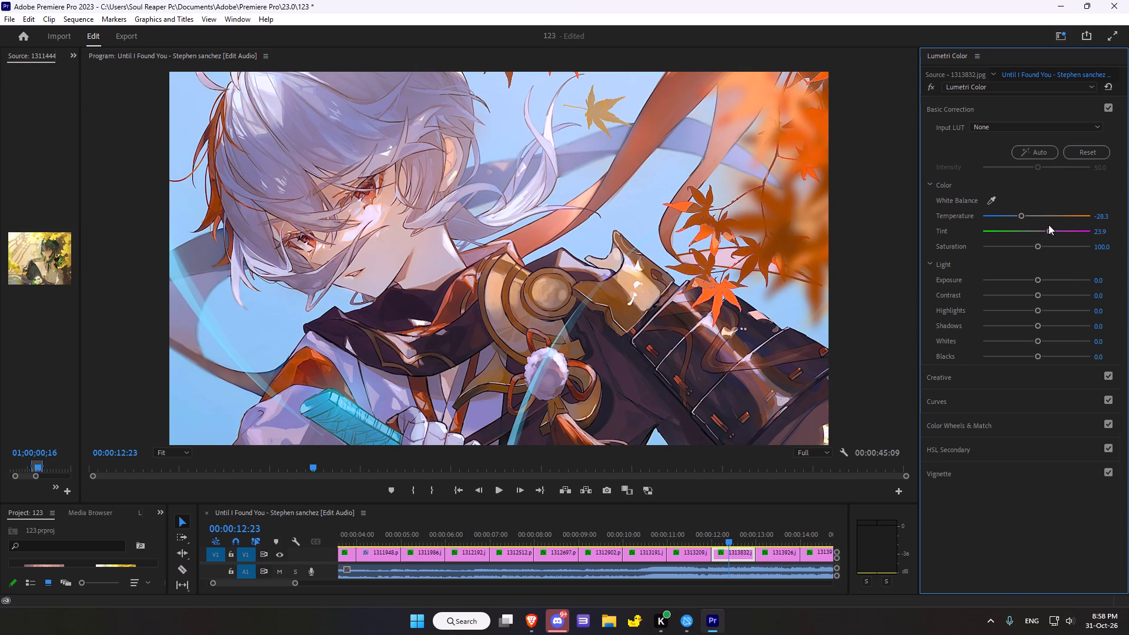
Set the 1313832.jpg clip's Exposure to -0.4, Highlights to -23.9, Shadows to -13.0, Whites to -6.5 and Blacks to 9.8.
{"action": "left_click_drag", "start_coordinate": [1039, 279], "coordinate": [1034, 279]}
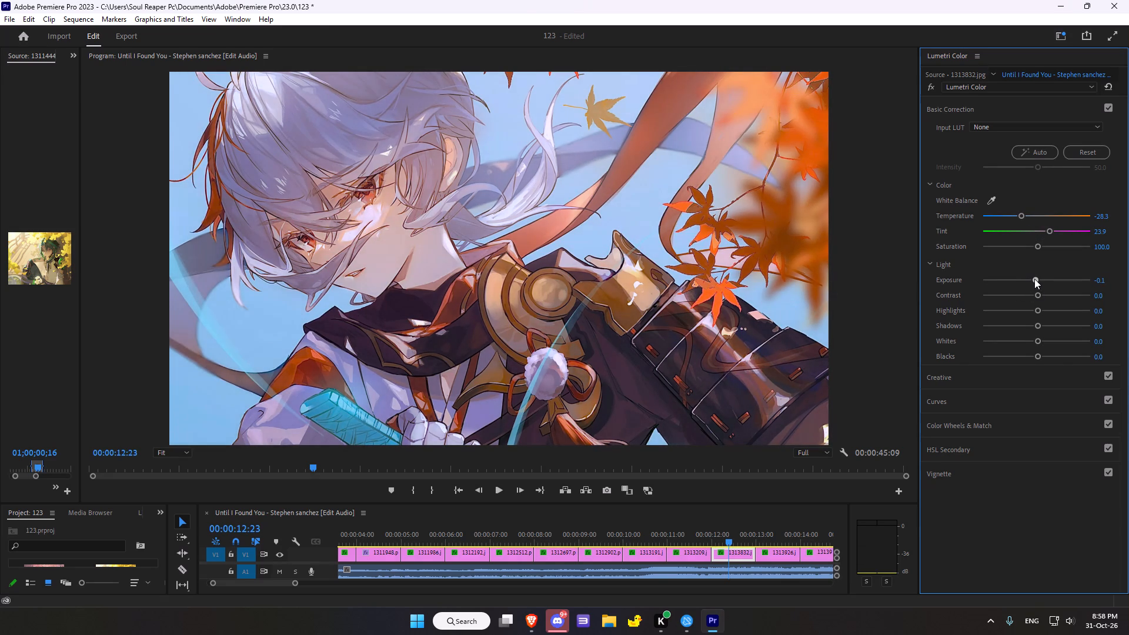
{"action": "left_click_drag", "start_coordinate": [1034, 279], "coordinate": [1031, 280]}
{"action": "left_click", "coordinate": [1037, 296]}
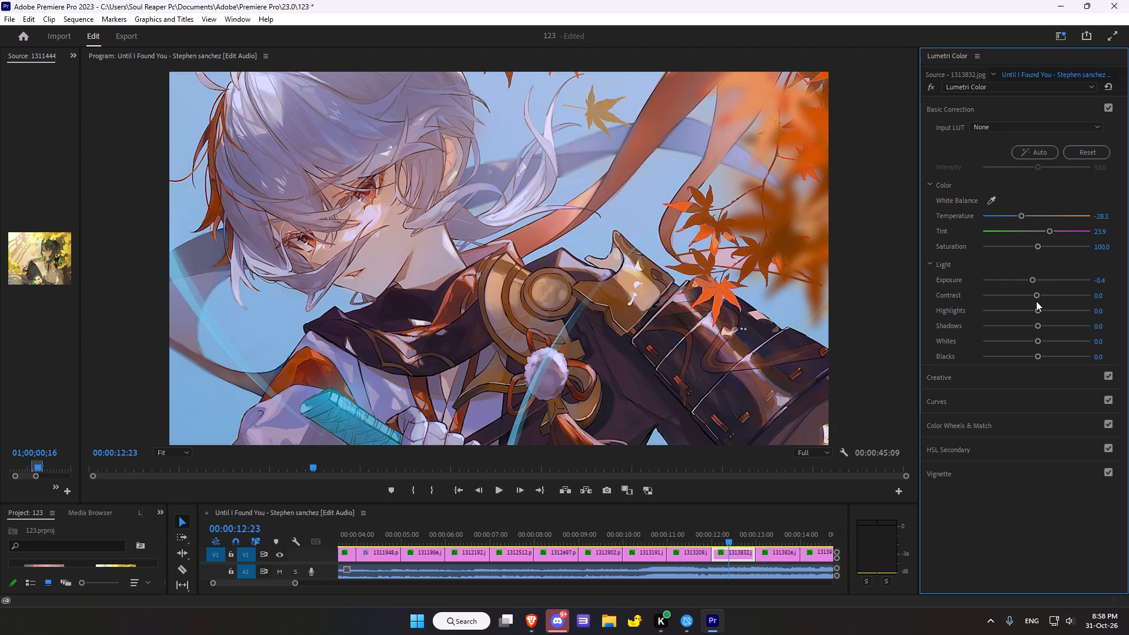
{"action": "left_click_drag", "start_coordinate": [1036, 310], "coordinate": [1023, 317]}
{"action": "left_click_drag", "start_coordinate": [1037, 325], "coordinate": [1028, 326]}
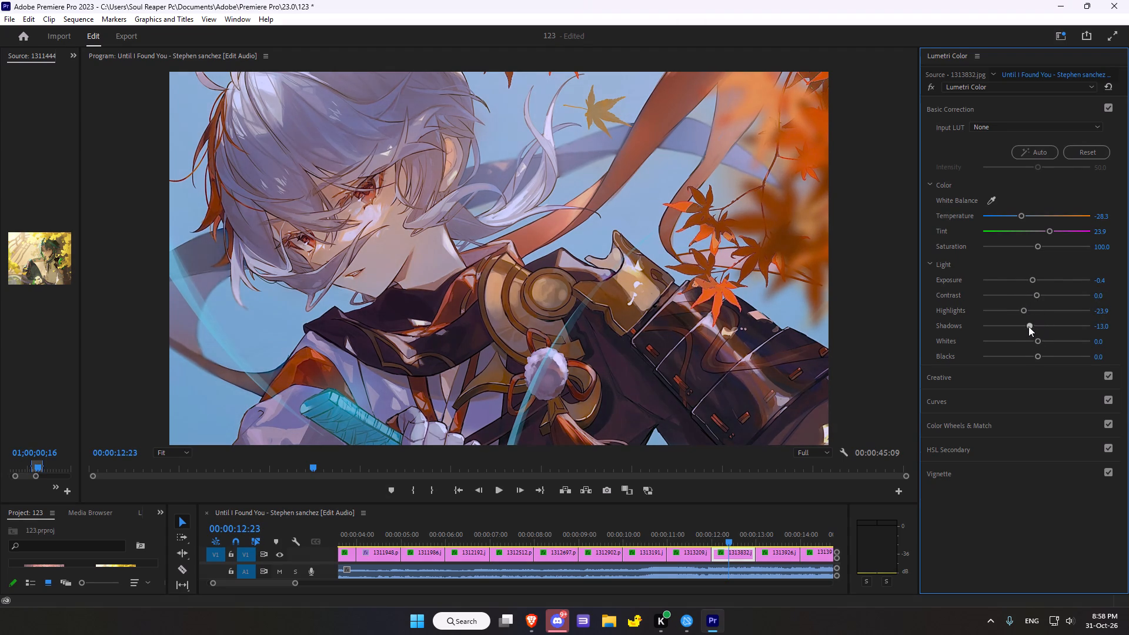
{"action": "left_click_drag", "start_coordinate": [1037, 340], "coordinate": [1041, 343]}
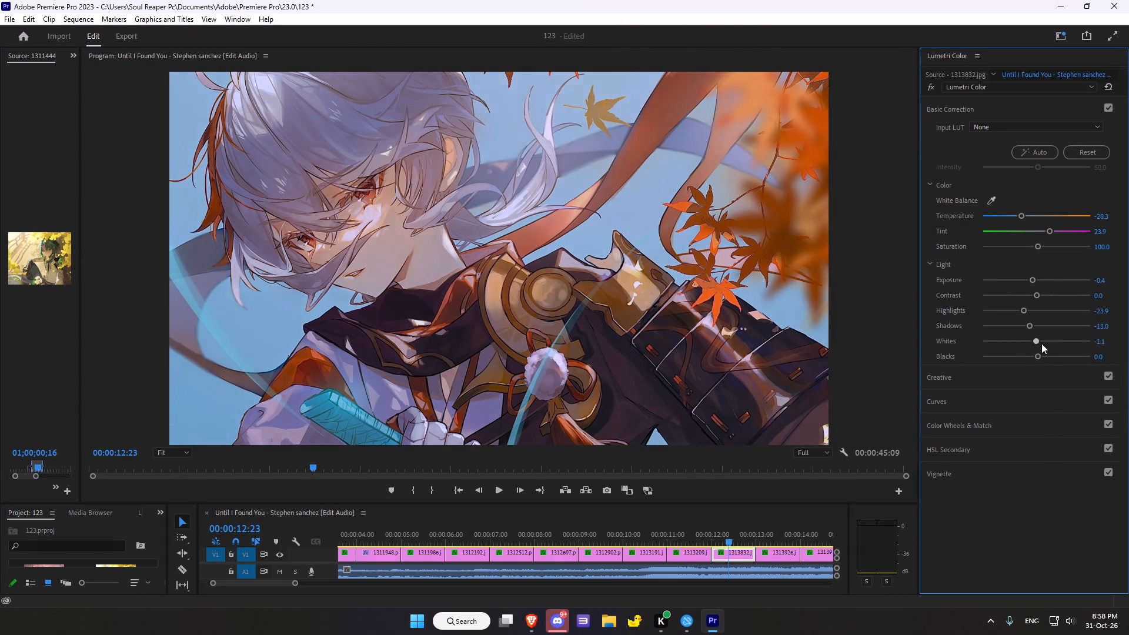
{"action": "left_click_drag", "start_coordinate": [1041, 343], "coordinate": [1032, 347]}
{"action": "left_click", "coordinate": [1038, 356]}
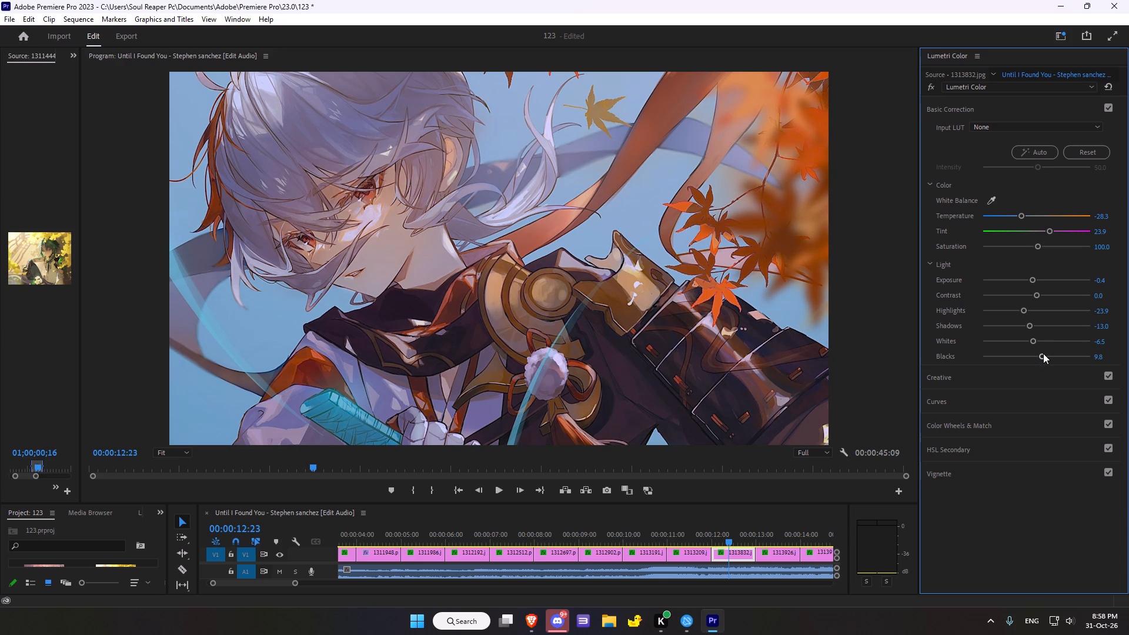
Set the Creative adjustments to Sharpen 41.3, Vibrance 5.4 and Saturation 91.3 for the 1313832.jpg clip.
{"action": "scroll", "coordinate": [1043, 353], "scroll_direction": "down", "scroll_amount": 6}
{"action": "left_click", "coordinate": [945, 379]}
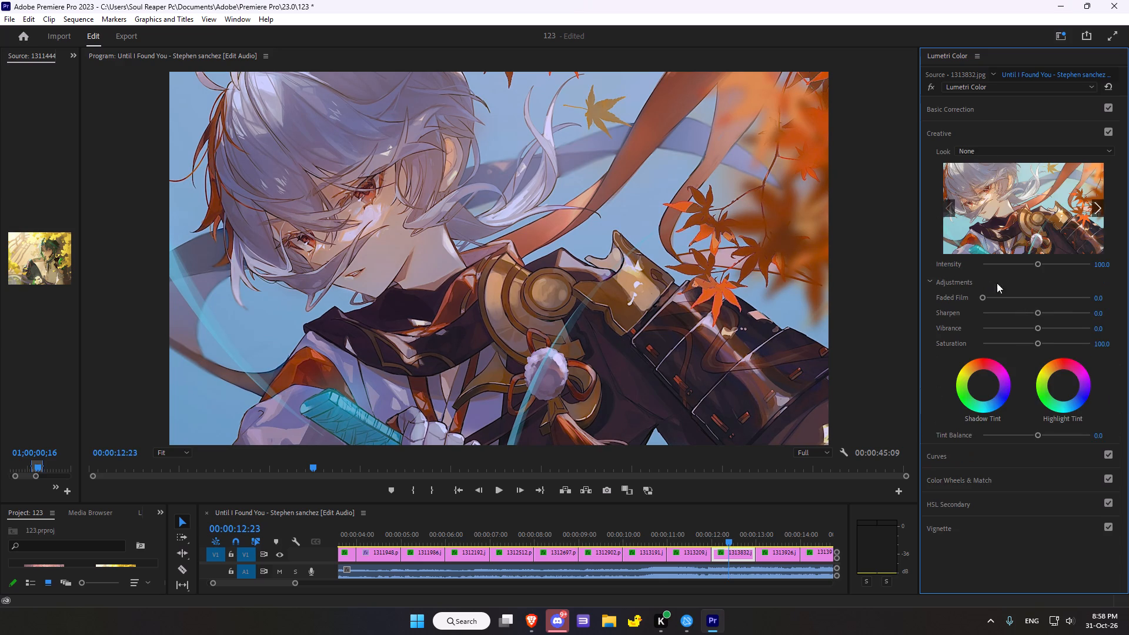
{"action": "left_click_drag", "start_coordinate": [1040, 312], "coordinate": [1053, 312]}
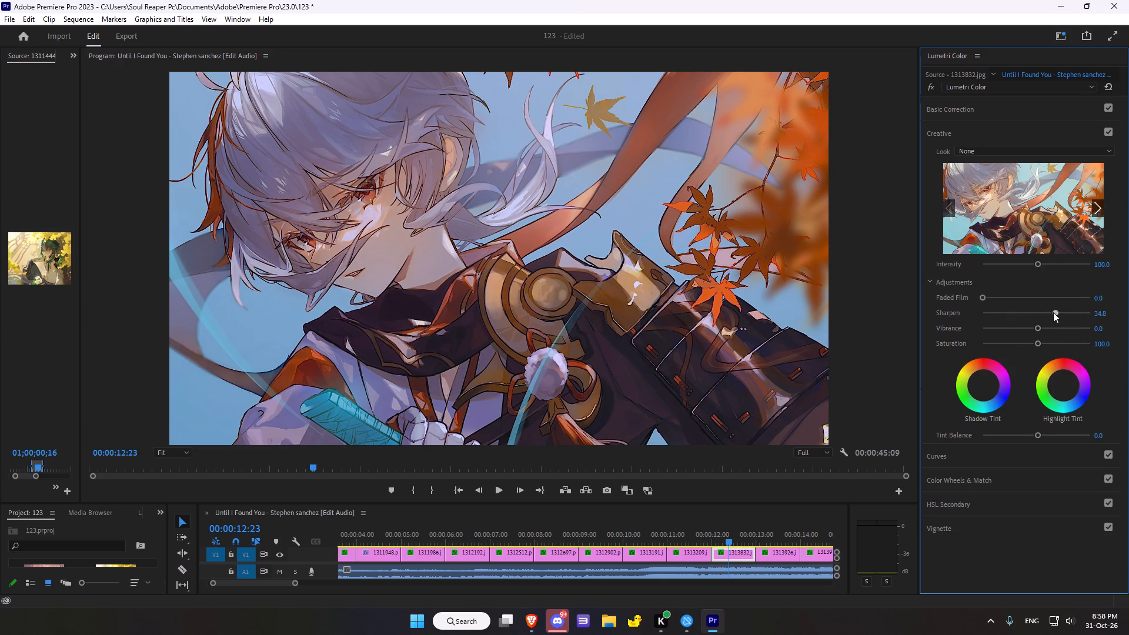
{"action": "left_click_drag", "start_coordinate": [1053, 312], "coordinate": [1058, 313]}
{"action": "left_click", "coordinate": [1038, 332]}
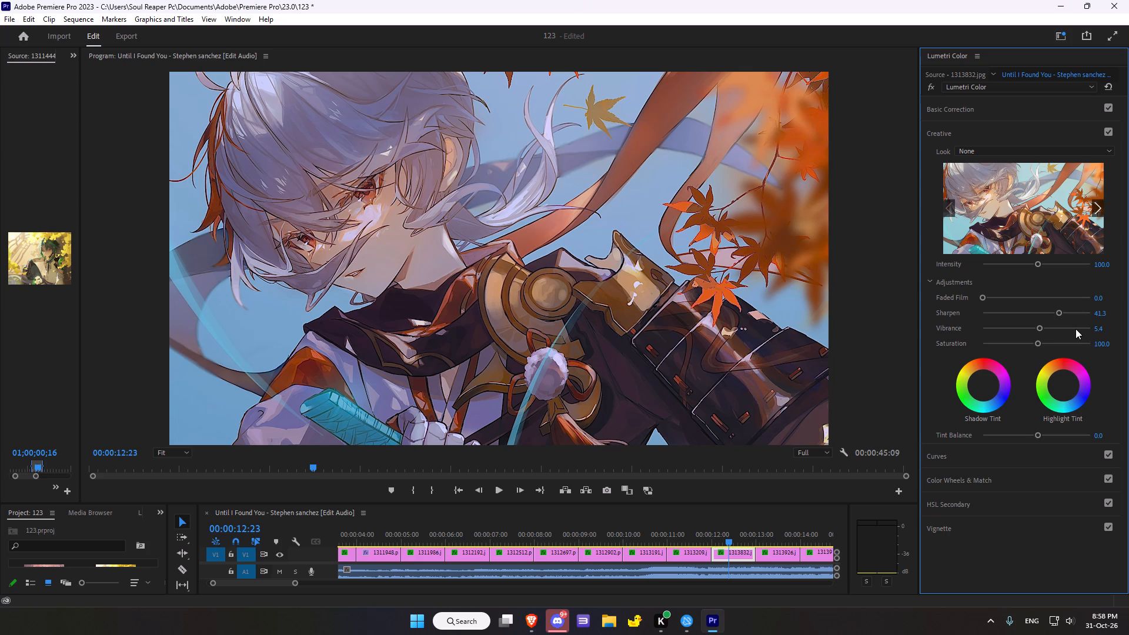
{"action": "left_click_drag", "start_coordinate": [1038, 342], "coordinate": [1051, 341]}
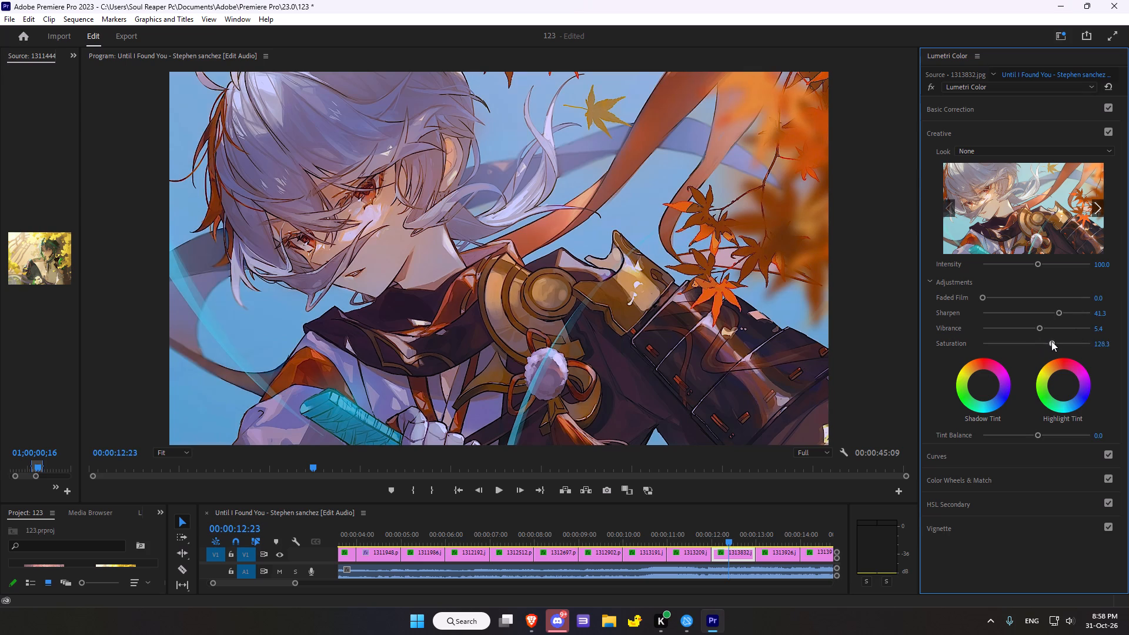
{"action": "left_click_drag", "start_coordinate": [1051, 341], "coordinate": [1031, 345]}
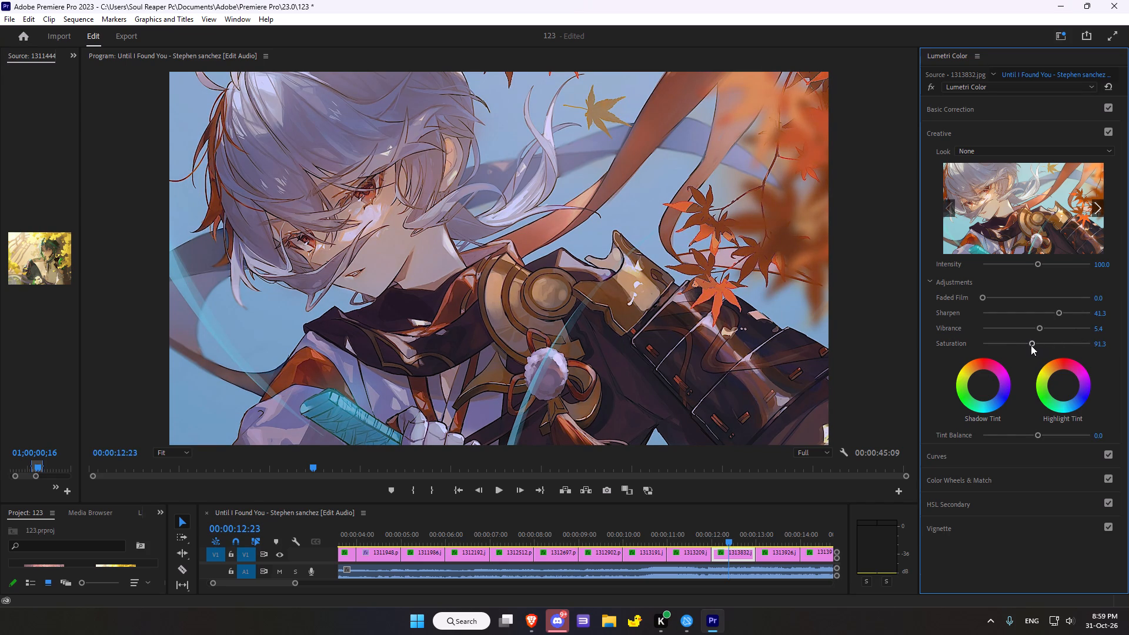
Shift the Creative Shadow Tint slightly toward green and the Highlight Tint slightly toward magenta.
{"action": "left_click_drag", "start_coordinate": [983, 385], "coordinate": [736, 340]}
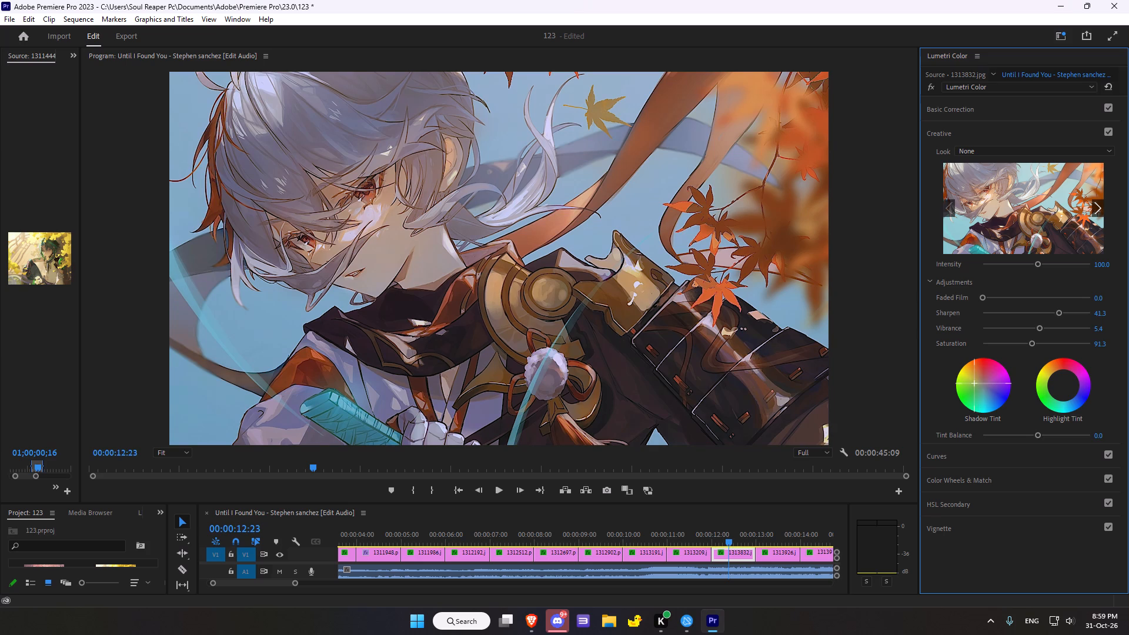
{"action": "left_click_drag", "start_coordinate": [736, 340], "coordinate": [868, 345]}
{"action": "left_click_drag", "start_coordinate": [1065, 385], "coordinate": [1065, 383]}
{"action": "left_click_drag", "start_coordinate": [1065, 383], "coordinate": [1082, 370]}
Add a midpoint to the white RGB curve and lower it slightly to darken the midtones.
{"action": "left_click", "coordinate": [924, 449]}
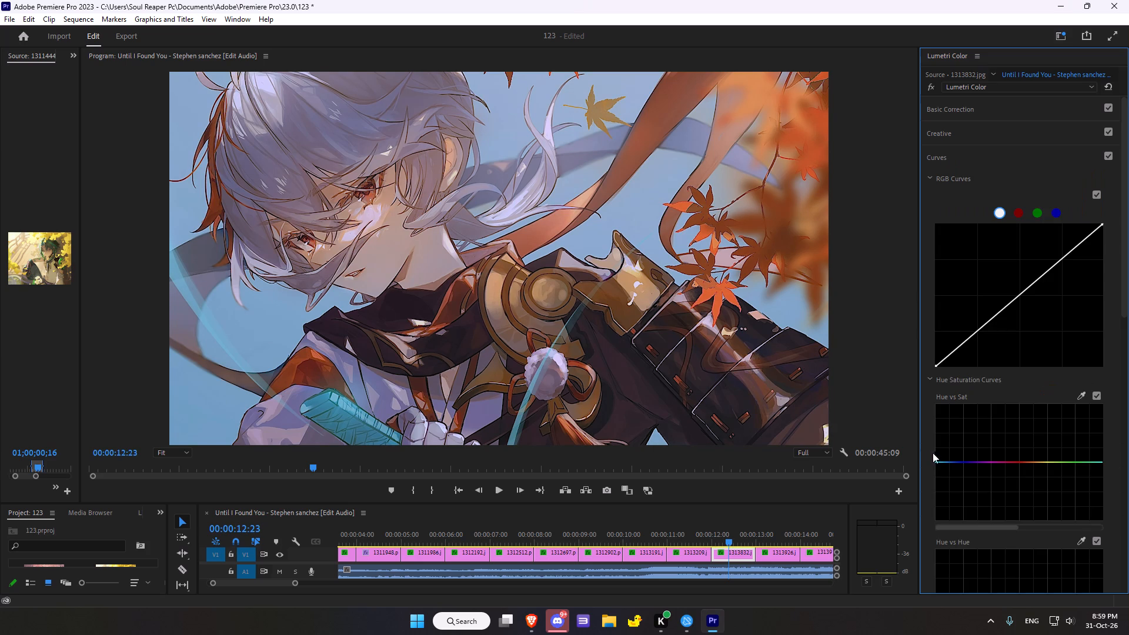
{"action": "left_click", "coordinate": [1020, 297]}
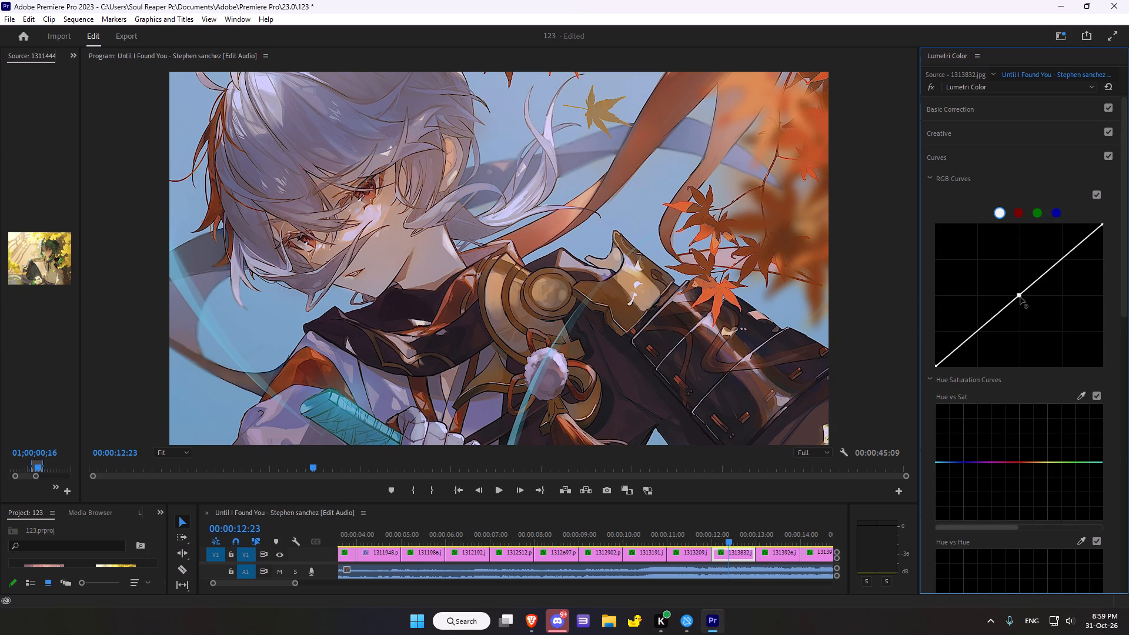
{"action": "left_click", "coordinate": [1019, 295]}
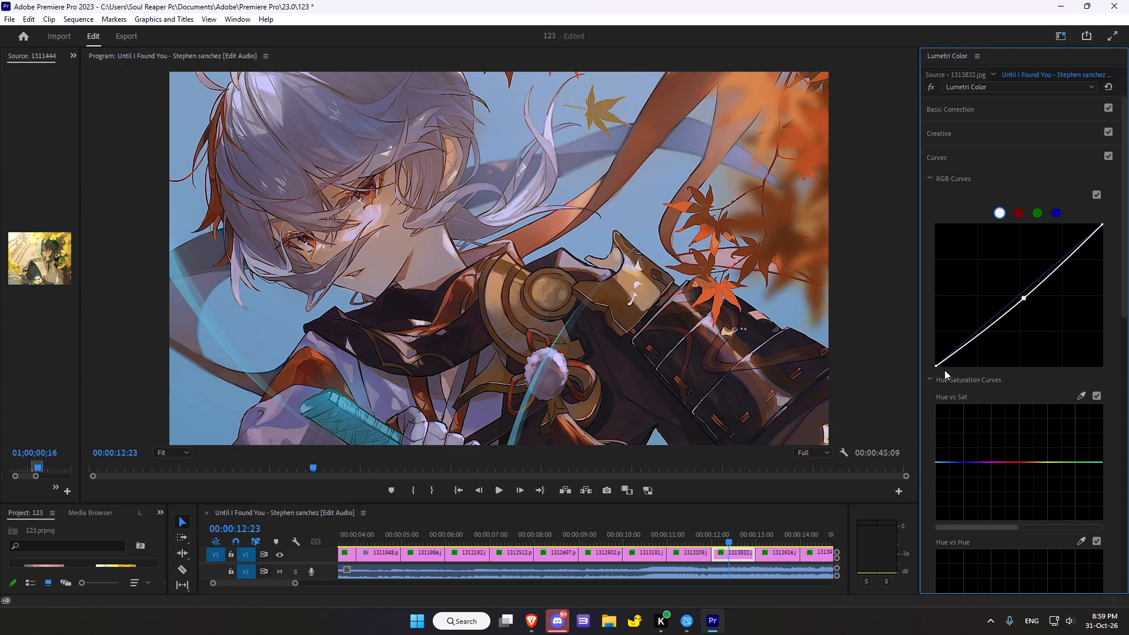
Sample the cyan sword handle for the Hue vs Sat curve and slightly raise saturation across the cyan-to-blue range.
{"action": "left_click", "coordinate": [1080, 400]}
{"action": "left_click", "coordinate": [1081, 395]}
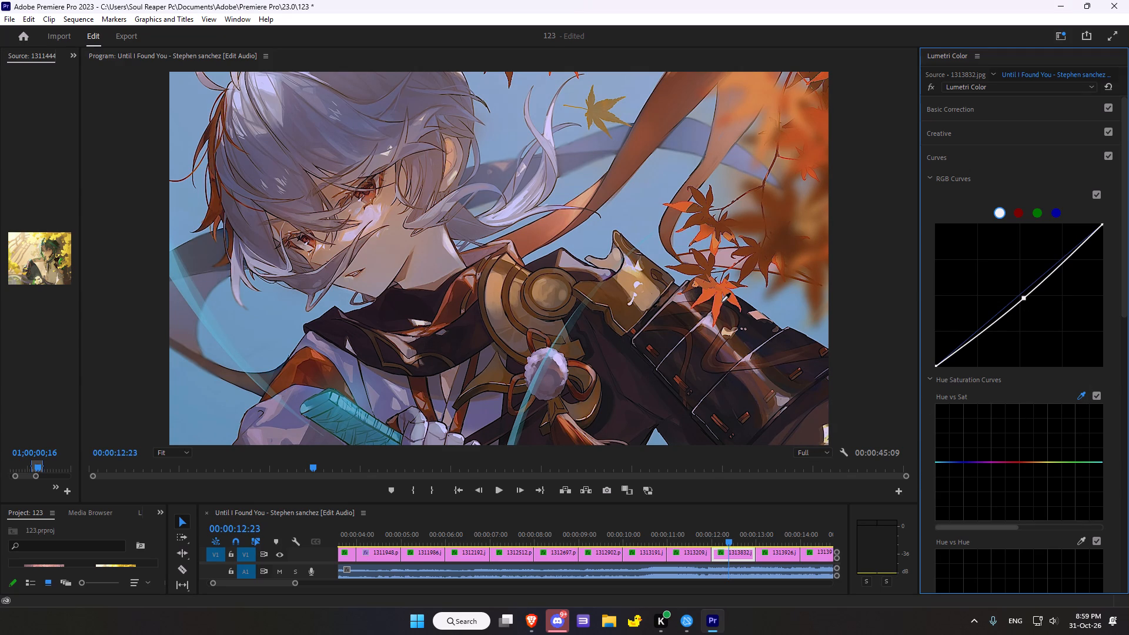
{"action": "left_click", "coordinate": [325, 404]}
{"action": "left_click_drag", "start_coordinate": [947, 462], "coordinate": [950, 422]}
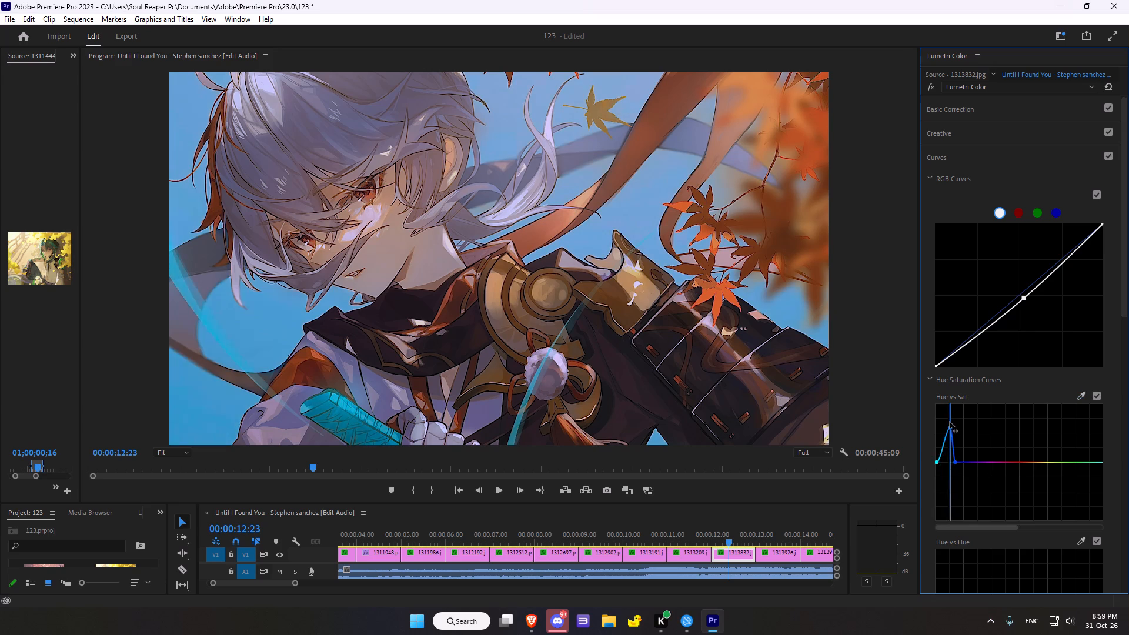
{"action": "left_click_drag", "start_coordinate": [950, 422], "coordinate": [961, 429]}
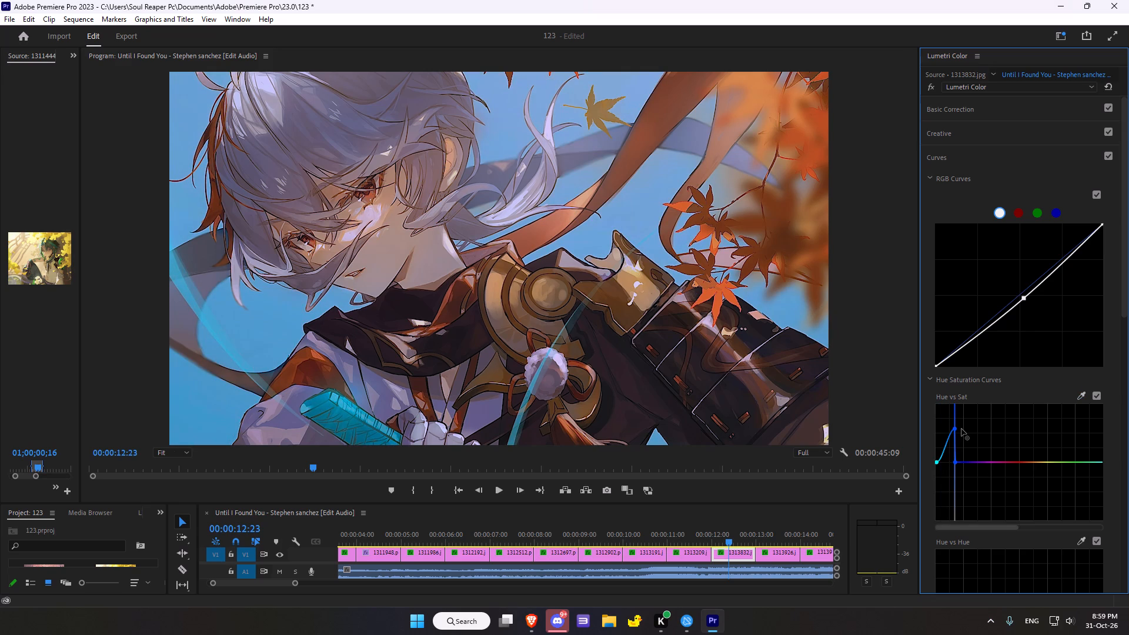
{"action": "left_click_drag", "start_coordinate": [961, 429], "coordinate": [934, 454]}
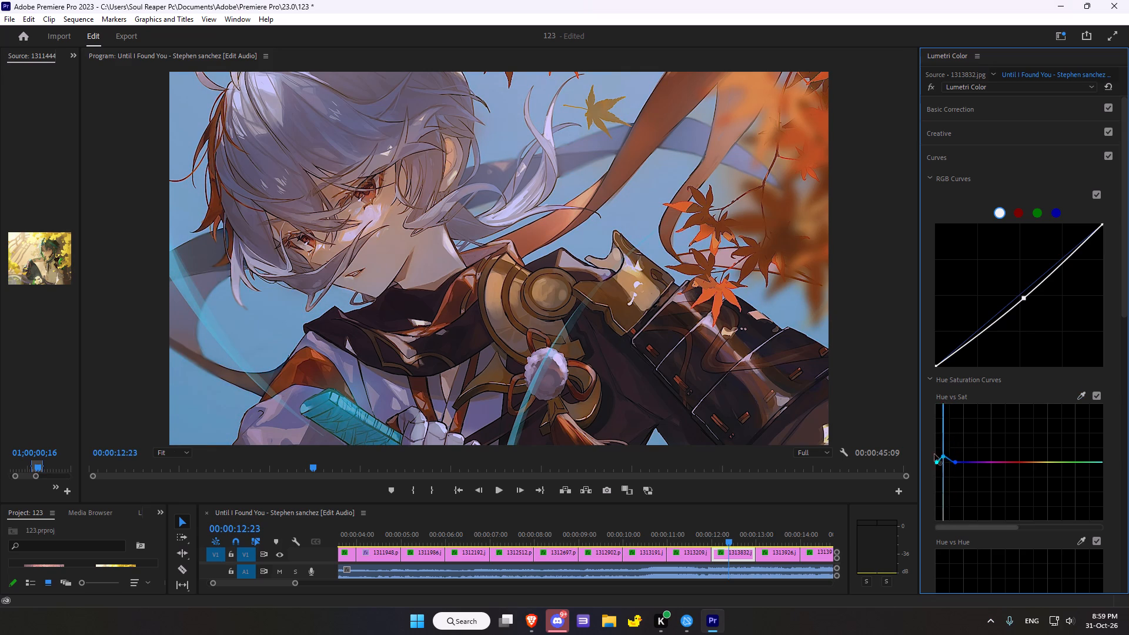
{"action": "left_click_drag", "start_coordinate": [934, 454], "coordinate": [921, 407]}
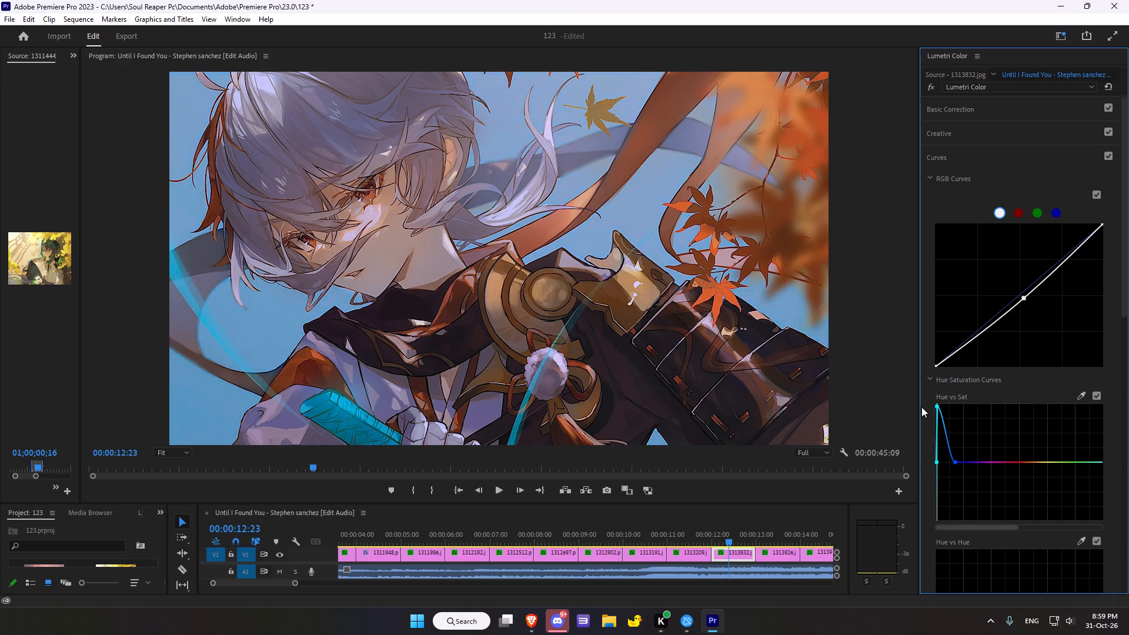
{"action": "left_click_drag", "start_coordinate": [921, 407], "coordinate": [948, 442]}
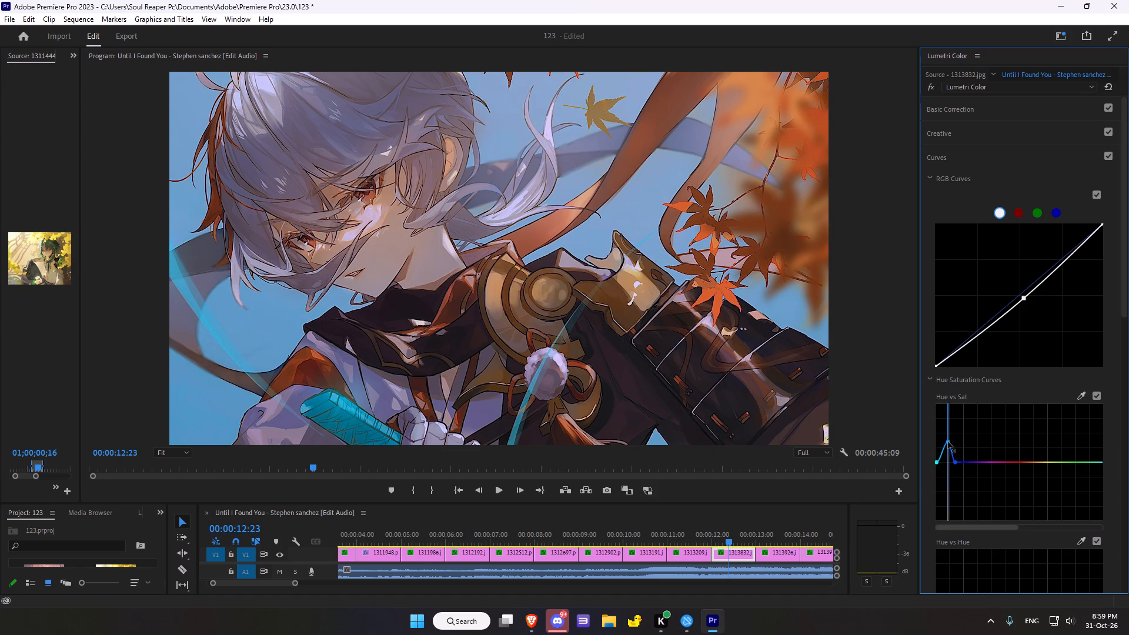
{"action": "left_click_drag", "start_coordinate": [948, 442], "coordinate": [948, 443]}
{"action": "left_click_drag", "start_coordinate": [954, 461], "coordinate": [963, 462]}
{"action": "left_click_drag", "start_coordinate": [947, 442], "coordinate": [951, 451]}
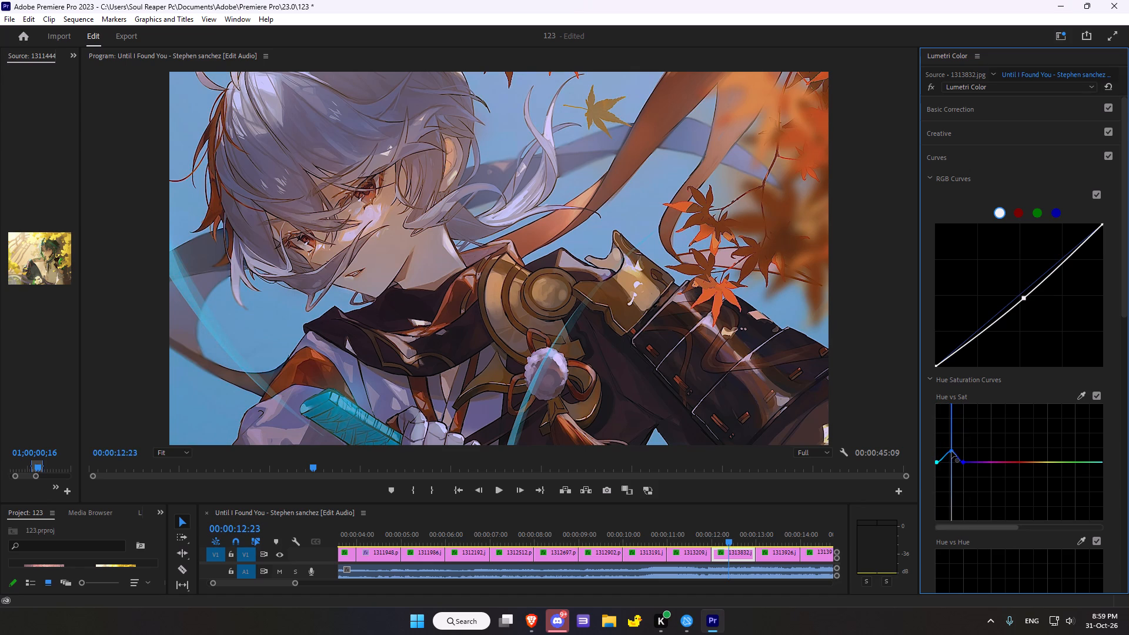
{"action": "left_click_drag", "start_coordinate": [951, 451], "coordinate": [948, 452]}
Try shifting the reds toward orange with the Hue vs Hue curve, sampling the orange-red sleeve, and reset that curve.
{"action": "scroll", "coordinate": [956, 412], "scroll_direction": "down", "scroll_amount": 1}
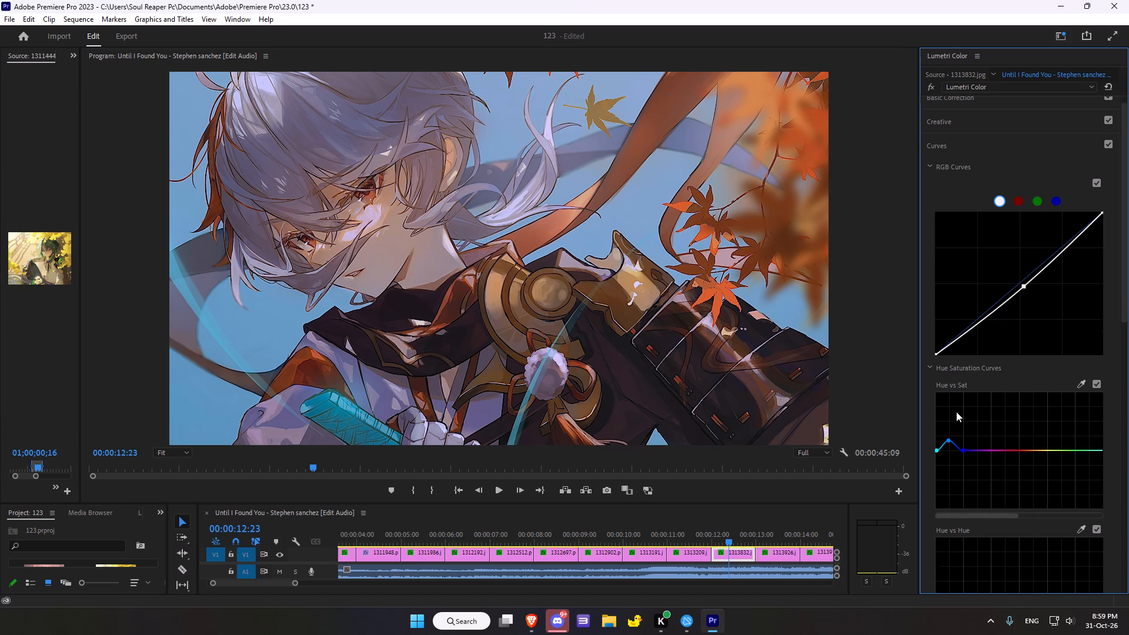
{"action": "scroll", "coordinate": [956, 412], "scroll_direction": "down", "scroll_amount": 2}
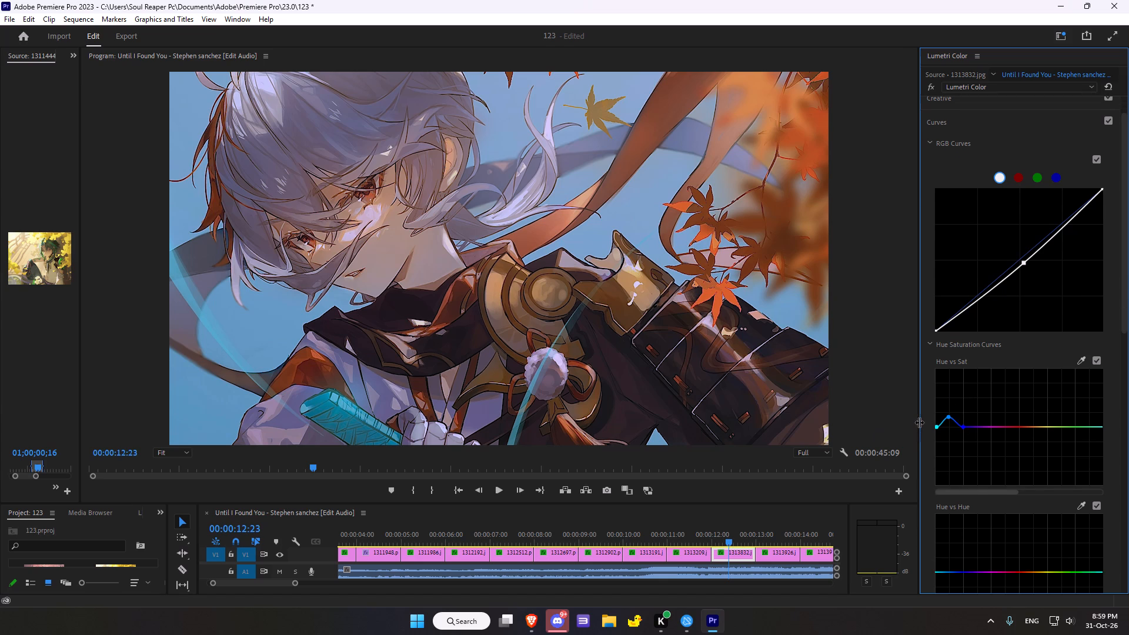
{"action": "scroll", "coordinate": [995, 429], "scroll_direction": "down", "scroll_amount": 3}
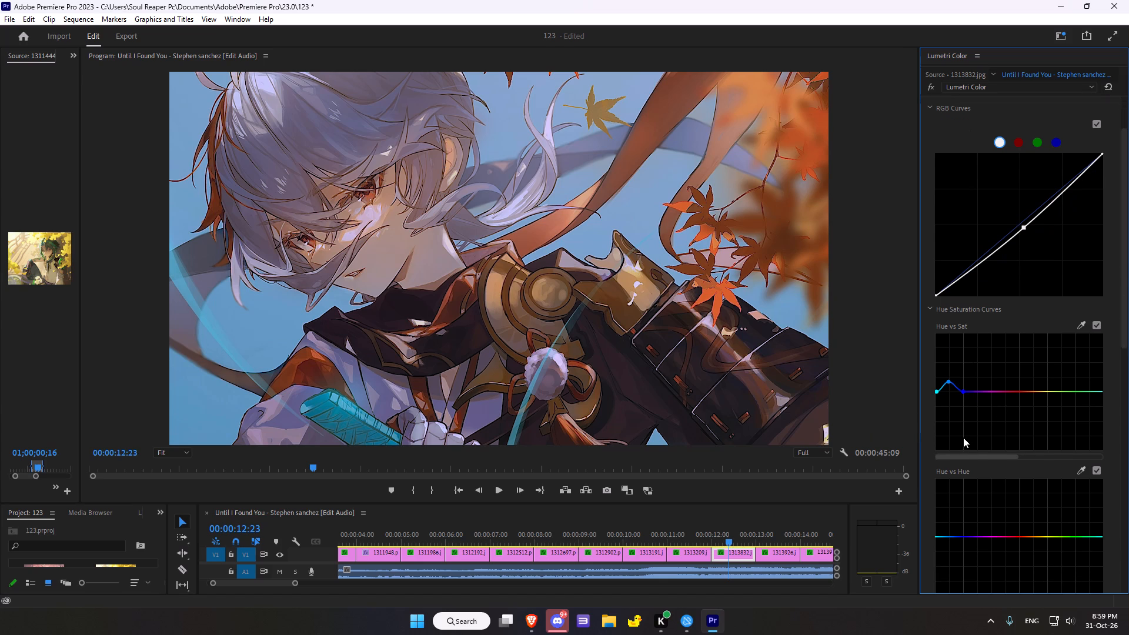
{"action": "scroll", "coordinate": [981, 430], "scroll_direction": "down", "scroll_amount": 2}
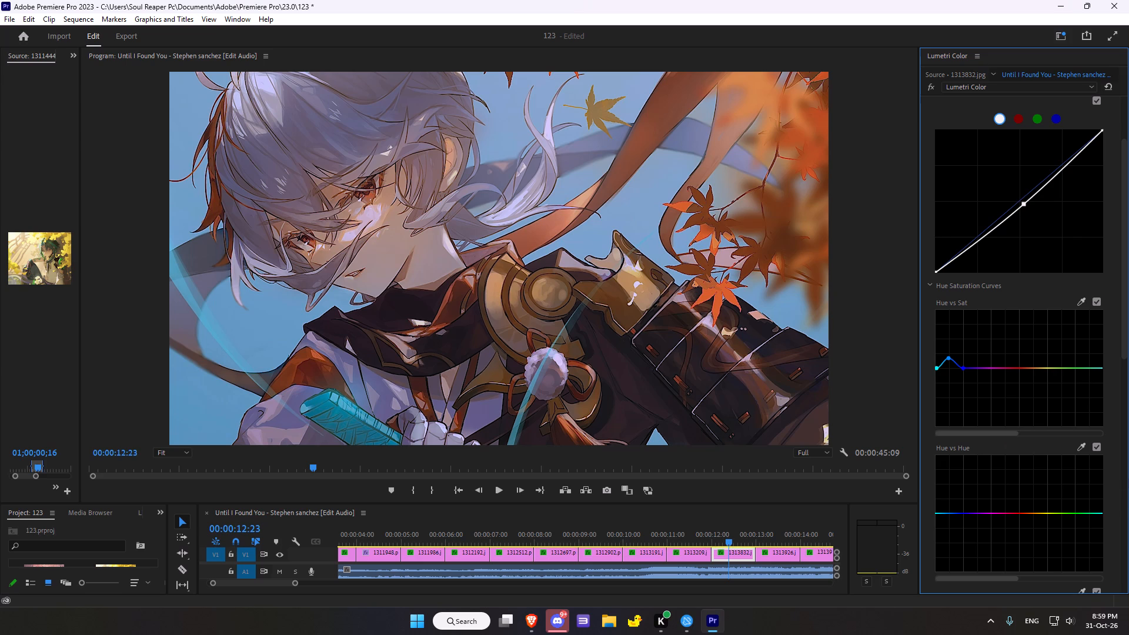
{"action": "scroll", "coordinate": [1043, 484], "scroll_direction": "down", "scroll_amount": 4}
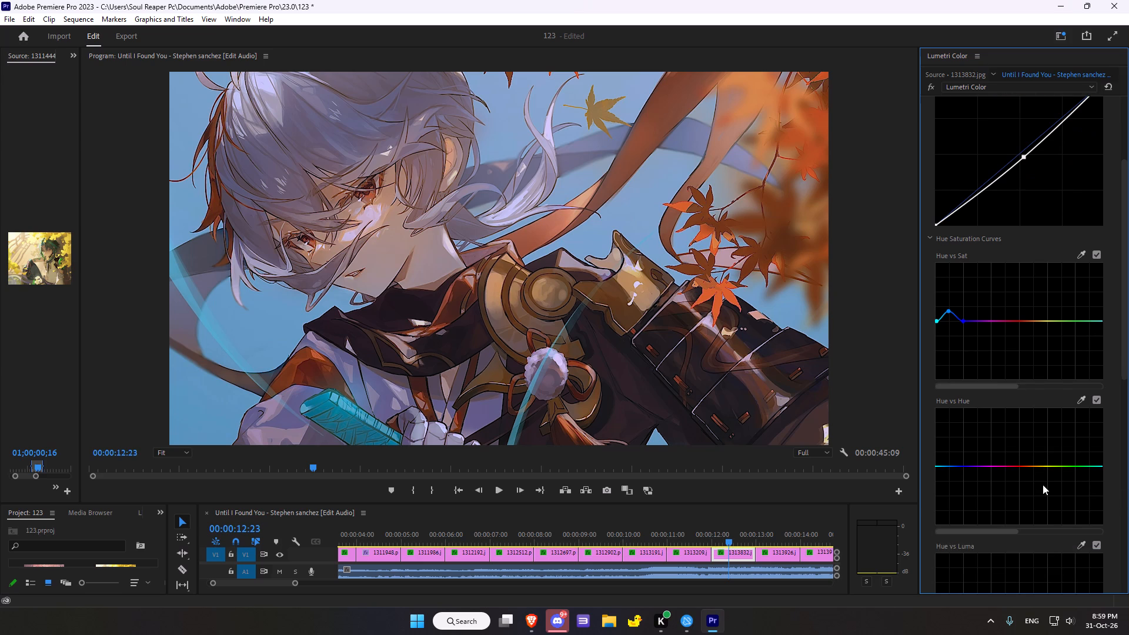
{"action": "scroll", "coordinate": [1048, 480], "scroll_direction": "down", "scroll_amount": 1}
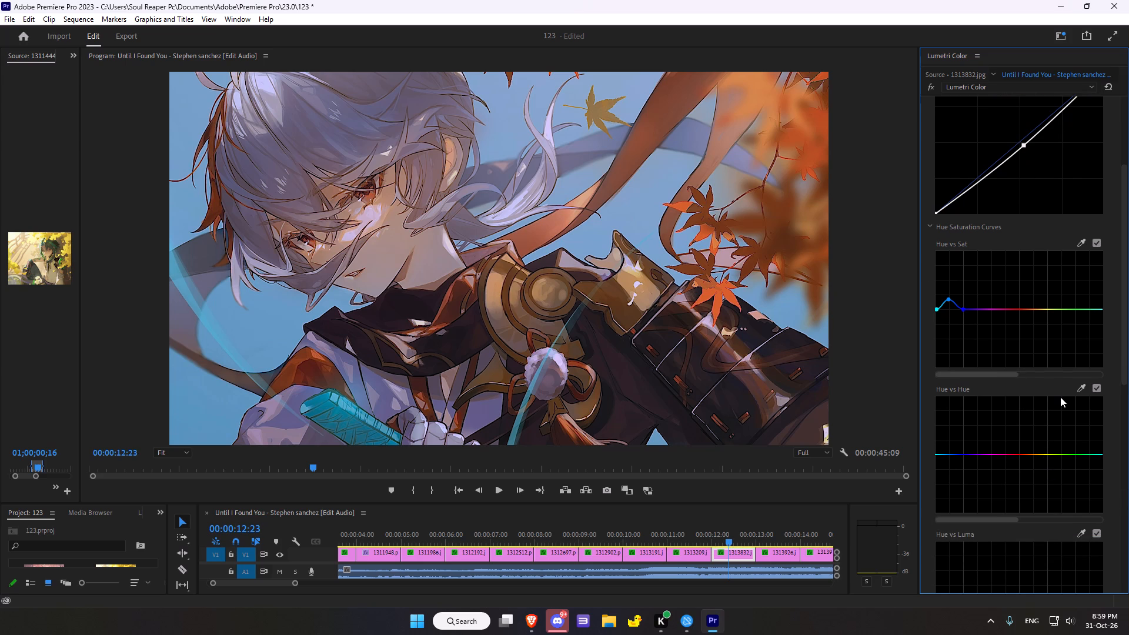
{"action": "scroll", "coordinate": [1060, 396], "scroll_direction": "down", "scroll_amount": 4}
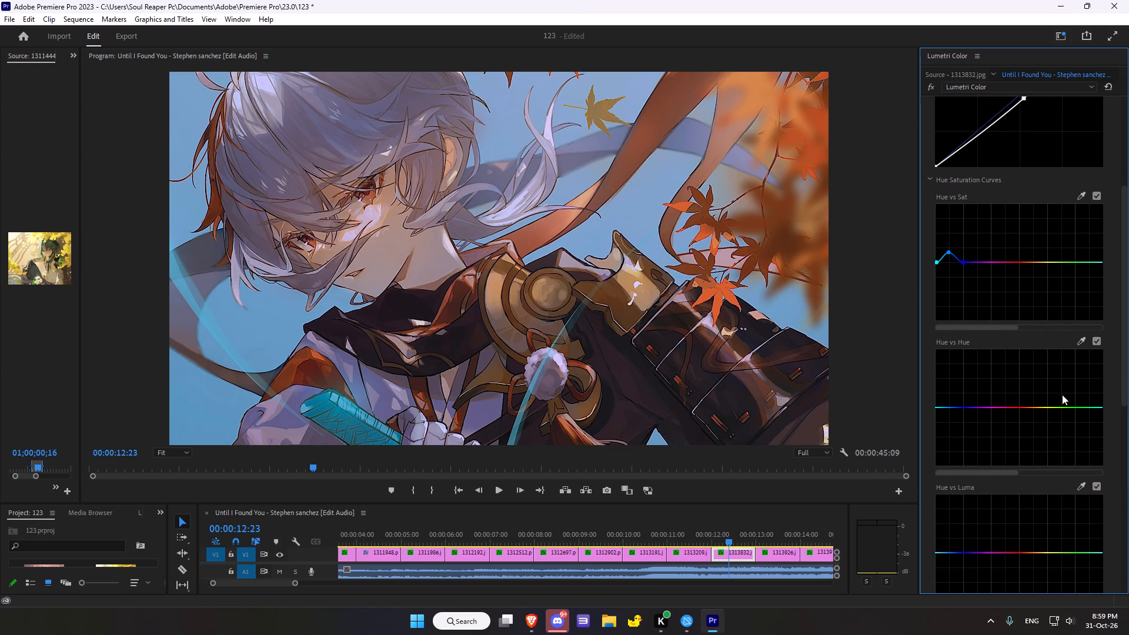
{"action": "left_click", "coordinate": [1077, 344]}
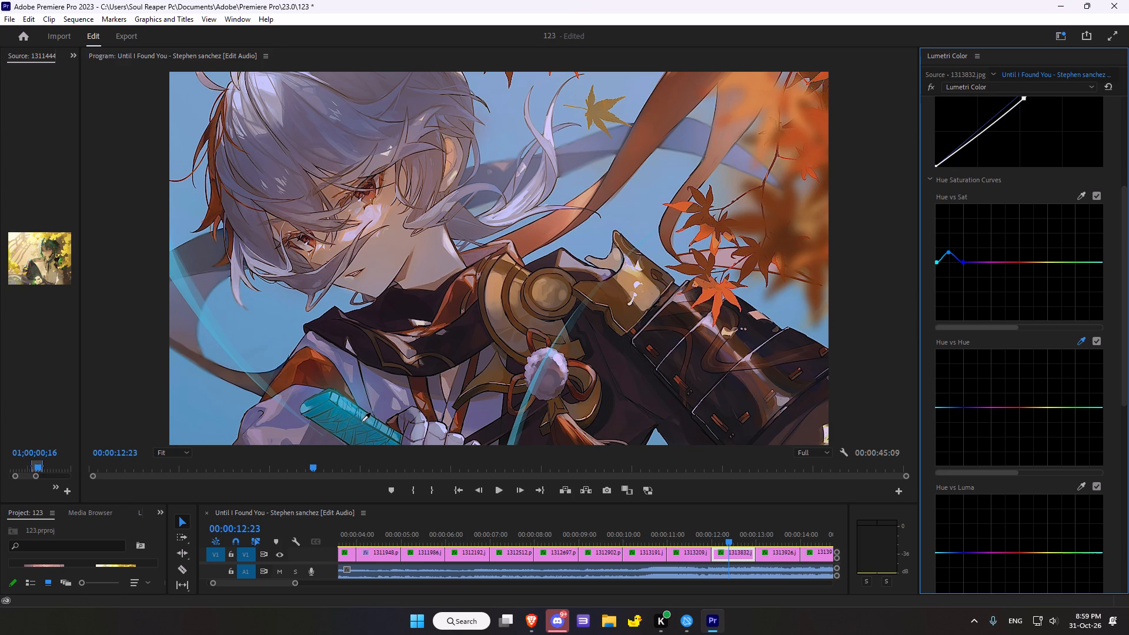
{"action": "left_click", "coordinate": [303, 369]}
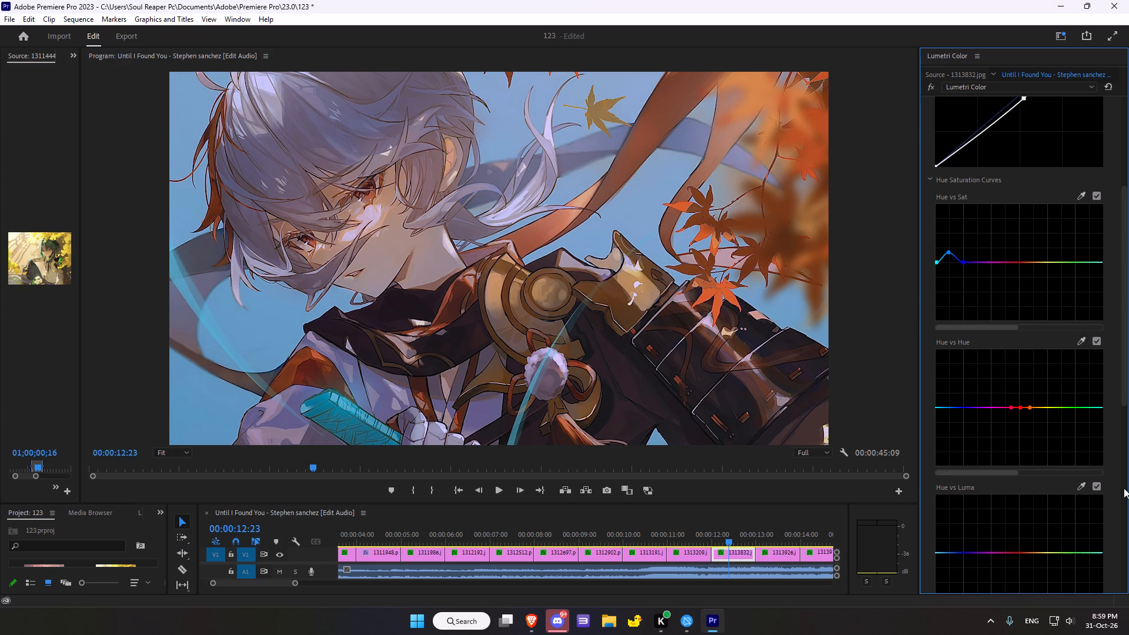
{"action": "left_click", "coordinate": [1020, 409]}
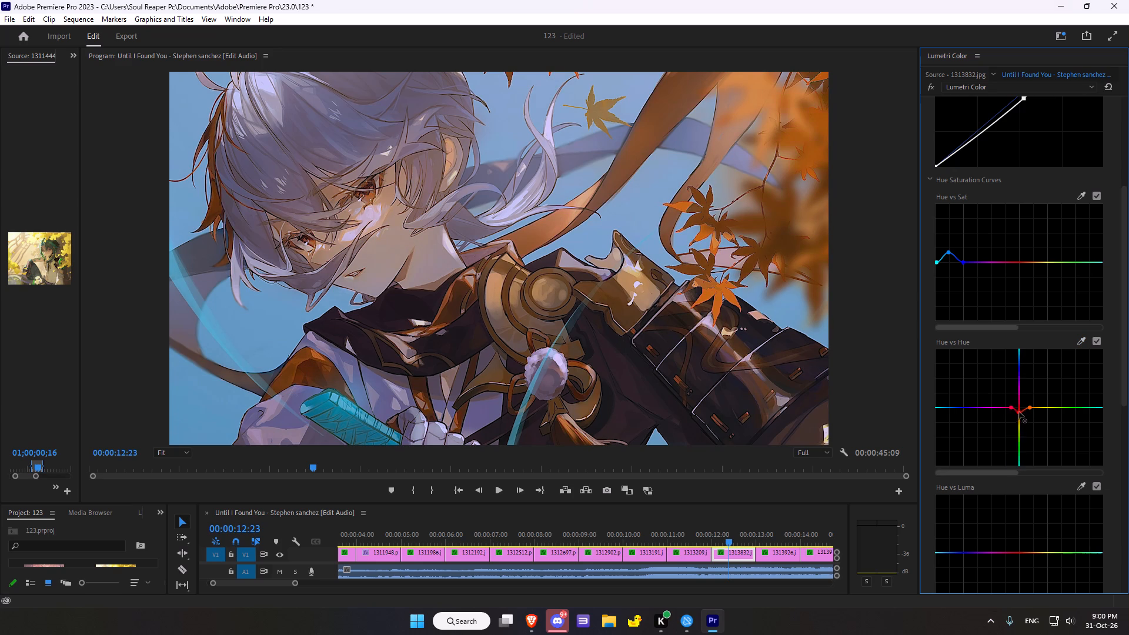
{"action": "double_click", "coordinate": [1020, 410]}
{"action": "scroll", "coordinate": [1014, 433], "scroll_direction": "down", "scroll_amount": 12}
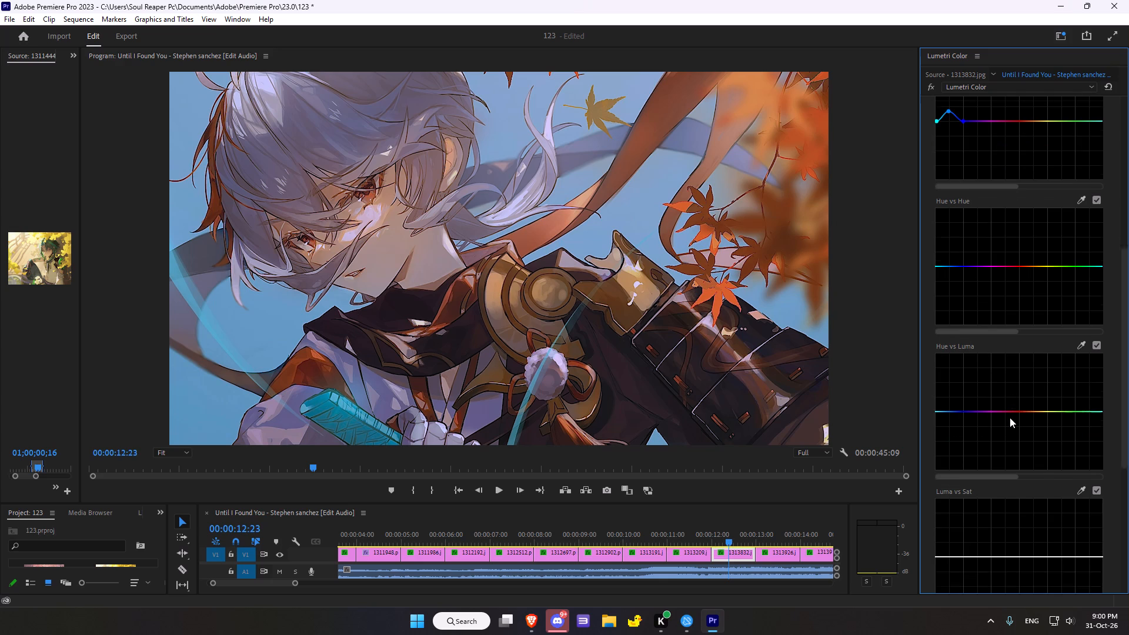
Sample the gold shoulder ornament for the Luma vs Sat curve and raise the sampled point to boost saturation at that brightness.
{"action": "scroll", "coordinate": [1010, 417], "scroll_direction": "down", "scroll_amount": 11}
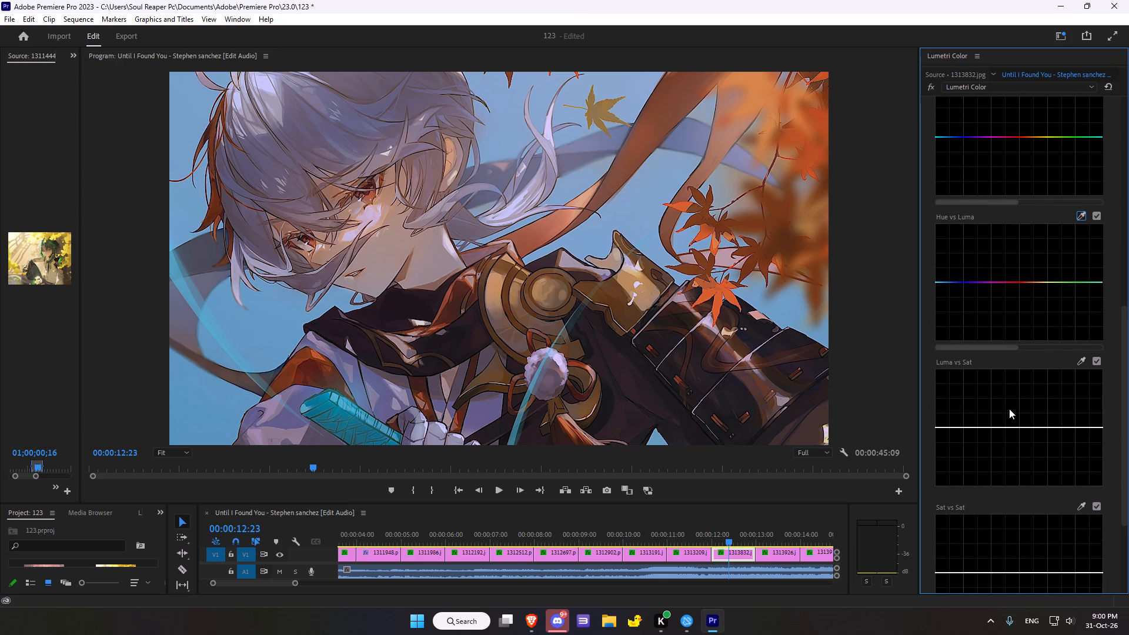
{"action": "scroll", "coordinate": [1009, 409], "scroll_direction": "down", "scroll_amount": 1}
{"action": "left_click", "coordinate": [1079, 347]}
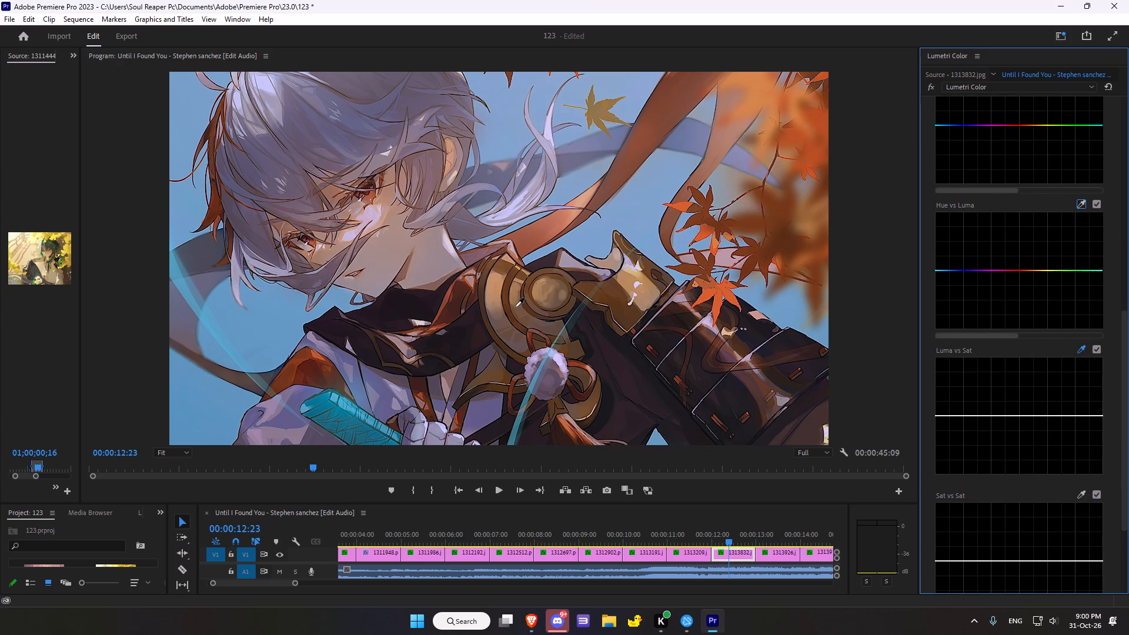
{"action": "left_click", "coordinate": [543, 288]}
{"action": "left_click_drag", "start_coordinate": [1023, 415], "coordinate": [1027, 429]}
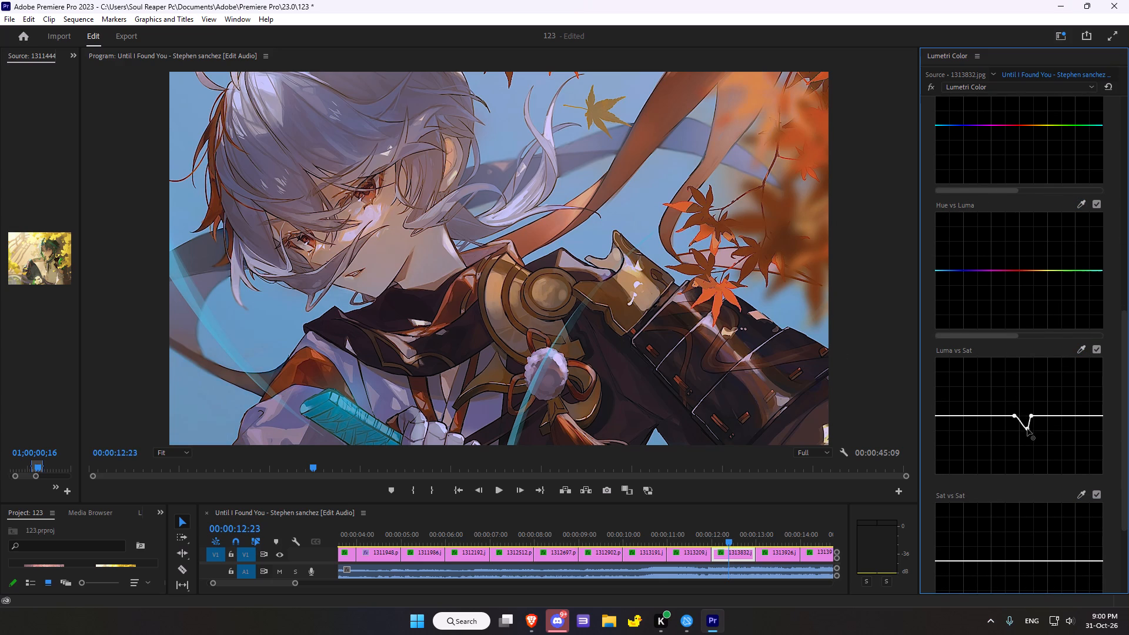
{"action": "left_click_drag", "start_coordinate": [1027, 429], "coordinate": [1026, 436]}
{"action": "left_click_drag", "start_coordinate": [1026, 436], "coordinate": [1024, 391]}
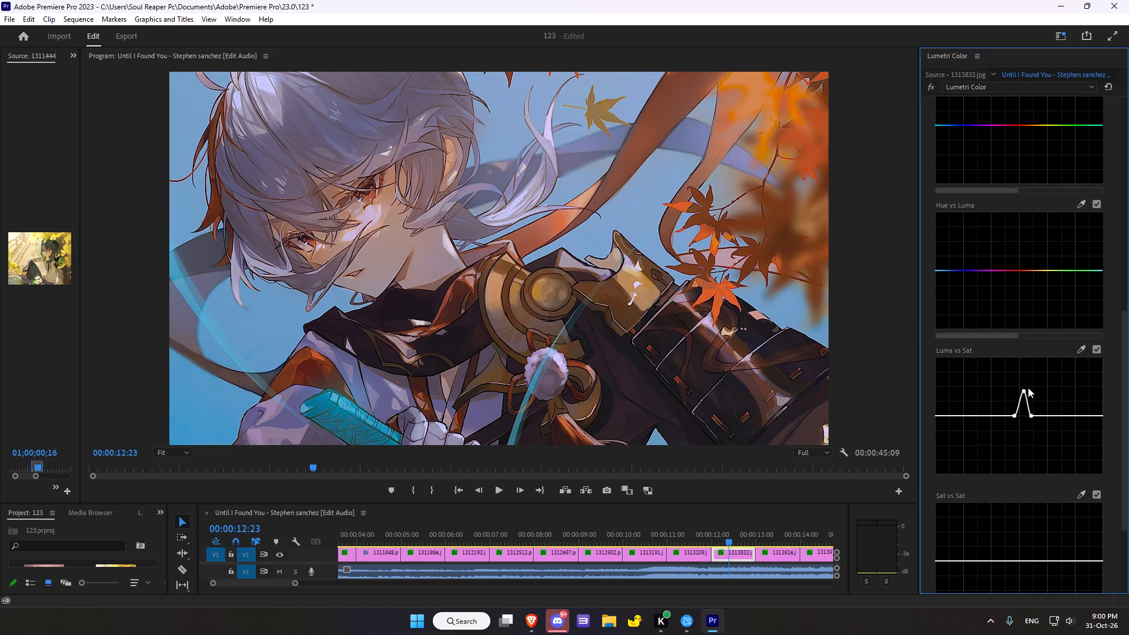
Sample the orange leaves for the Sat vs Sat curve and raise the sampled point slightly.
{"action": "scroll", "coordinate": [987, 369], "scroll_direction": "down", "scroll_amount": 6}
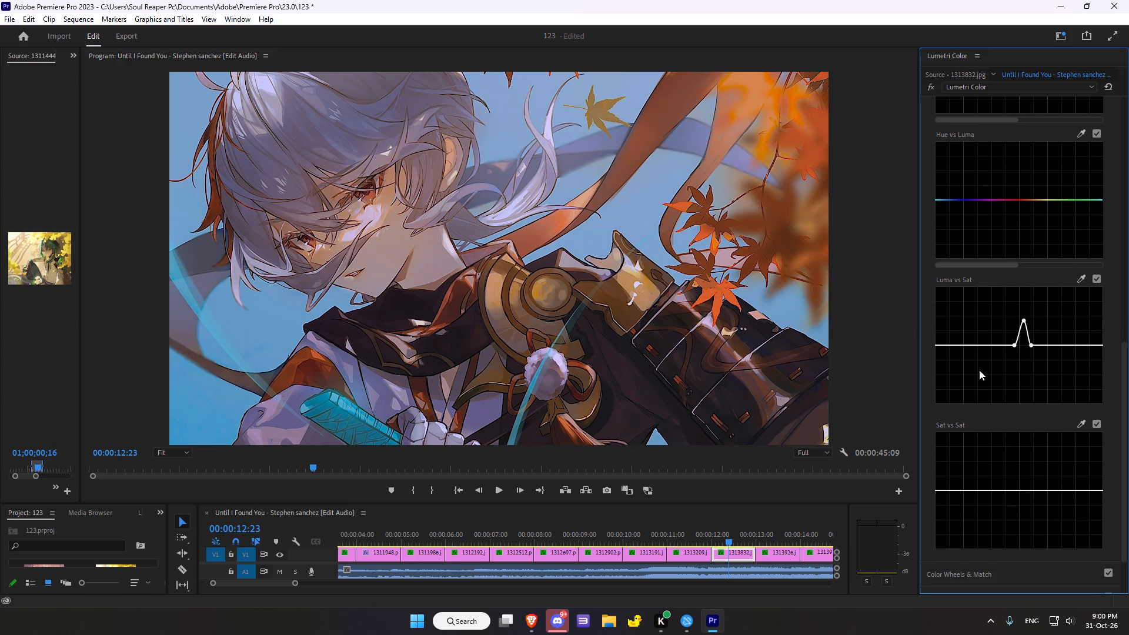
{"action": "scroll", "coordinate": [979, 370], "scroll_direction": "down", "scroll_amount": 12}
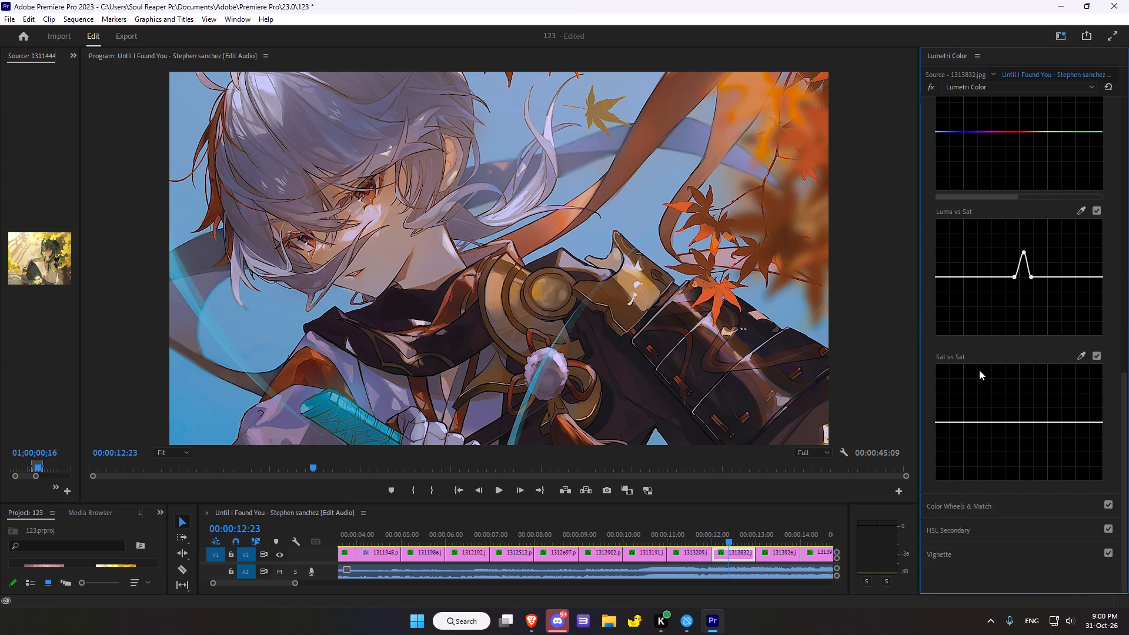
{"action": "scroll", "coordinate": [979, 370], "scroll_direction": "down", "scroll_amount": 5}
{"action": "scroll", "coordinate": [1086, 359], "scroll_direction": "down", "scroll_amount": 3}
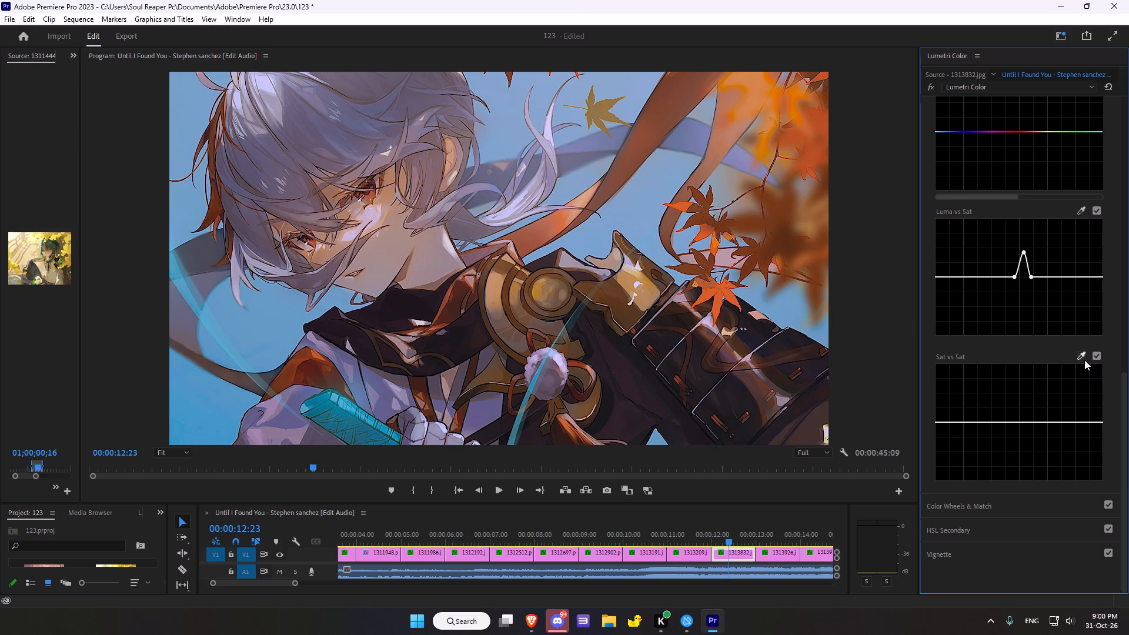
{"action": "left_click", "coordinate": [1078, 355]}
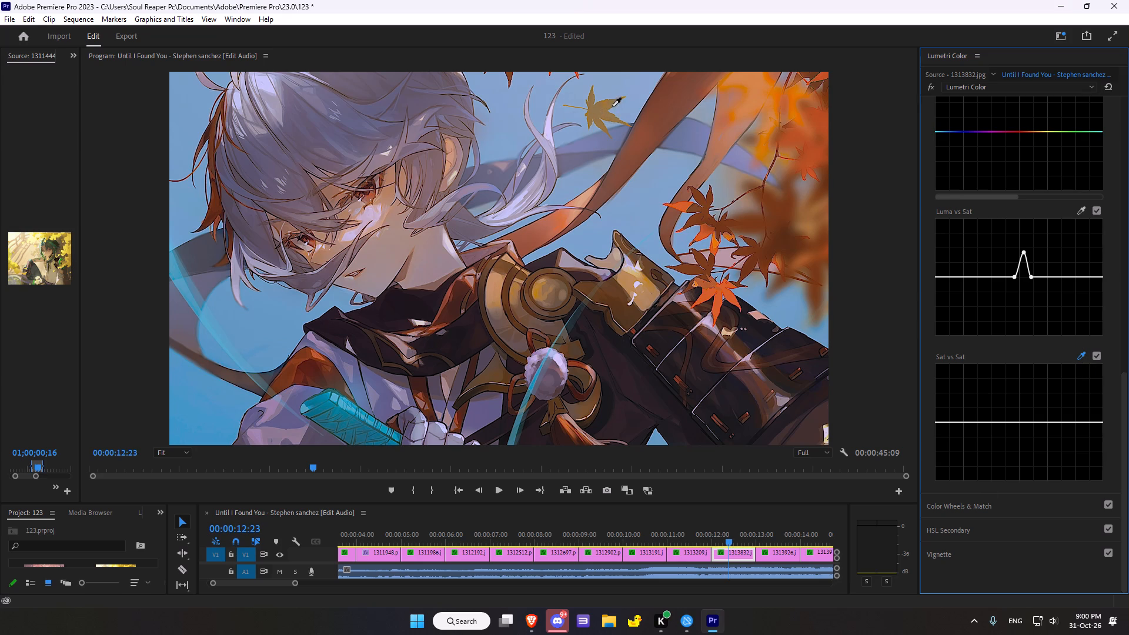
{"action": "left_click", "coordinate": [739, 99]}
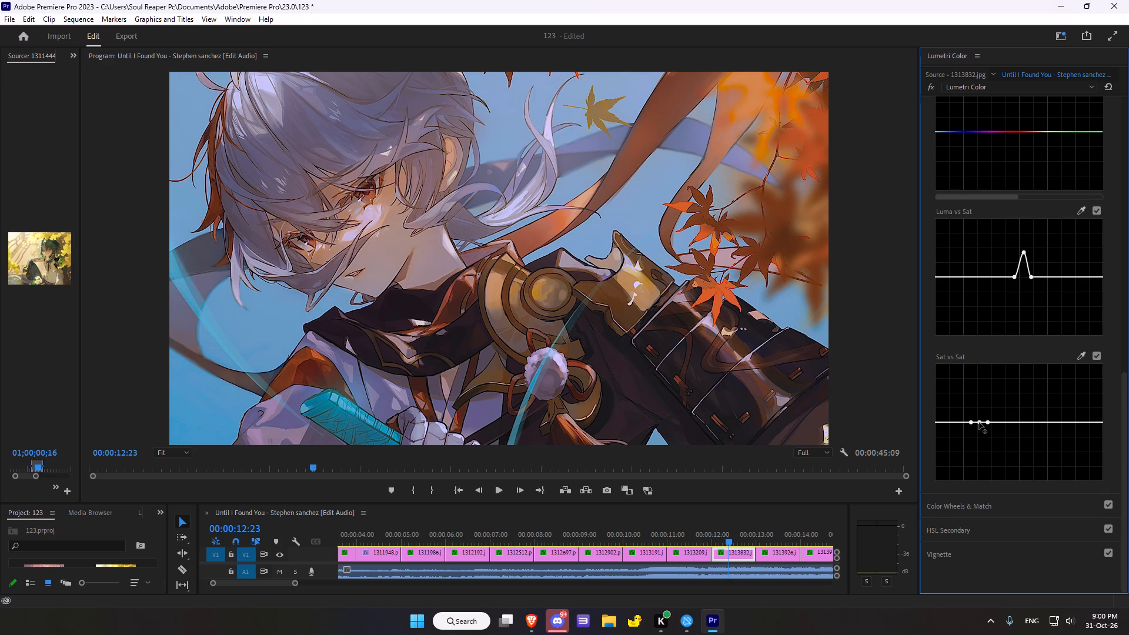
{"action": "left_click_drag", "start_coordinate": [980, 422], "coordinate": [982, 420]}
{"action": "left_click_drag", "start_coordinate": [982, 420], "coordinate": [978, 413]}
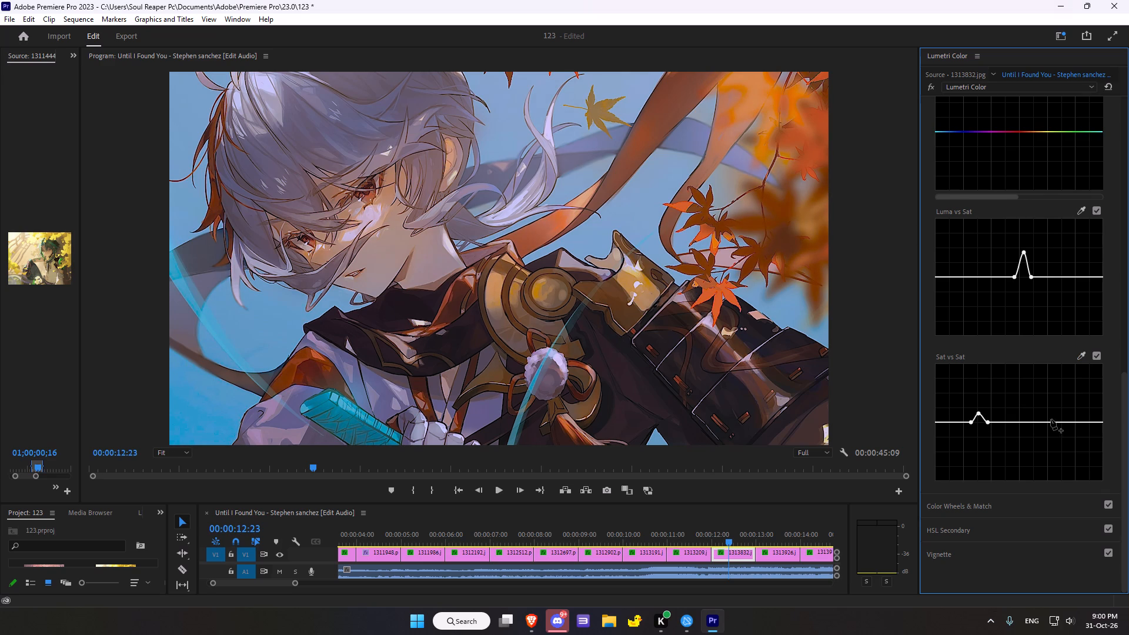
Nudge the Midtones and Shadows color wheels slightly toward red and the Highlights wheel slightly toward blue-violet.
{"action": "scroll", "coordinate": [1050, 416], "scroll_direction": "down", "scroll_amount": 5}
{"action": "left_click", "coordinate": [978, 510]}
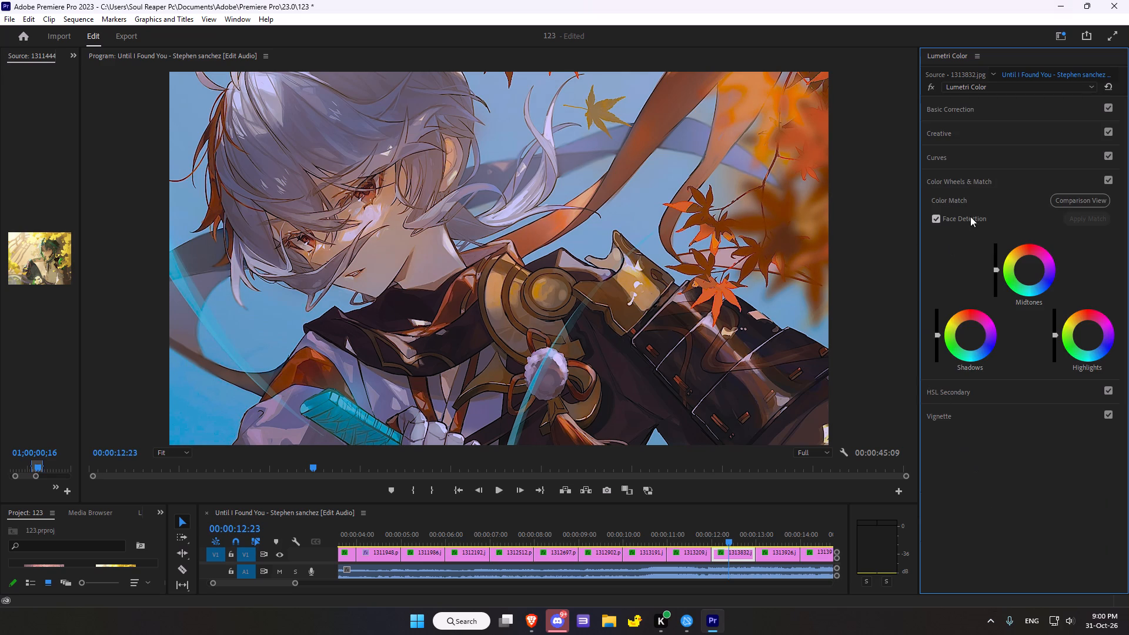
{"action": "left_click_drag", "start_coordinate": [1026, 270], "coordinate": [1025, 269]}
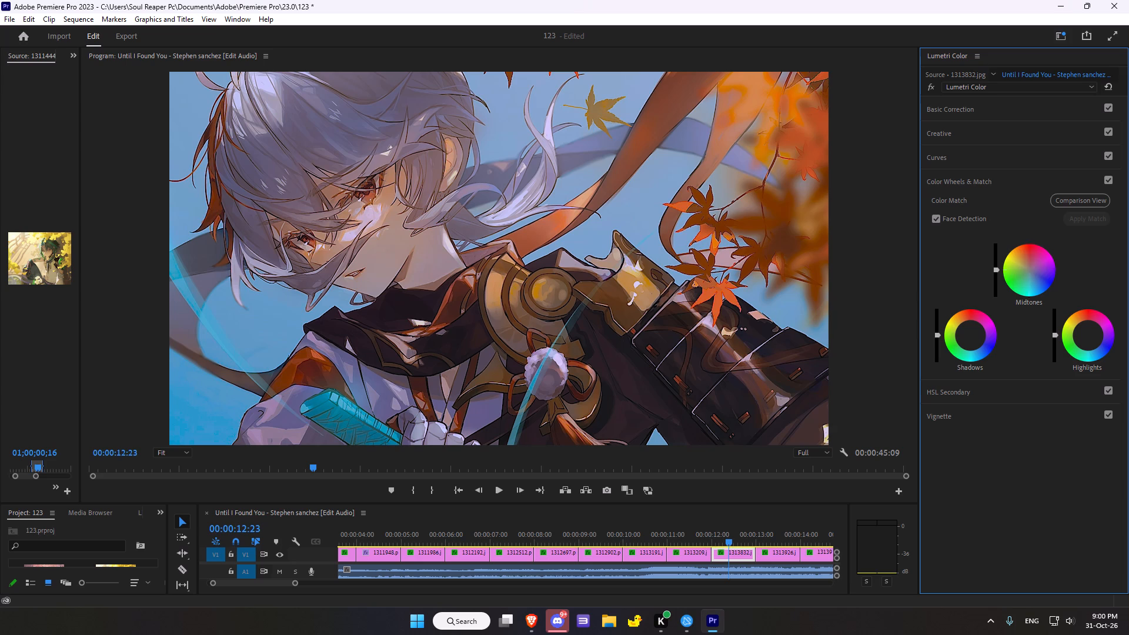
{"action": "left_click_drag", "start_coordinate": [1025, 269], "coordinate": [990, 236]}
{"action": "left_click_drag", "start_coordinate": [990, 236], "coordinate": [1041, 236]}
{"action": "left_click_drag", "start_coordinate": [971, 332], "coordinate": [955, 313]}
{"action": "left_click_drag", "start_coordinate": [955, 313], "coordinate": [978, 306]}
{"action": "left_click_drag", "start_coordinate": [1088, 334], "coordinate": [1117, 327]}
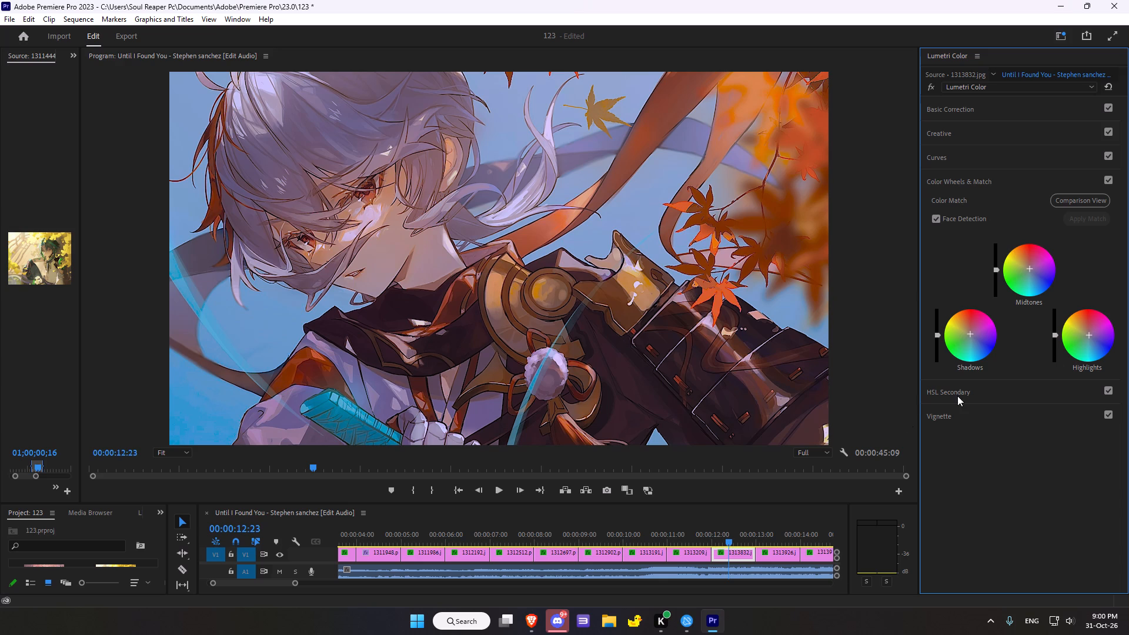
Set the vignette to Amount -1.0, Midpoint 37.0, Roundness -40.2 and Feather 62.0.
{"action": "left_click", "coordinate": [950, 410]}
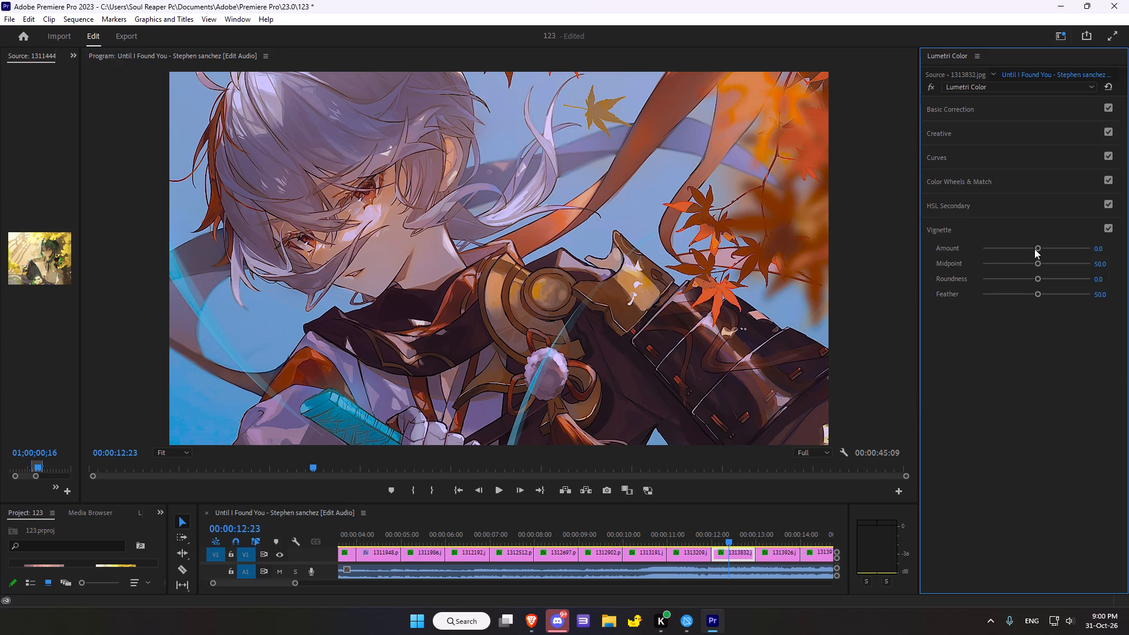
{"action": "left_click_drag", "start_coordinate": [1037, 248], "coordinate": [1017, 252]}
{"action": "left_click_drag", "start_coordinate": [1037, 266], "coordinate": [1021, 266]}
{"action": "left_click_drag", "start_coordinate": [1034, 279], "coordinate": [1014, 281]}
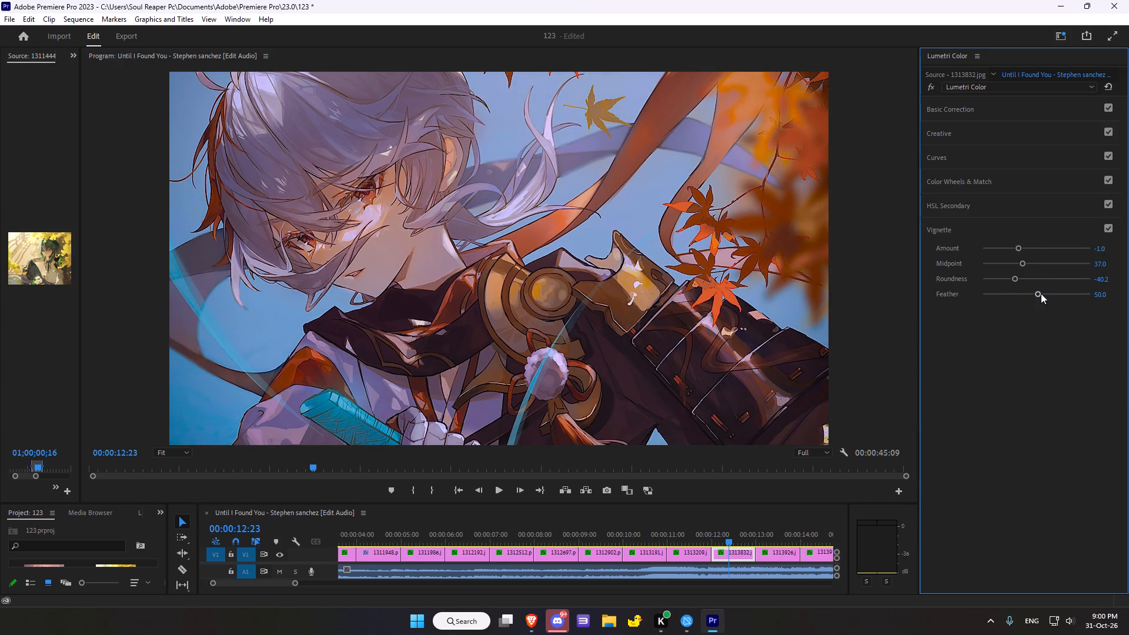
{"action": "left_click_drag", "start_coordinate": [1041, 293], "coordinate": [1048, 292]}
Move to clip 1313926.jpg, compare it with and without its grade, reset its Lumetri Color effect, and open Basic Correction.
{"action": "scroll", "coordinate": [700, 452], "scroll_direction": "down", "scroll_amount": 14}
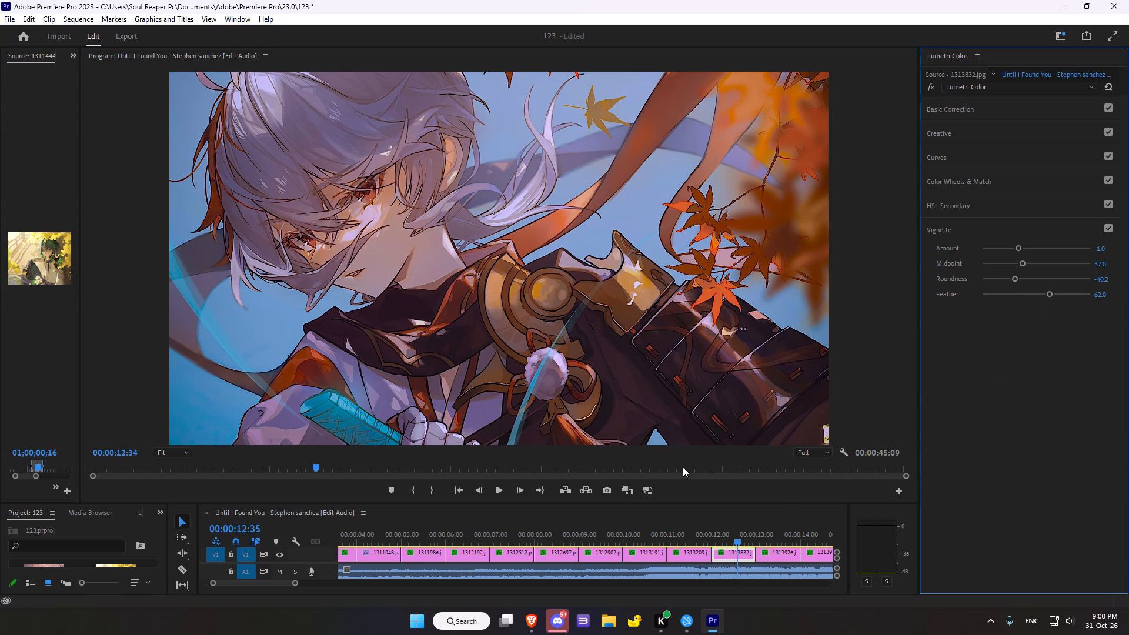
{"action": "scroll", "coordinate": [683, 467], "scroll_direction": "down", "scroll_amount": 3}
{"action": "scroll", "coordinate": [675, 459], "scroll_direction": "down", "scroll_amount": 20}
{"action": "scroll", "coordinate": [675, 459], "scroll_direction": "down", "scroll_amount": 10}
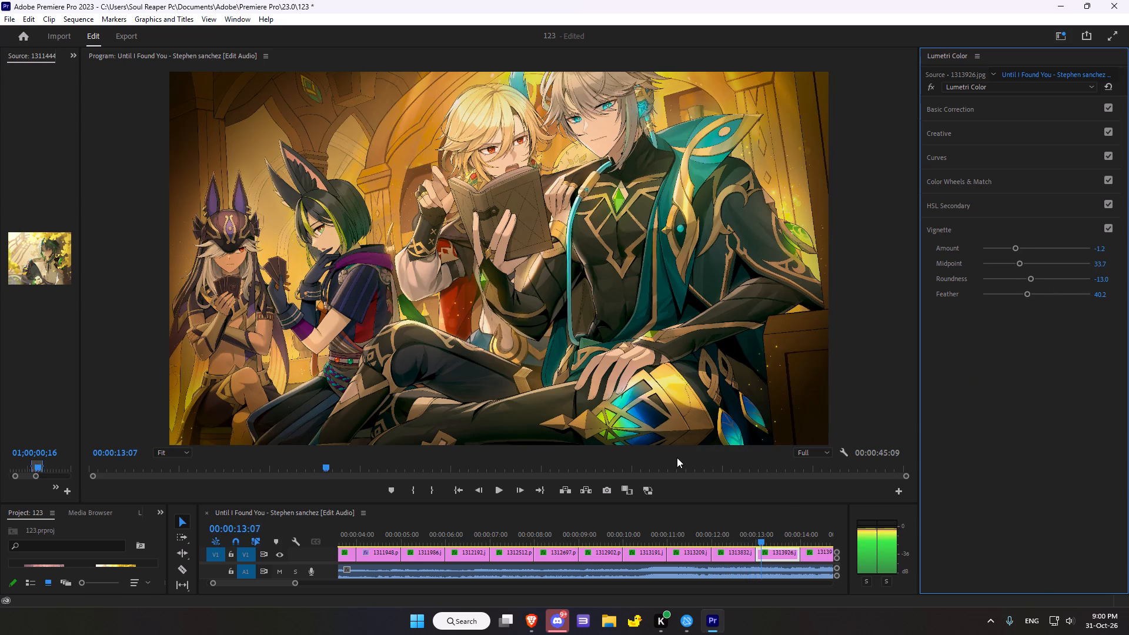
{"action": "scroll", "coordinate": [677, 457], "scroll_direction": "down", "scroll_amount": 20}
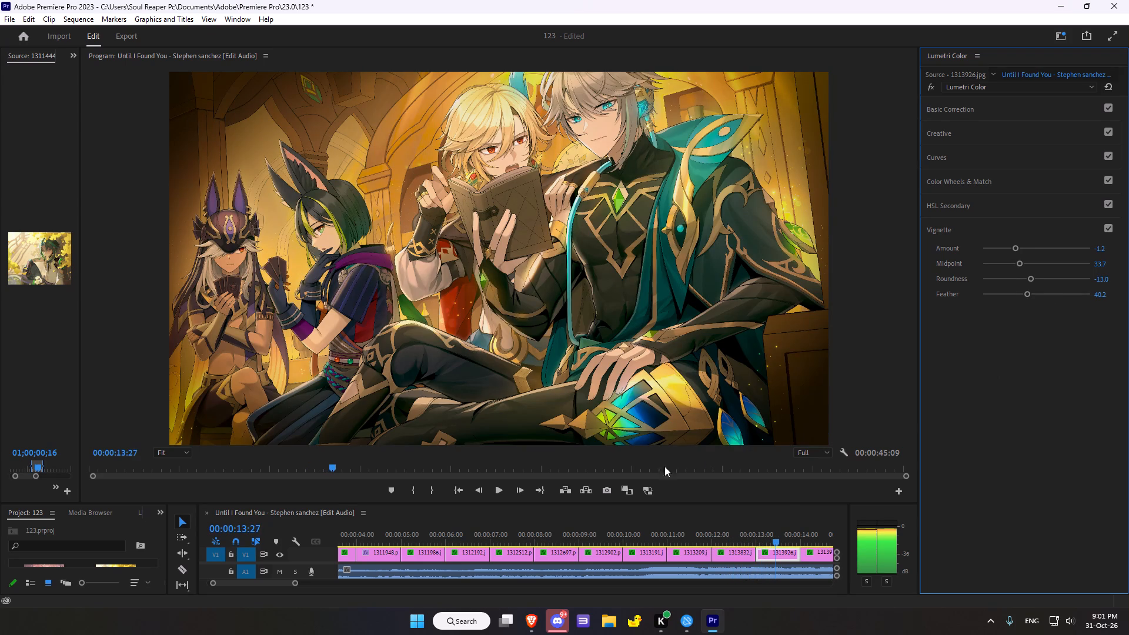
{"action": "left_click", "coordinate": [930, 89]}
{"action": "left_click", "coordinate": [930, 89]}
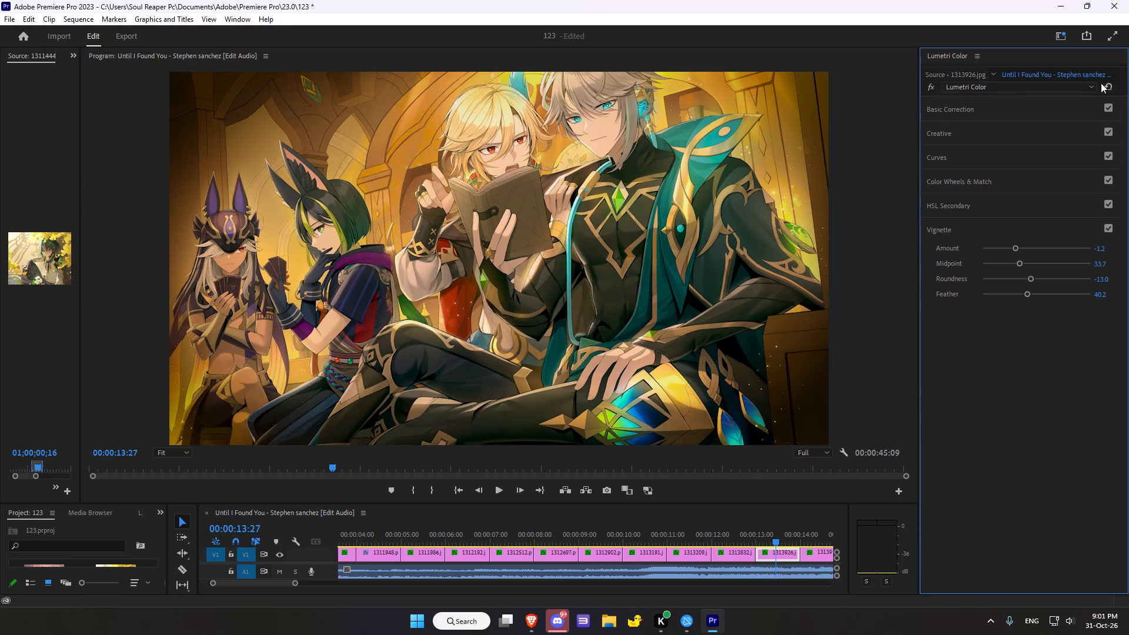
{"action": "left_click", "coordinate": [1111, 83]}
{"action": "left_click", "coordinate": [964, 111]}
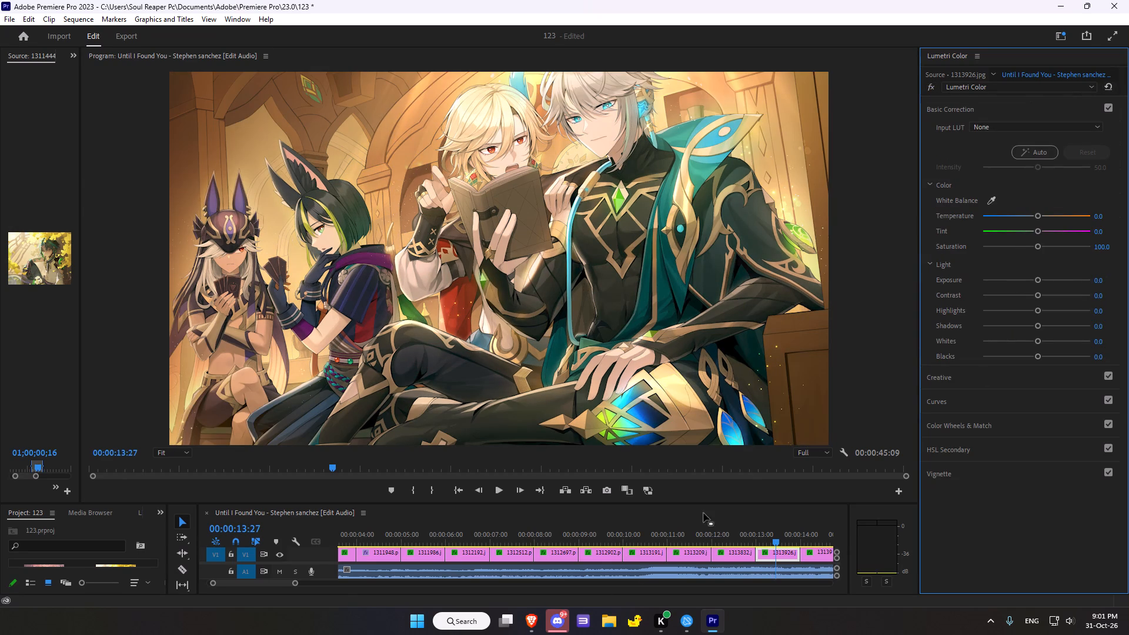
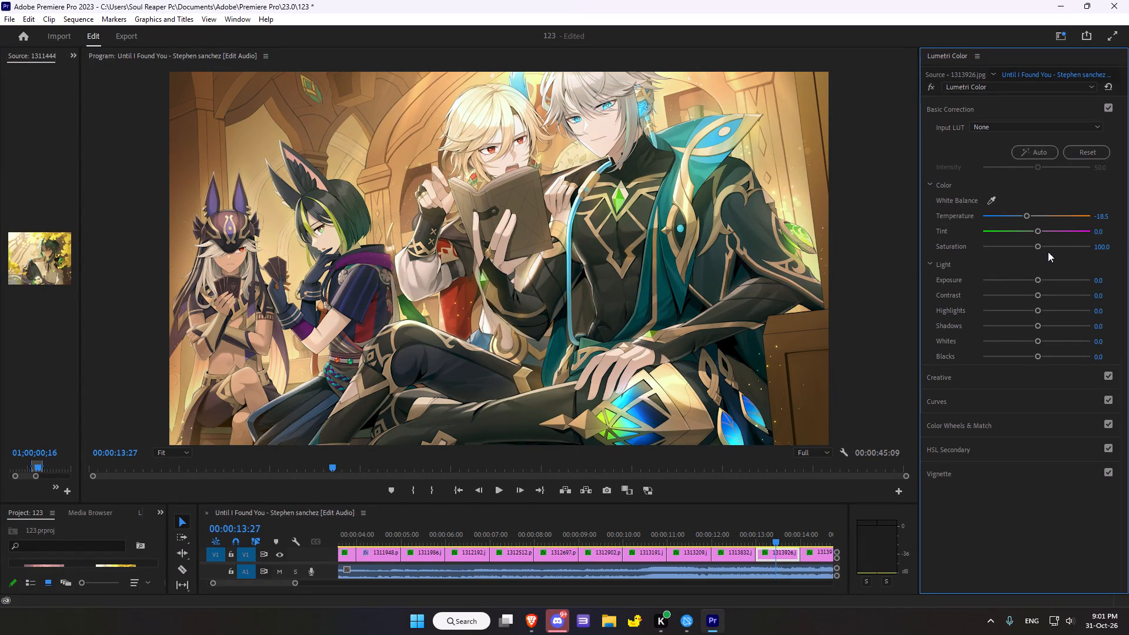
Shift the Basic Correction Tint of clip 1313926.jpg toward magenta, to about 17.4.
{"action": "left_click_drag", "start_coordinate": [1039, 231], "coordinate": [1045, 233]}
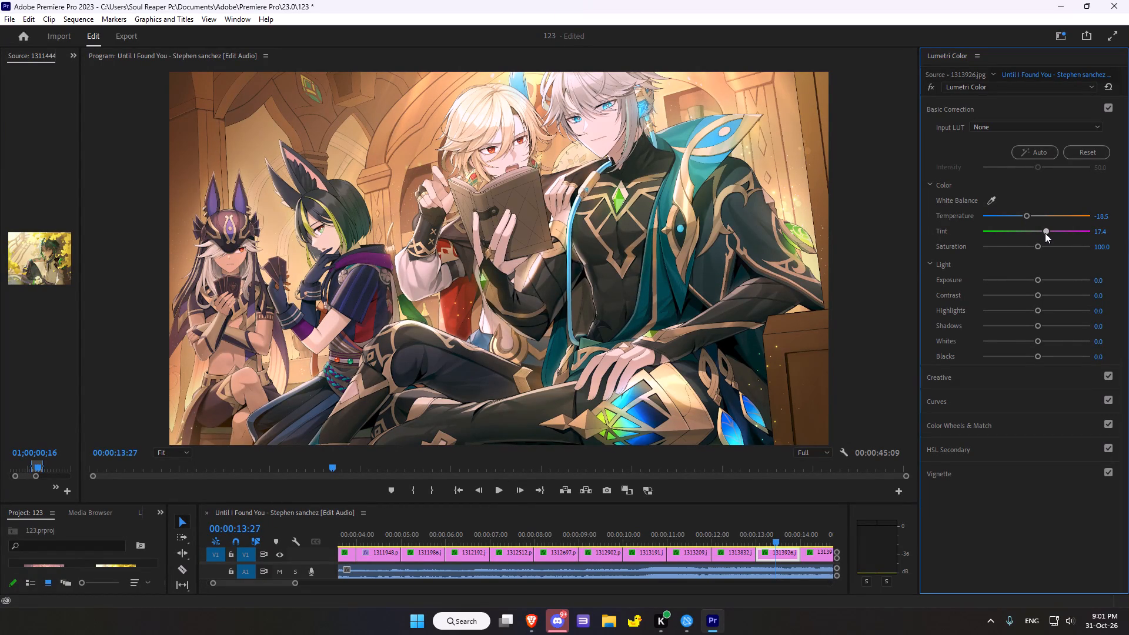